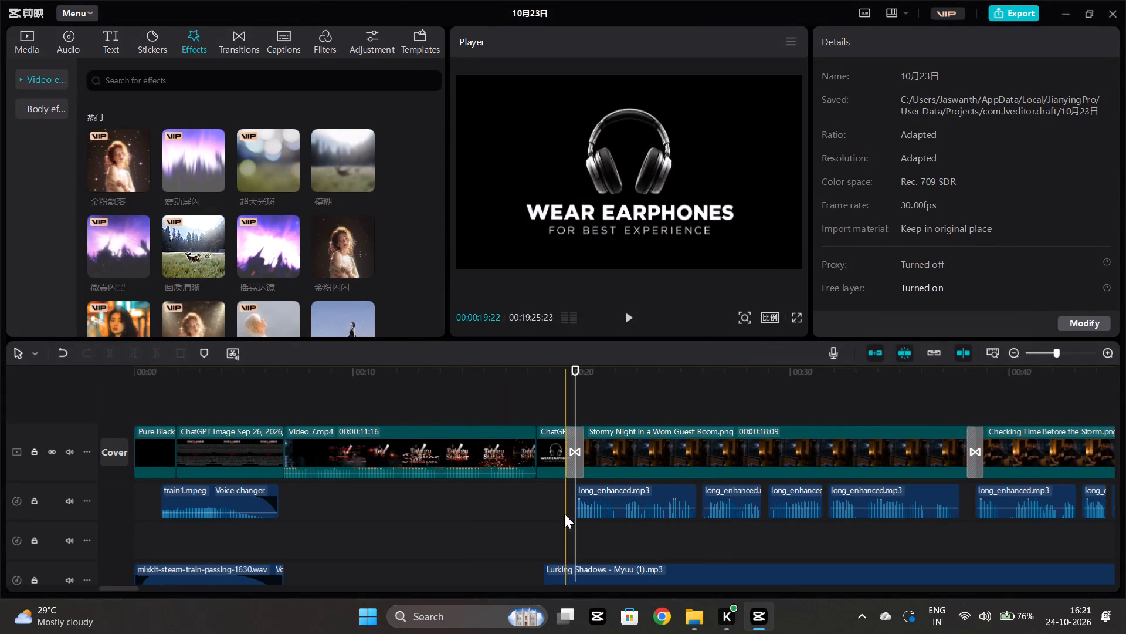
# Play the transition from the earphones card into the Stormy Night clip, starting at 00:00:19:11.
pyautogui.click(553, 504)
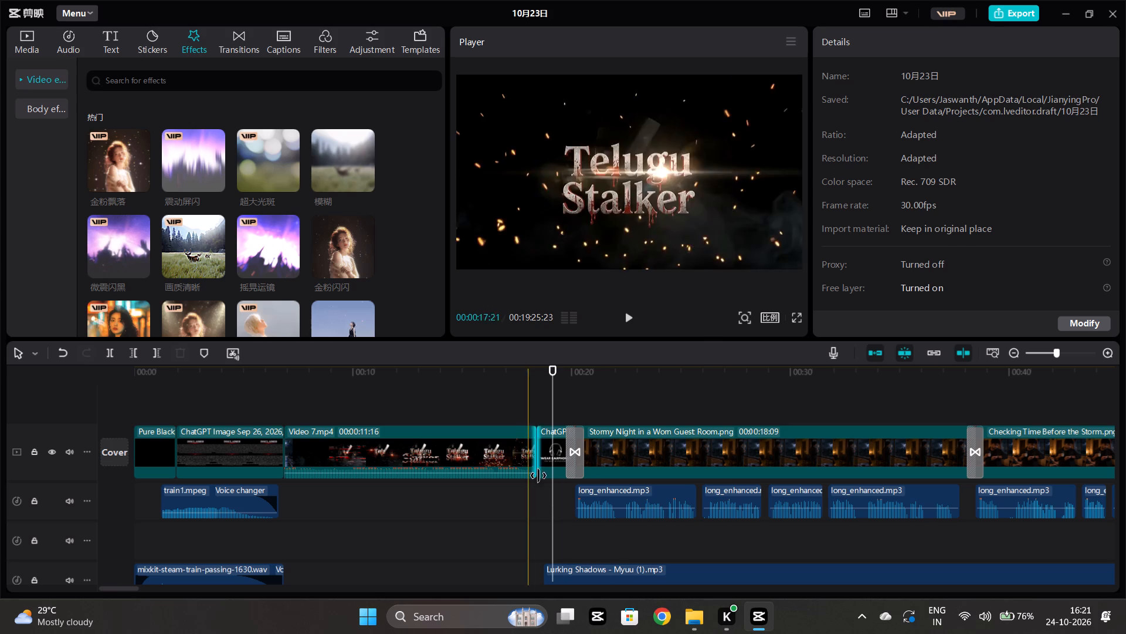
pyautogui.click(558, 529)
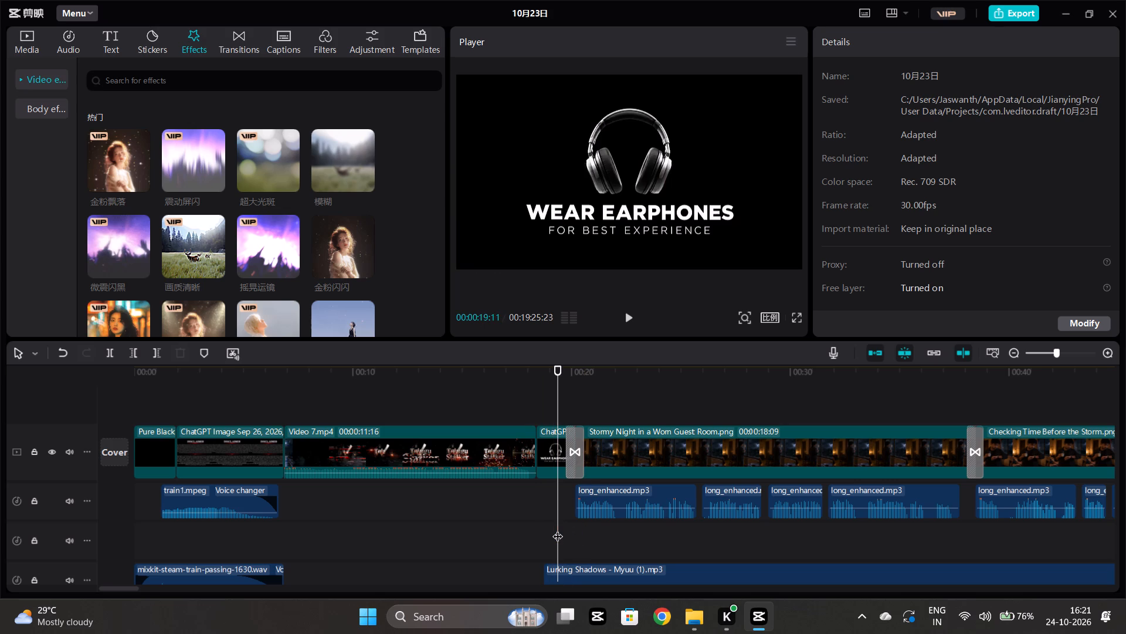
pyautogui.press('space')
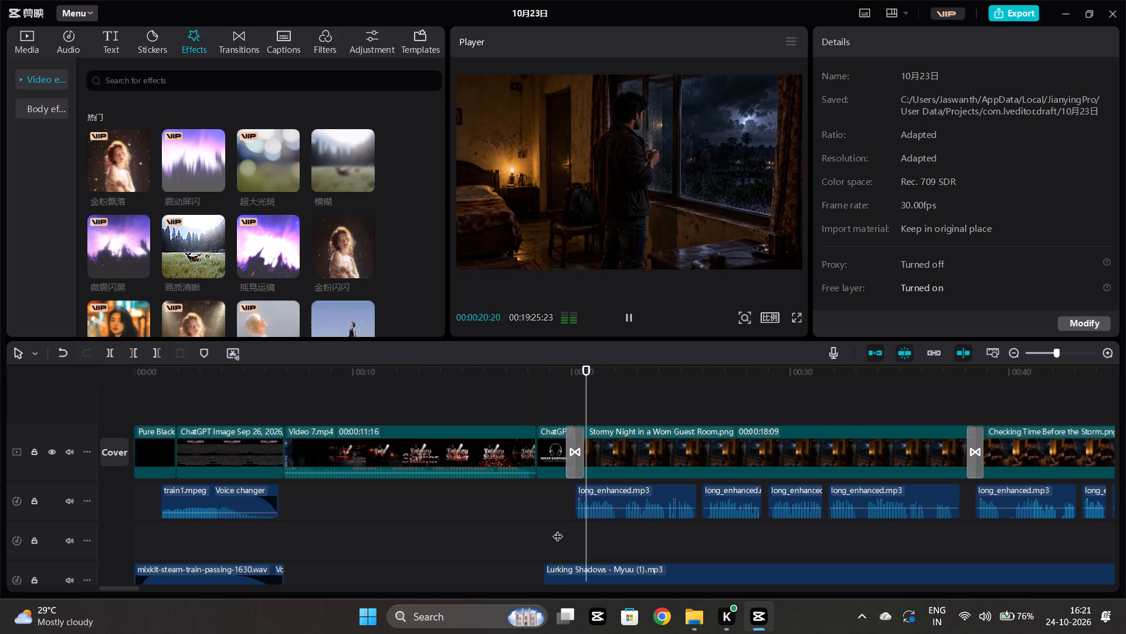
pyautogui.press('space')
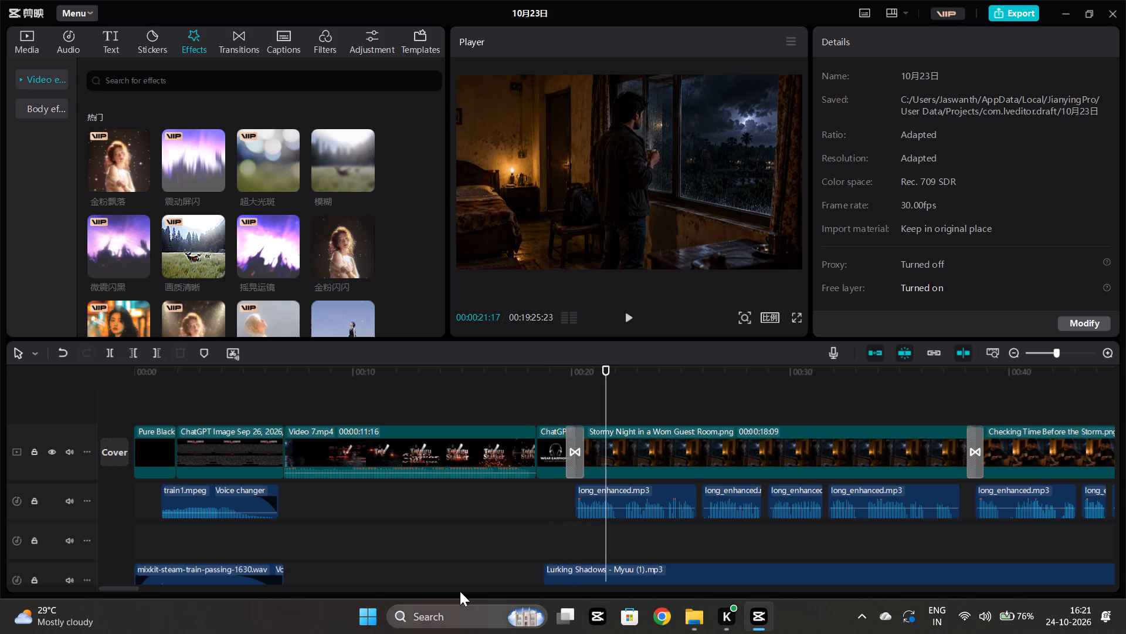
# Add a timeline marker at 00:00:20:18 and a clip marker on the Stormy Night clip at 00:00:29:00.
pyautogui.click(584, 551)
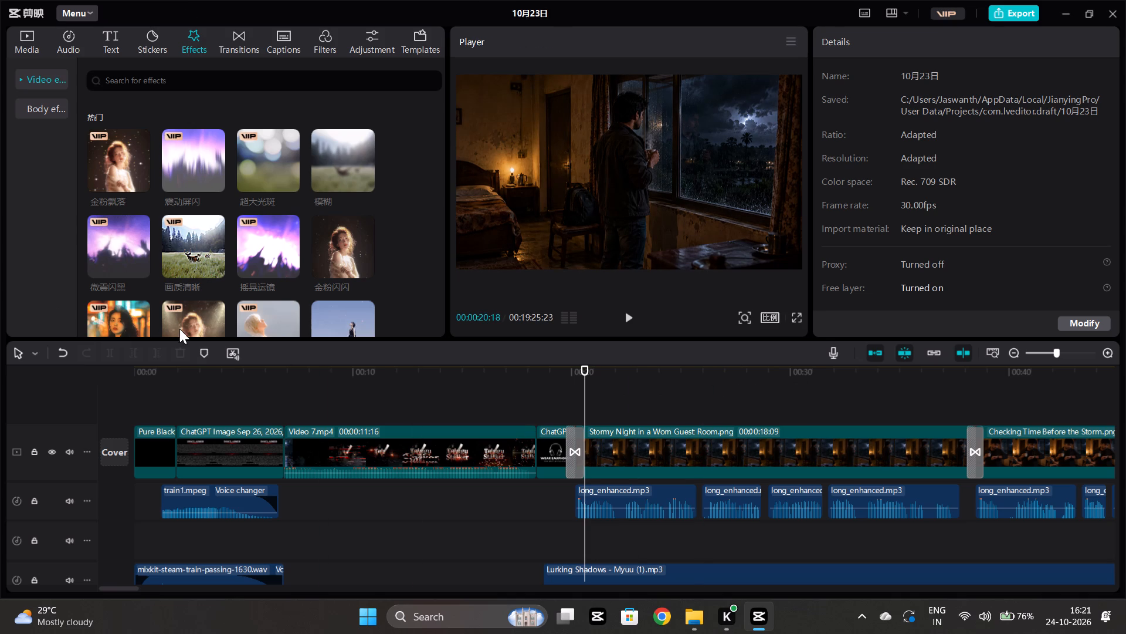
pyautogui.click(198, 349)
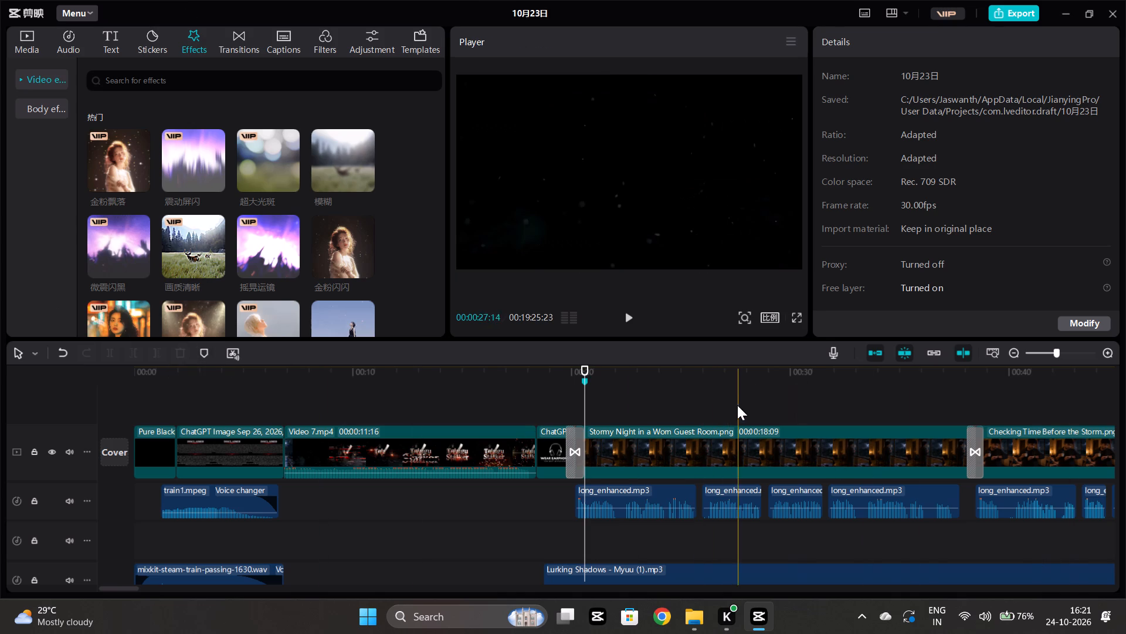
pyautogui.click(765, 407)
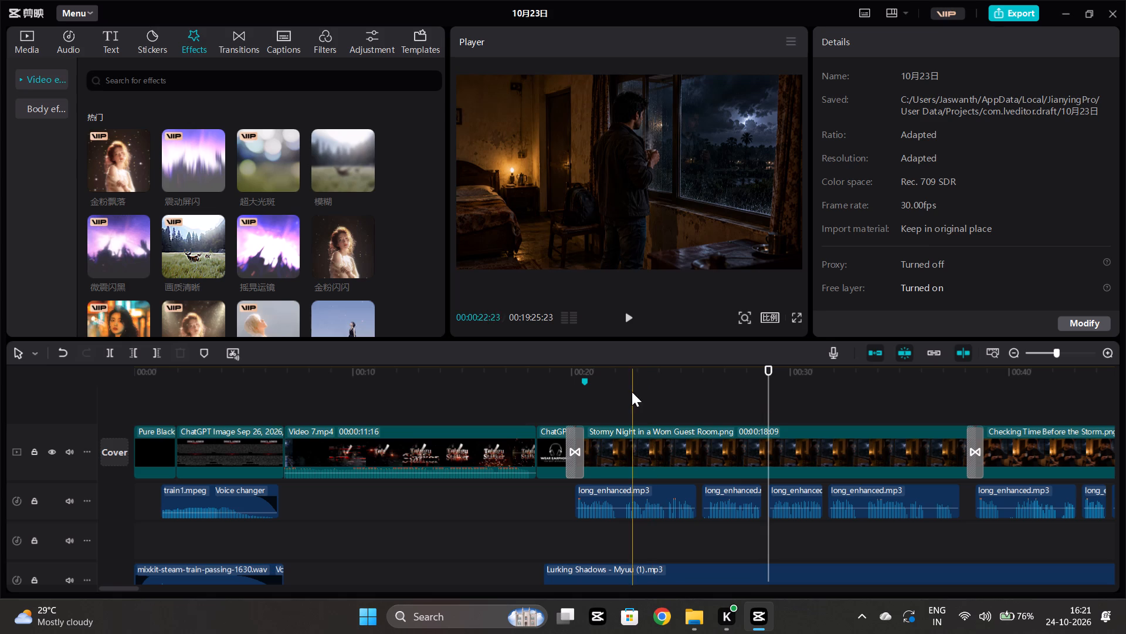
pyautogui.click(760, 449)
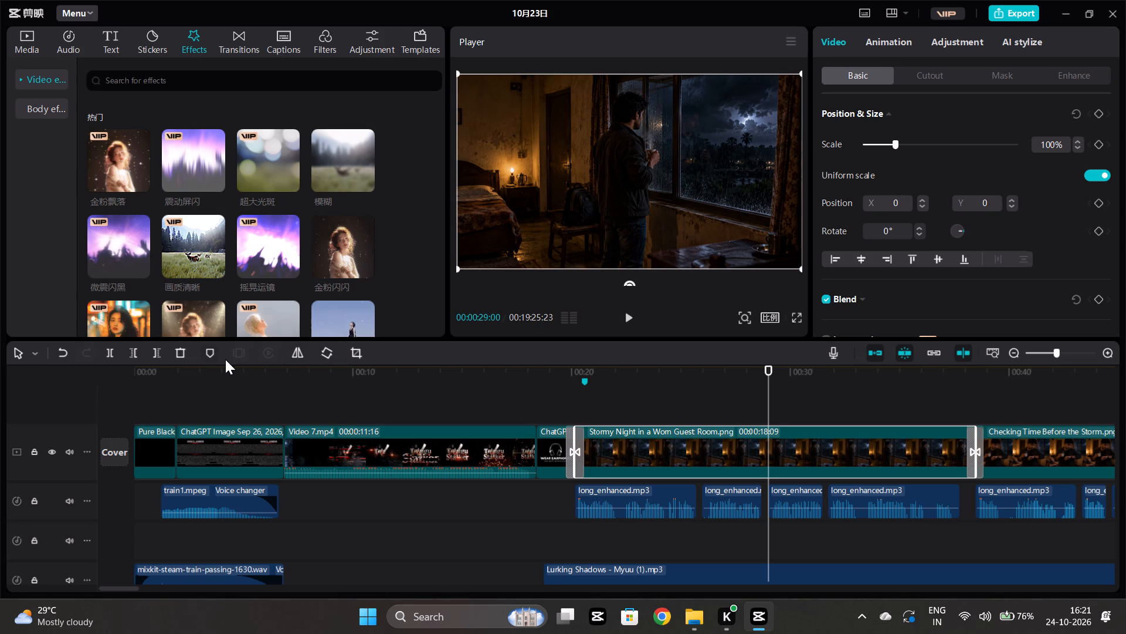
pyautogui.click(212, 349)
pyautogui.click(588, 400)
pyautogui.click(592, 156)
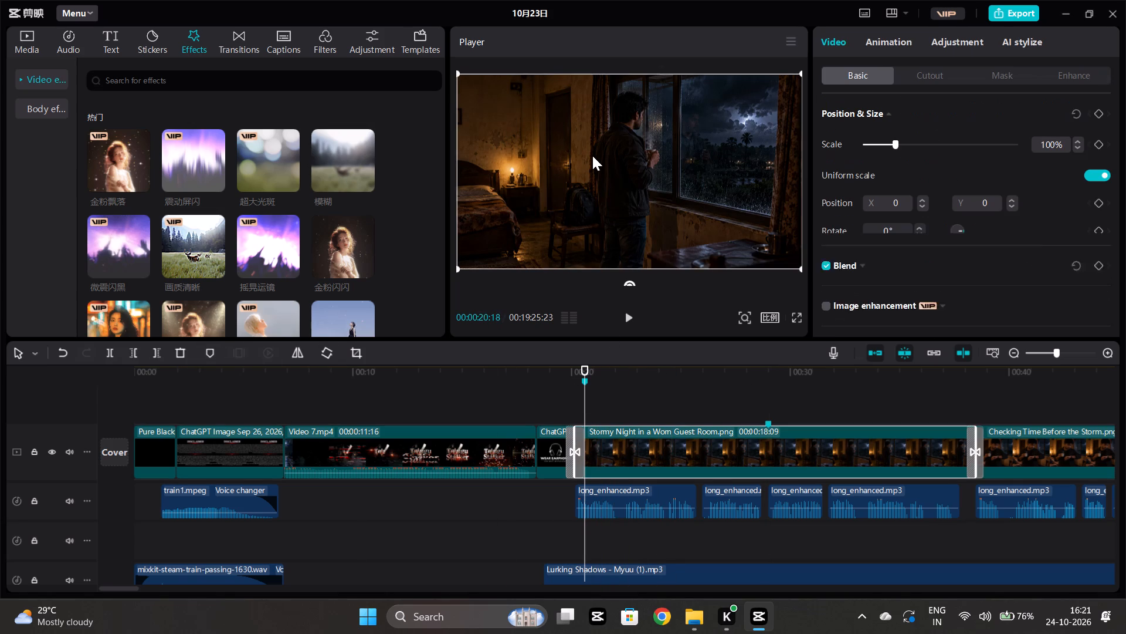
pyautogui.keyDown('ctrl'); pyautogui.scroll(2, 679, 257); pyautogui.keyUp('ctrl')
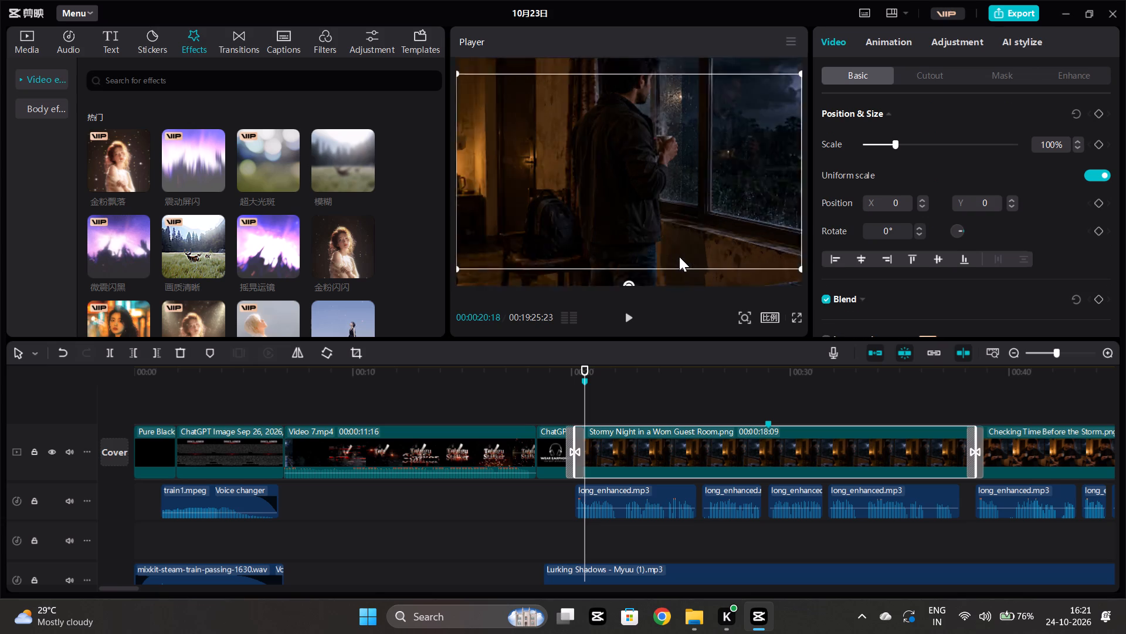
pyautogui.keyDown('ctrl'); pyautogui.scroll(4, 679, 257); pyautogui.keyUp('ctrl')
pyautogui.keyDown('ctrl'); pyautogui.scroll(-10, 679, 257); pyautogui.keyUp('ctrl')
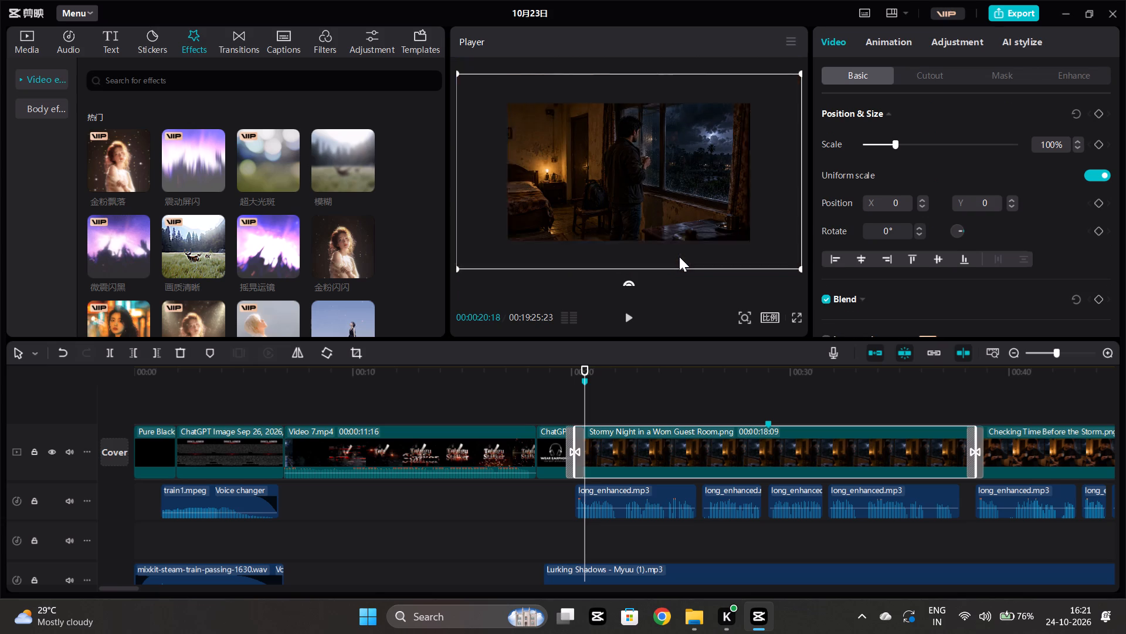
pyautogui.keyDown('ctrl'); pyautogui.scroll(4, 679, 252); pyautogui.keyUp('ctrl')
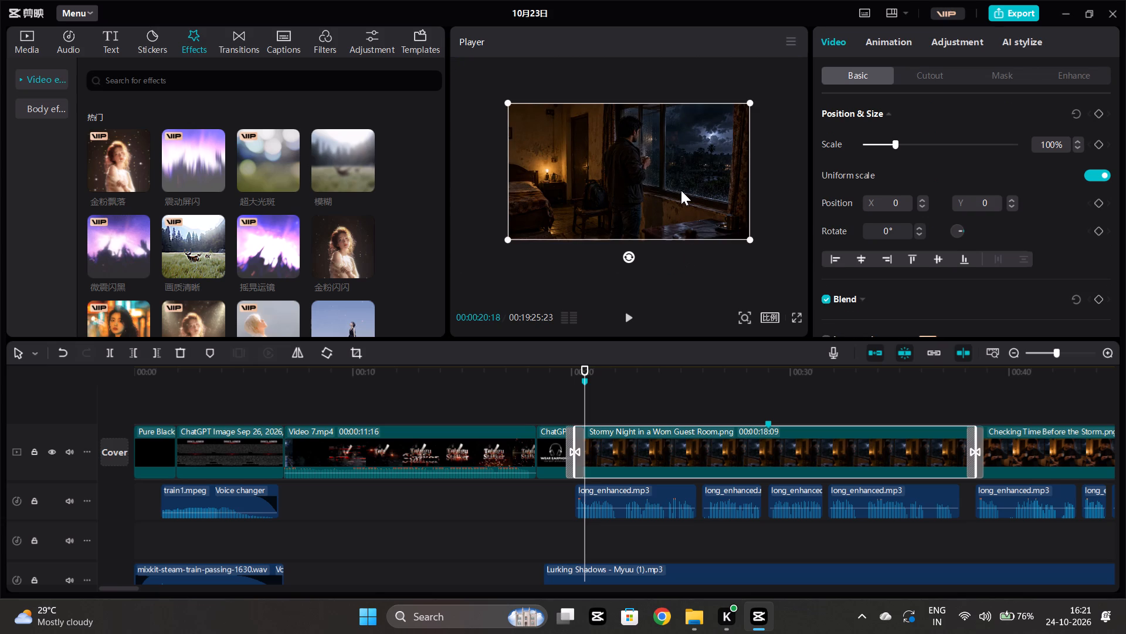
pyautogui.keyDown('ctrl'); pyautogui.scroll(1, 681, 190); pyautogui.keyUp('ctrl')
# Play the sequence from the end of the Video 7 clip into the Stormy Night clip.
pyautogui.click(676, 413)
pyautogui.click(703, 394)
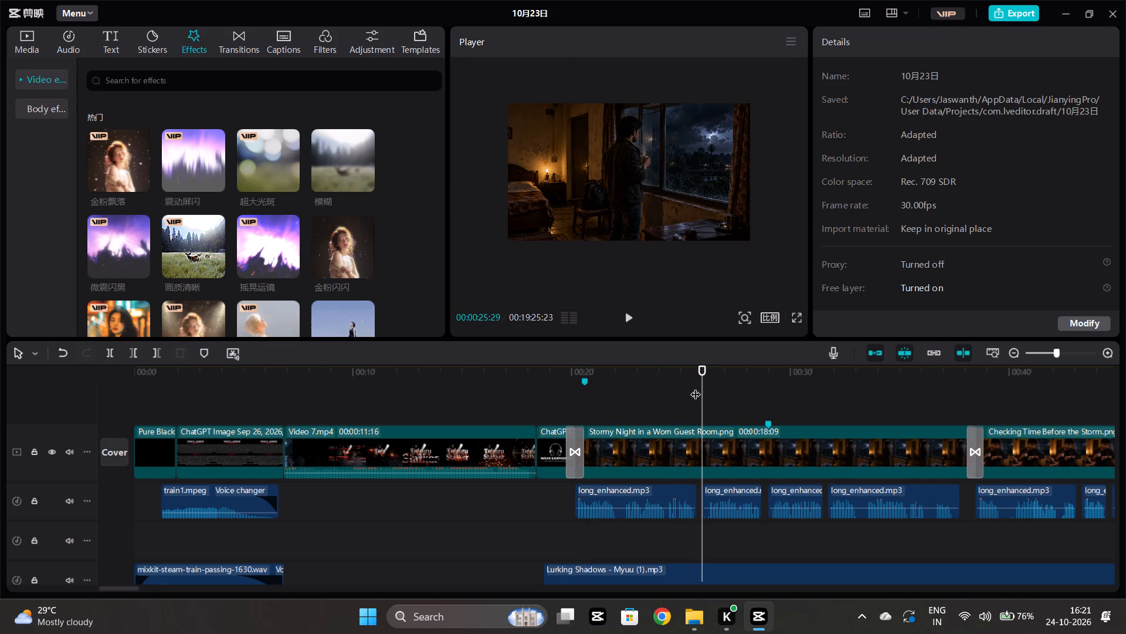
pyautogui.click(741, 397)
pyautogui.click(475, 387)
pyautogui.press('space')
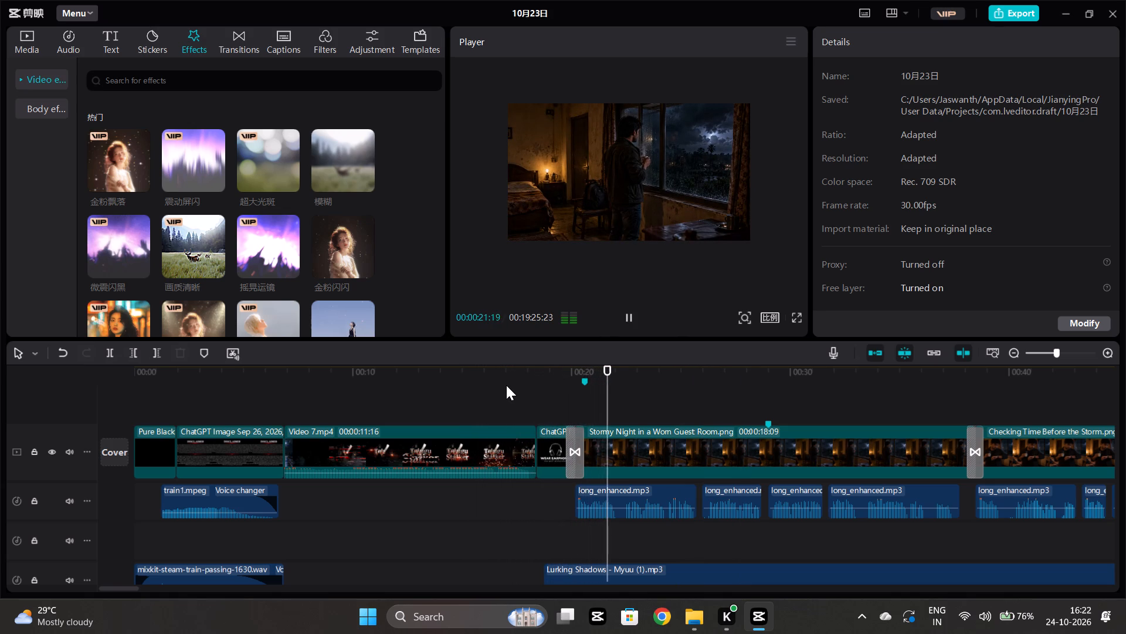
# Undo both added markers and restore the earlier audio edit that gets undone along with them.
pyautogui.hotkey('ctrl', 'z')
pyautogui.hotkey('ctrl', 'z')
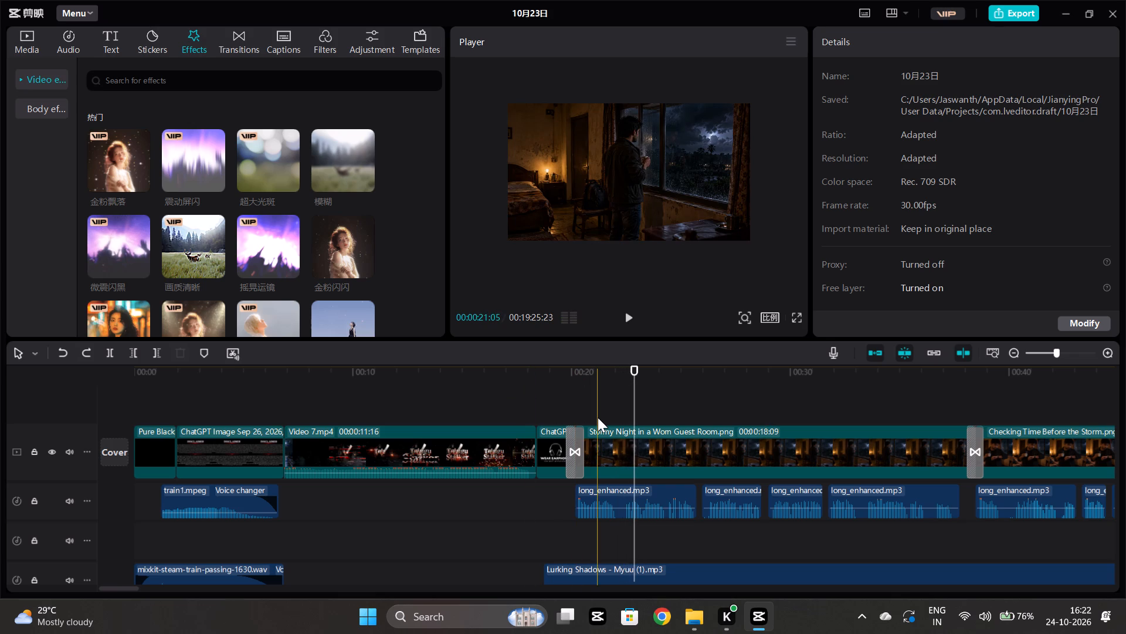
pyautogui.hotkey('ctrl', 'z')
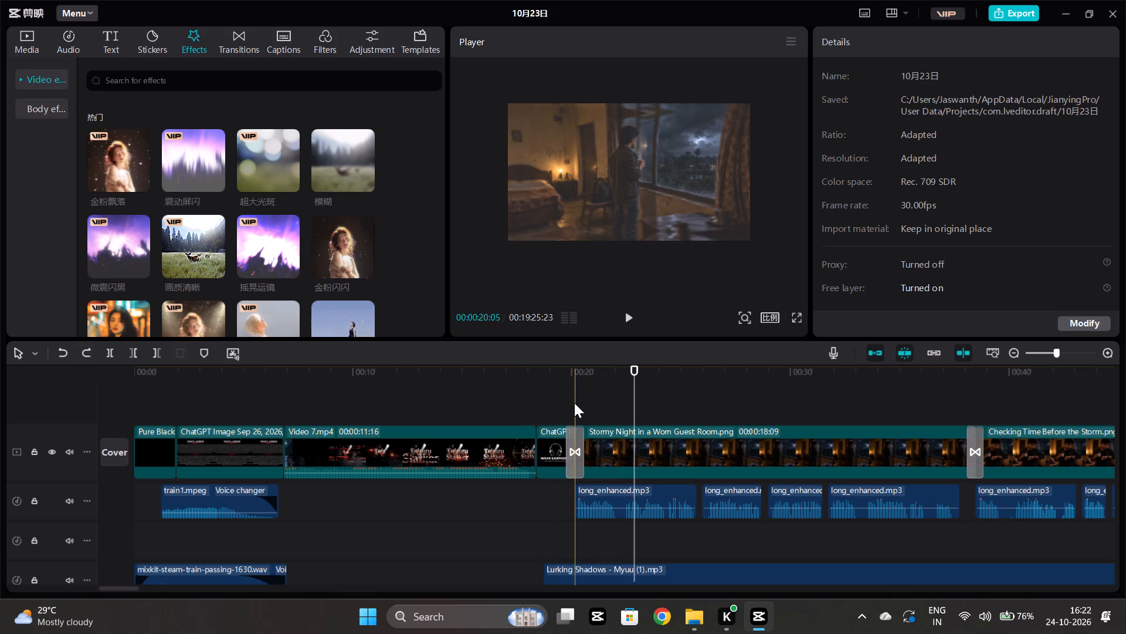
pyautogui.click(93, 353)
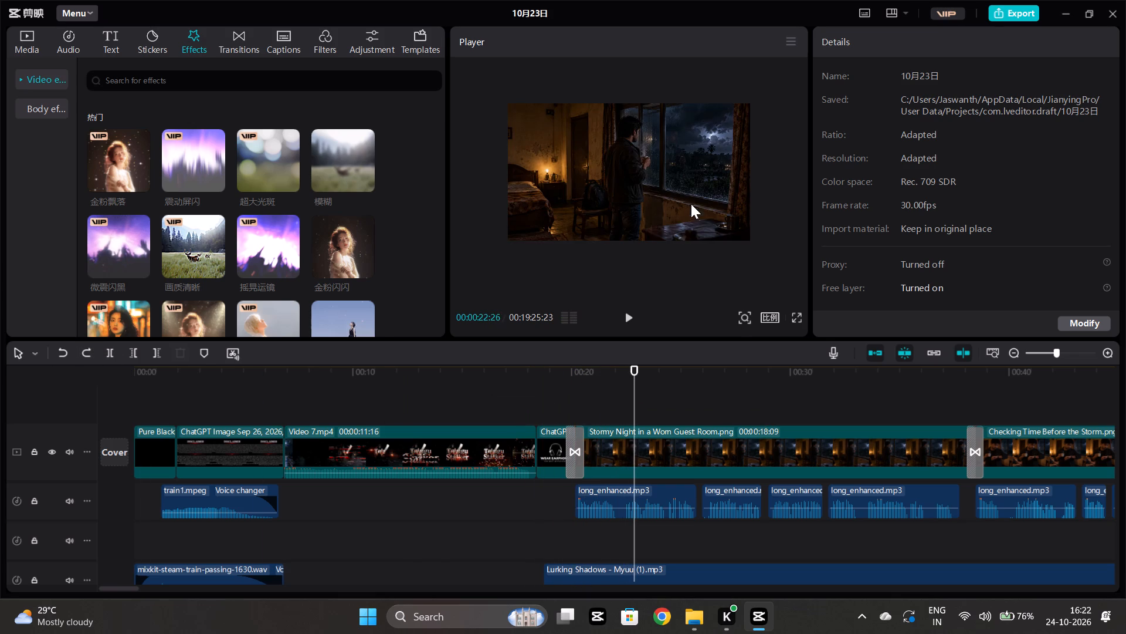
# Set the project's aspect ratio to 16:9.
pyautogui.keyDown('ctrl'); pyautogui.scroll(2, 697, 214); pyautogui.keyUp('ctrl')
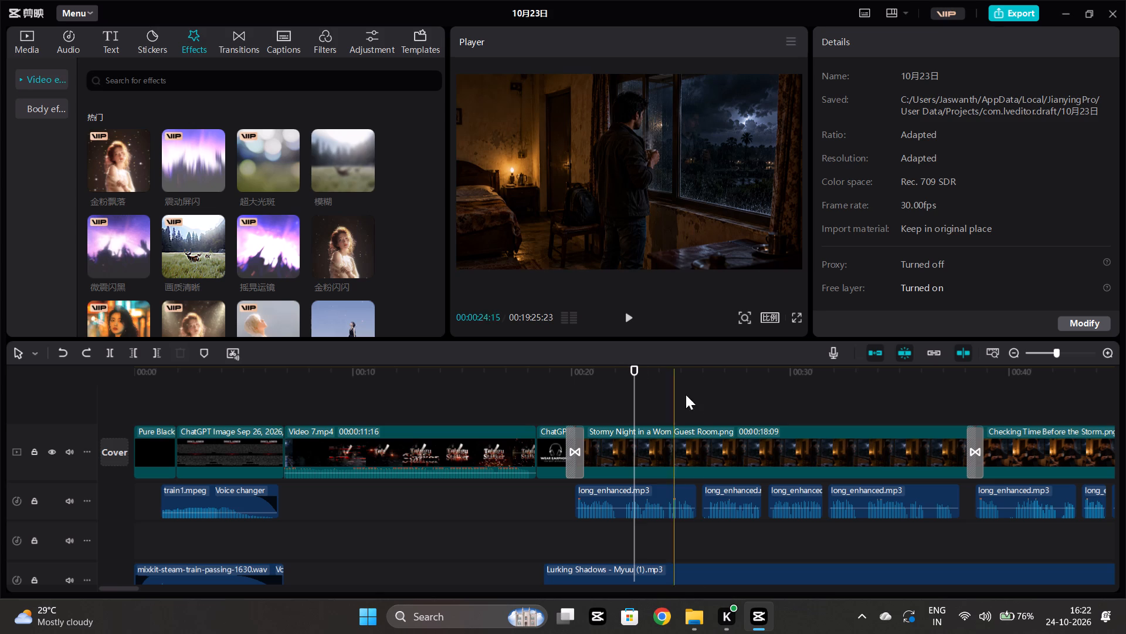
pyautogui.click(766, 321)
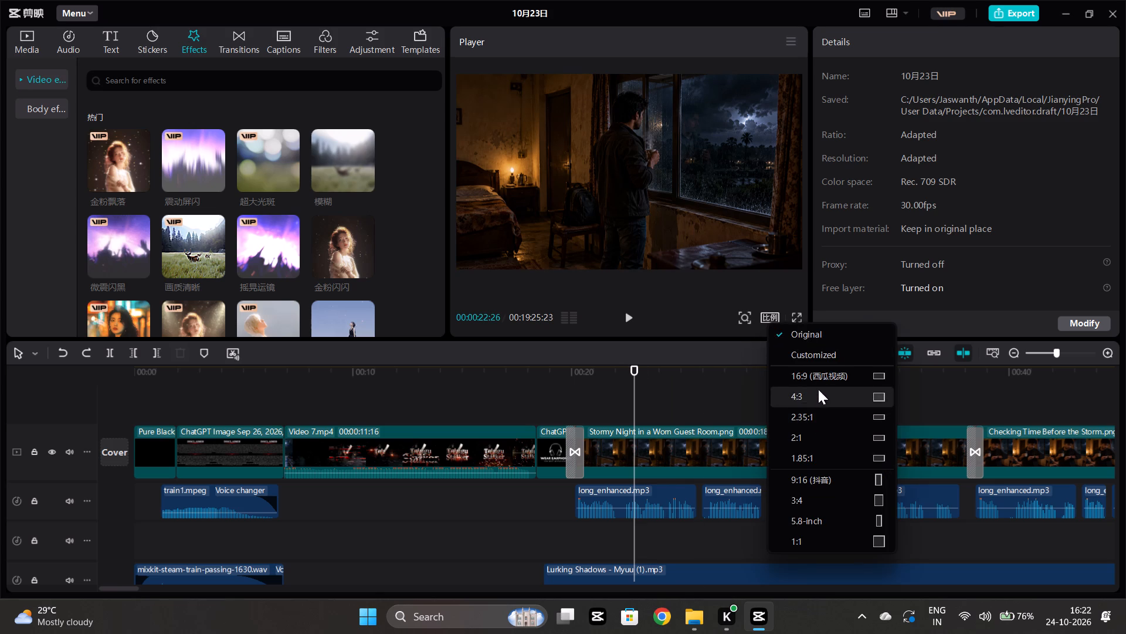
pyautogui.click(820, 370)
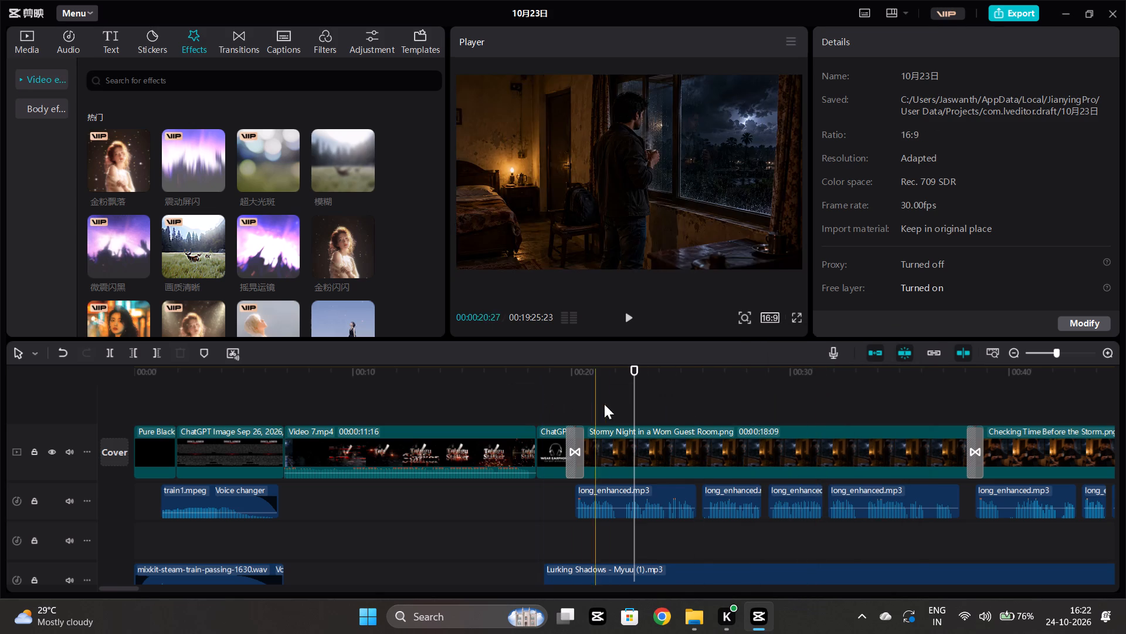
# Play the opening of the Stormy Night clip and look through its basic video settings.
pyautogui.click(571, 388)
pyautogui.press('space')
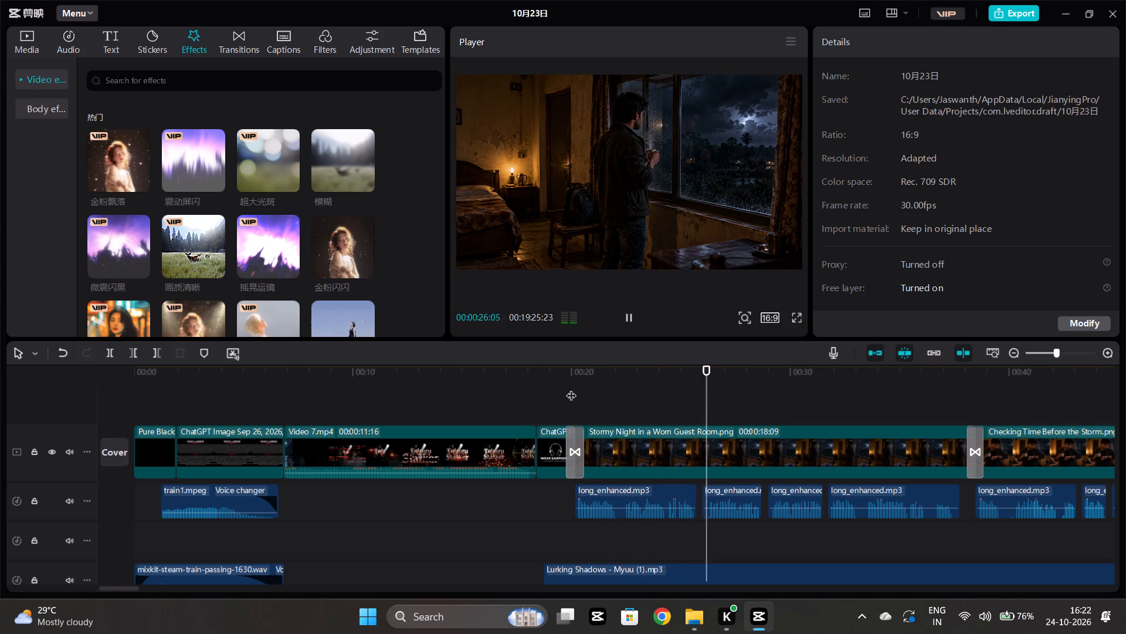
pyautogui.click(669, 458)
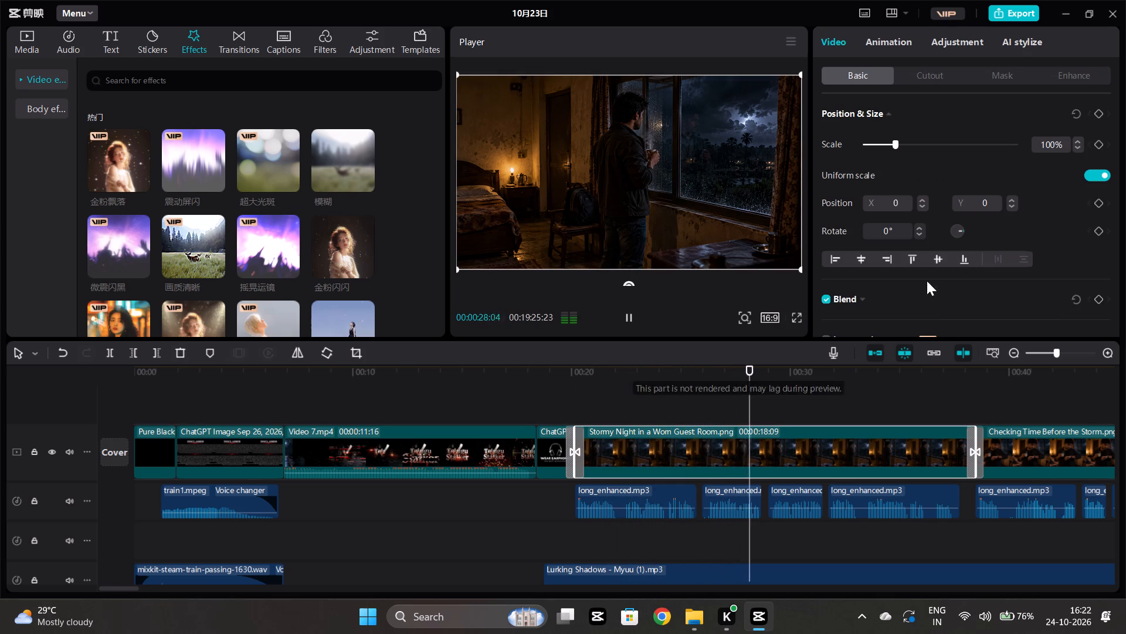
pyautogui.scroll(-4, 937, 203)
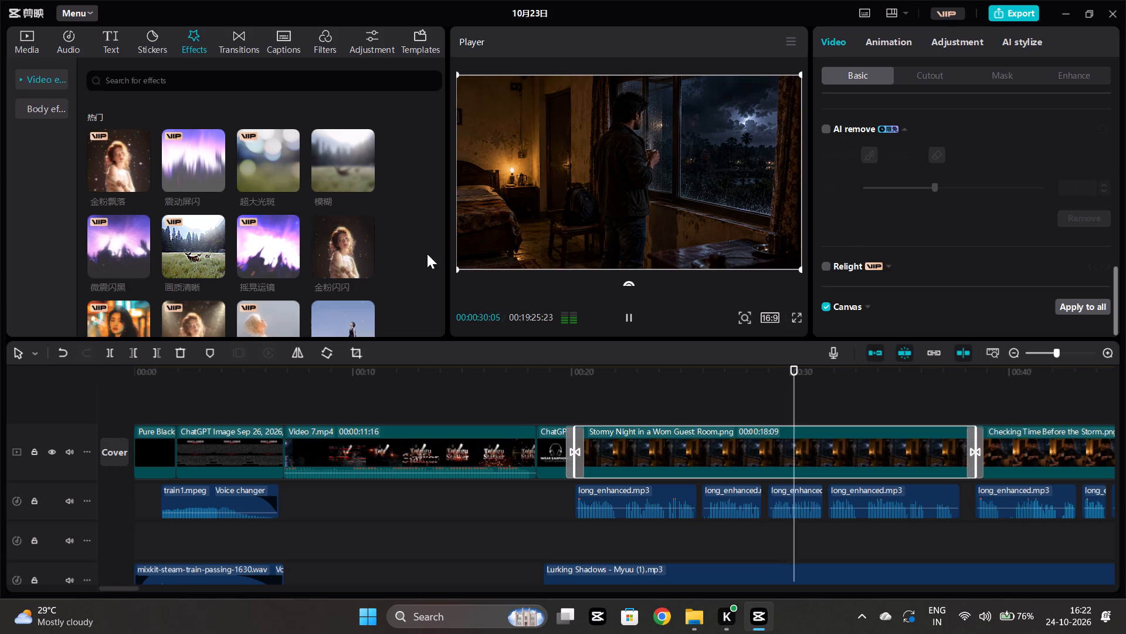
# Add the 摇晃运镜 video effect at 00:00:20:18 and extend it to the end of the Stormy Night clip.
pyautogui.click(576, 398)
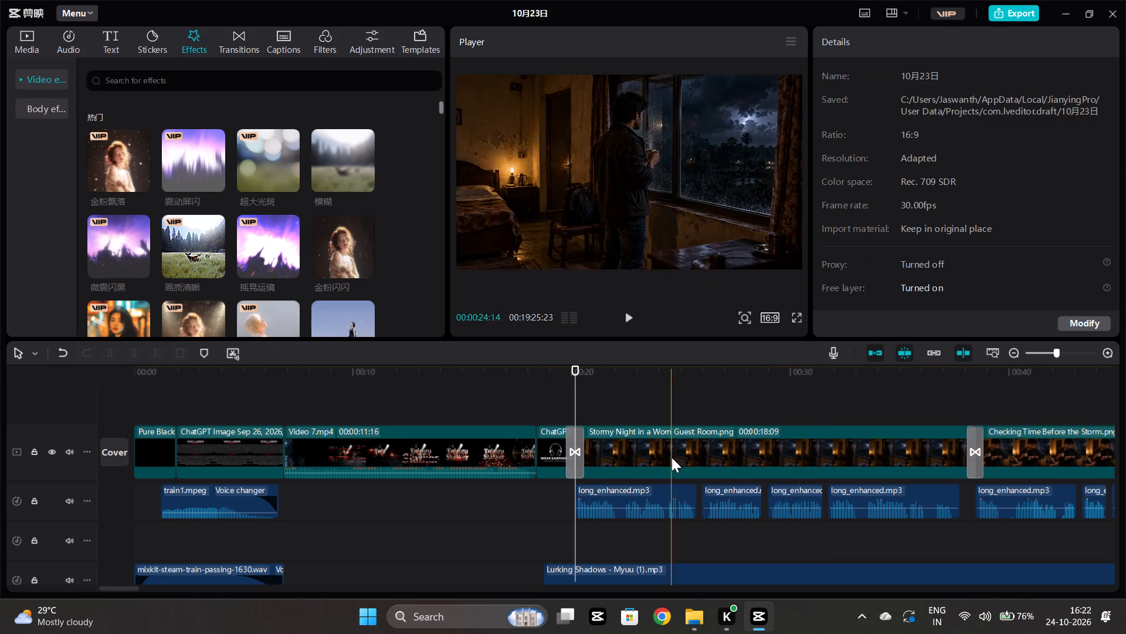
pyautogui.click(579, 393)
pyautogui.click(581, 387)
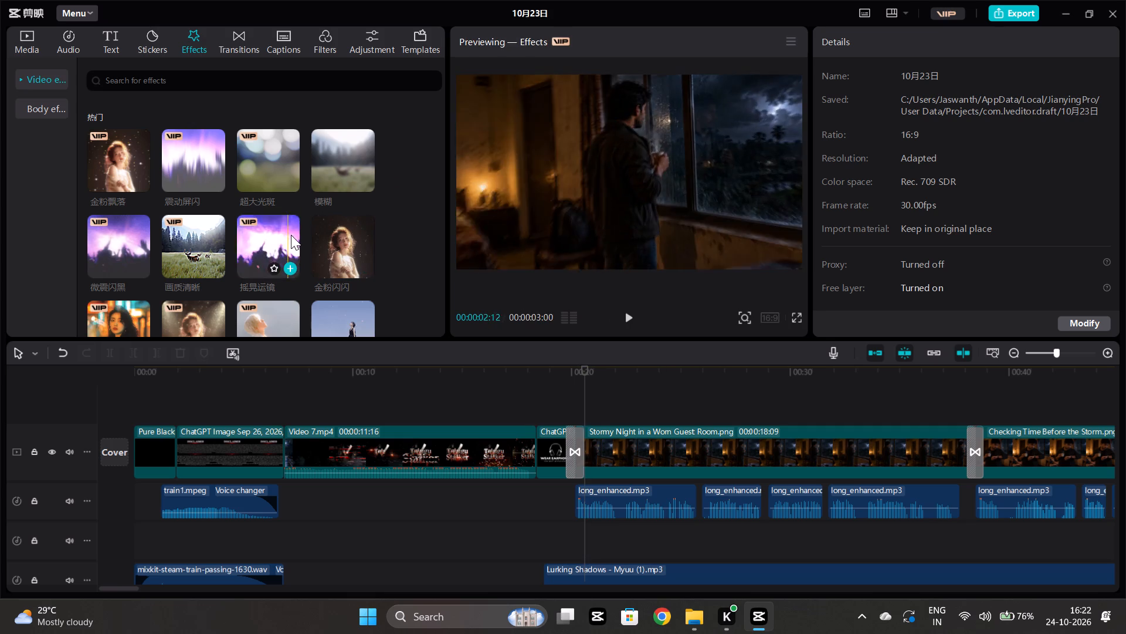
pyautogui.click(290, 264)
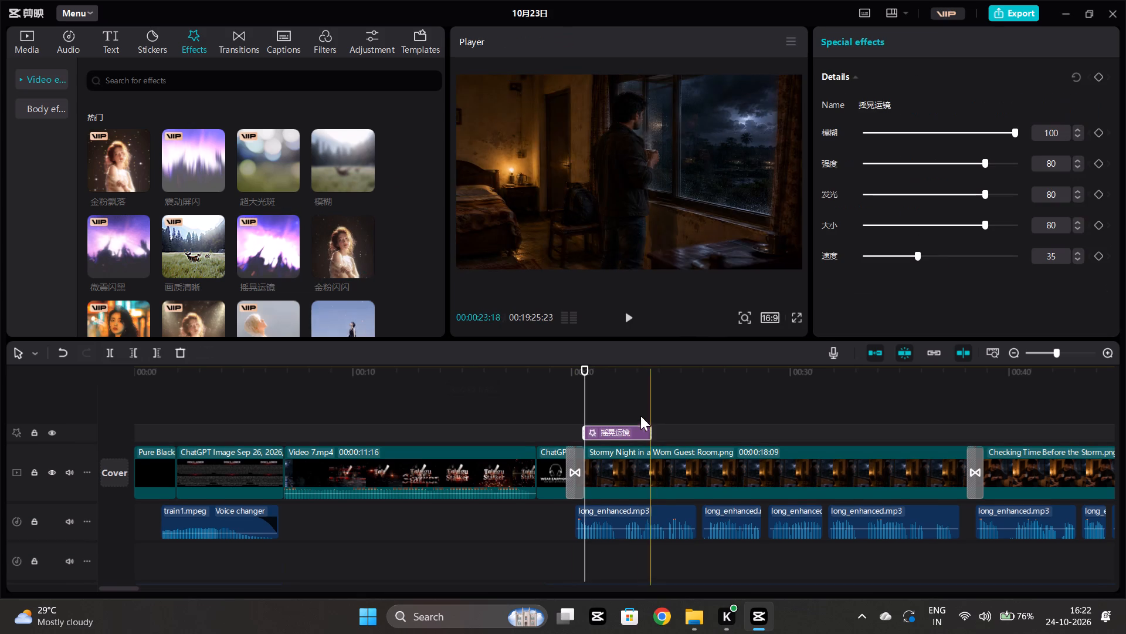
pyautogui.moveTo(649, 436); pyautogui.dragTo(977, 456)
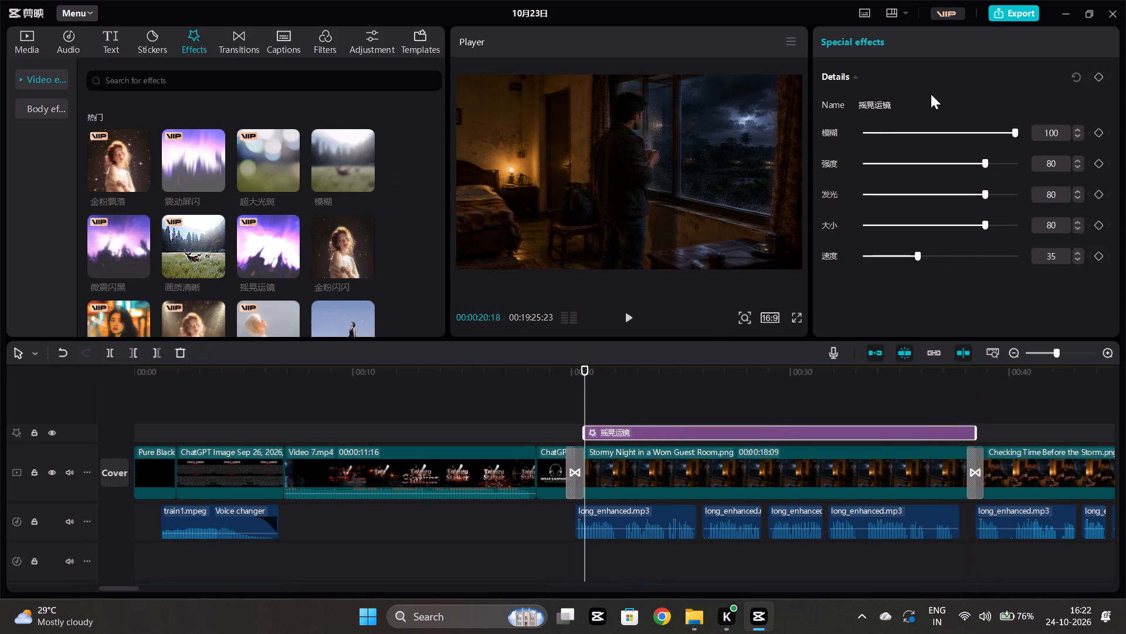
# Set the 摇晃运镜 effect's 模糊 to 13, 强度 to 14 and 发光 to 19, and lower its 大小 and 速度.
pyautogui.click(885, 134)
pyautogui.click(887, 164)
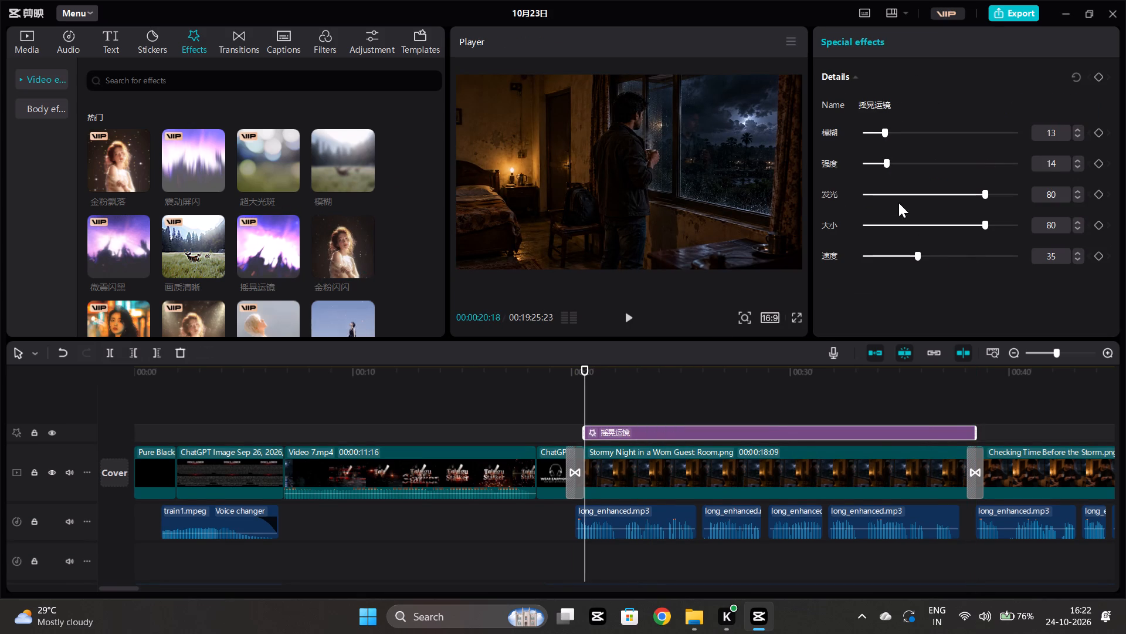
pyautogui.click(894, 191)
pyautogui.click(893, 235)
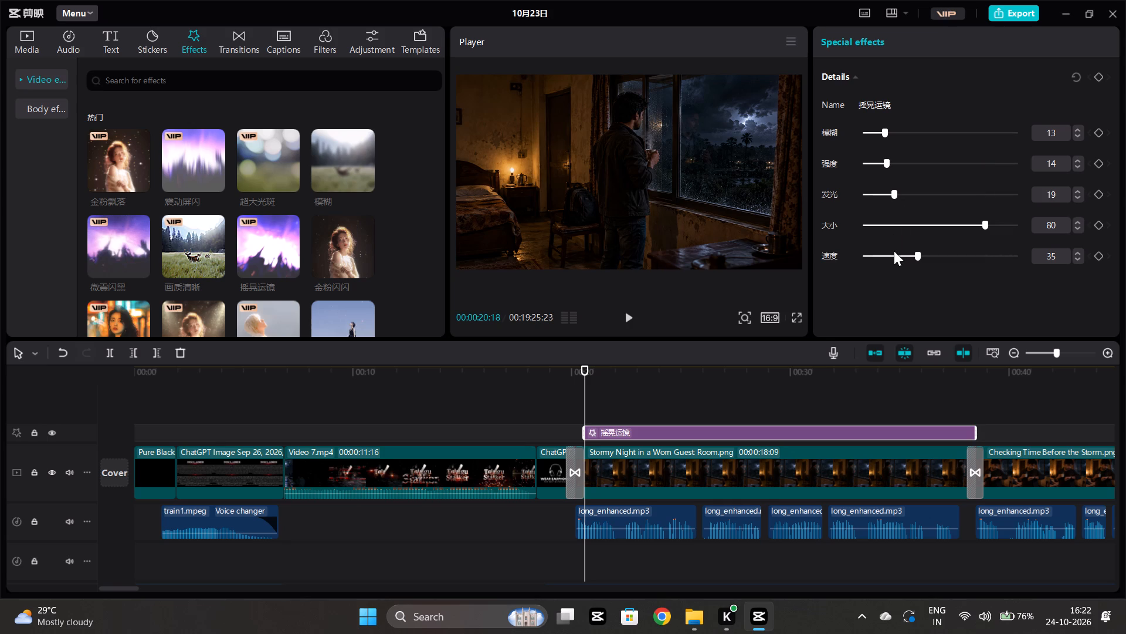
pyautogui.click(888, 250)
pyautogui.click(883, 218)
# Play the Stormy Night clip from just before the 摇晃运镜 effect begins to preview the adjusted effect.
pyautogui.click(576, 397)
pyautogui.press('space')
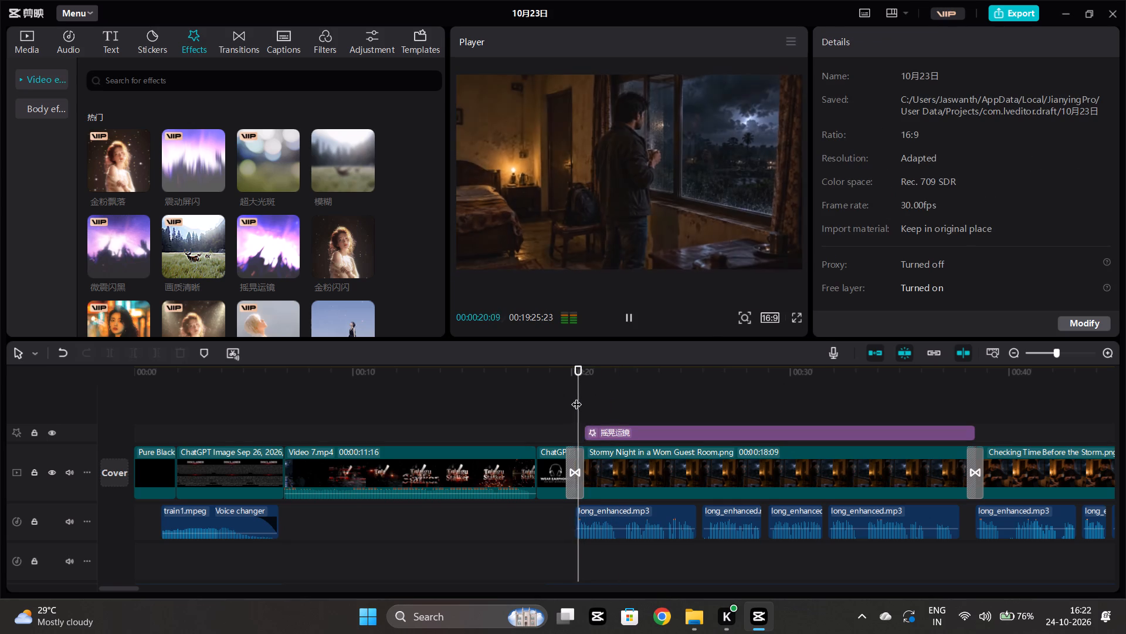
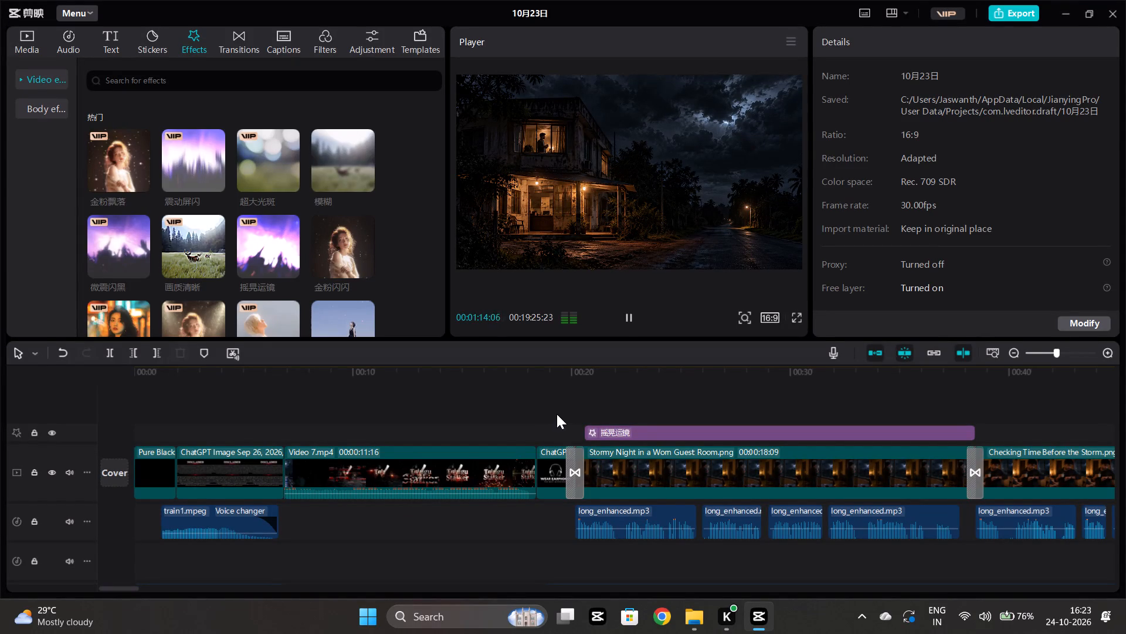
# Move the 摇晃运镜 effect to start at 00:00:20:05 and extend its end to the transition closing the Stormy Night clip.
pyautogui.click(557, 414)
pyautogui.press('space')
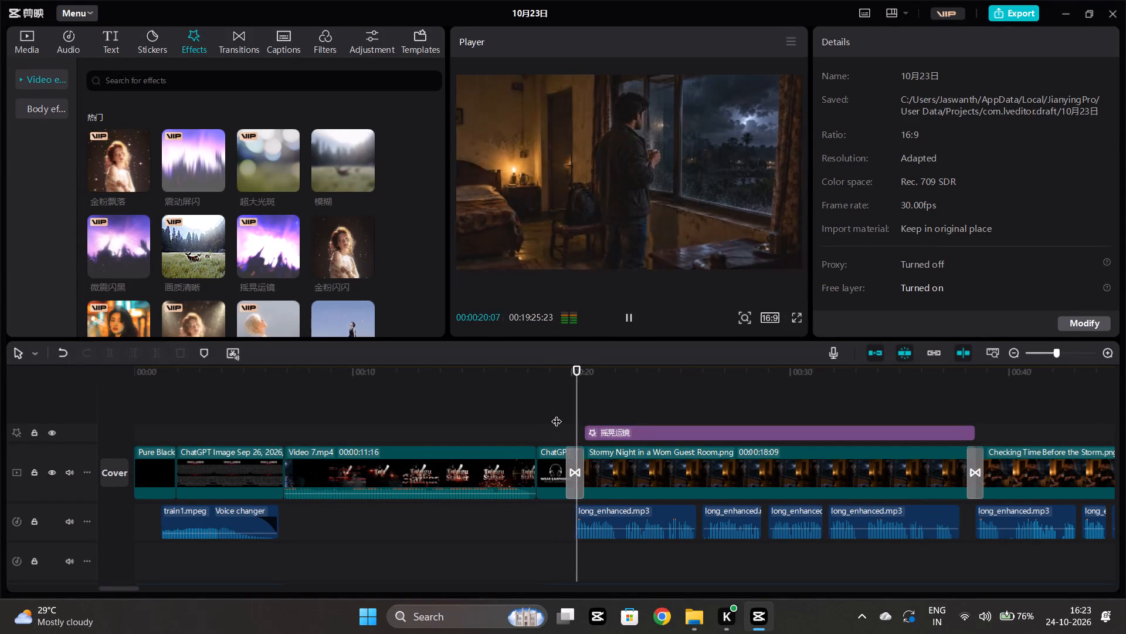
pyautogui.click(571, 414)
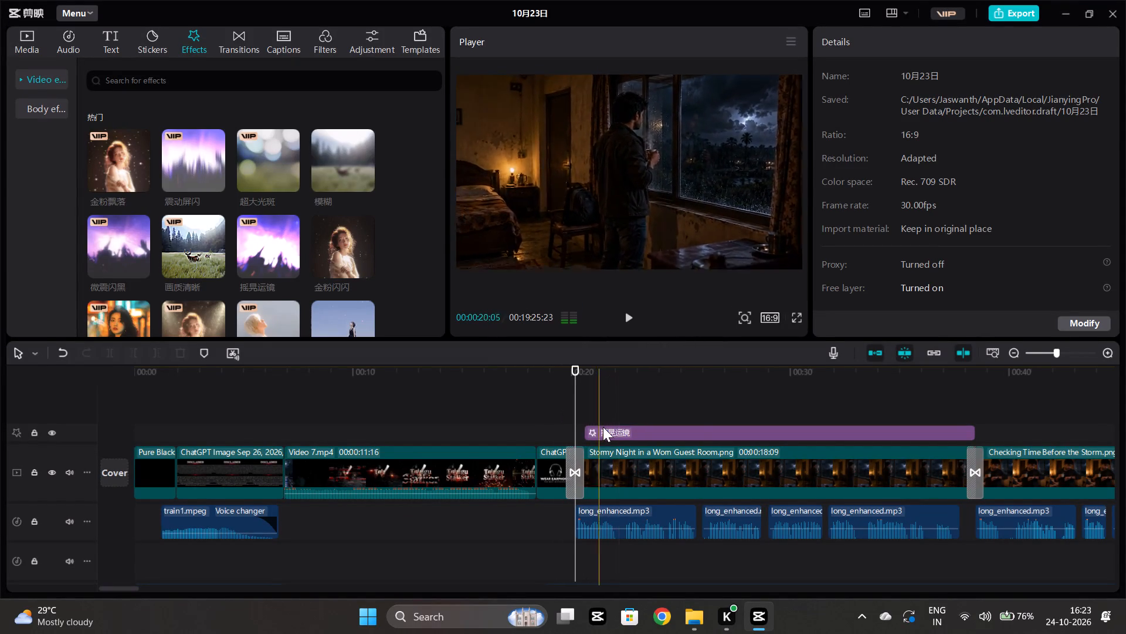
pyautogui.moveTo(603, 427); pyautogui.dragTo(596, 429)
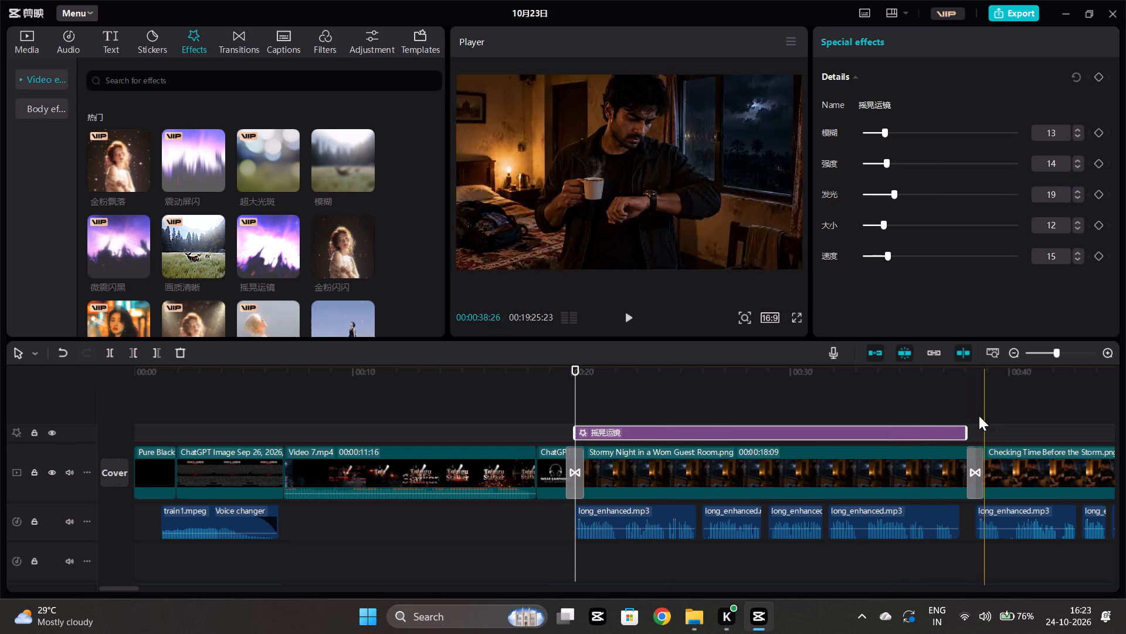
pyautogui.click(969, 429)
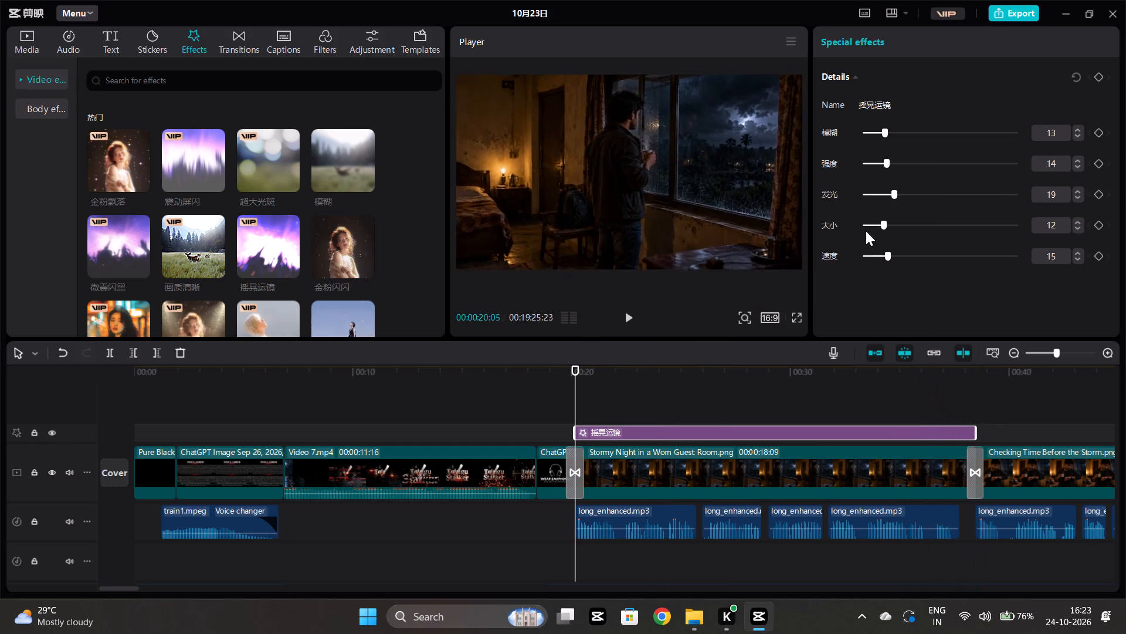
# Lower the 摇晃运镜 effect's 发光 to 7 and play the Stormy Night clip from about 00:00:26 to preview it.
pyautogui.click(877, 190)
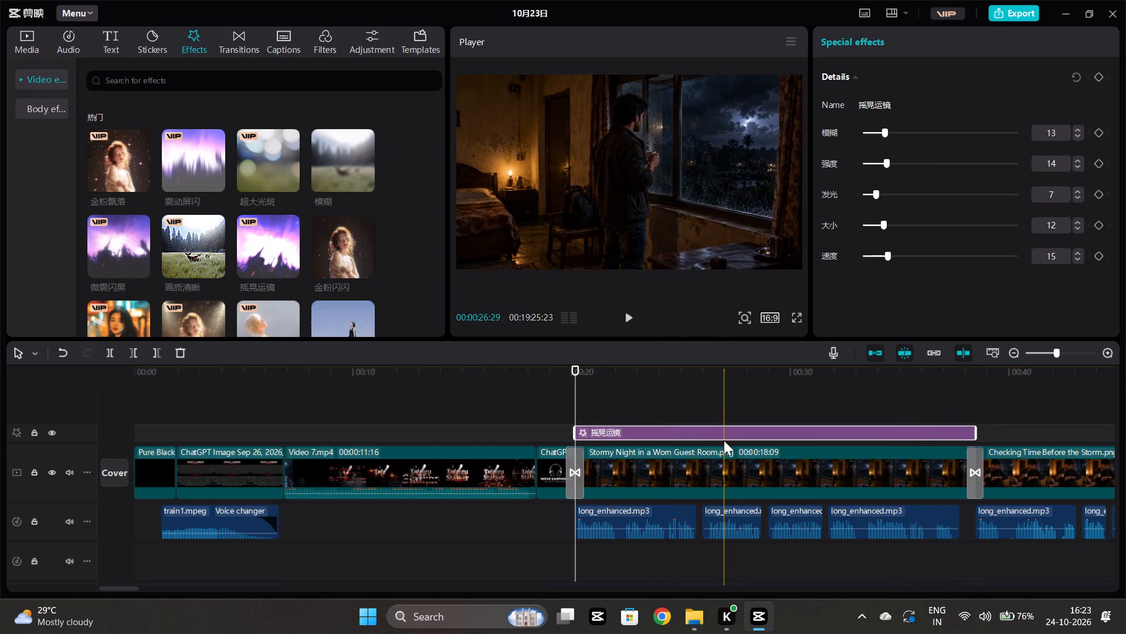
pyautogui.click(718, 407)
pyautogui.press('space')
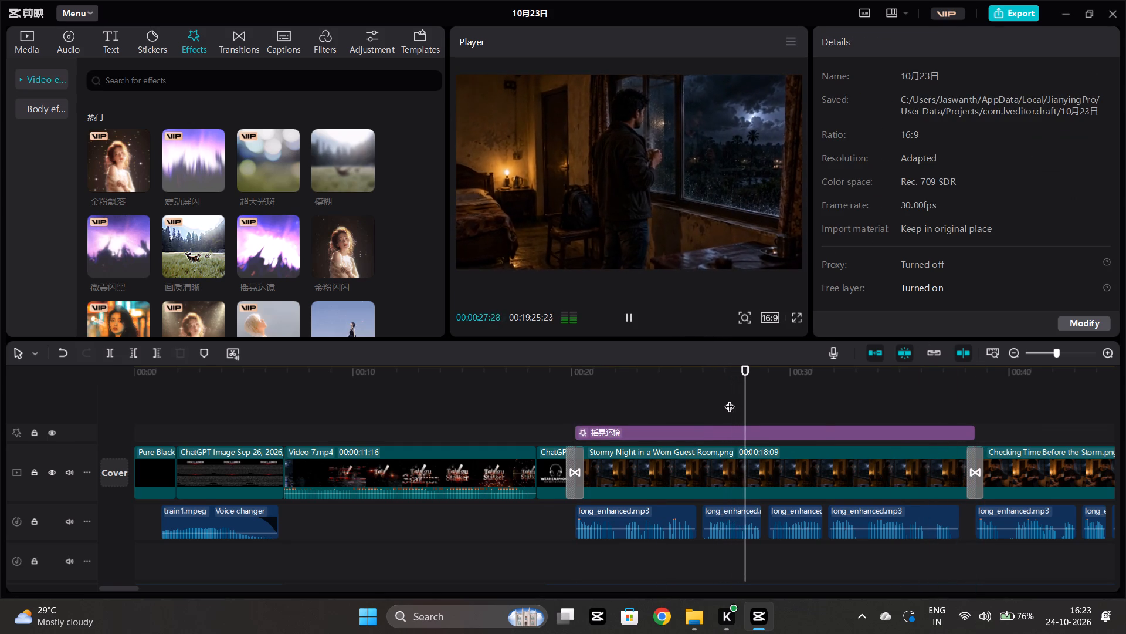
# Copy the 摇晃运镜 effect, paste it at 00:09:04:03 over the Weary Traveller clip and trim it to that clip's end.
pyautogui.click(807, 430)
pyautogui.hotkey('ctrl', 'c')
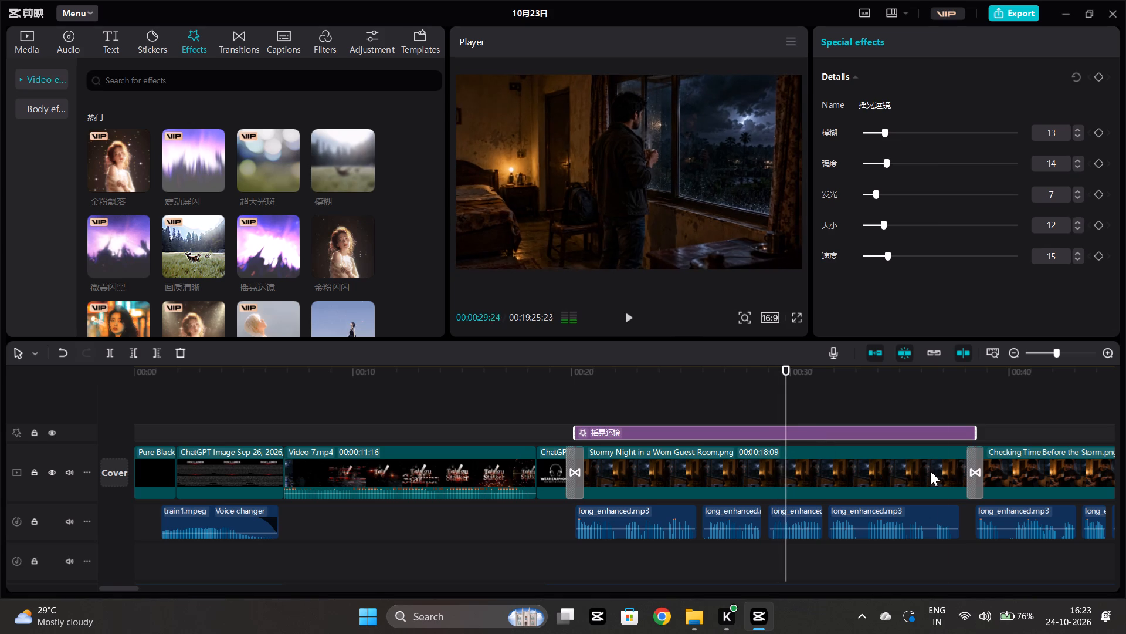
pyautogui.hscroll(-9, 955, 463)
pyautogui.hscroll(1, 955, 463)
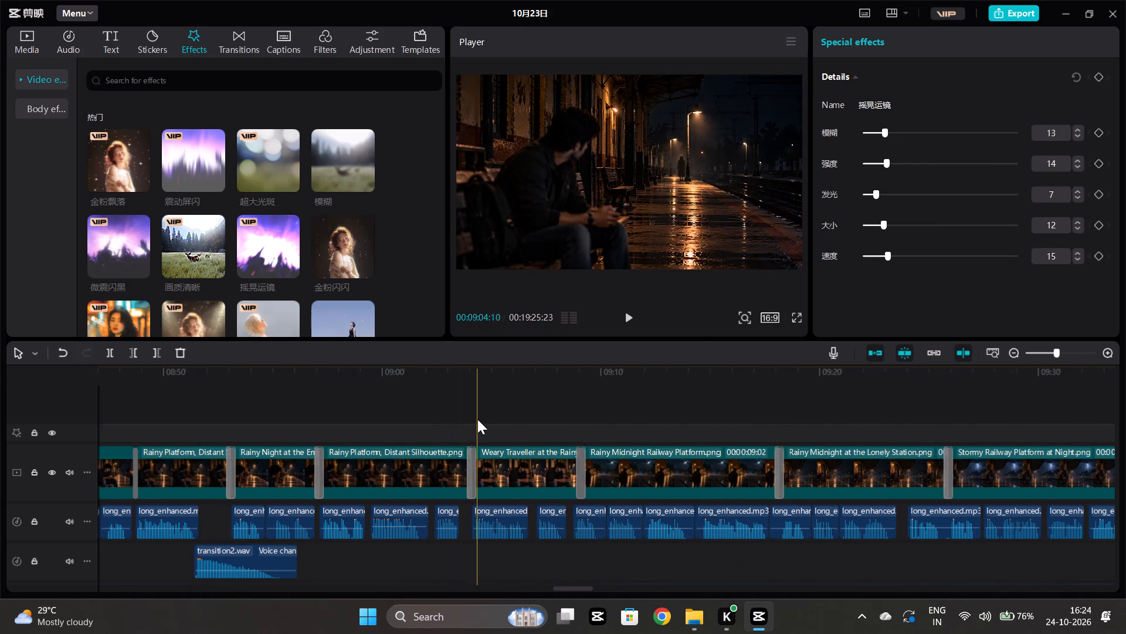
pyautogui.click(474, 421)
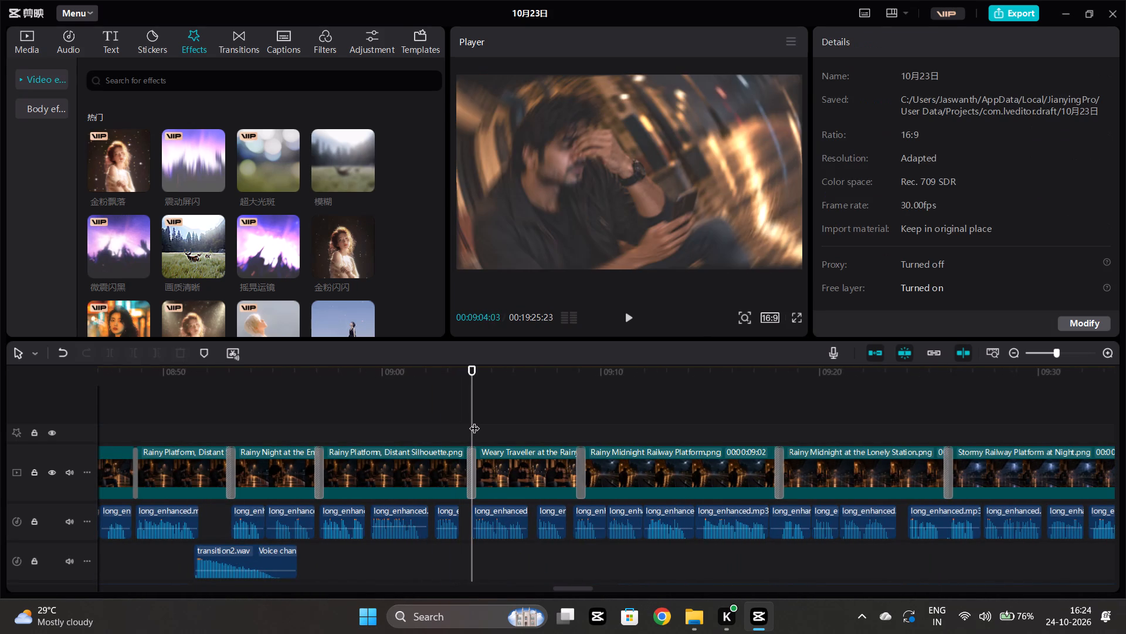
pyautogui.hotkey('ctrl', 'v')
pyautogui.moveTo(871, 429); pyautogui.dragTo(579, 428)
# Paste the effect at 00:09:18:05 over the Rainy Midnight at the Lonely Station clip and cut off its end at 00:09:25:27.
pyautogui.click(783, 407)
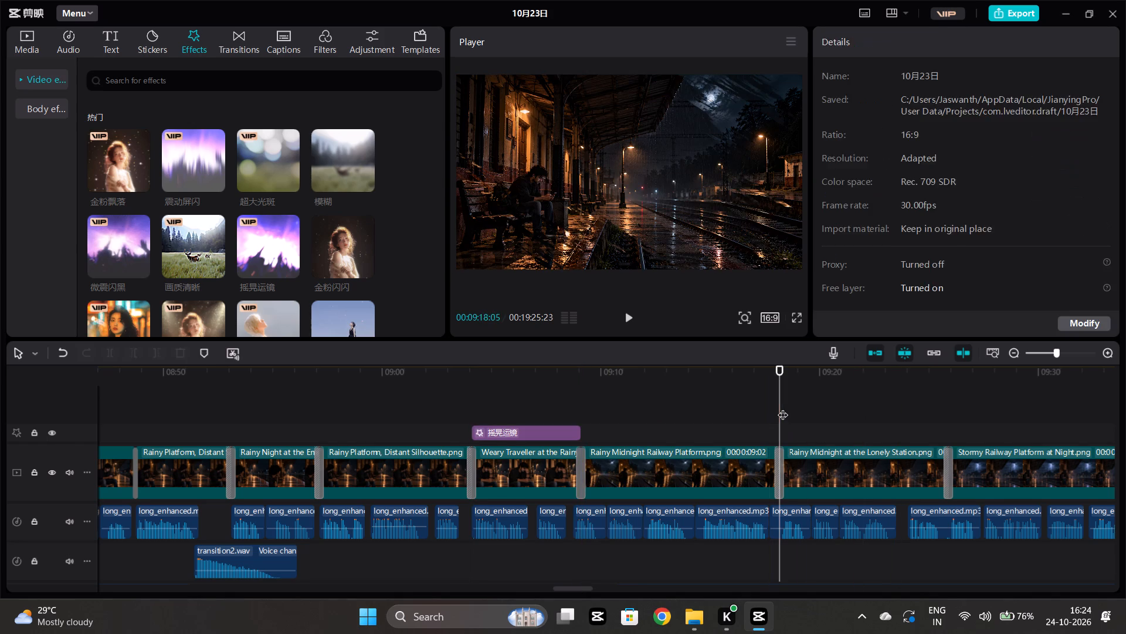
pyautogui.hotkey('ctrl', 'v')
pyautogui.hscroll(-1, 952, 431)
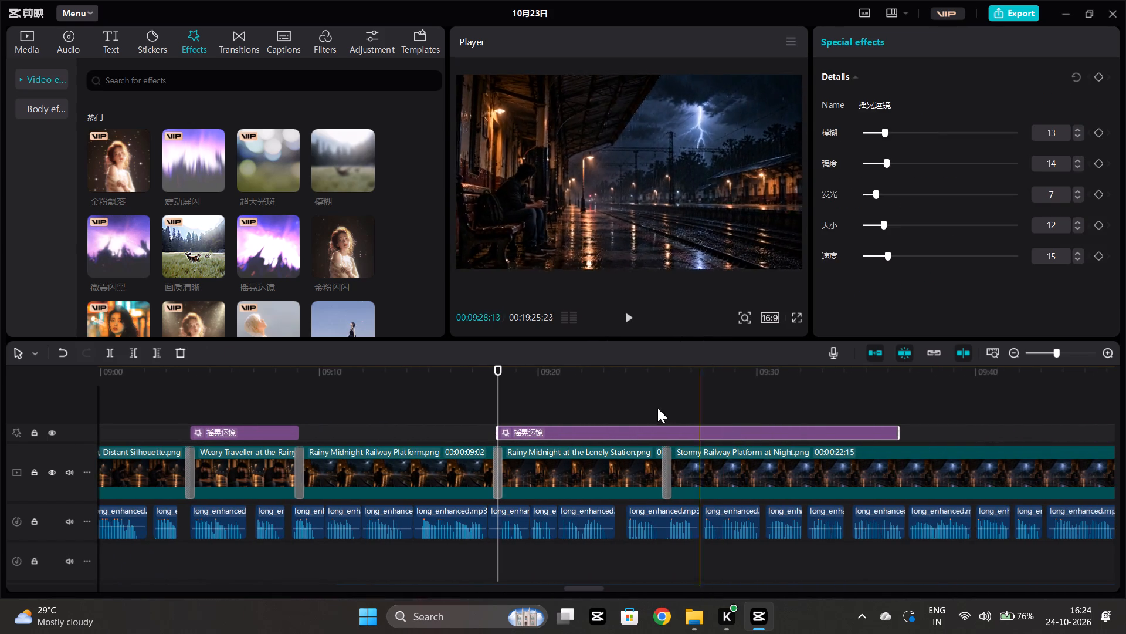
pyautogui.click(667, 403)
pyautogui.click(685, 429)
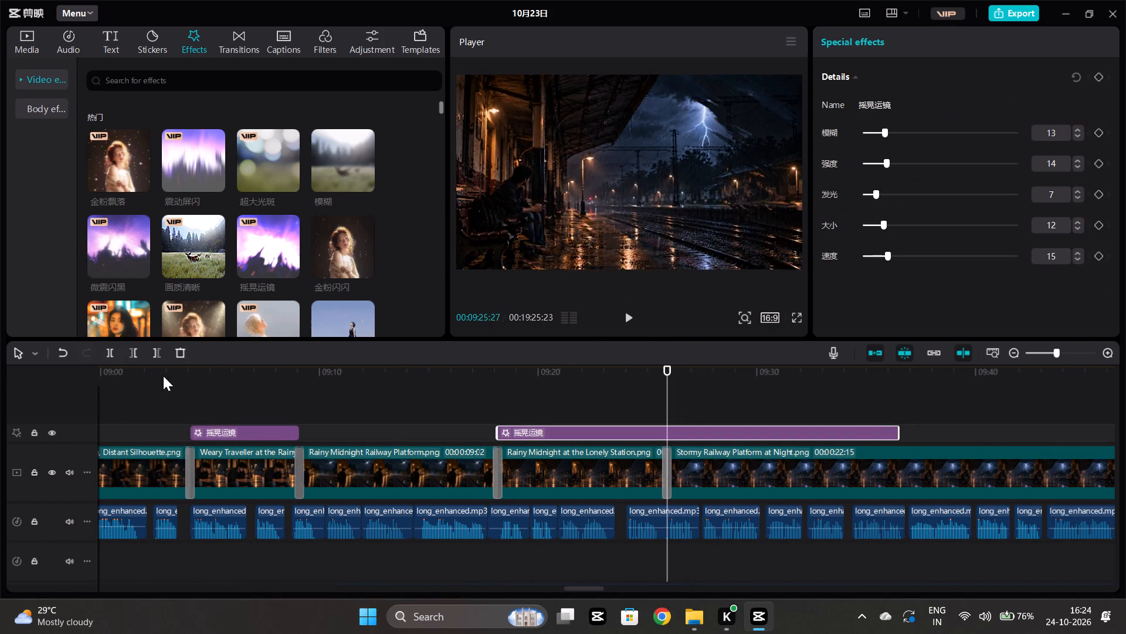
pyautogui.click(151, 353)
# Paste the effect at about 00:10:37 over the Rainy Night at the Train Platform clip and extend it to the clip's end.
pyautogui.hscroll(-3, 839, 527)
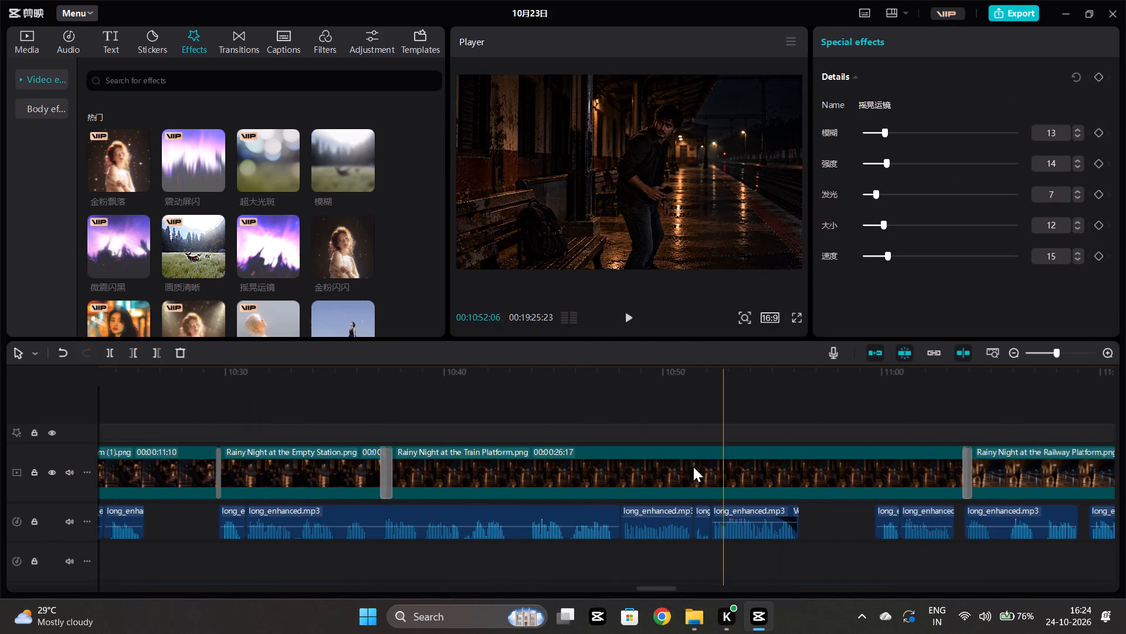
pyautogui.click(396, 416)
pyautogui.hotkey('ctrl', 'v')
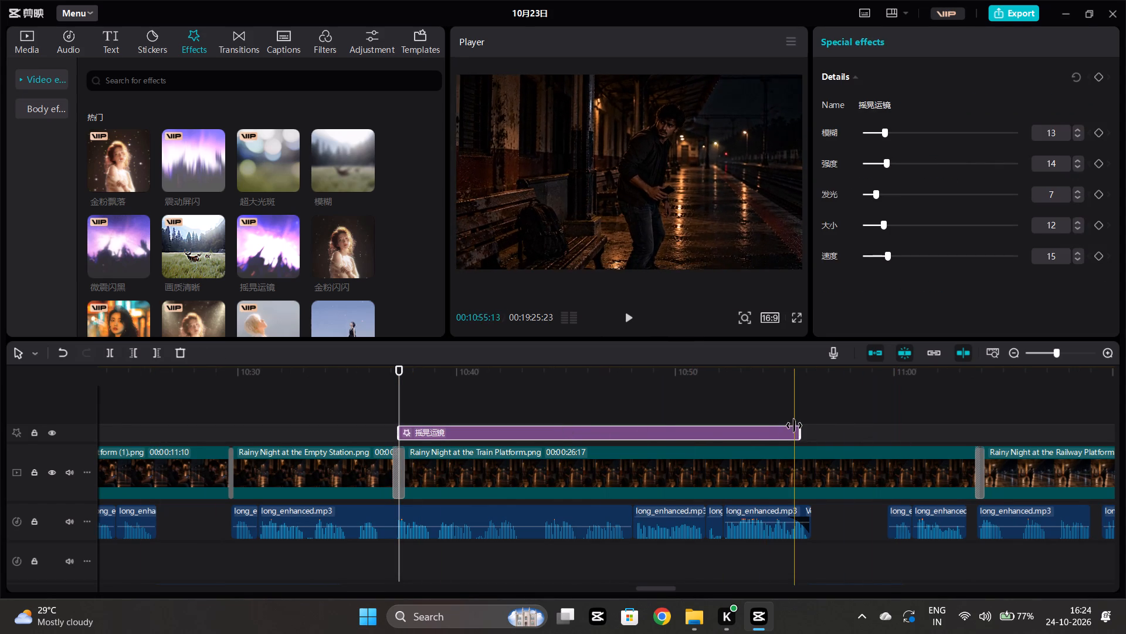
pyautogui.moveTo(799, 434); pyautogui.dragTo(981, 449)
# Paste the effect at 00:11:22:29 over the Rainy Night at the Old Station clip and trim it to the clip's end.
pyautogui.hscroll(-1, 970, 439)
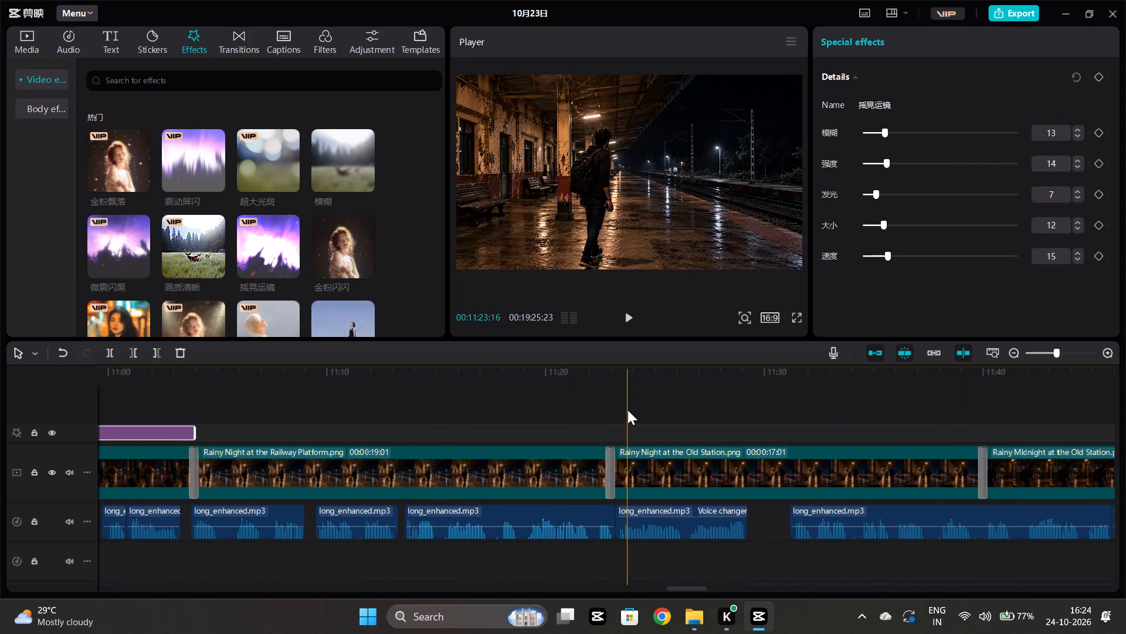
pyautogui.click(604, 410)
pyautogui.click(611, 407)
pyautogui.click(609, 409)
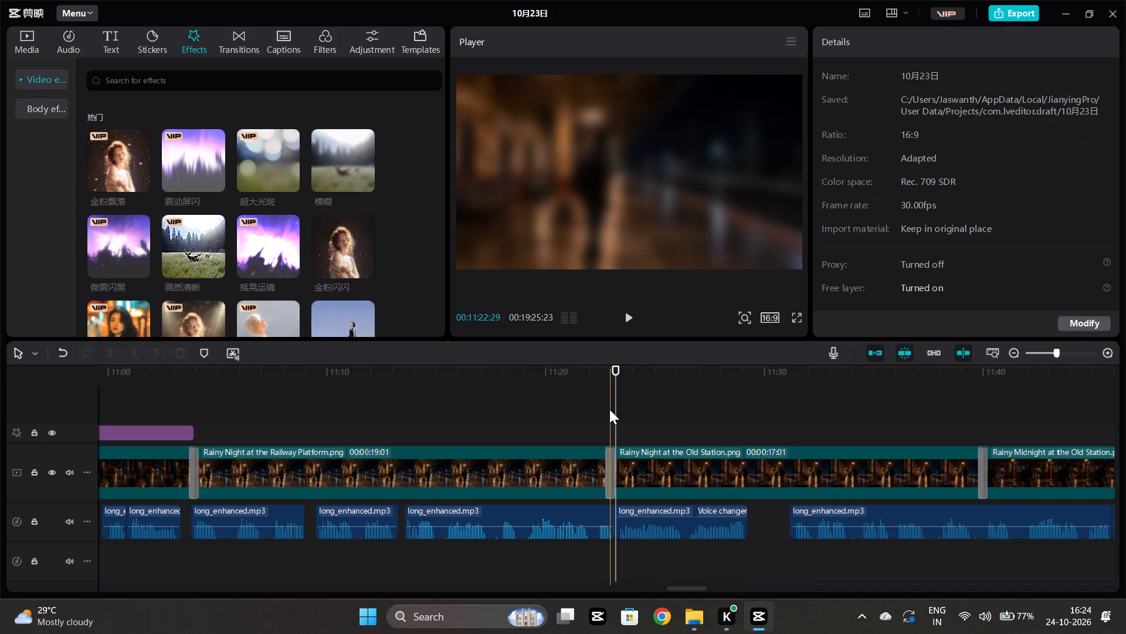
pyautogui.hotkey('ctrl', 'v')
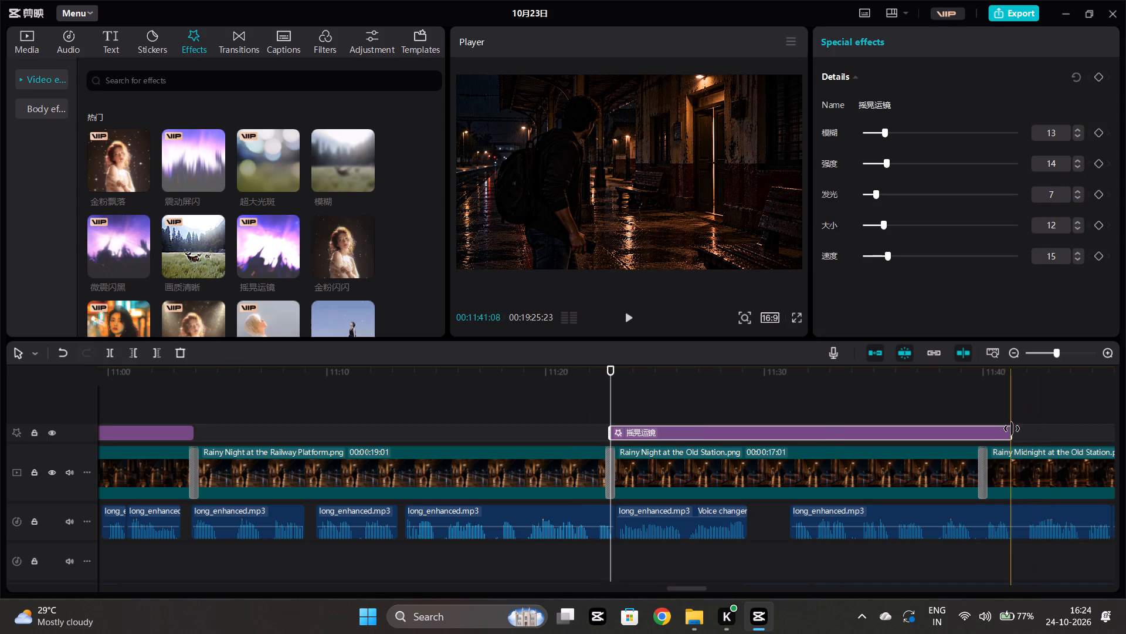
pyautogui.moveTo(1012, 429); pyautogui.dragTo(983, 433)
# Paste the effect at about 00:14:48 over the Rainy Midnight Railway Station clip and trim it to the clip's end.
pyautogui.hscroll(-1, 1023, 444)
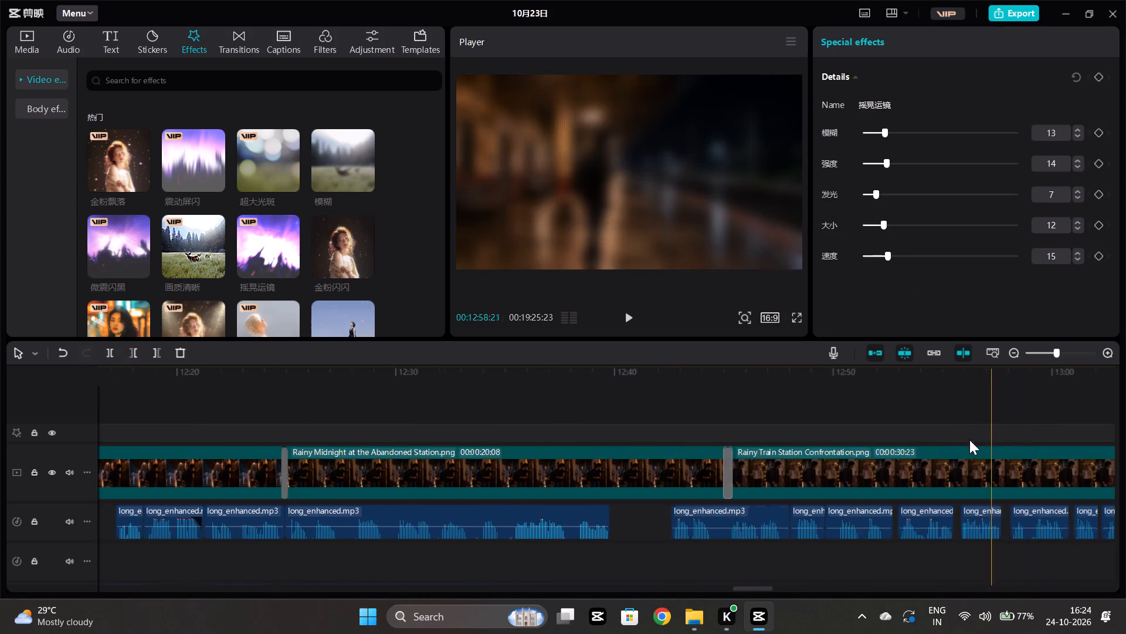
pyautogui.hscroll(-1, 823, 444)
pyautogui.hscroll(-3, 632, 449)
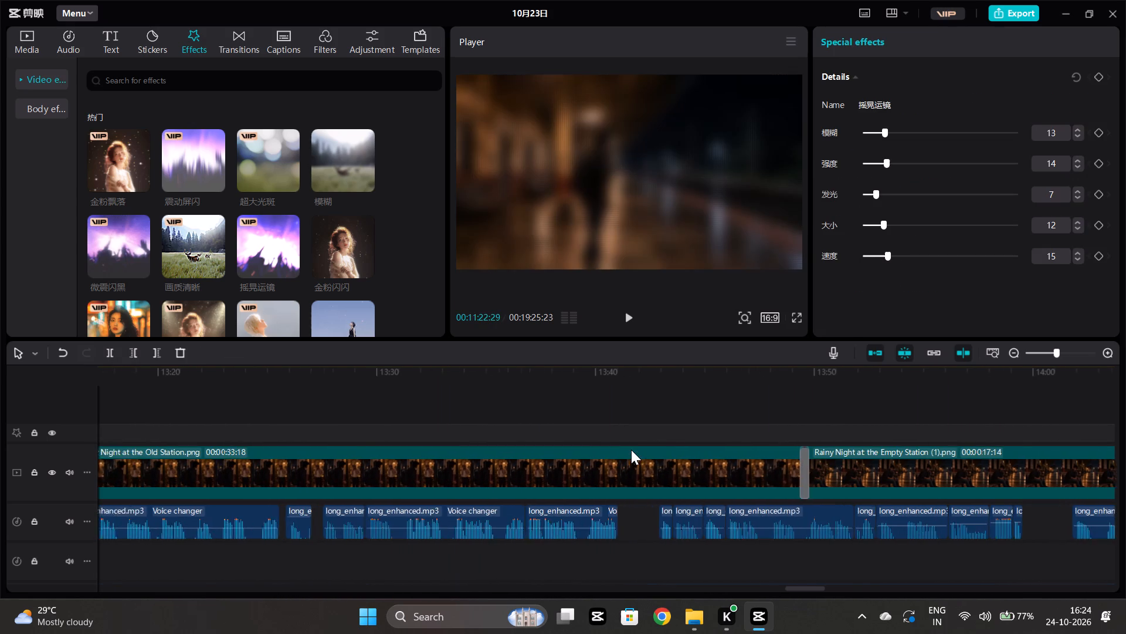
pyautogui.hscroll(-5, 665, 444)
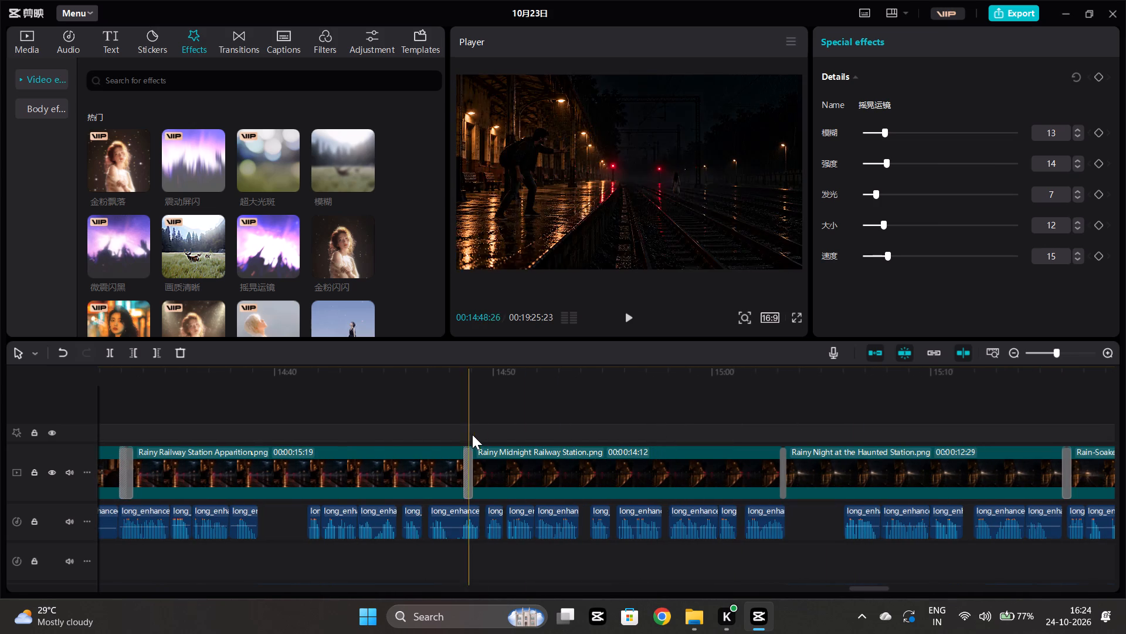
pyautogui.click(467, 419)
pyautogui.hotkey('ctrl', 'v')
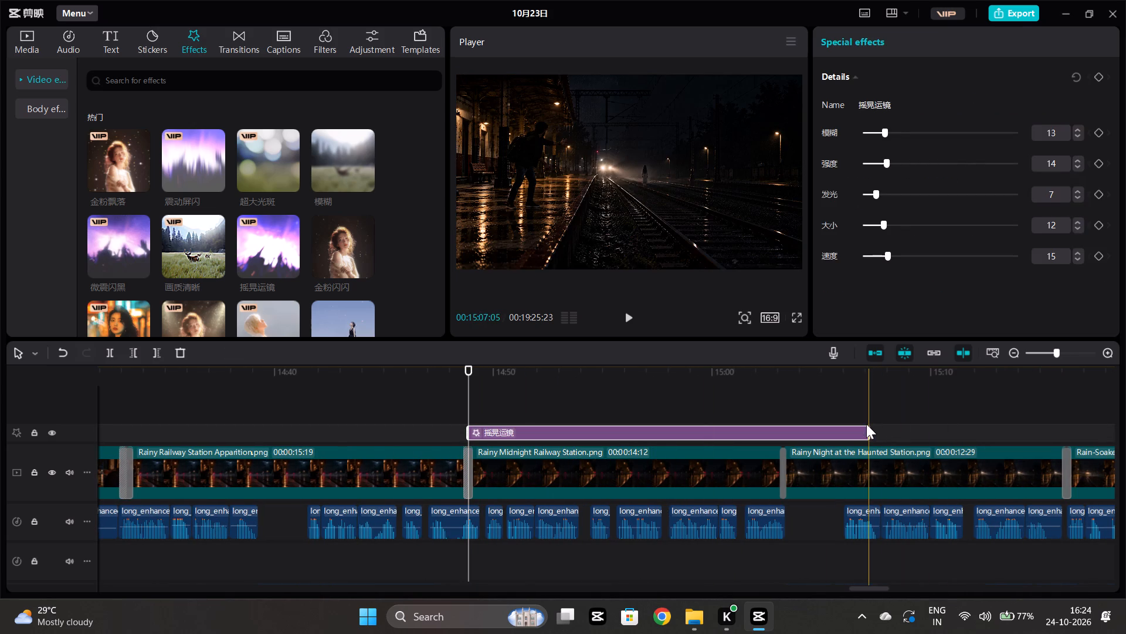
pyautogui.moveTo(866, 424); pyautogui.dragTo(810, 434)
pyautogui.moveTo(867, 432); pyautogui.dragTo(799, 436)
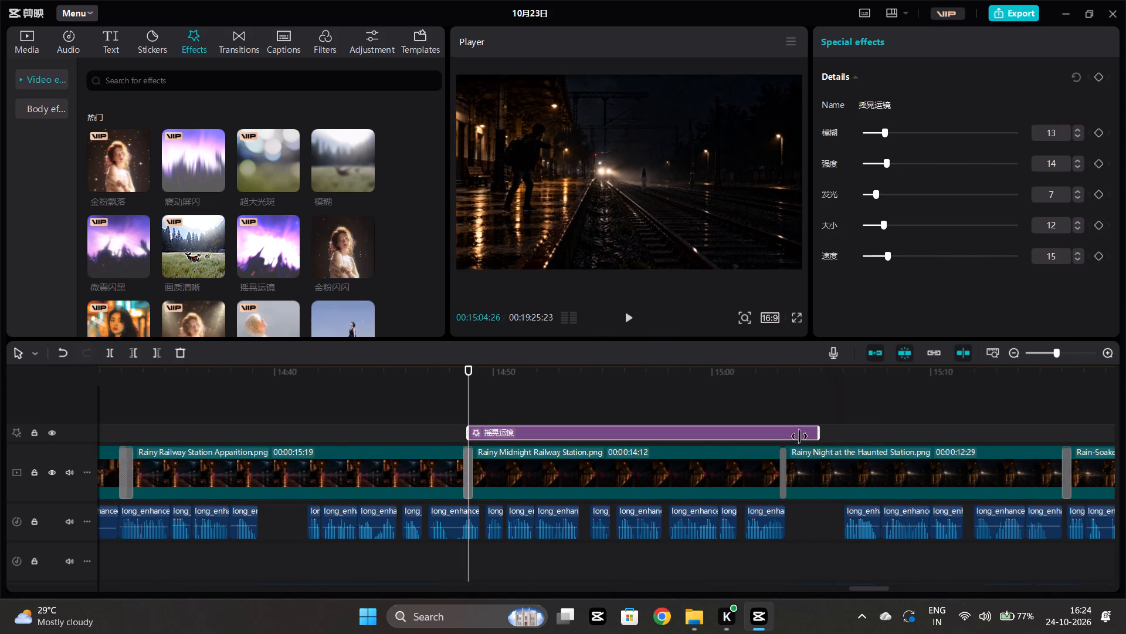
pyautogui.moveTo(799, 436); pyautogui.dragTo(783, 436)
# Paste the effect at 00:16:44:03 over the Rainy Station Farewell with a Ghostly Figure clip and trim it to the clip's end.
pyautogui.hscroll(-2, 898, 406)
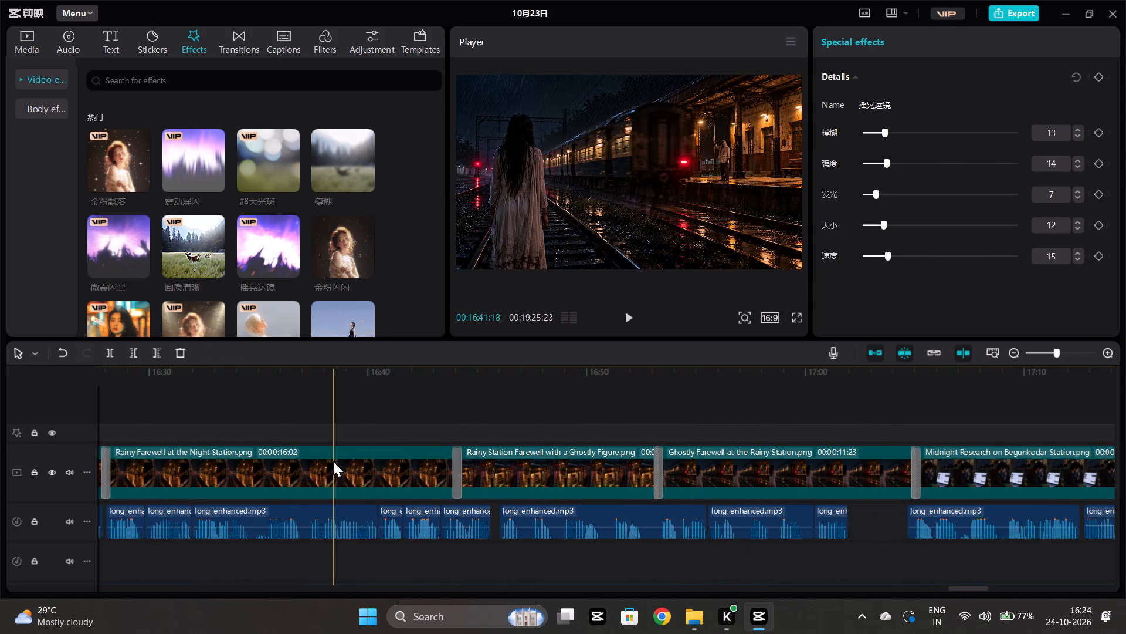
pyautogui.click(450, 427)
pyautogui.click(452, 427)
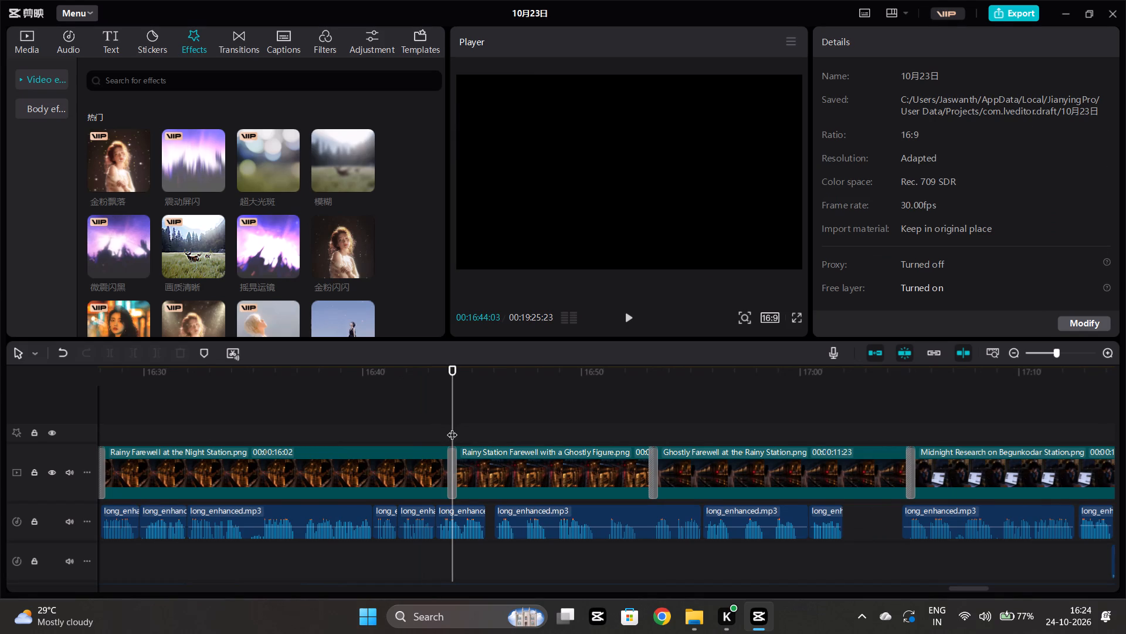
pyautogui.hotkey('ctrl', 'v')
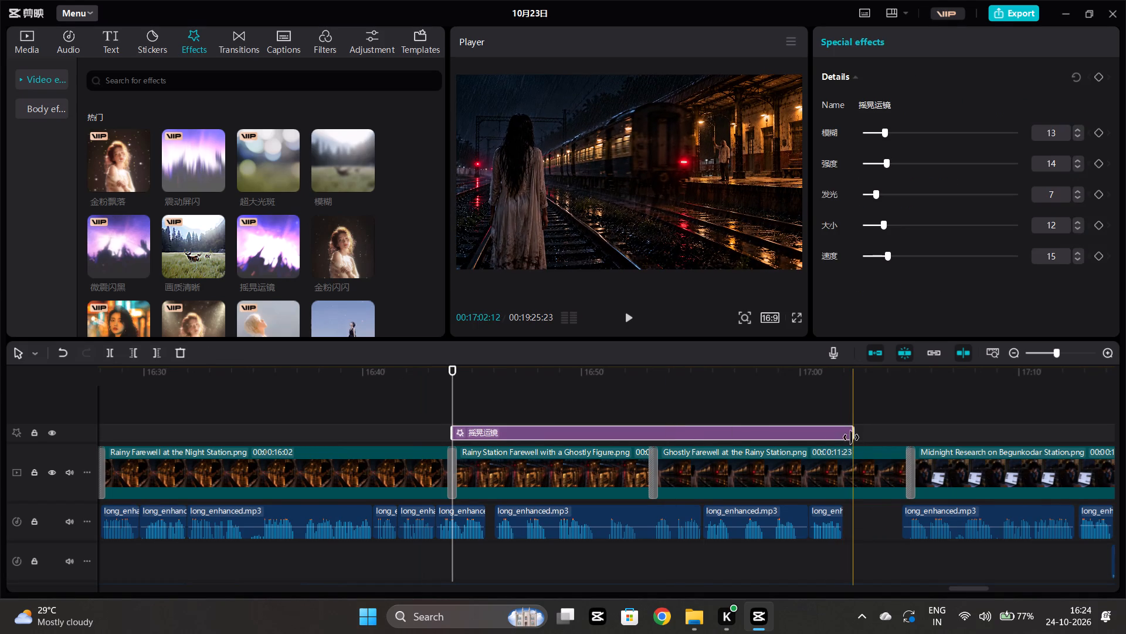
pyautogui.moveTo(851, 437); pyautogui.dragTo(655, 436)
# Paste the effect at 00:18:33:01 over the Rain-Soaked Begunkodar Station Sign clip and extend it to the clip's end.
pyautogui.hscroll(-3, 801, 426)
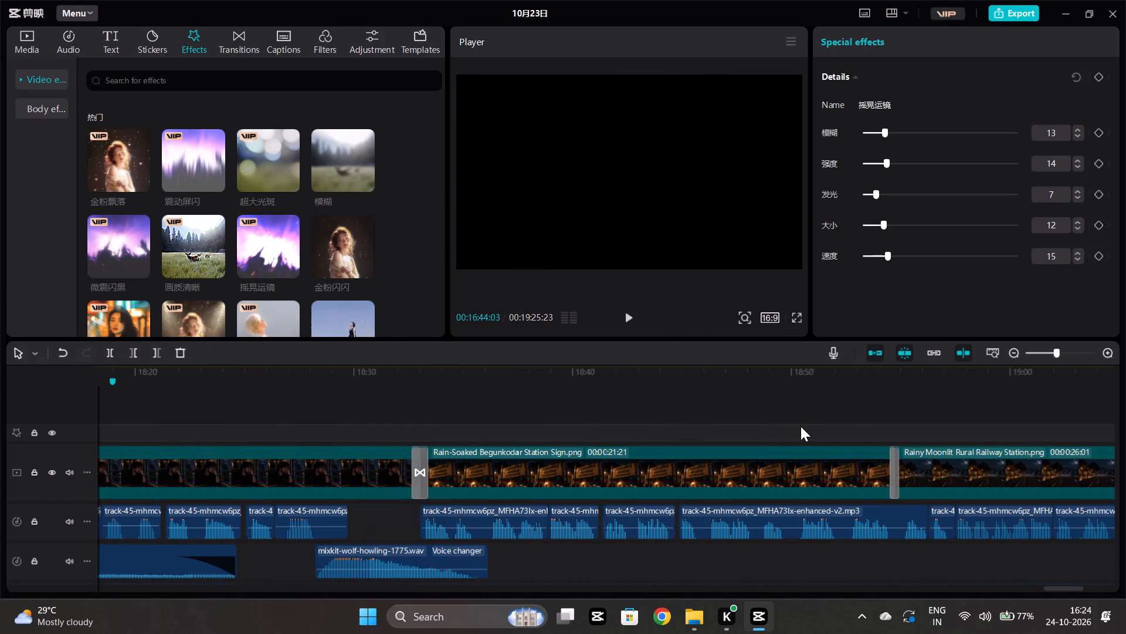
pyautogui.click(419, 412)
pyautogui.hotkey('ctrl', 'v')
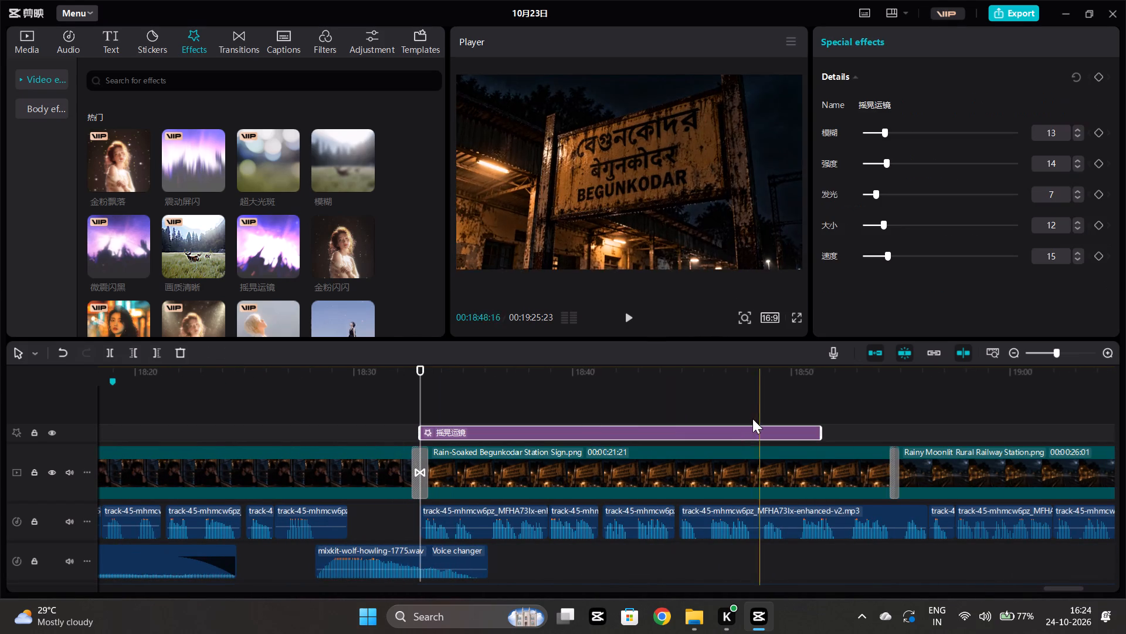
pyautogui.moveTo(820, 433); pyautogui.dragTo(896, 439)
# Paste the effect at about 00:13:49 over the Rainy Night at the Empty Station (1) clip and trim it to the clip's end.
pyautogui.hscroll(2, 852, 432)
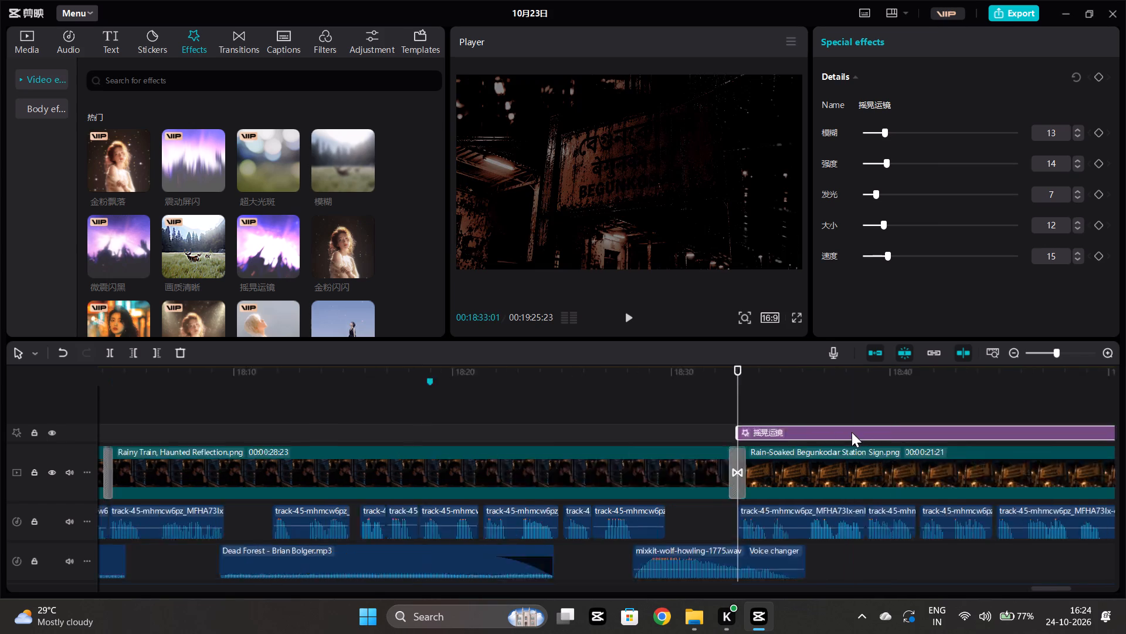
pyautogui.hscroll(4, 852, 432)
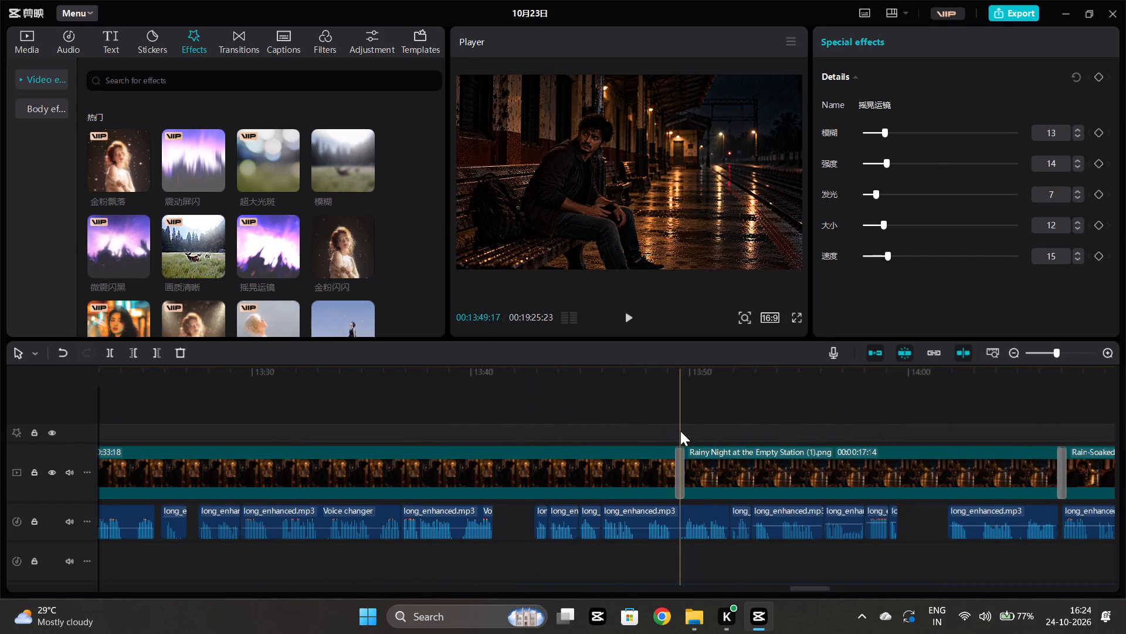
pyautogui.click(680, 431)
pyautogui.hotkey('ctrl', 'v')
pyautogui.moveTo(1078, 430); pyautogui.dragTo(1076, 431)
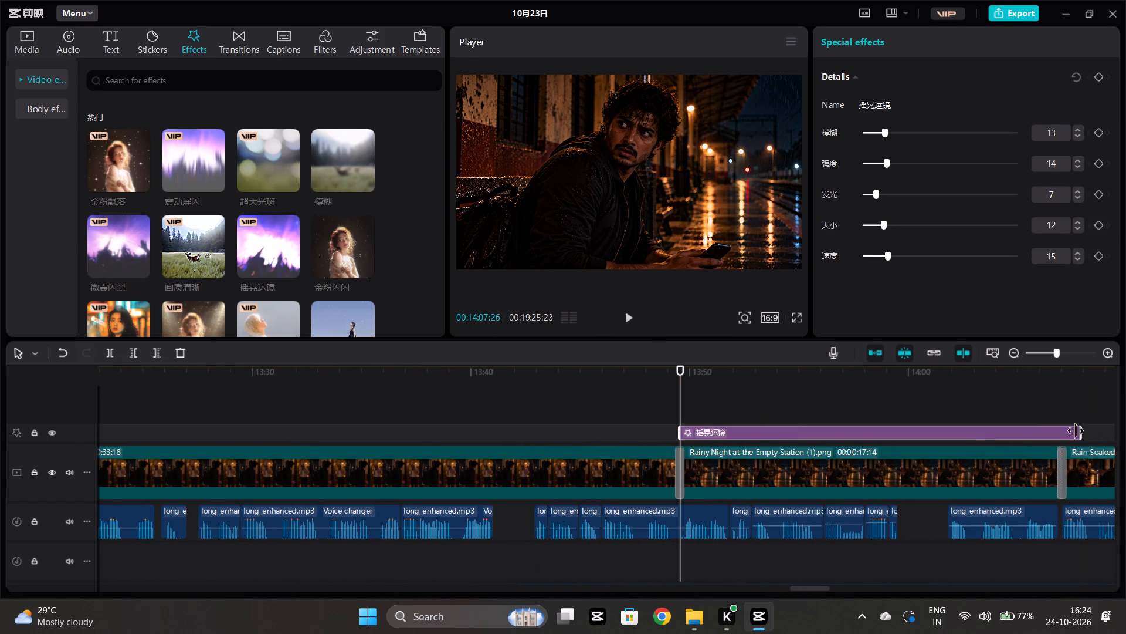
pyautogui.moveTo(1076, 431); pyautogui.dragTo(1059, 429)
# Paste the 摇晃运镜 effect at 00:06:06 over the Rainy Midnight at the Abandoned Station (1) clip and trim it to the end of the following Railway Platform clip.
pyautogui.hscroll(5, 1059, 429)
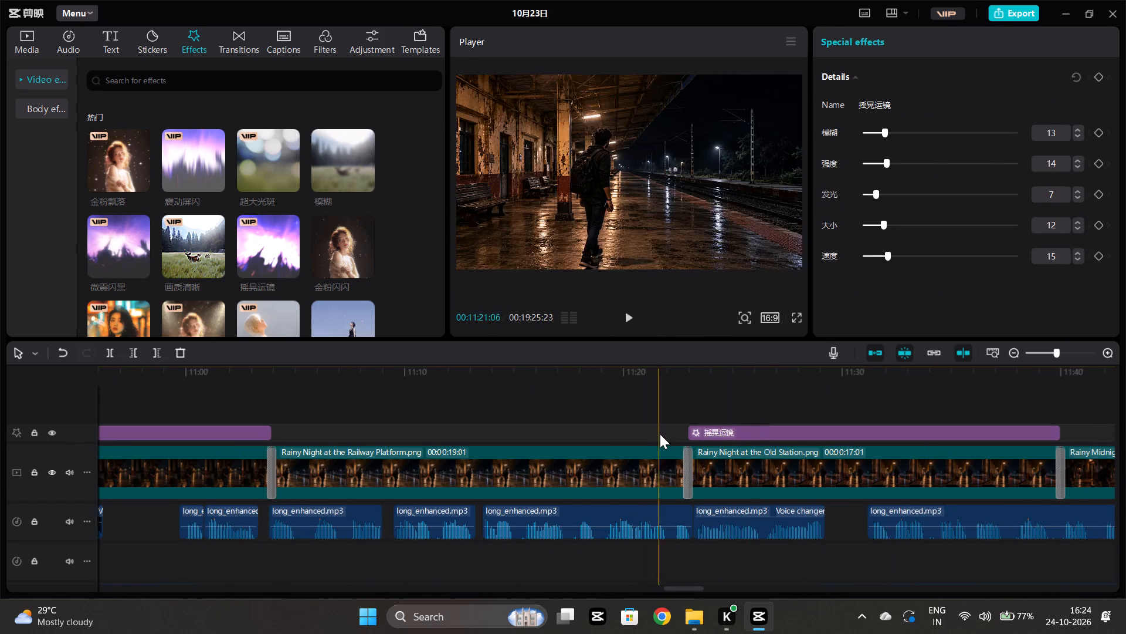
pyautogui.hscroll(-3, 660, 434)
pyautogui.scroll(-2, 775, 426)
pyautogui.hscroll(10, 775, 426)
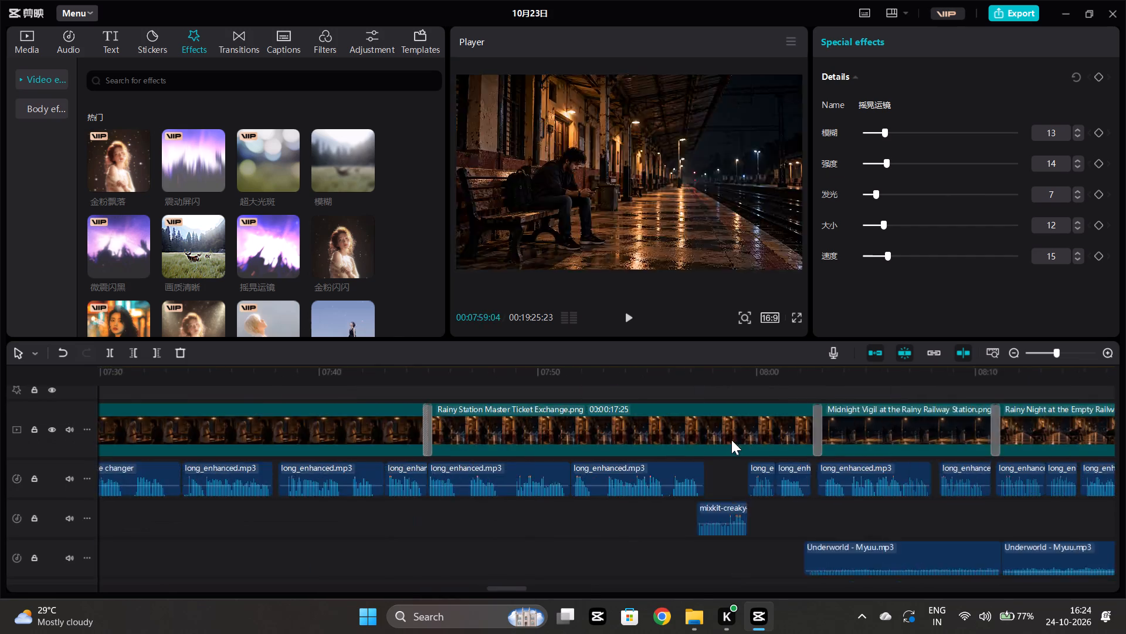
pyautogui.scroll(3, 586, 484)
pyautogui.click(772, 394)
pyautogui.hotkey('ctrl', 'v')
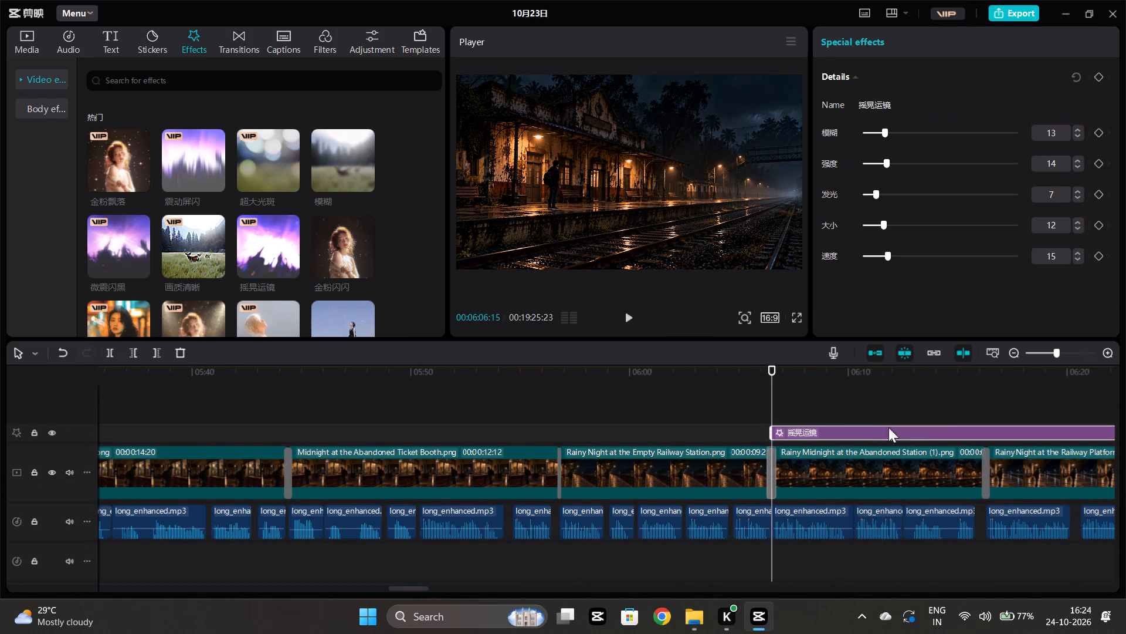
pyautogui.hscroll(-1, 964, 434)
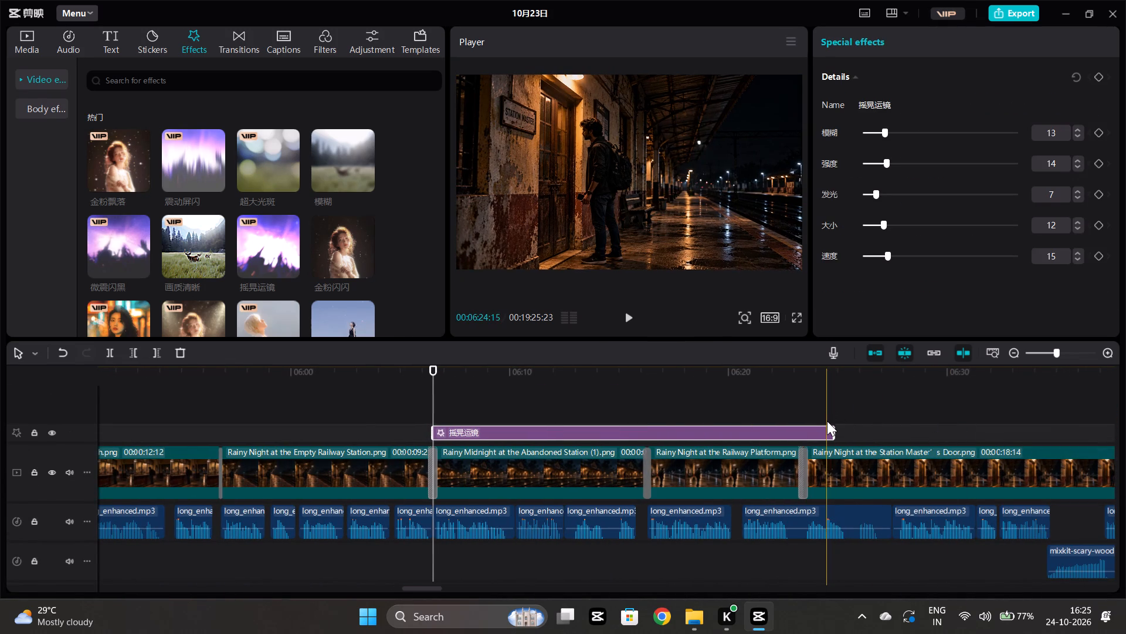
pyautogui.moveTo(835, 433); pyautogui.dragTo(806, 431)
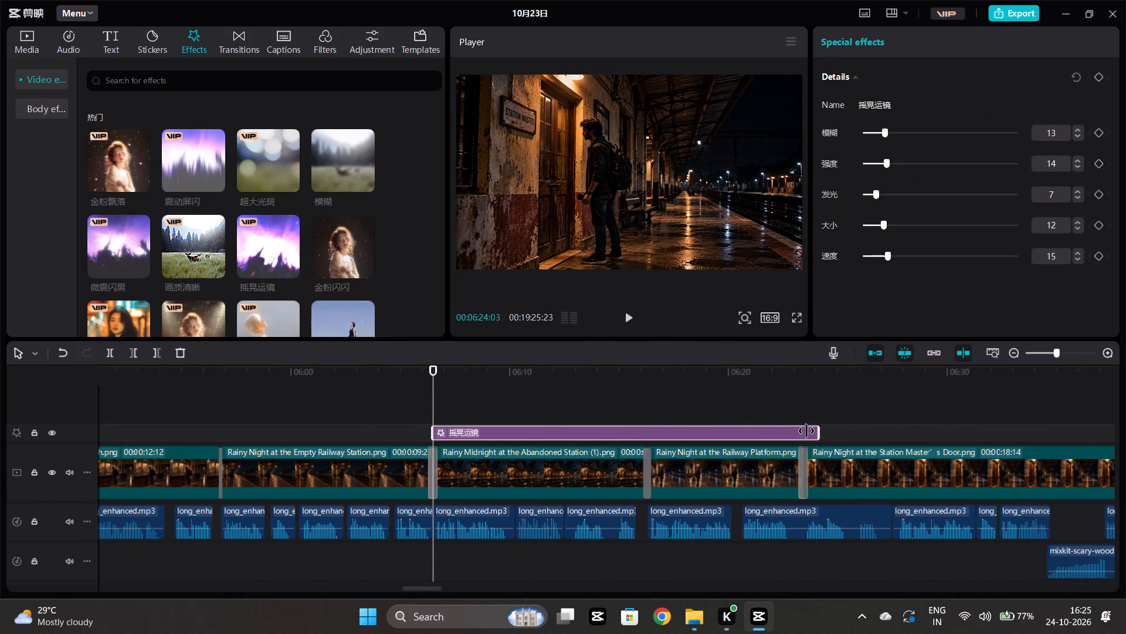
pyautogui.moveTo(806, 431); pyautogui.dragTo(804, 429)
# Paste the 摇晃运镜 effect at about 00:04:48 over the Misty Night at the Rural Station clip and trim it to the clip's end.
pyautogui.hscroll(1, 573, 430)
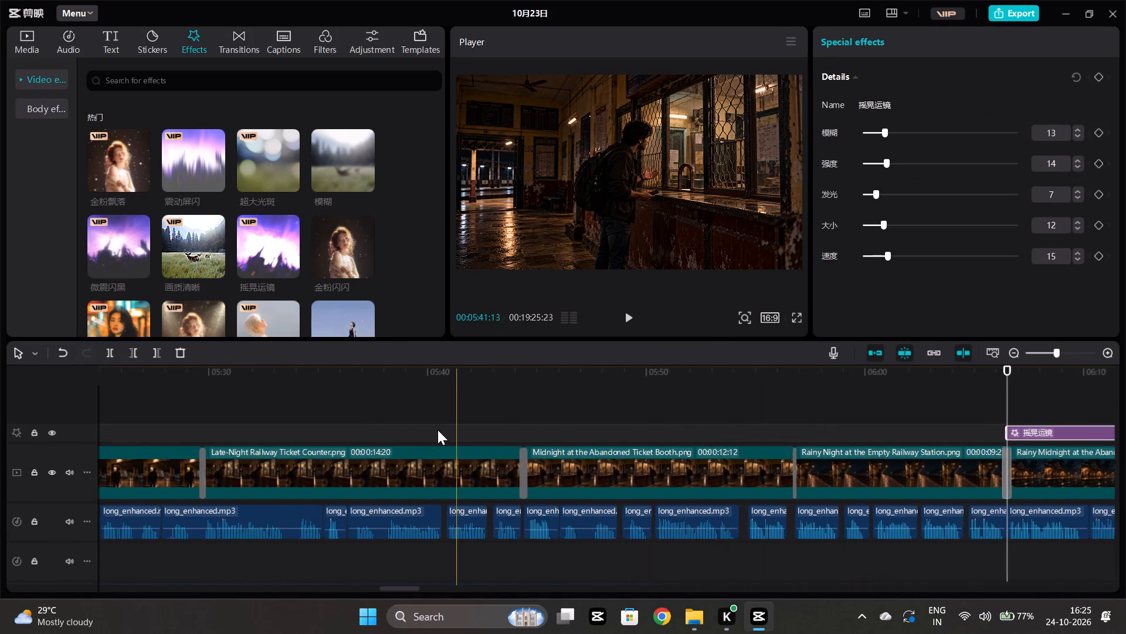
pyautogui.hscroll(1, 437, 430)
pyautogui.hscroll(3, 366, 414)
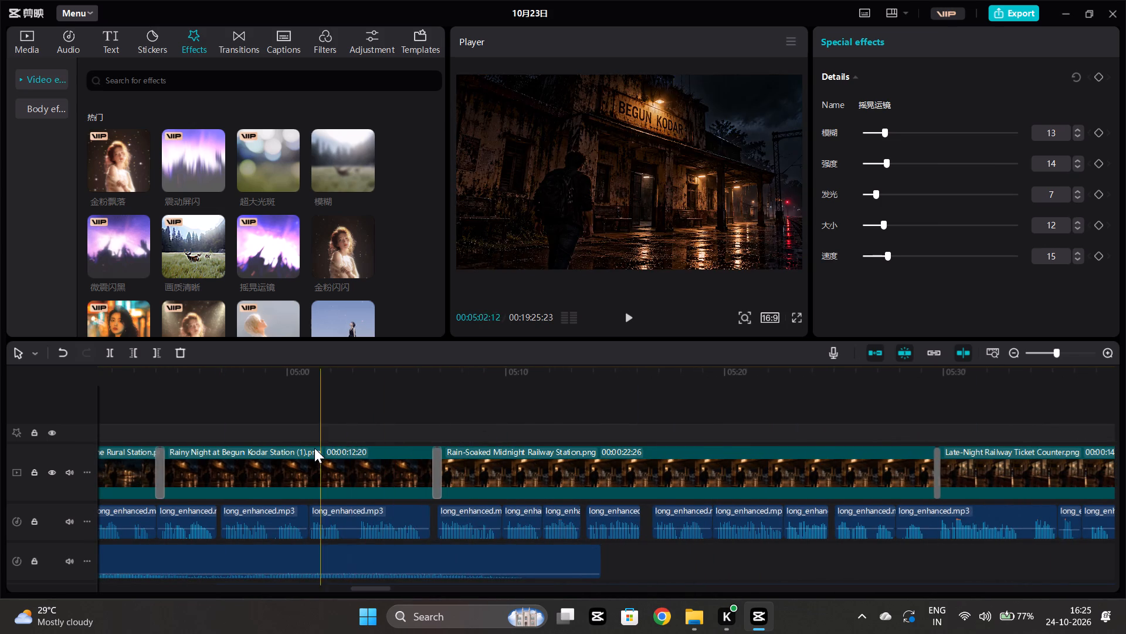
pyautogui.hscroll(1, 314, 448)
pyautogui.click(375, 419)
pyautogui.hotkey('ctrl', 'v')
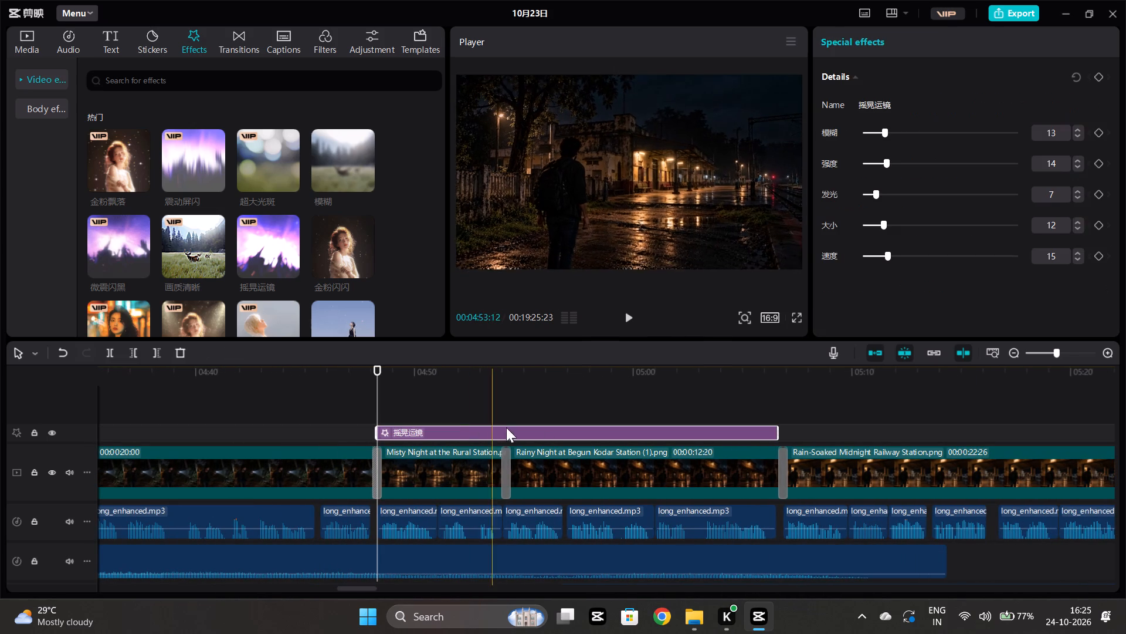
pyautogui.moveTo(776, 430); pyautogui.dragTo(510, 422)
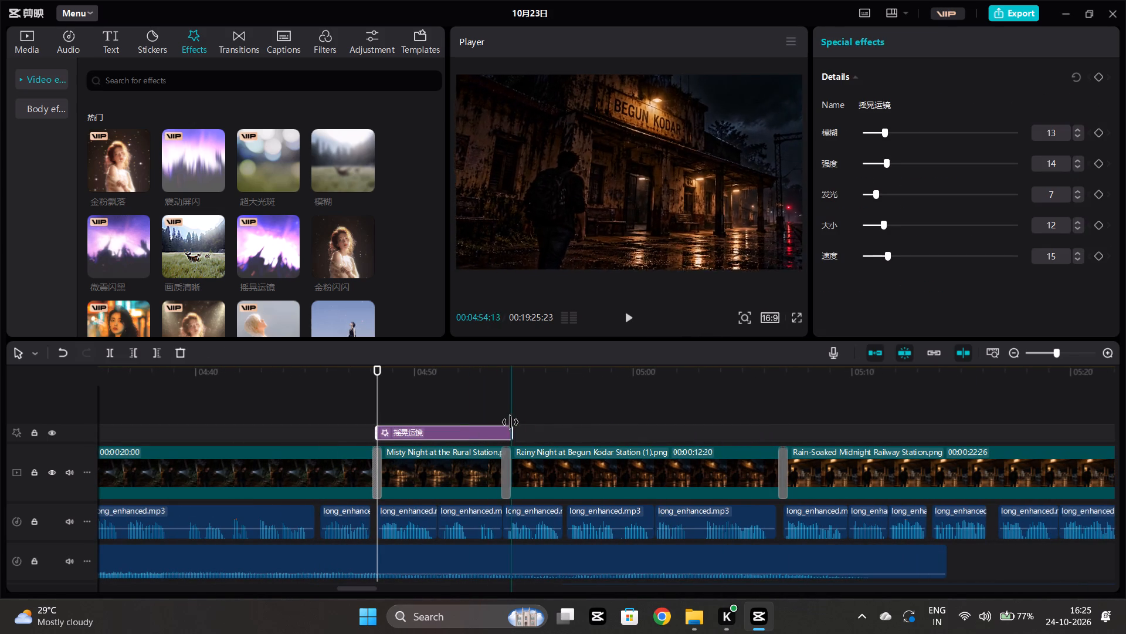
pyautogui.moveTo(510, 422); pyautogui.dragTo(506, 423)
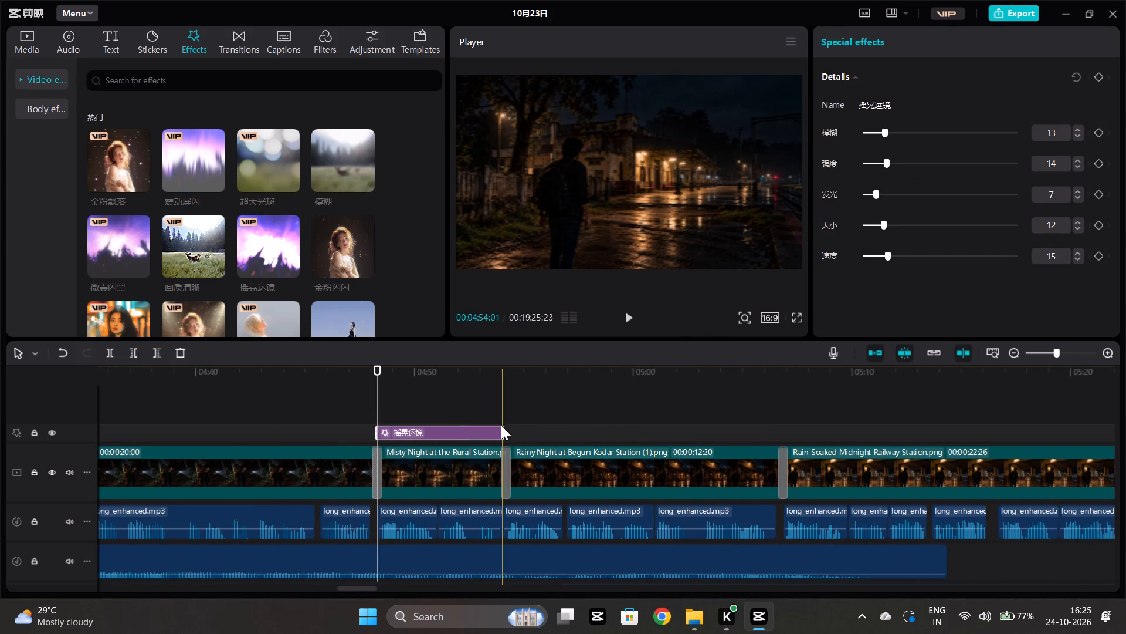
pyautogui.moveTo(506, 439); pyautogui.dragTo(501, 429)
pyautogui.moveTo(499, 426); pyautogui.dragTo(507, 433)
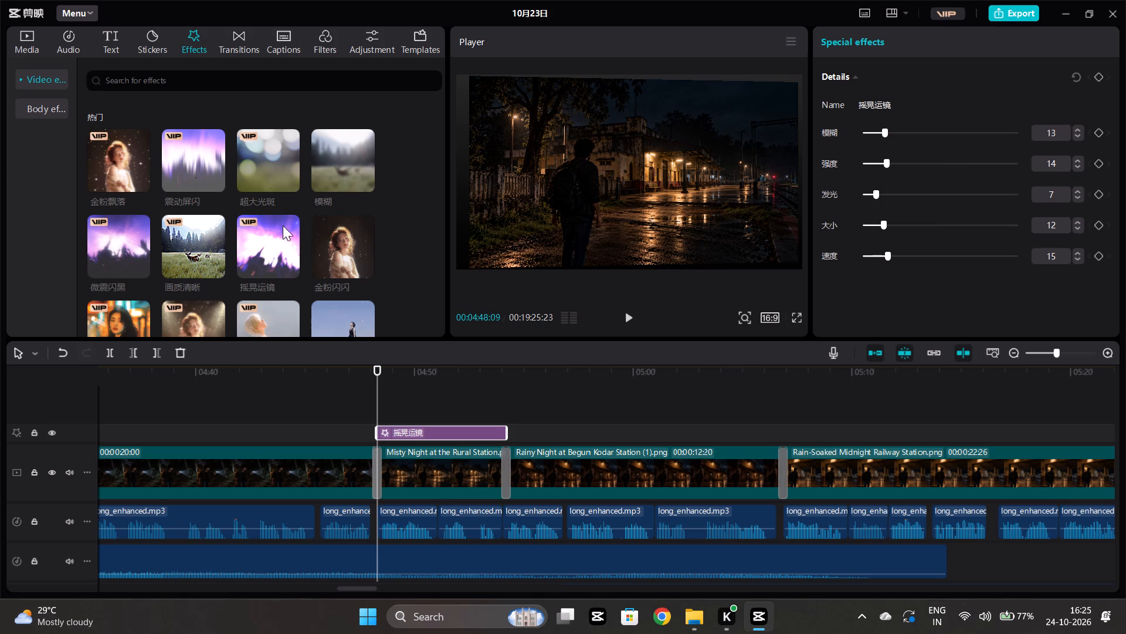
# Add the 震动屏闪 effect at 00:00:38:14 over the Checking Time Before the Storm clip, preview it and shorten it to about 2 seconds.
pyautogui.hscroll(13, 371, 427)
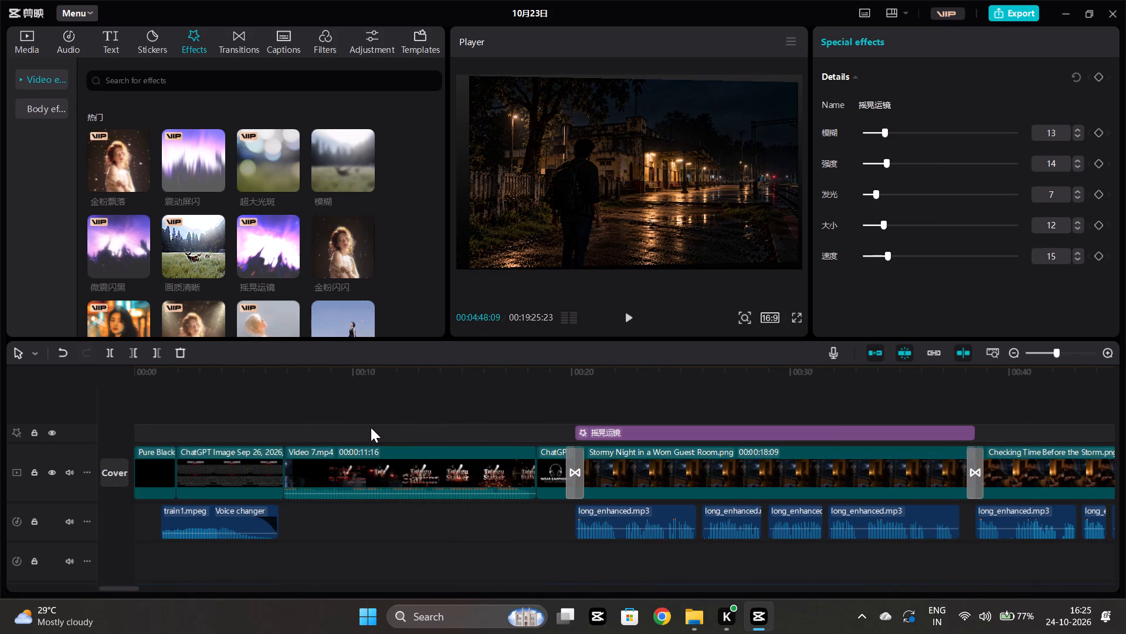
pyautogui.hscroll(-2, 371, 427)
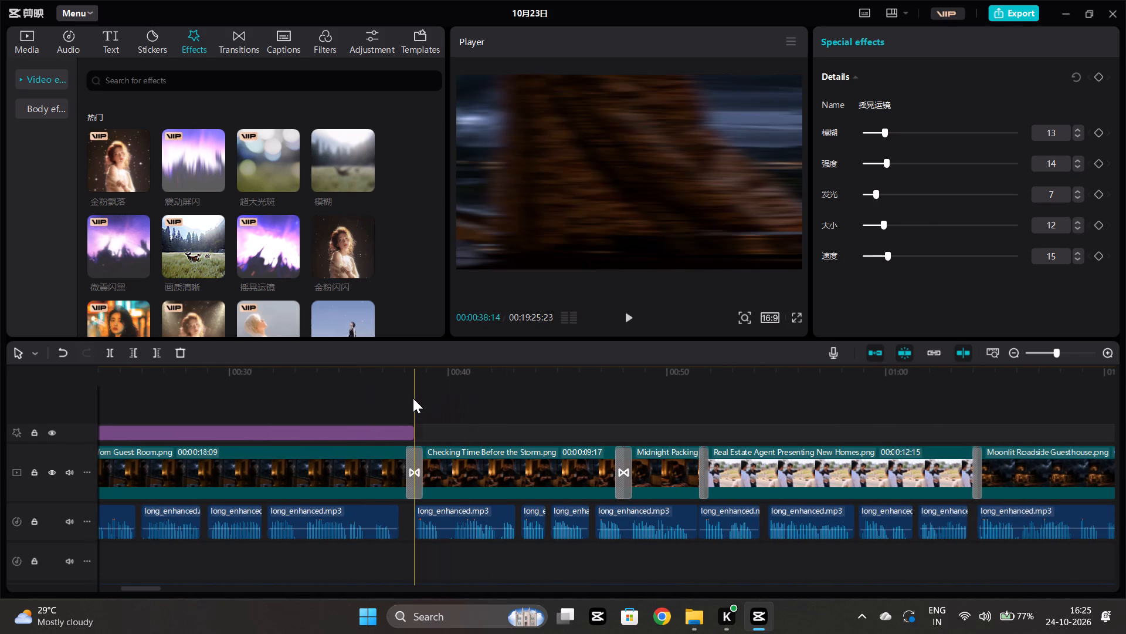
pyautogui.click(413, 398)
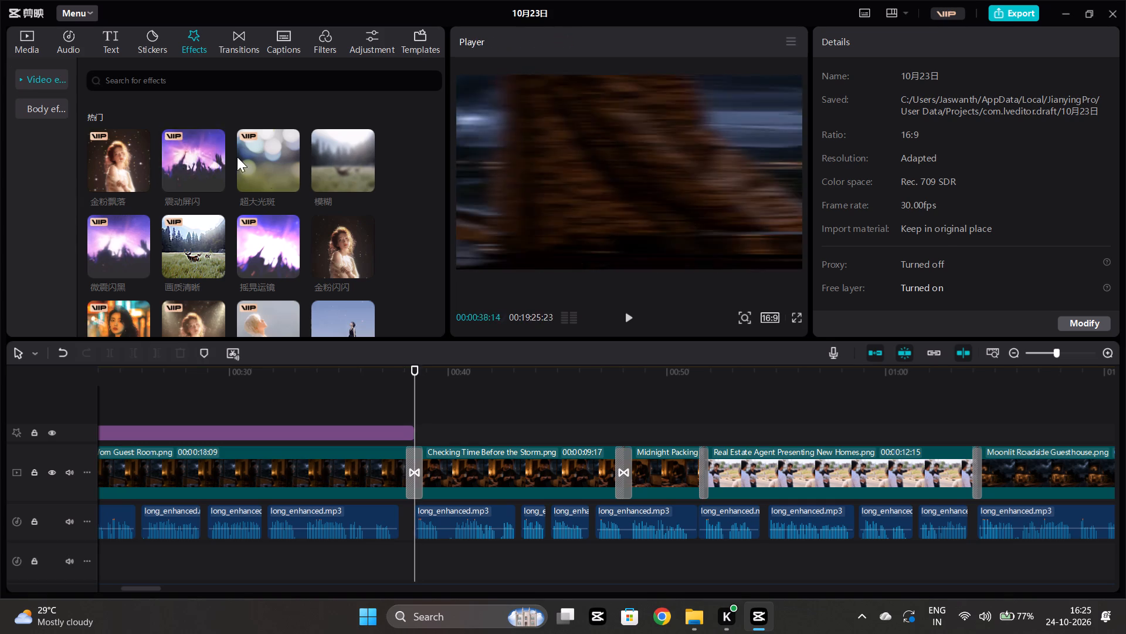
pyautogui.click(219, 178)
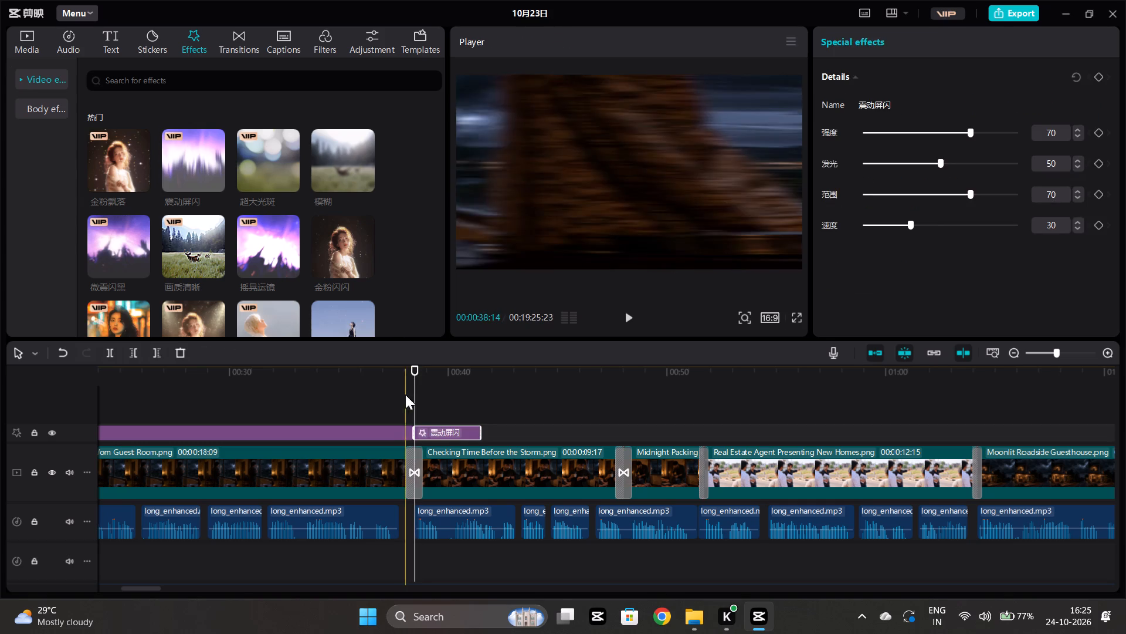
pyautogui.click(409, 408)
pyautogui.press('space')
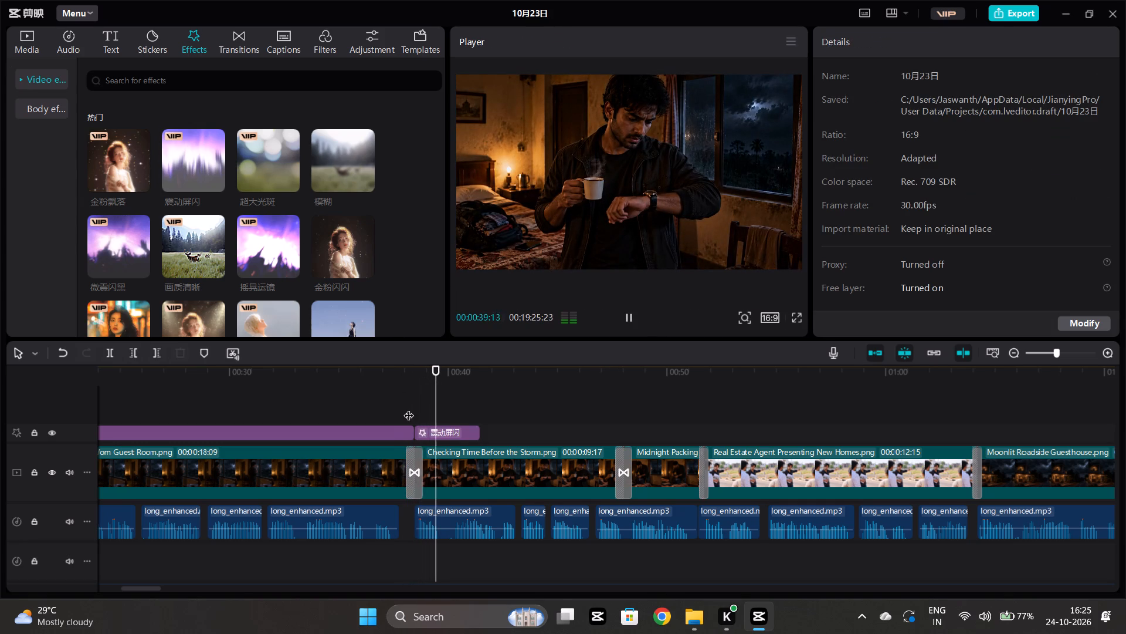
pyautogui.click(471, 433)
pyautogui.moveTo(483, 433); pyautogui.dragTo(456, 428)
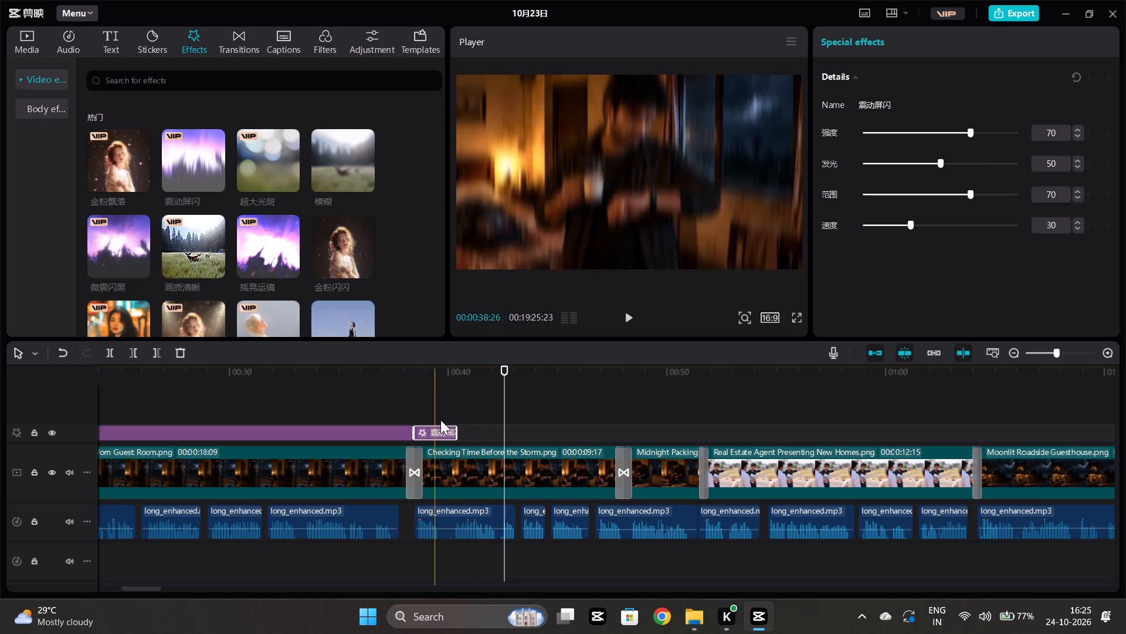
# Copy the shortened 震动屏闪 effect and paste two copies further along the Checking Time Before the Storm clip, at about 00:00:42 and 00:00:45.
pyautogui.click(446, 427)
pyautogui.hotkey('ctrl', 'c')
pyautogui.hotkey('ctrl', 'v')
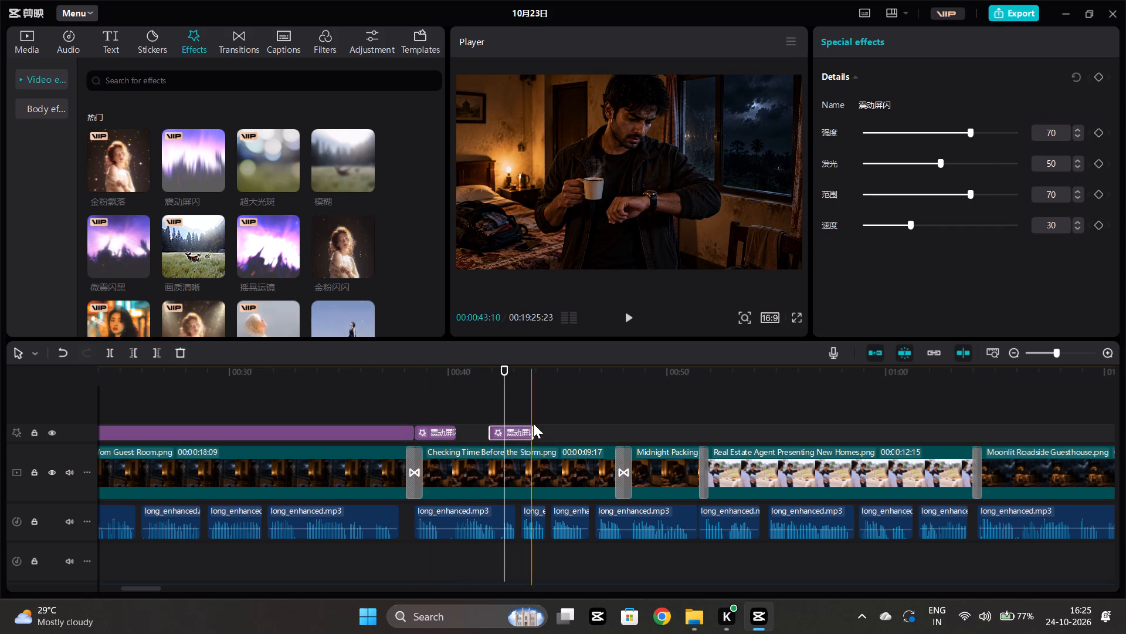
pyautogui.click(562, 426)
pyautogui.hotkey('ctrl', 'v')
# Paste the 震动屏闪 effect over the Midnight Forest Search with Flashlight clip at about 00:04:30, 00:04:38 and 00:04:43.
pyautogui.hscroll(-4, 769, 414)
pyautogui.hscroll(1, 769, 414)
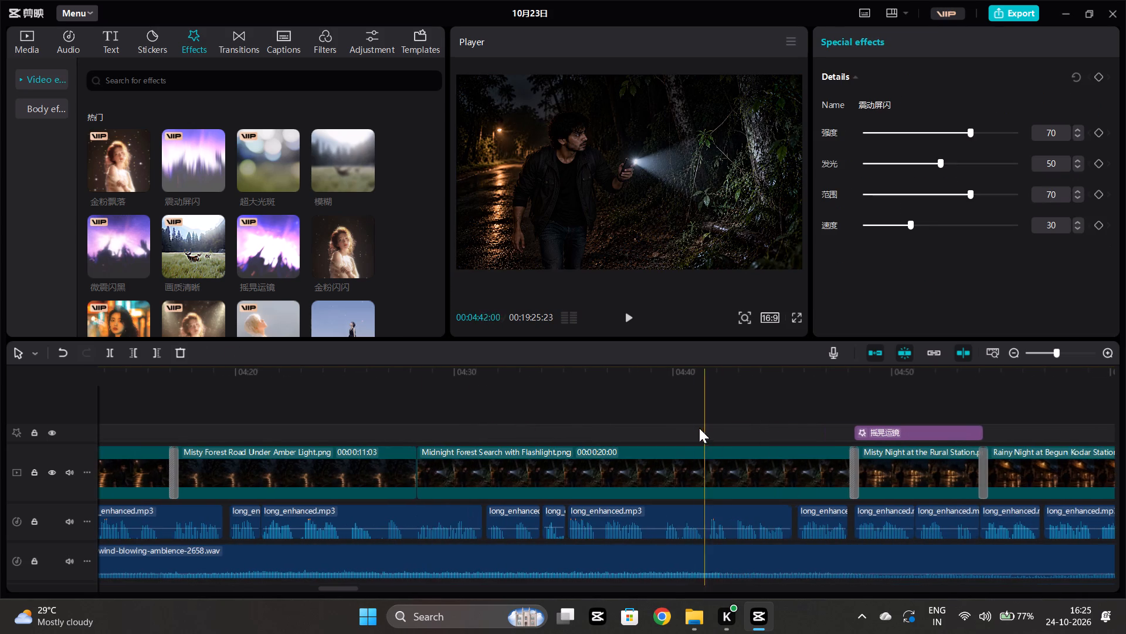
pyautogui.hscroll(1, 699, 428)
pyautogui.click(460, 420)
pyautogui.hotkey('ctrl', 'v')
pyautogui.click(629, 416)
pyautogui.hotkey('ctrl', 'b')
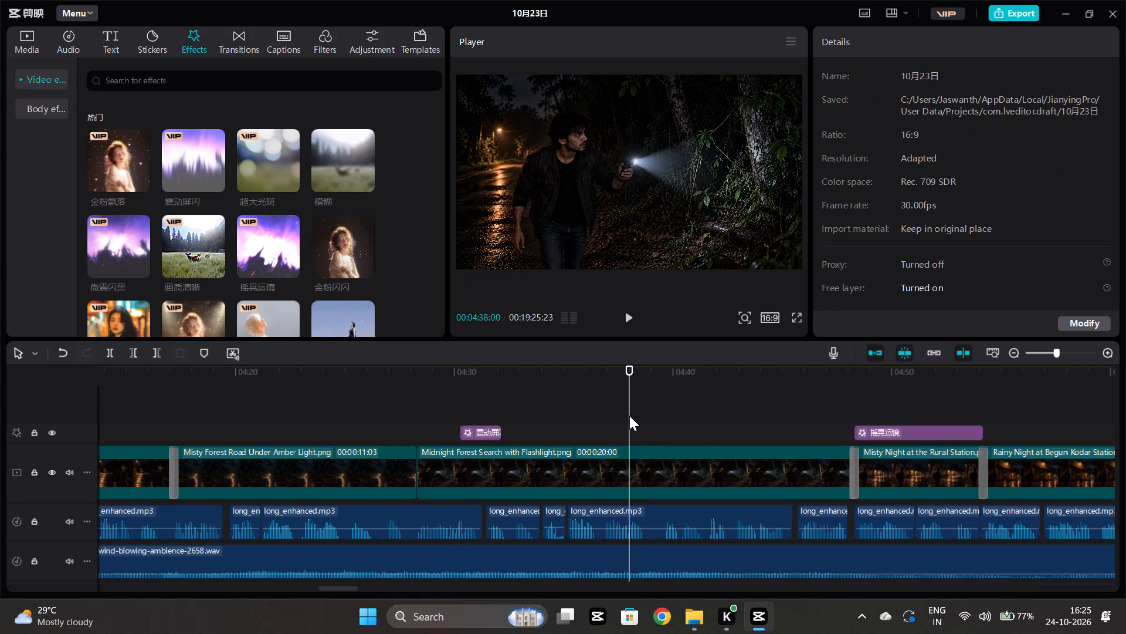
pyautogui.hotkey('ctrl', 'z')
pyautogui.hotkey('ctrl', 'v')
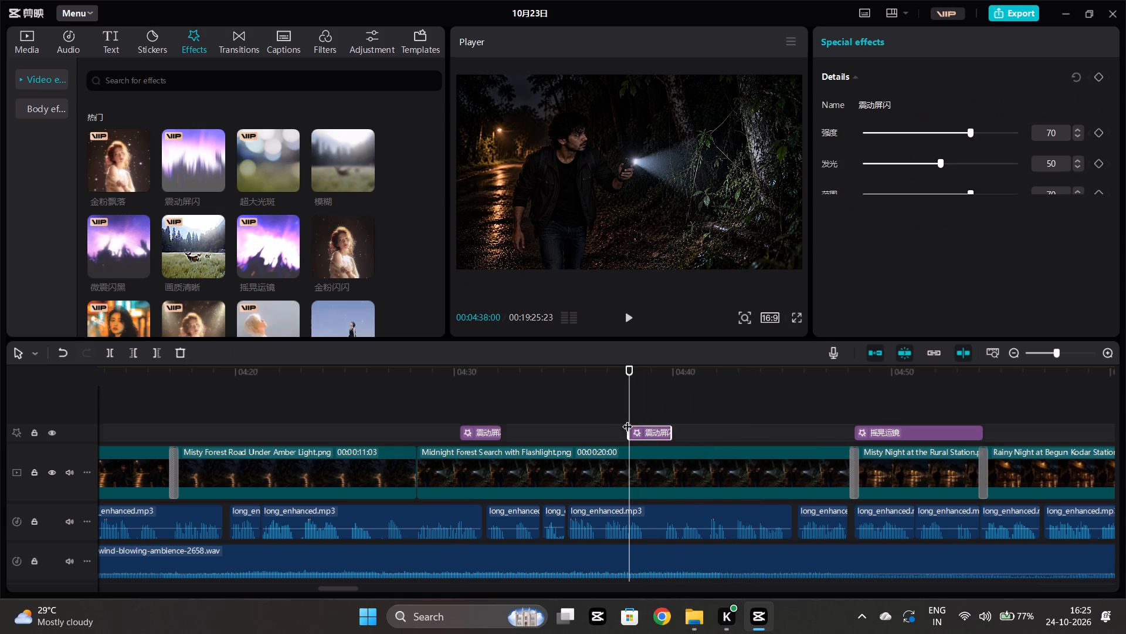
pyautogui.keyDown('ctrl'); pyautogui.click(751, 424); pyautogui.keyUp('ctrl')
pyautogui.hotkey('ctrl', 'b')
pyautogui.hotkey('ctrl', 'z')
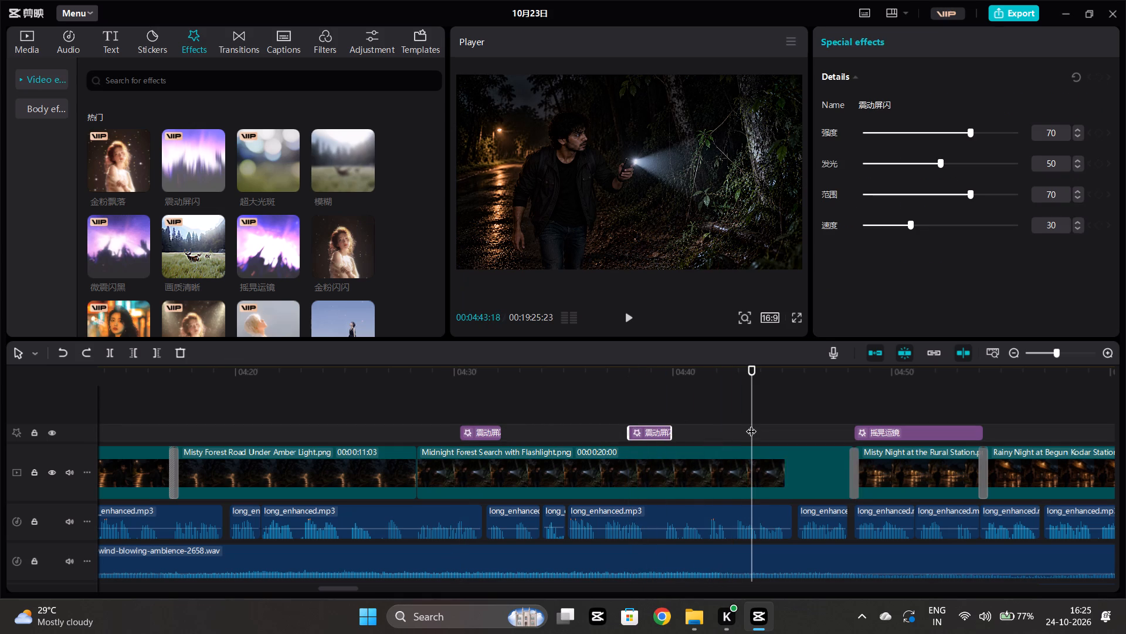
pyautogui.keyDown('ctrl'); pyautogui.click(751, 424); pyautogui.keyUp('ctrl')
pyautogui.hotkey('ctrl', 'v')
# Paste the 震动屏闪 effect at 00:04:19:13 over the Misty Forest Road Under Amber Light clip.
pyautogui.click(221, 426)
pyautogui.hotkey('ctrl', 'v')
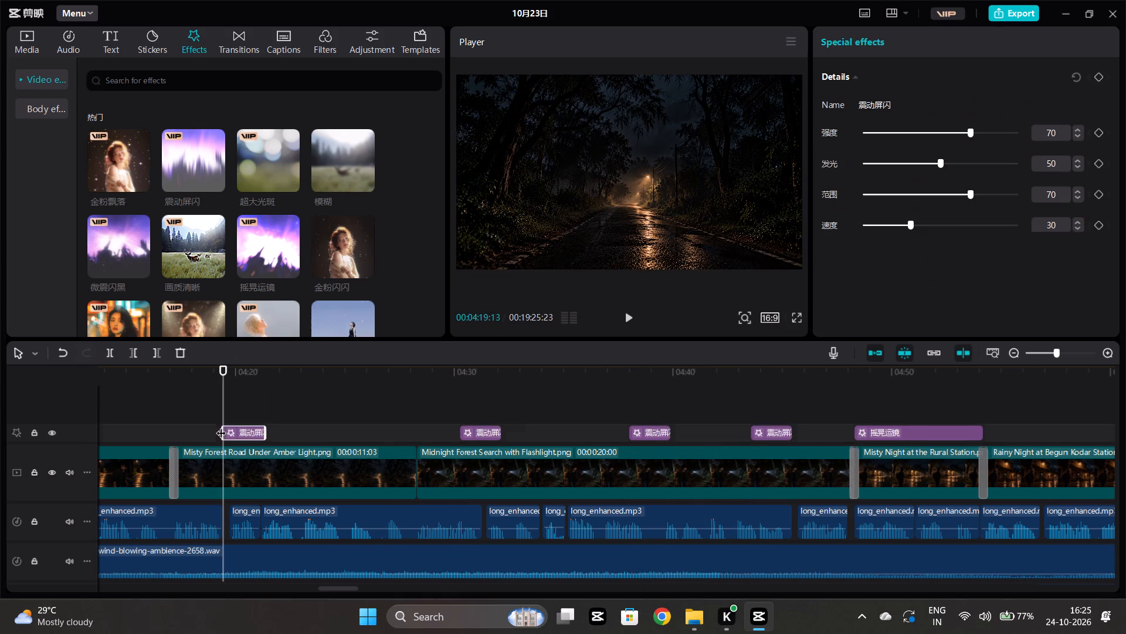
# Paste the 震动屏闪 effect twice over the Haunted Night at the Old Station clip, at about 00:07:10 and with the second copy moved to about 00:07:16.
pyautogui.hscroll(-4, 510, 440)
pyautogui.scroll(-1, 510, 440)
pyautogui.click(648, 409)
pyautogui.hotkey('ctrl', 'v')
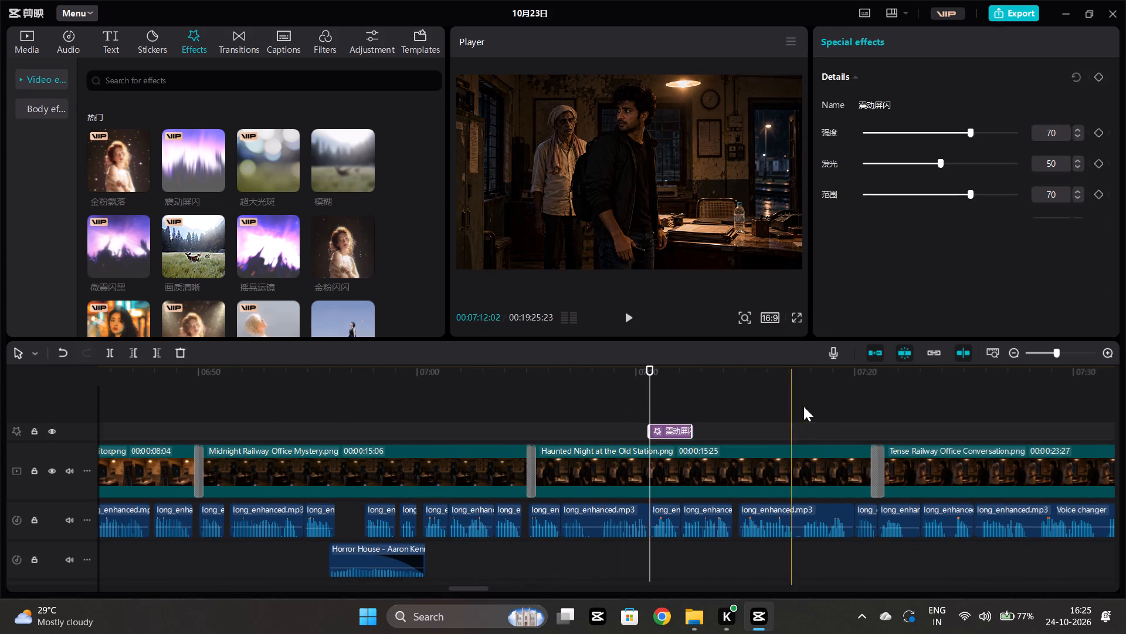
pyautogui.click(811, 407)
pyautogui.hotkey('ctrl', 'b')
pyautogui.hotkey('ctrl', 'z')
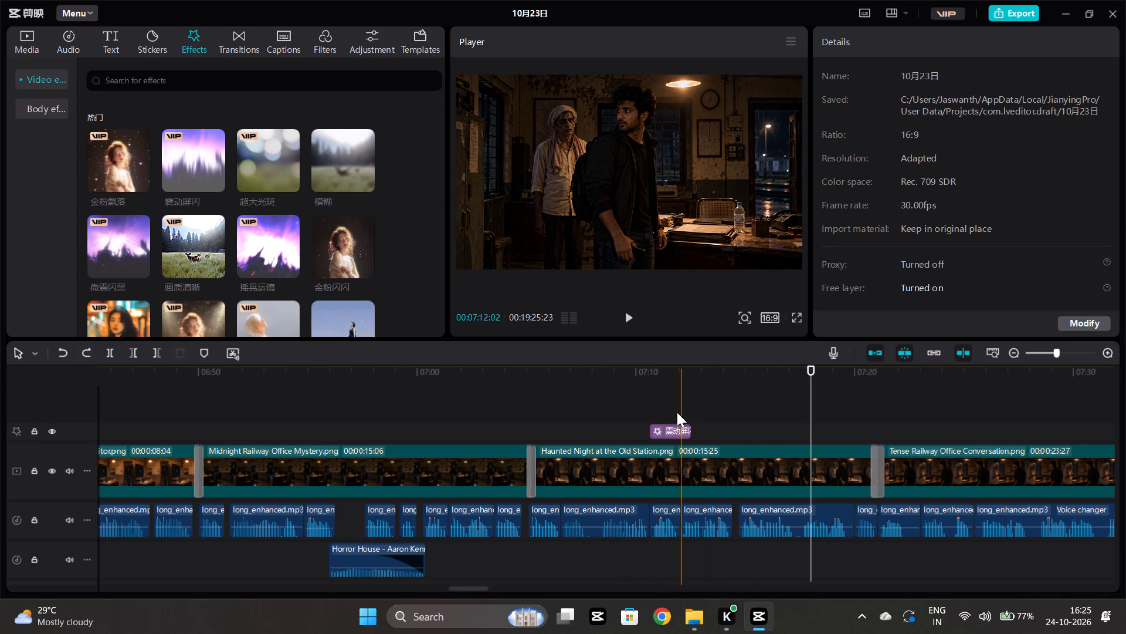
pyautogui.hotkey('ctrl', 'v')
pyautogui.moveTo(702, 428); pyautogui.dragTo(708, 430)
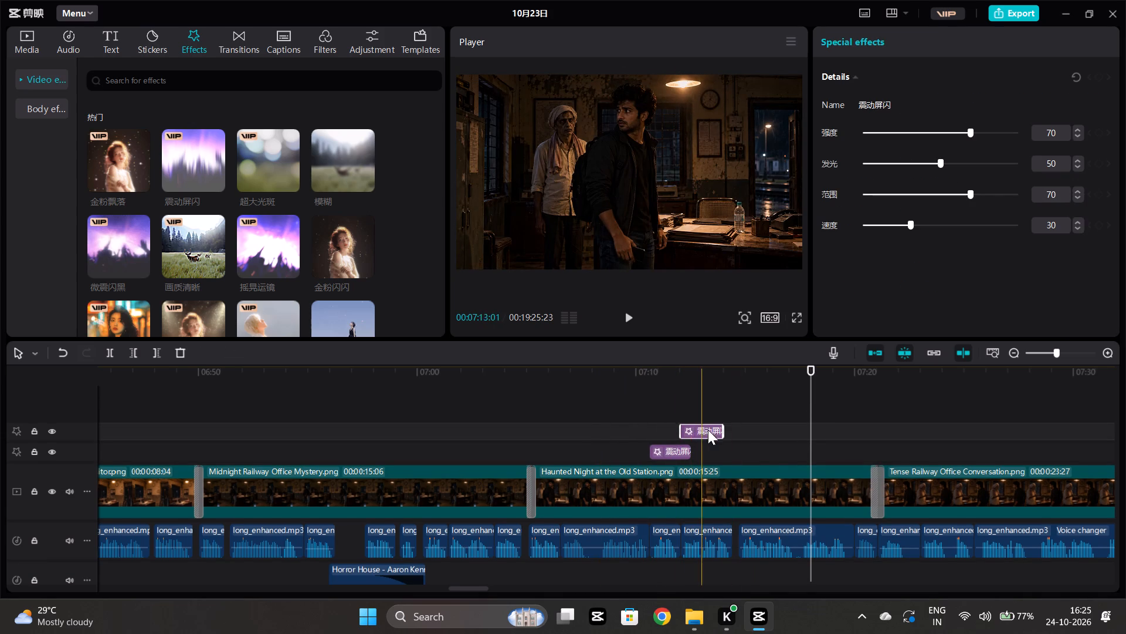
pyautogui.moveTo(708, 430); pyautogui.dragTo(794, 456)
# Paste the 震动屏闪 effect at 00:06:54:17 over the Midnight Railway Office Mystery clip.
pyautogui.click(299, 414)
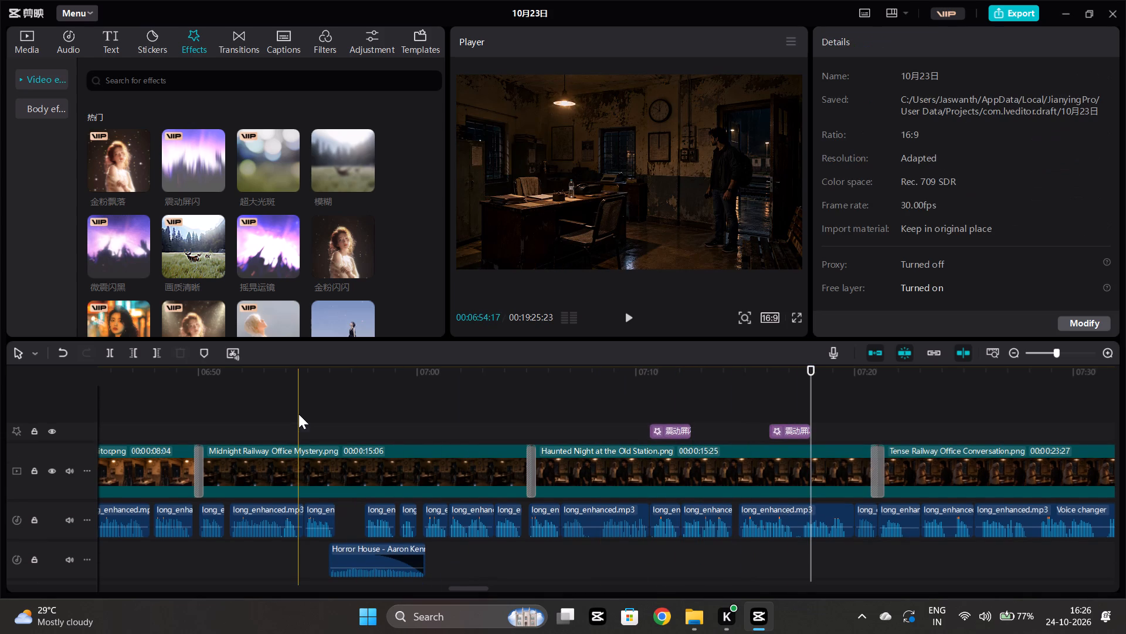
pyautogui.hotkey('ctrl', 'v')
# Paste the 震动屏闪 effect over the Rainy Station Master Ticket Exchange clip at about 00:07:45, 00:07:53 and 00:08:00.
pyautogui.hscroll(-2, 455, 423)
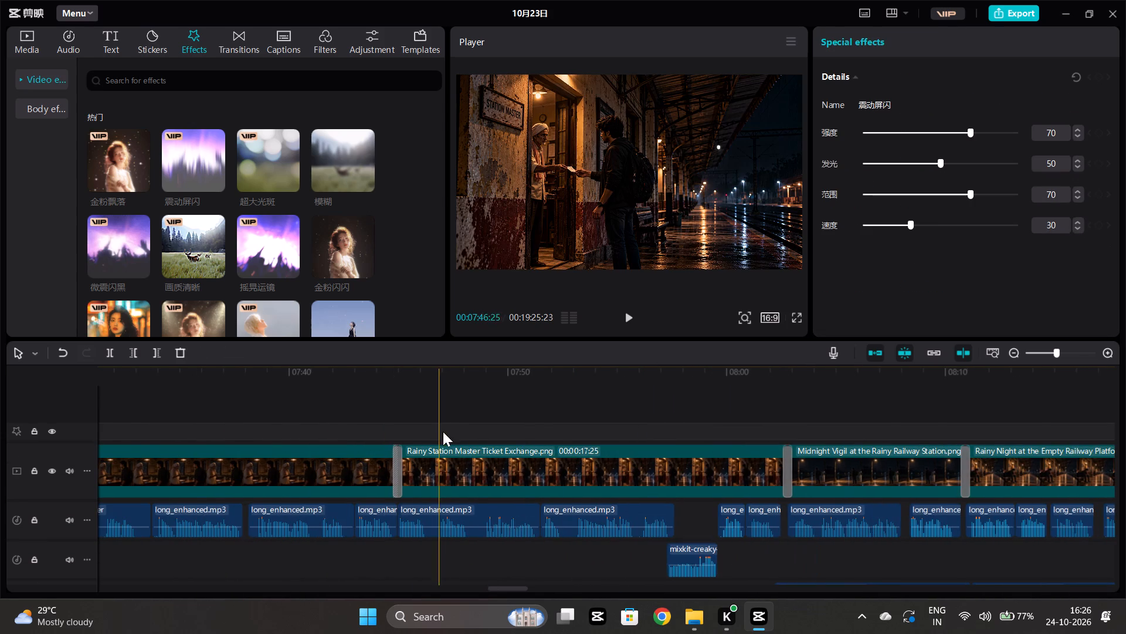
pyautogui.click(404, 419)
pyautogui.hotkey('ctrl', 'v')
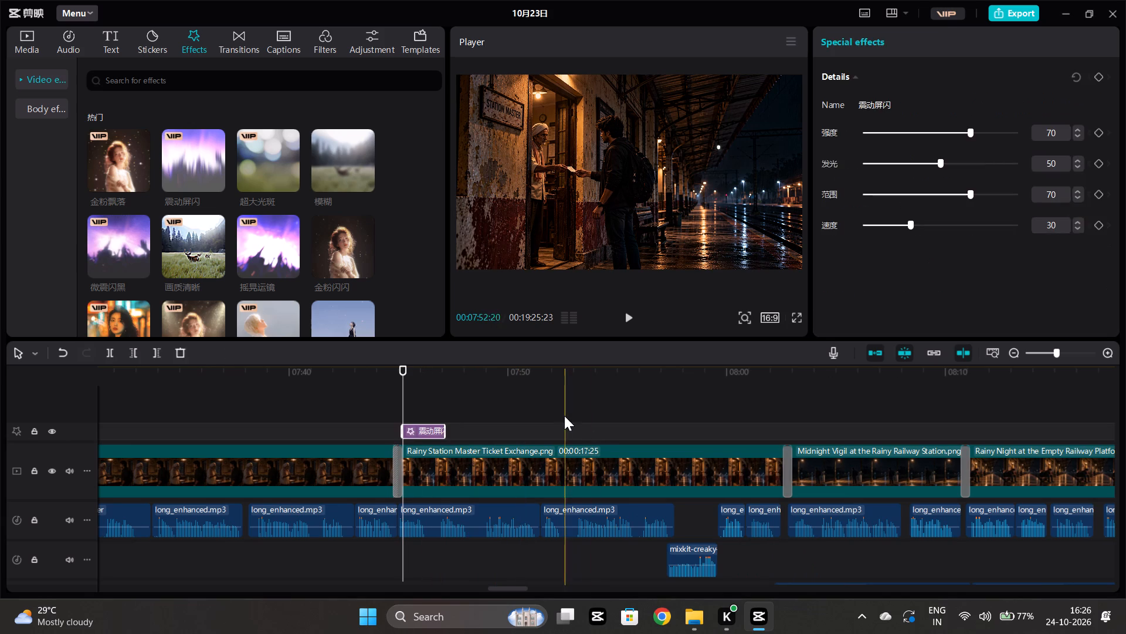
pyautogui.click(564, 416)
pyautogui.hotkey('ctrl', 'v')
pyautogui.click(734, 422)
pyautogui.hotkey('ctrl', 'v')
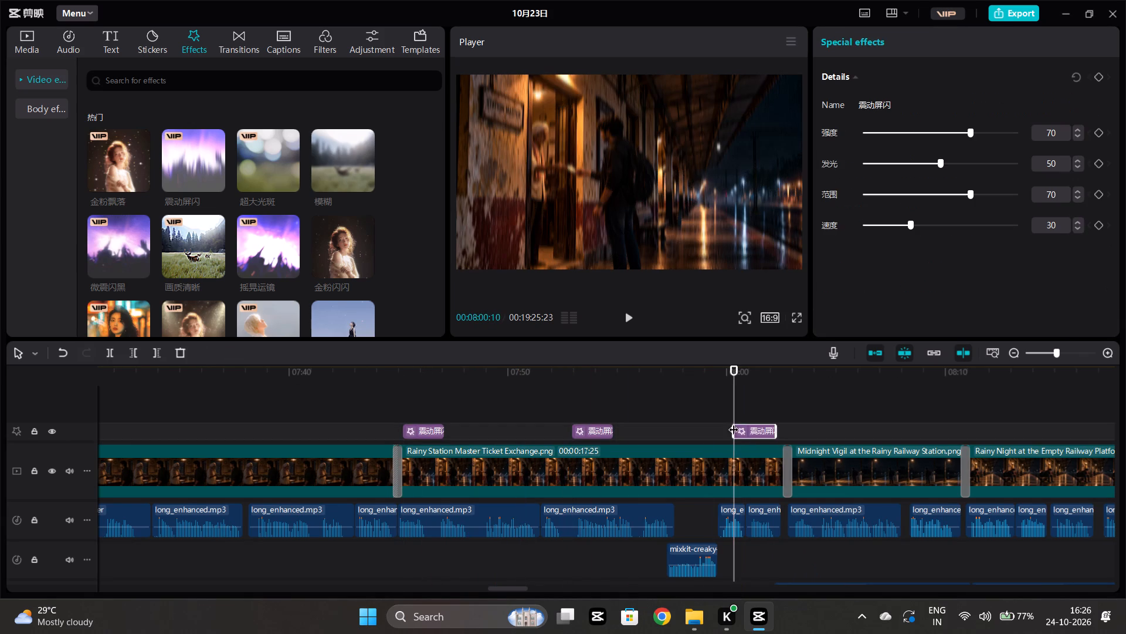
# Paste the 震动屏闪 effect over the Pensive Night at the Rainy Station clip at about 00:08:33 and 00:08:45.
pyautogui.hscroll(-1, 734, 422)
pyautogui.click(424, 426)
pyautogui.hotkey('ctrl', 'v')
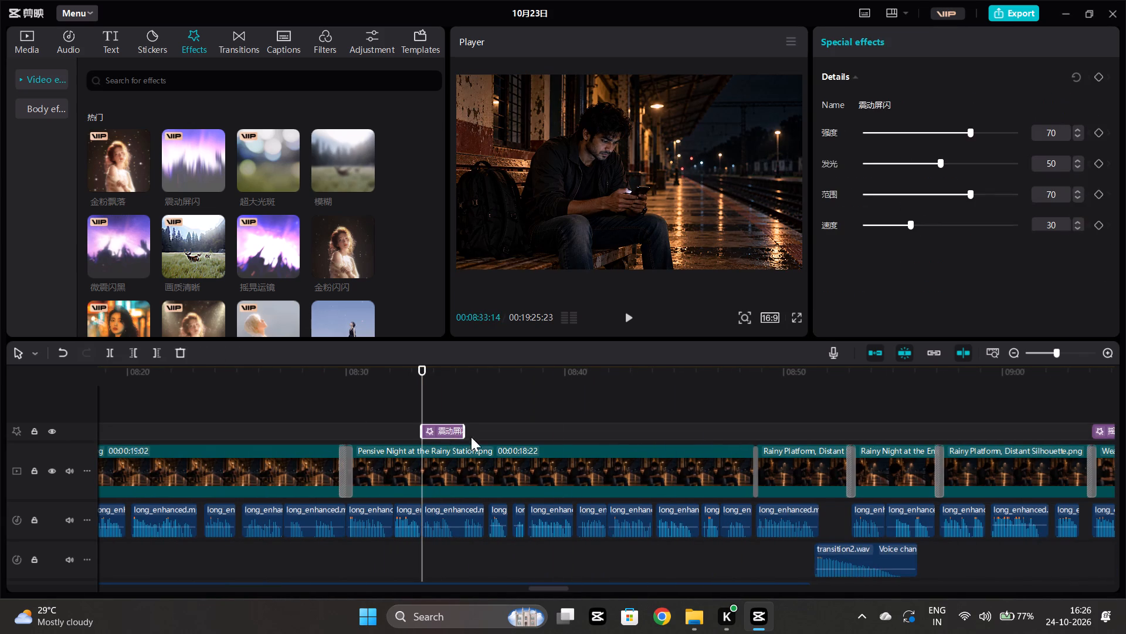
pyautogui.click(687, 427)
pyautogui.hotkey('ctrl', 'v')
# Paste the 震动屏闪 effect over the Rainy Night at the Haunted Station clip at about 00:15:10 and 00:15:05.
pyautogui.hscroll(-6, 687, 427)
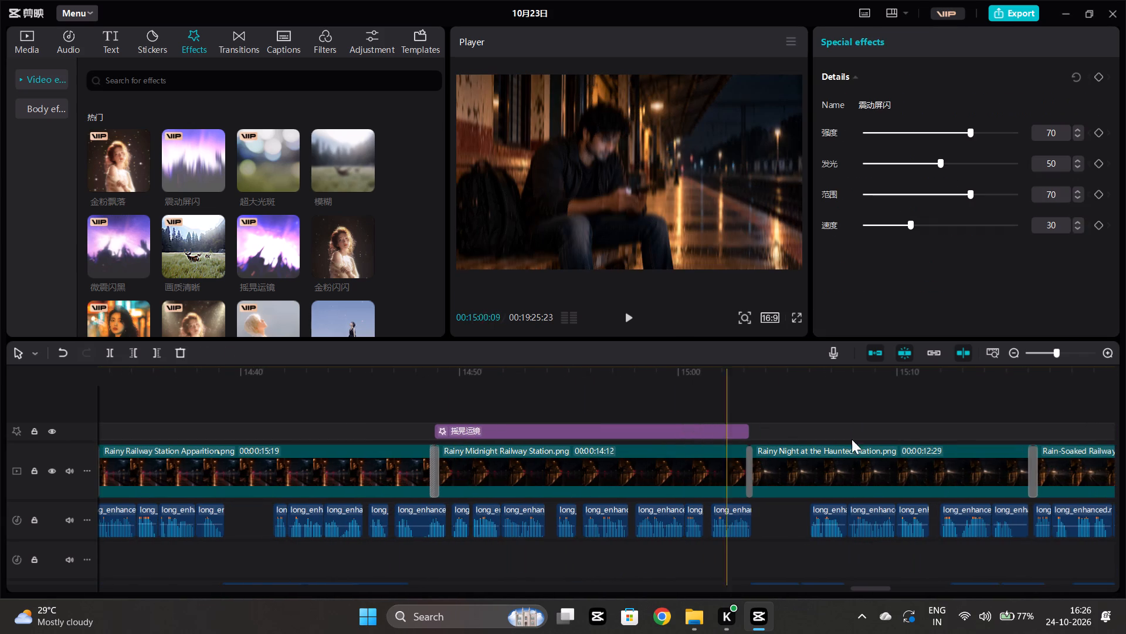
pyautogui.click(911, 416)
pyautogui.hotkey('ctrl', 'v')
pyautogui.hscroll(-1, 884, 423)
pyautogui.click(650, 424)
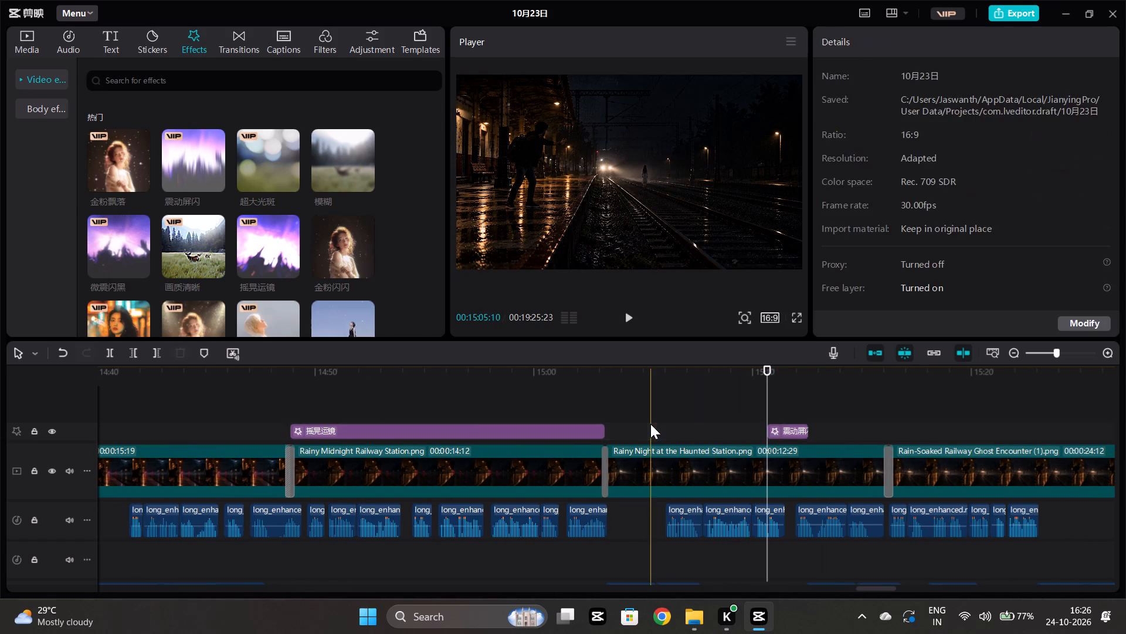
pyautogui.hotkey('ctrl', 'v')
# Paste the 震动屏闪 effect over the Haunted Night Train Reflection clip at about 00:17:45, 00:17:53 and 00:18:01.
pyautogui.hscroll(-3, 650, 424)
pyautogui.click(647, 419)
pyautogui.hotkey('ctrl', 'v')
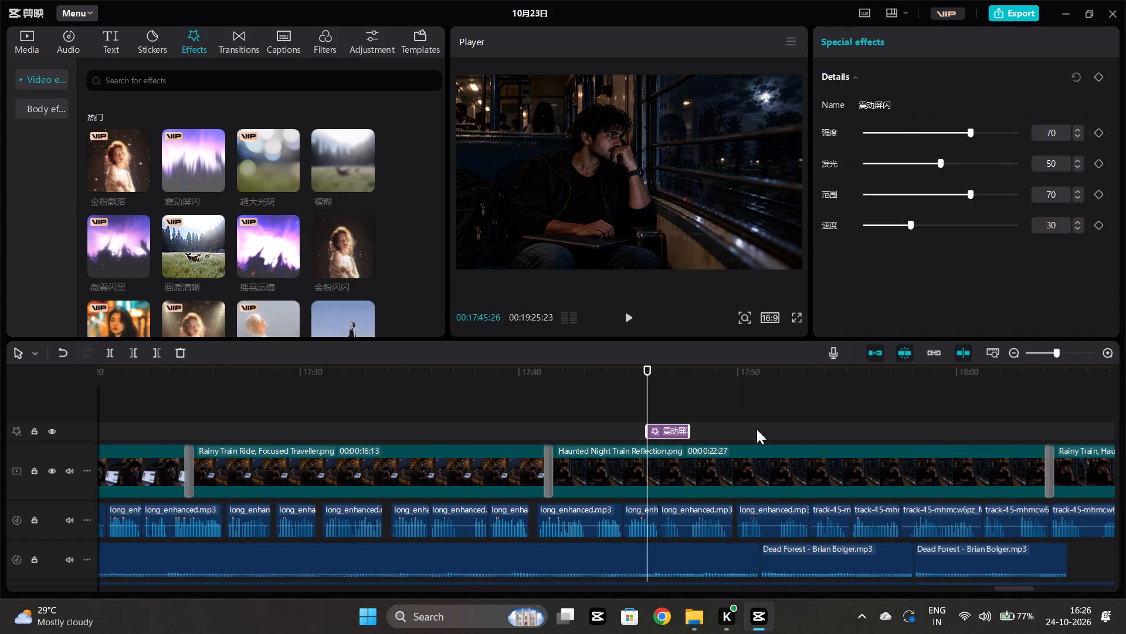
pyautogui.click(810, 401)
pyautogui.hotkey('ctrl', 'v')
pyautogui.click(990, 416)
pyautogui.hotkey('ctrl', 'v')
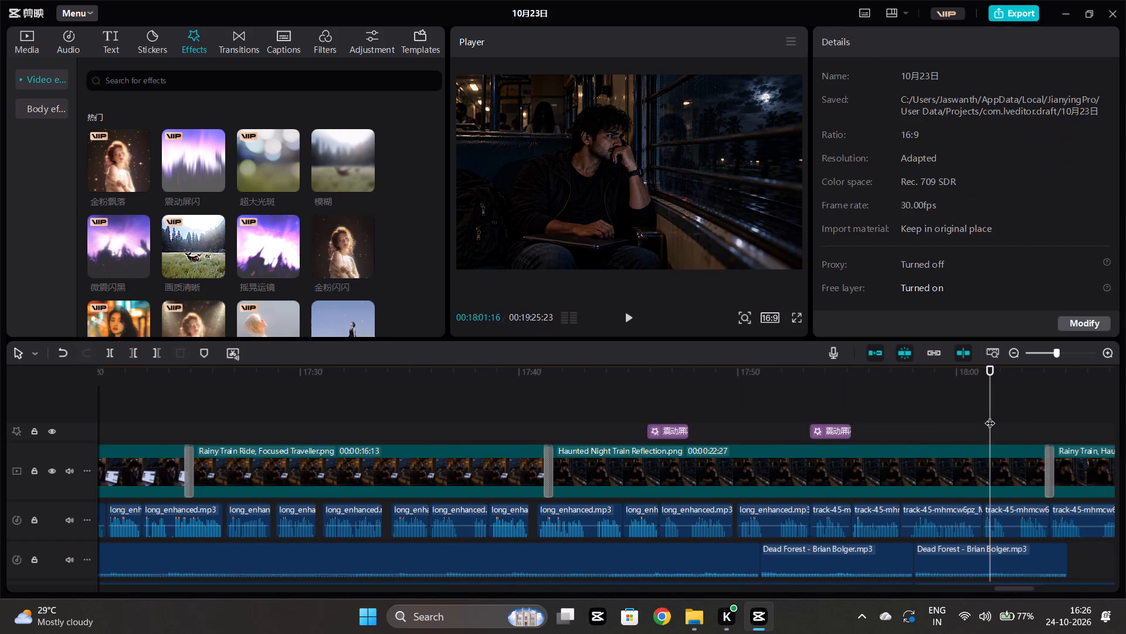
# Paste the 震动屏闪 effect over the Rainy Moonlit Rural Railway Station clip at about 00:19:10, 00:19:00 and 00:19:15.
pyautogui.hscroll(-5, 990, 416)
pyautogui.scroll(-1, 713, 439)
pyautogui.click(468, 416)
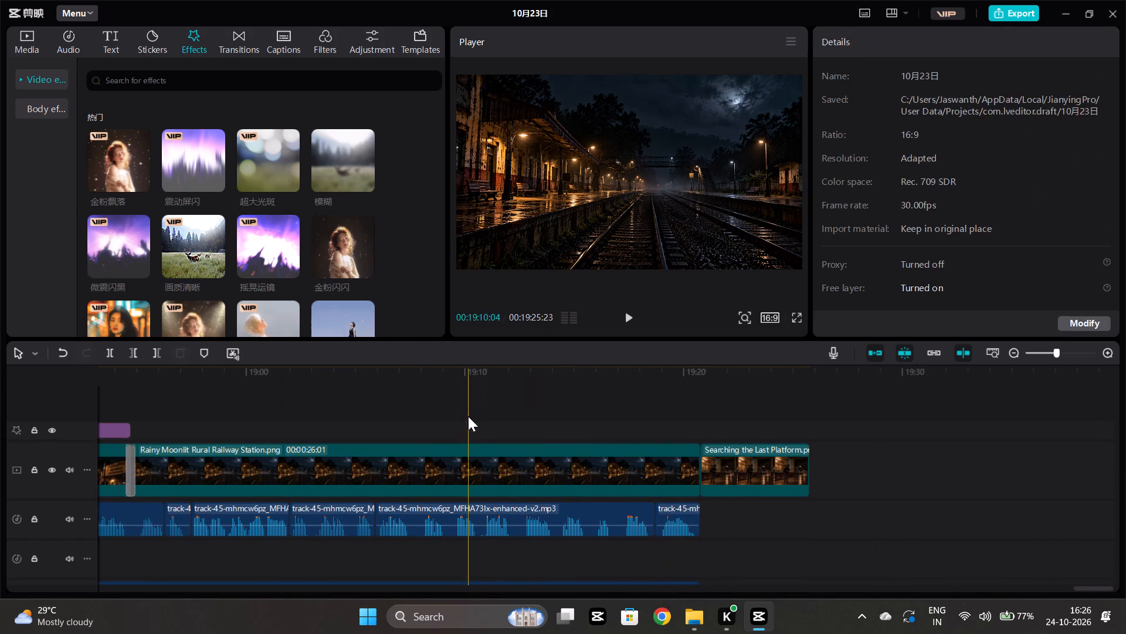
pyautogui.hotkey('ctrl', 'v')
pyautogui.click(252, 427)
pyautogui.hotkey('ctrl', 'v')
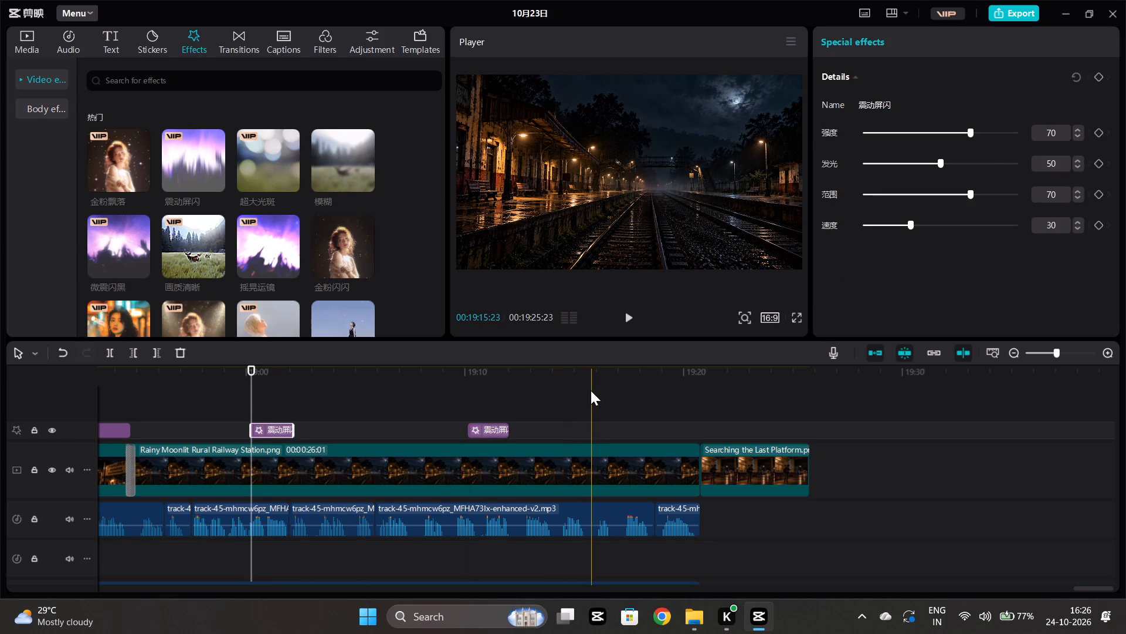
pyautogui.click(591, 390)
pyautogui.hotkey('ctrl', 'v')
# Return to the early part of the timeline and play back the 震动屏闪 flashes over the Checking Time Before the Storm clip.
pyautogui.hscroll(20, 594, 402)
pyautogui.hscroll(5, 555, 443)
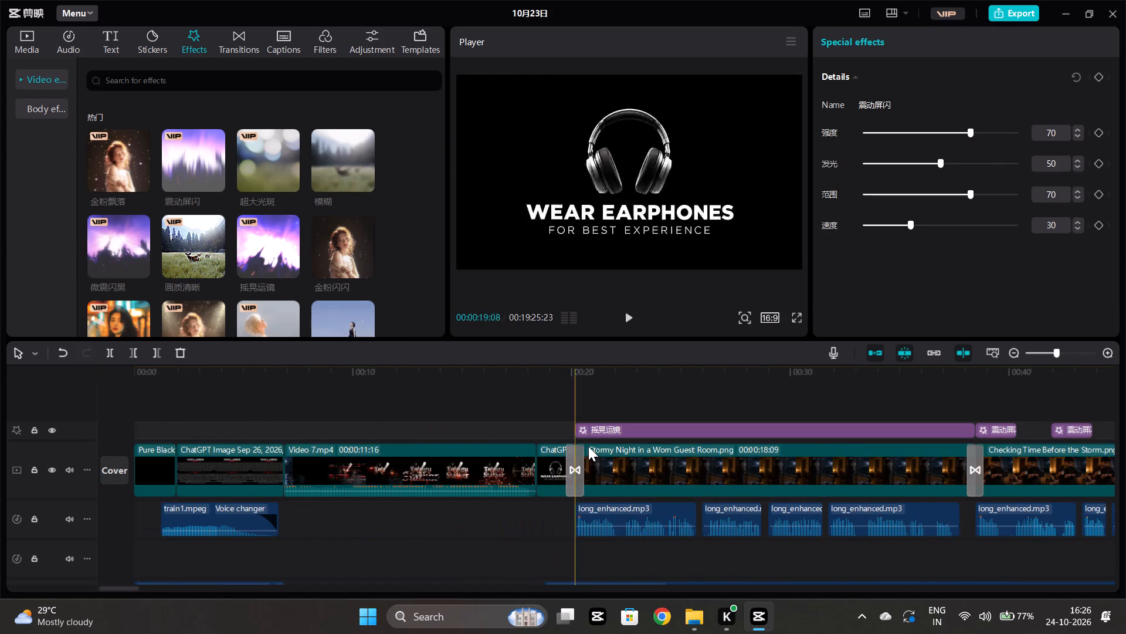
pyautogui.hscroll(-2, 642, 459)
pyautogui.hscroll(-1, 478, 518)
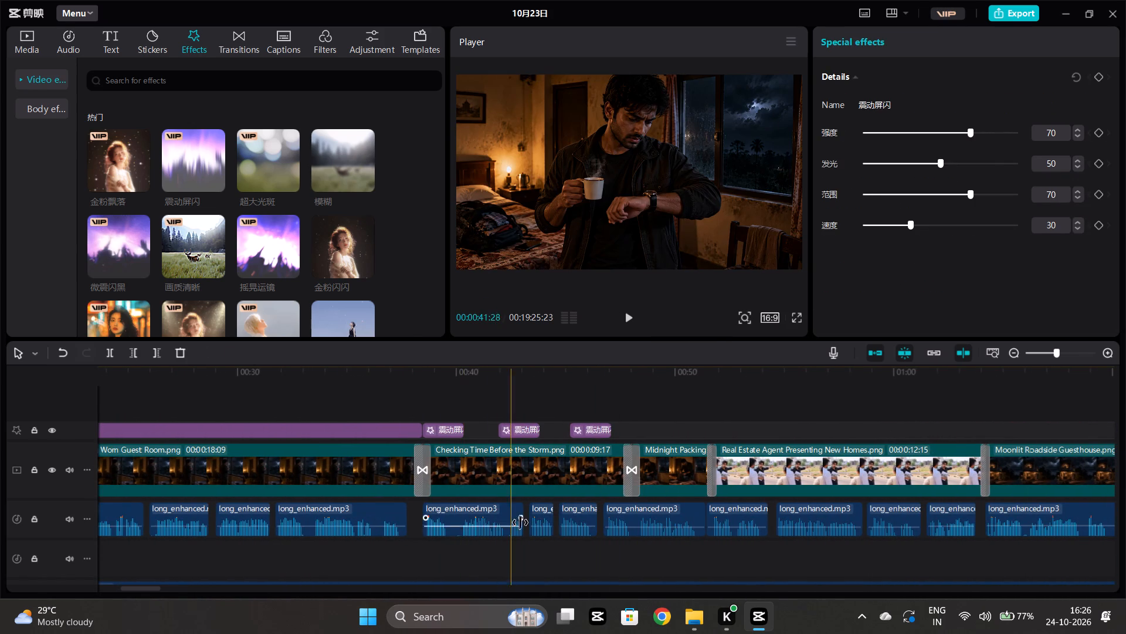
pyautogui.hscroll(-1, 520, 522)
pyautogui.click(408, 565)
pyautogui.press('space')
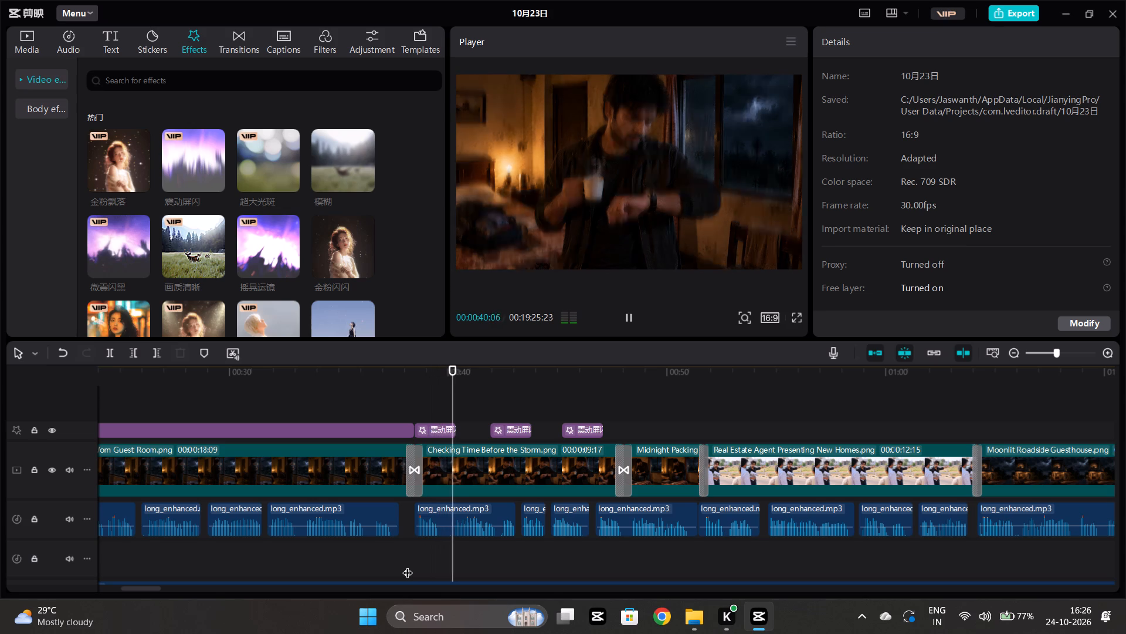
pyautogui.hscroll(-1, 564, 574)
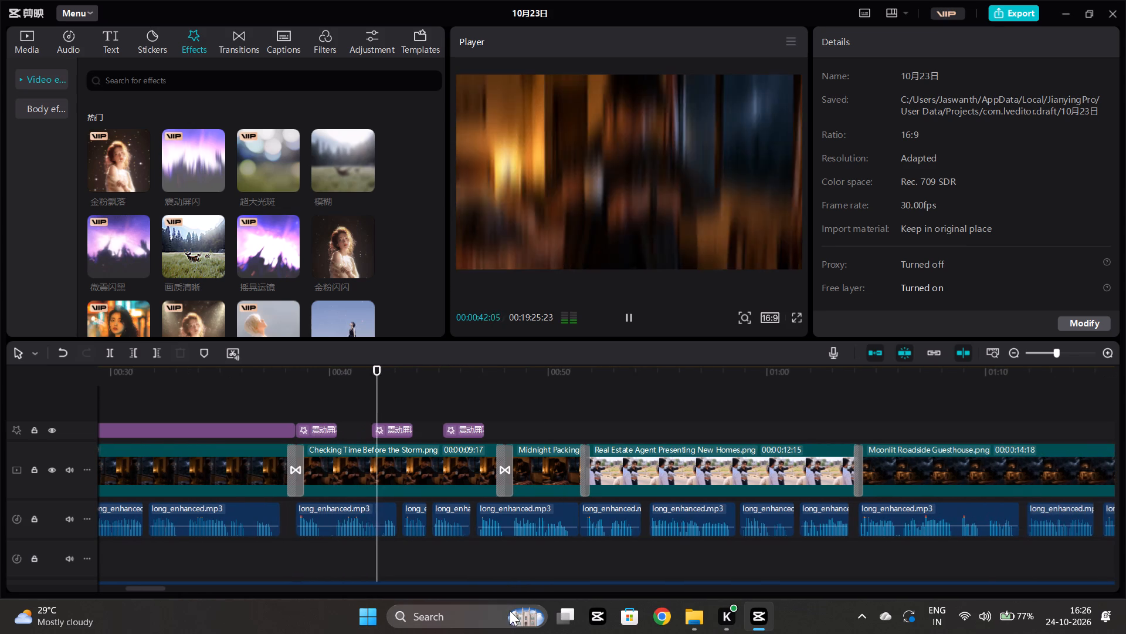
# Add the 超大光斑 effect over the Midnight Packing clip from its start at about 00:00:48, and preview it.
pyautogui.click(501, 560)
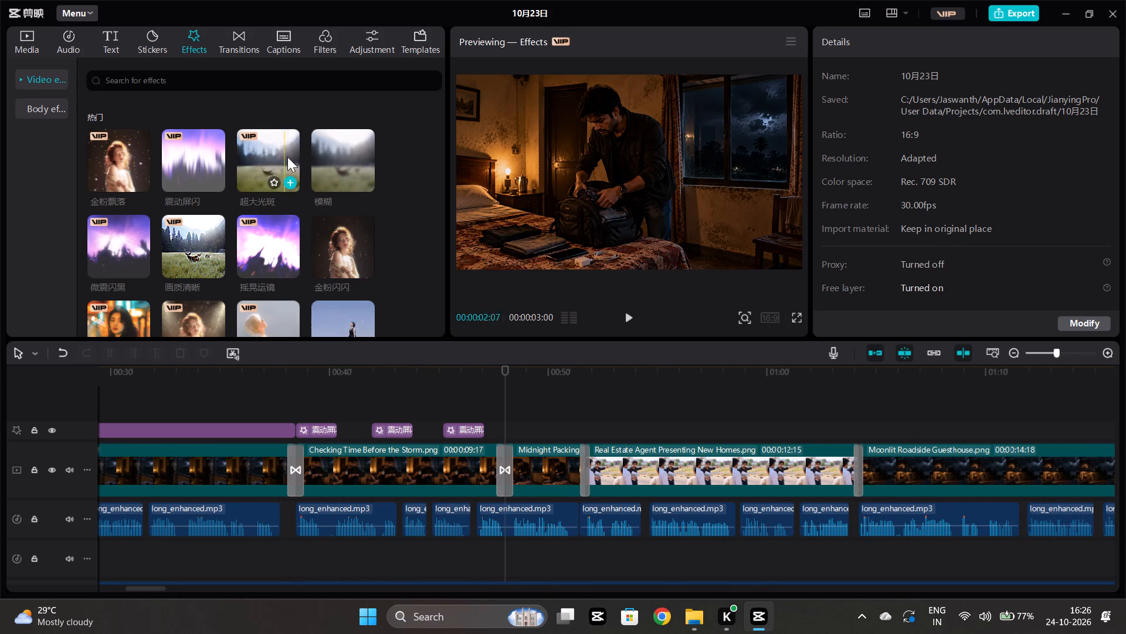
pyautogui.click(292, 180)
pyautogui.click(490, 406)
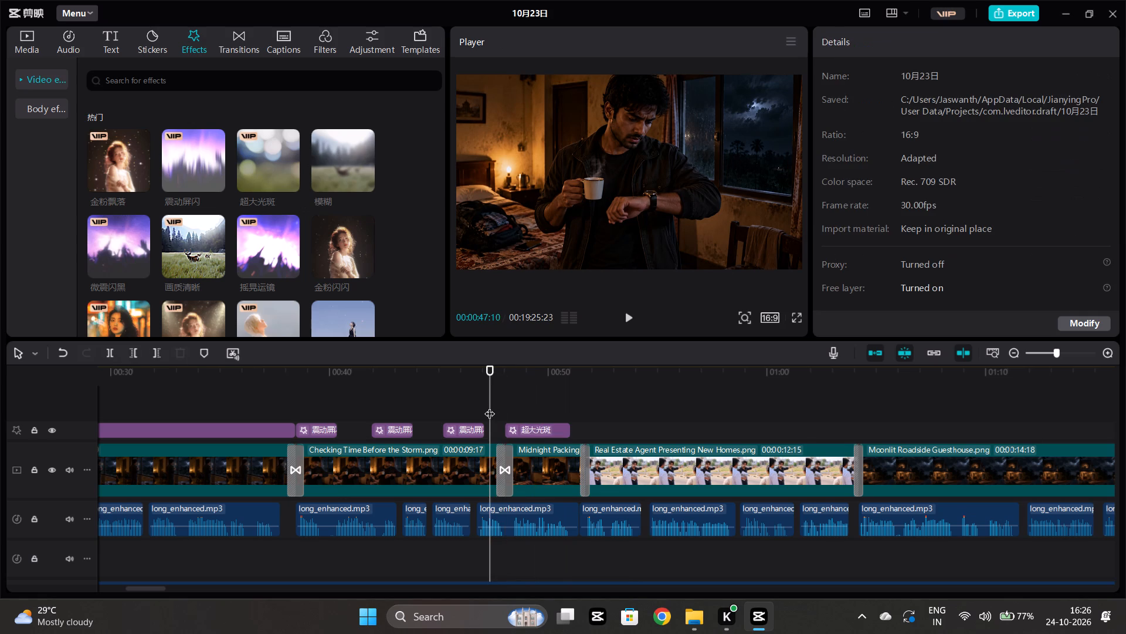
pyautogui.press('space')
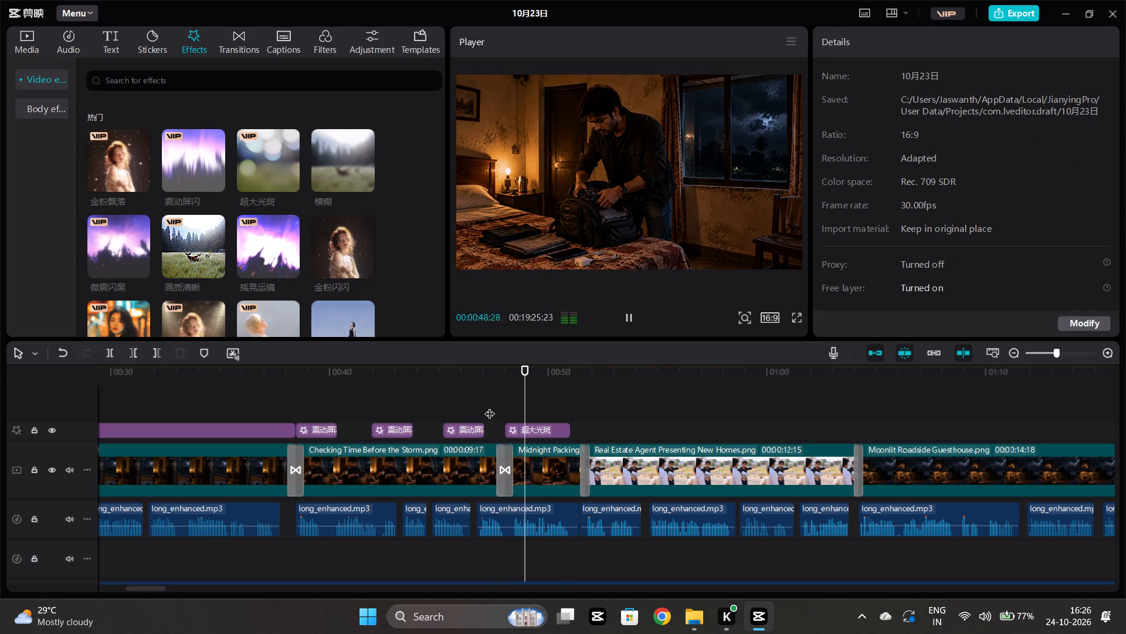
# Add the 画质清晰 effect at the start of the Real Estate Agent Presenting New Homes clip and preview it.
pyautogui.hscroll(-1, 490, 406)
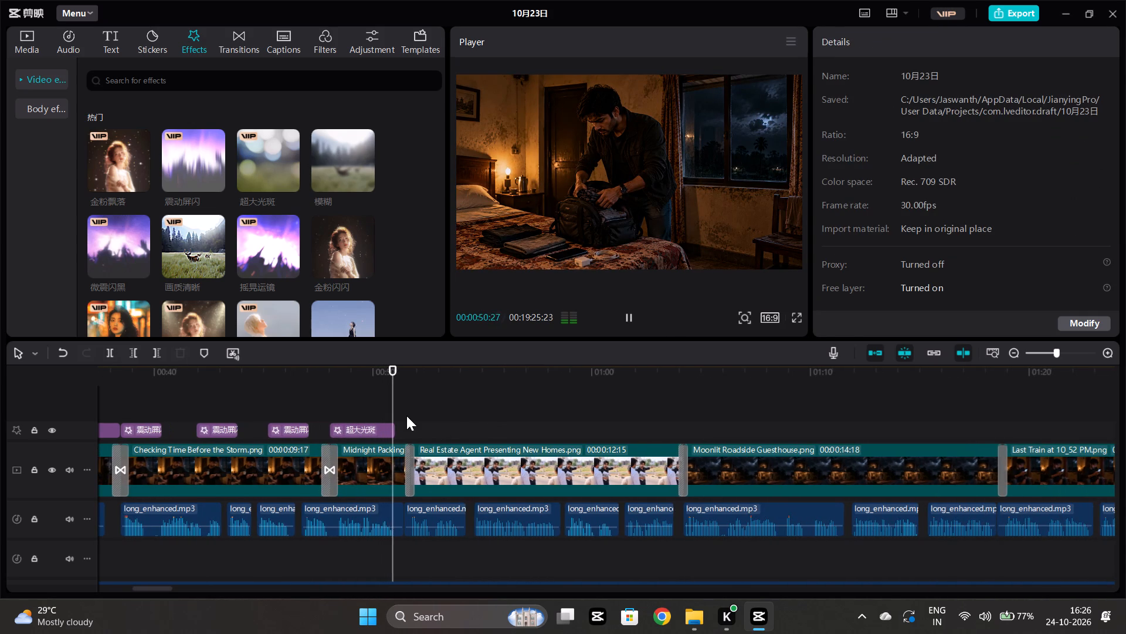
pyautogui.press('space')
pyautogui.click(407, 416)
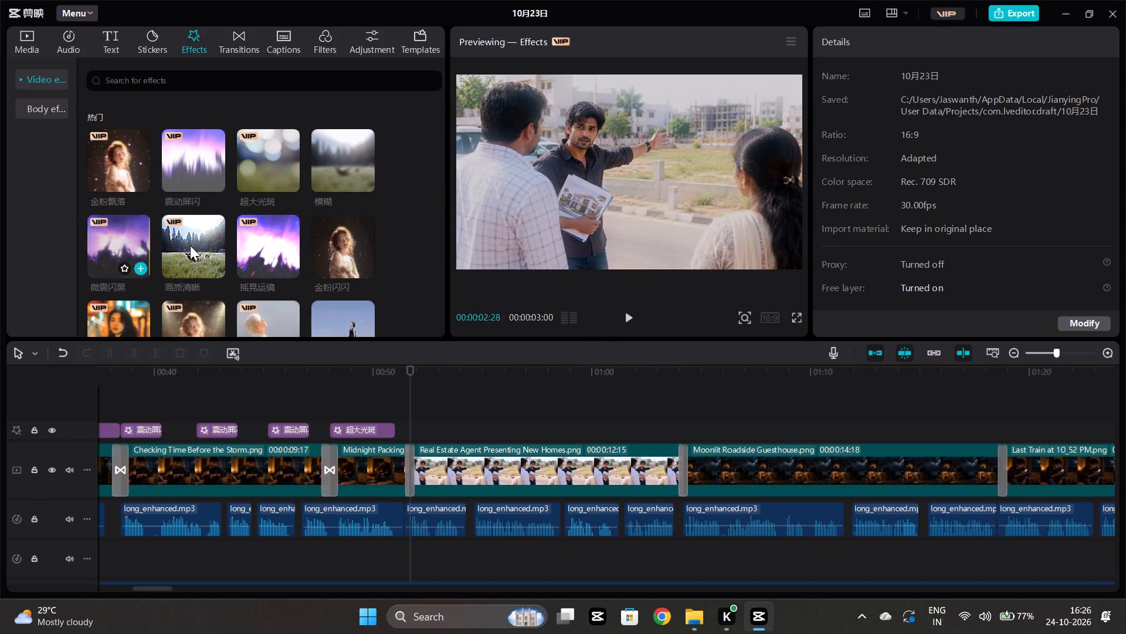
pyautogui.click(215, 264)
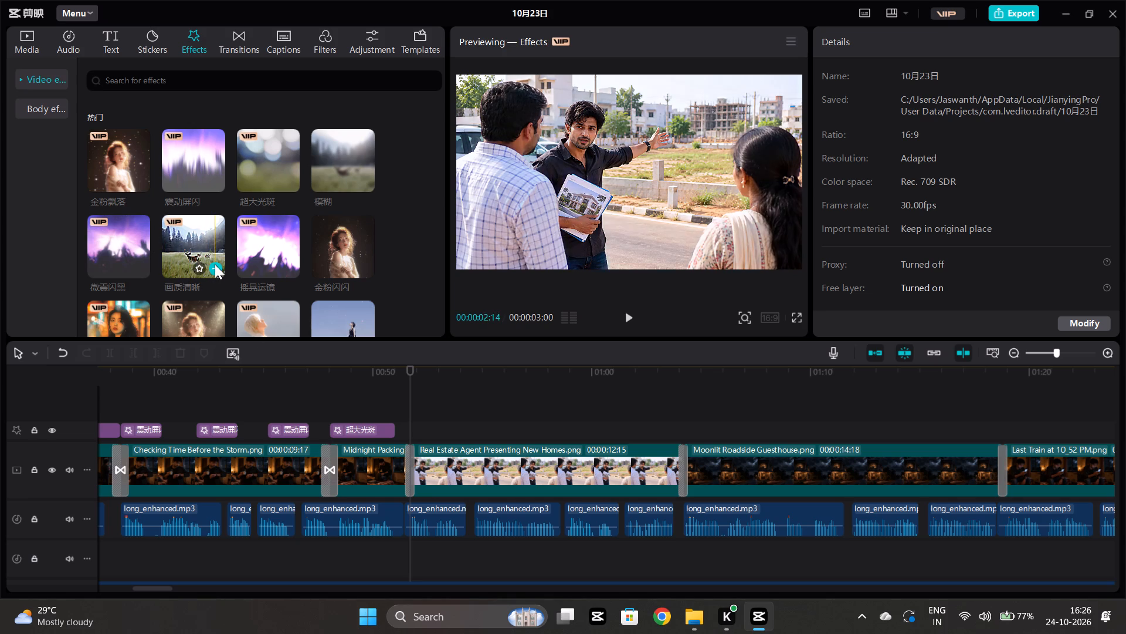
pyautogui.click(402, 409)
pyautogui.press('space')
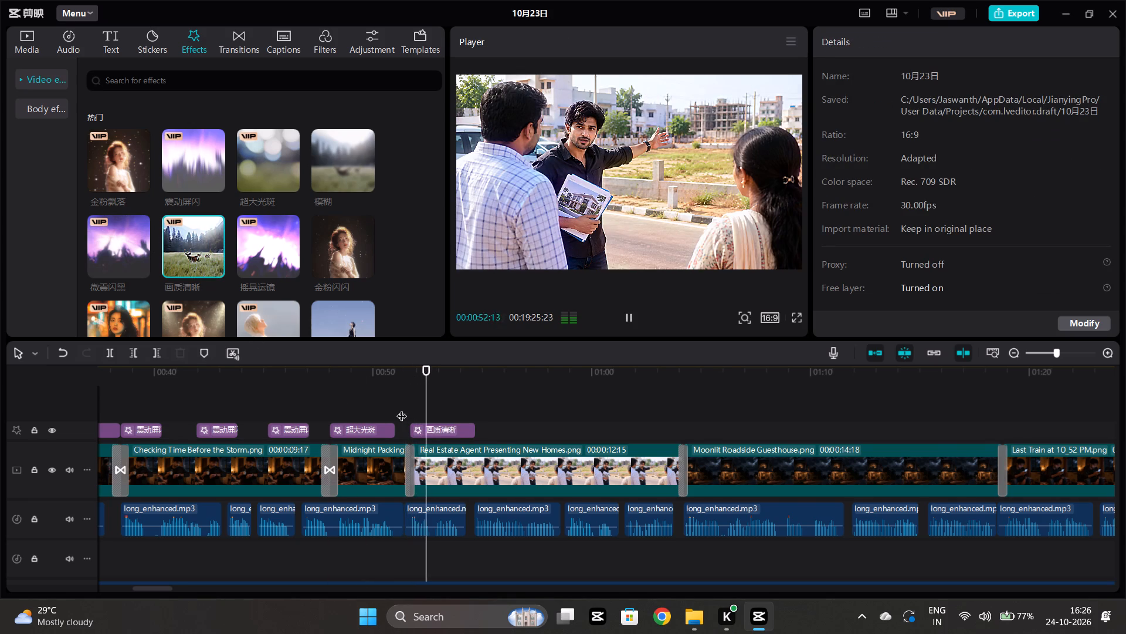
# Add the 繁花棱镜II effect over the Real Estate Agent Presenting New Homes clip and move it to start at about 00:00:56.
pyautogui.hscroll(-1, 402, 409)
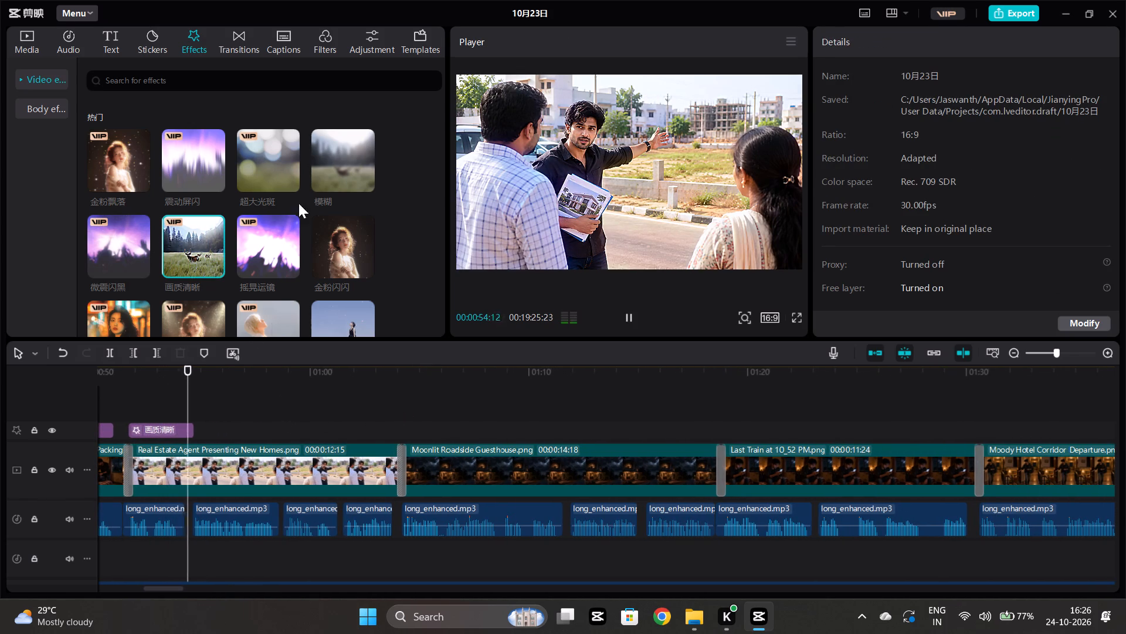
pyautogui.scroll(-1, 291, 244)
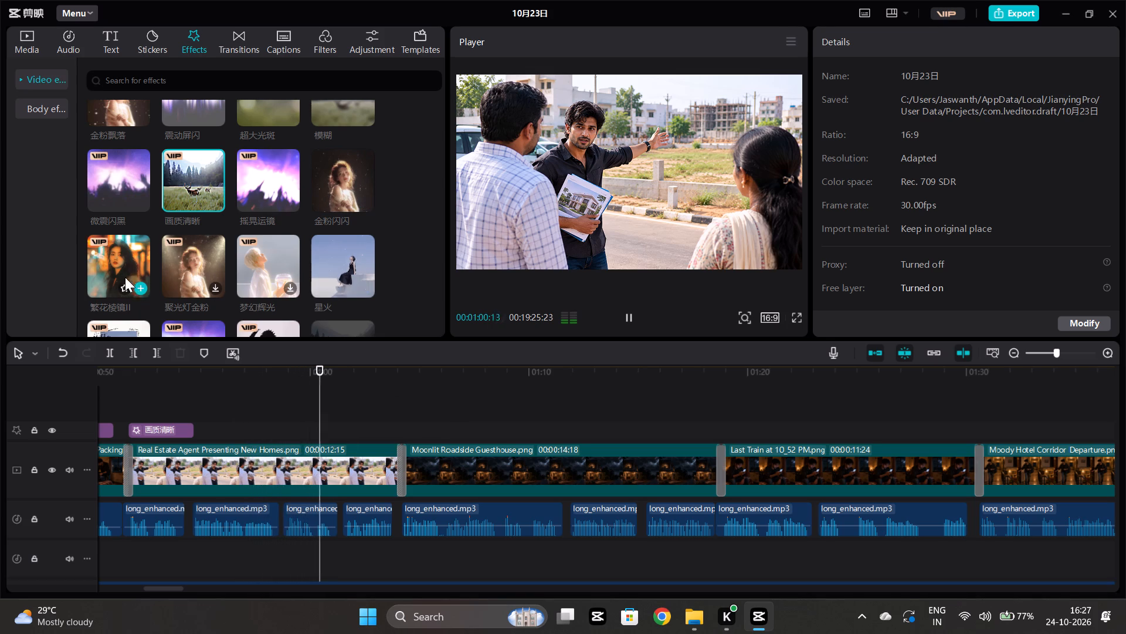
pyautogui.click(137, 287)
pyautogui.click(315, 427)
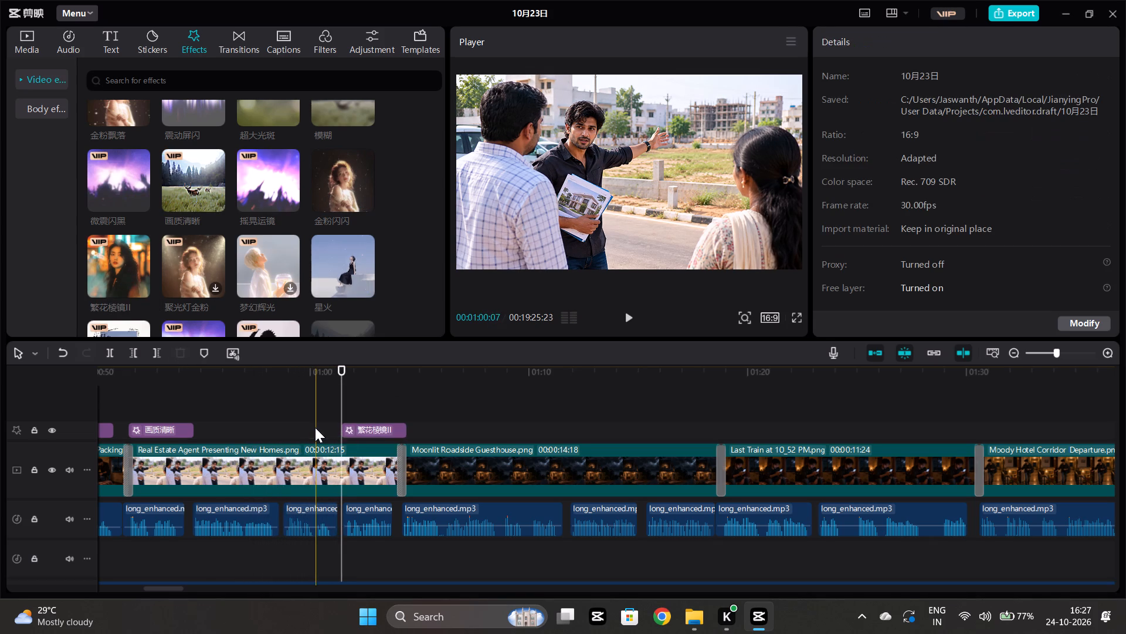
pyautogui.press('space')
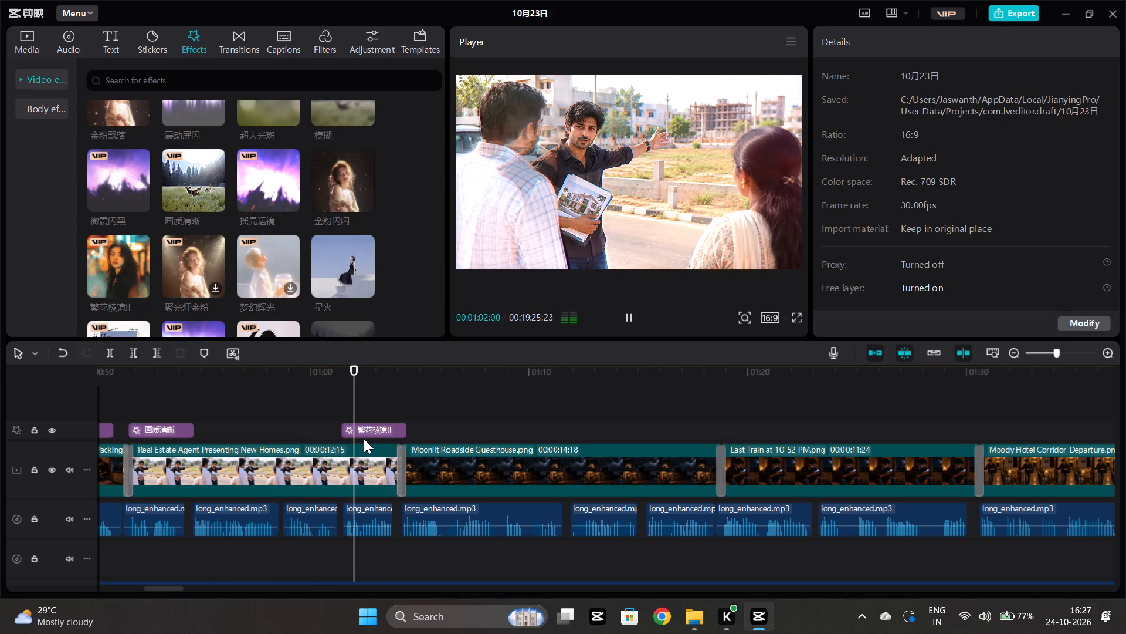
pyautogui.moveTo(367, 424); pyautogui.dragTo(257, 430)
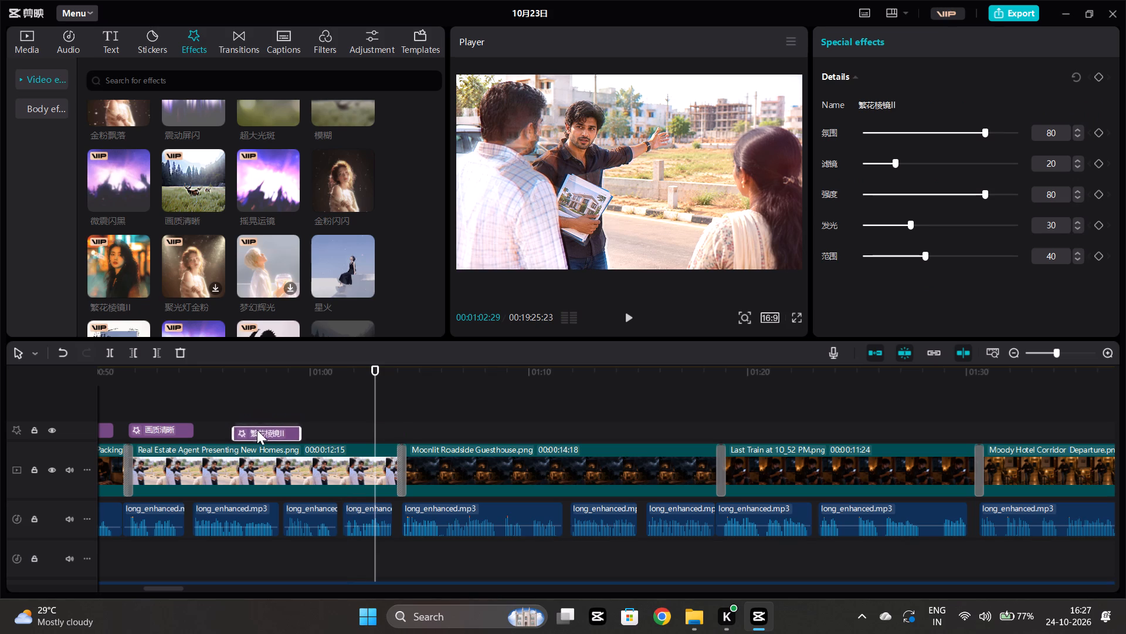
pyautogui.moveTo(257, 430); pyautogui.dragTo(247, 427)
# Copy the 繁花棱镜II effect and paste it over the same Real Estate Agent clip at about 00:01:01.
pyautogui.click(307, 429)
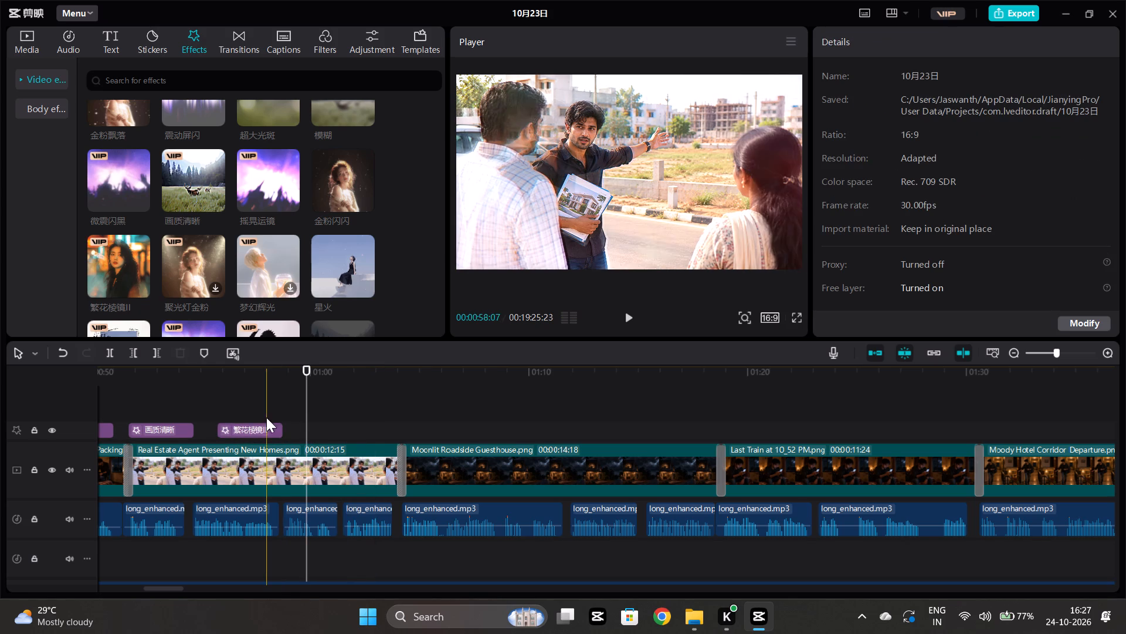
pyautogui.click(268, 434)
pyautogui.hotkey('ctrl', 'c')
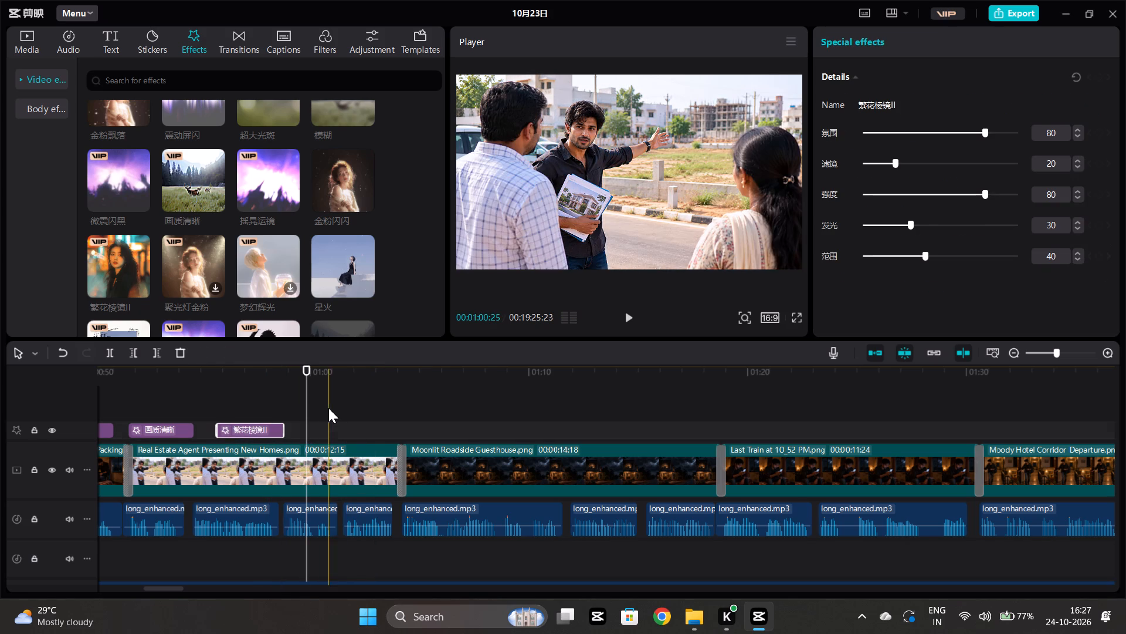
pyautogui.click(328, 408)
pyautogui.hotkey('ctrl', 'v')
# Add the 摇晃运镜 effect at the start of the Moonlit Roadside Guesthouse clip and stretch it to the clip's end.
pyautogui.click(401, 408)
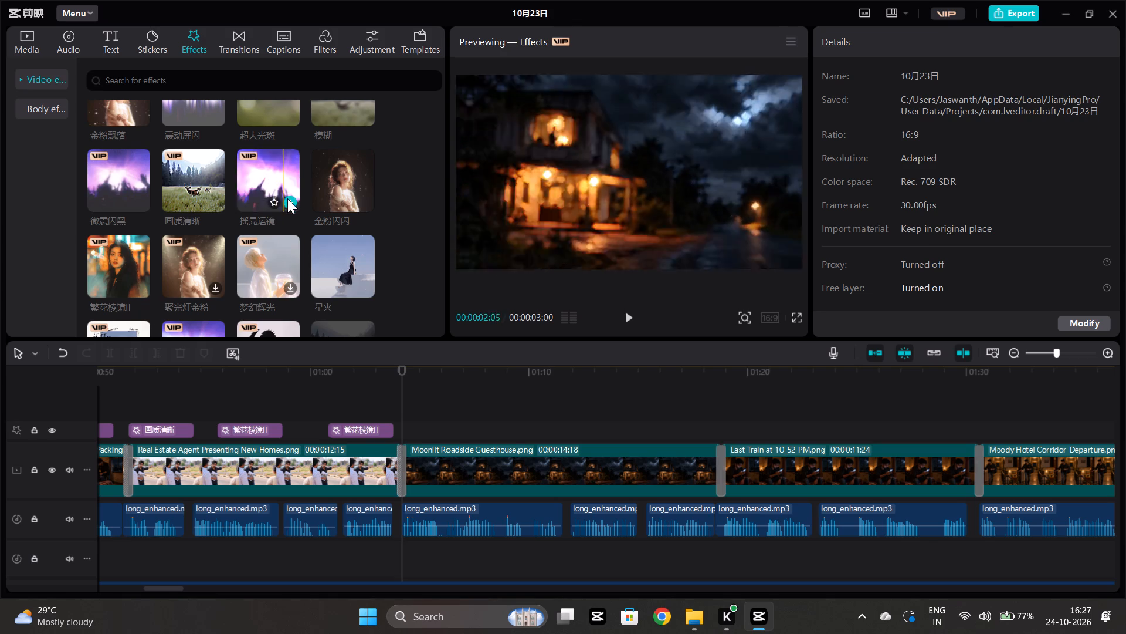
pyautogui.moveTo(286, 198); pyautogui.dragTo(288, 208)
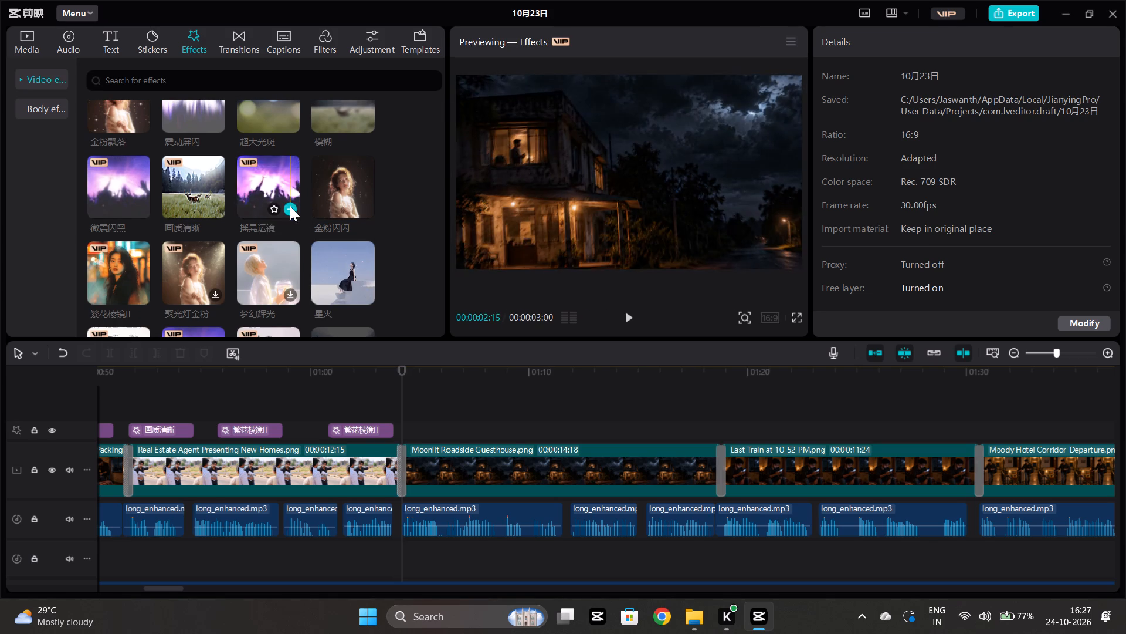
pyautogui.click(290, 208)
pyautogui.moveTo(469, 429); pyautogui.dragTo(693, 441)
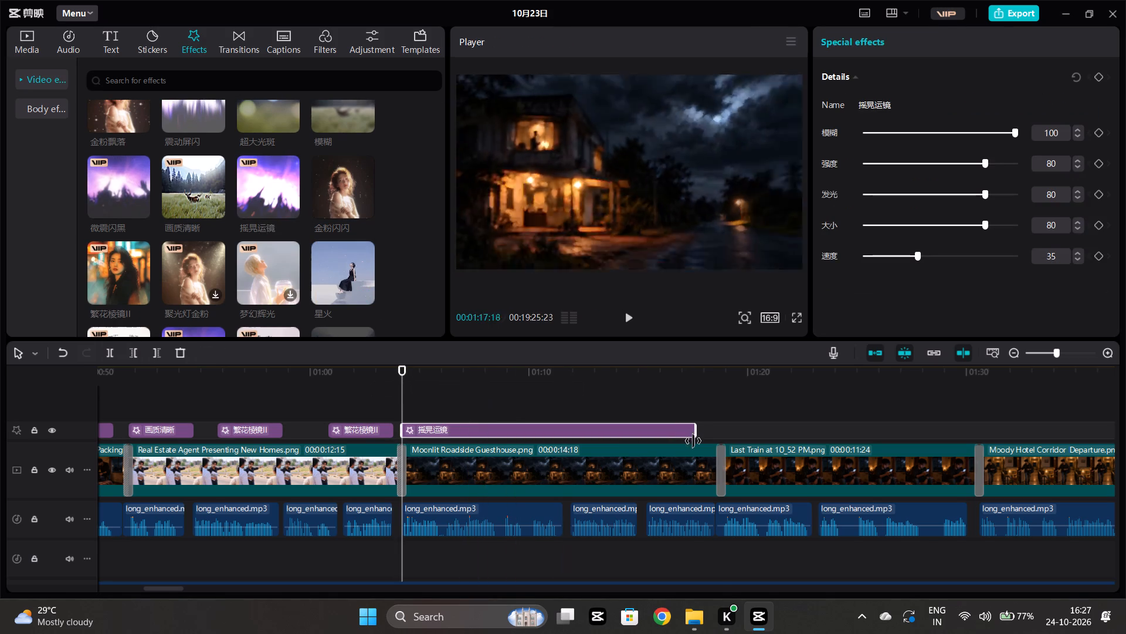
pyautogui.moveTo(693, 441); pyautogui.dragTo(721, 447)
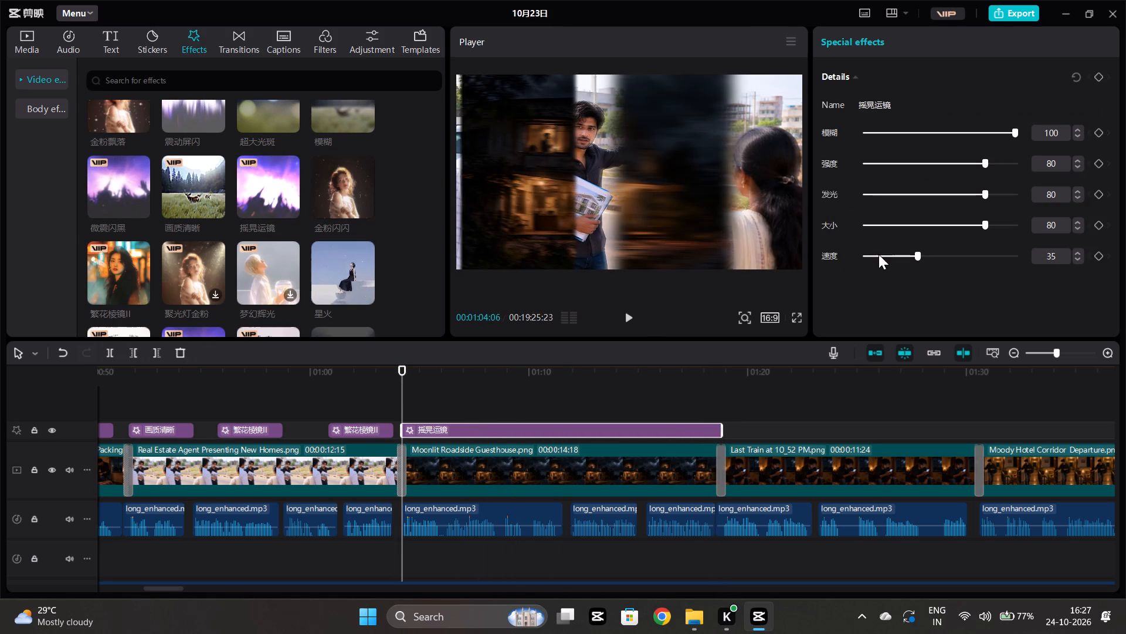
# Set the new 摇晃运镜 effect's 速度 to 8, 大小 to 8, 发光 to 6, 强度 to 6 and 模糊 to 5.
pyautogui.click(879, 254)
pyautogui.click(877, 222)
pyautogui.click(874, 196)
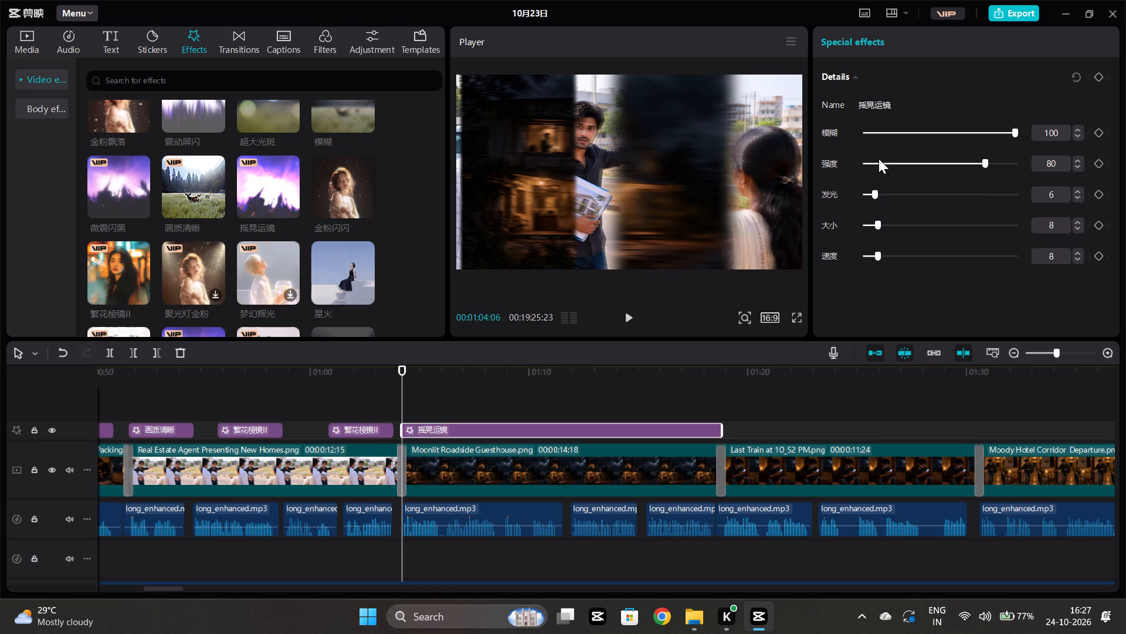
pyautogui.click(876, 158)
pyautogui.click(873, 134)
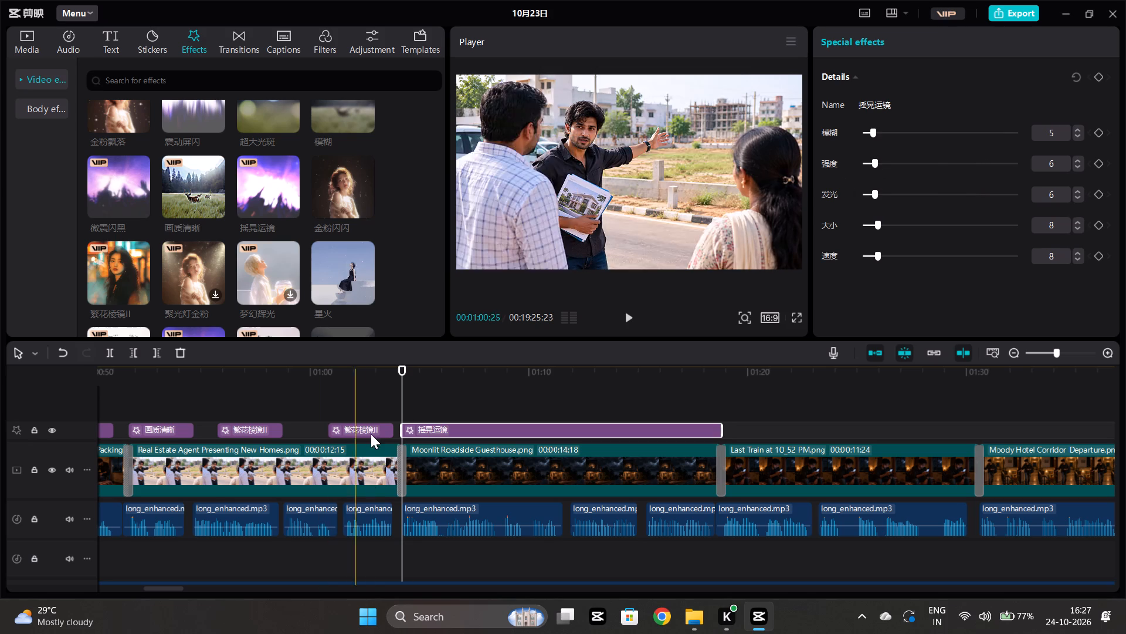
# Preview the 摇晃运镜 effect on the Moonlit Roadside Guesthouse clip, and adjust its 大小 to 7 and 速度 to 30.
pyautogui.click(380, 400)
pyautogui.press('space')
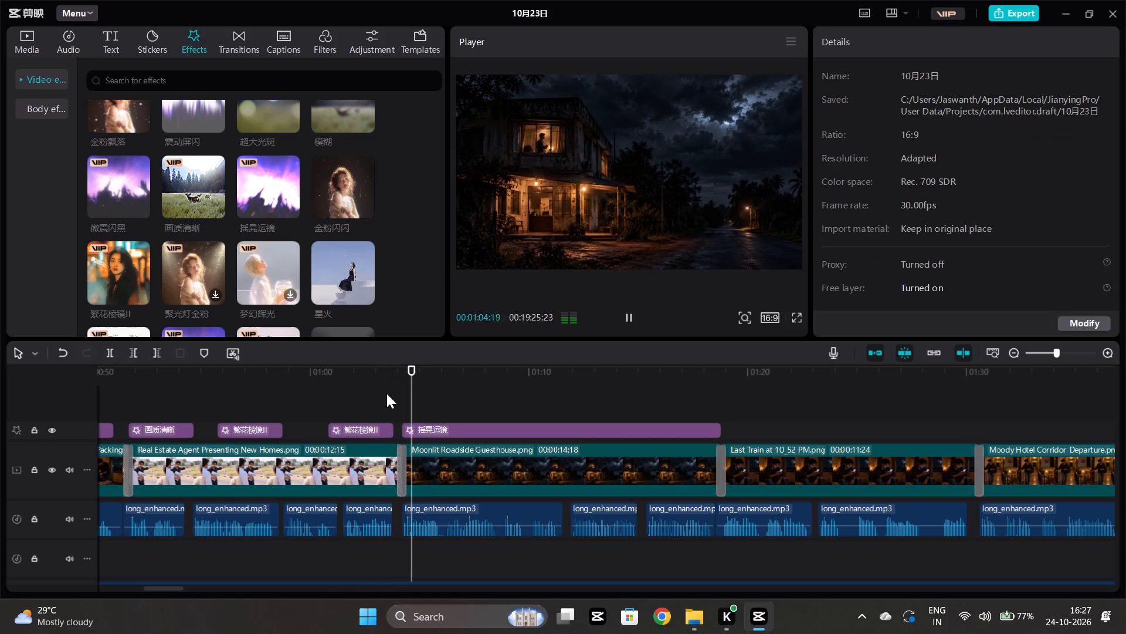
pyautogui.hscroll(-1, 386, 393)
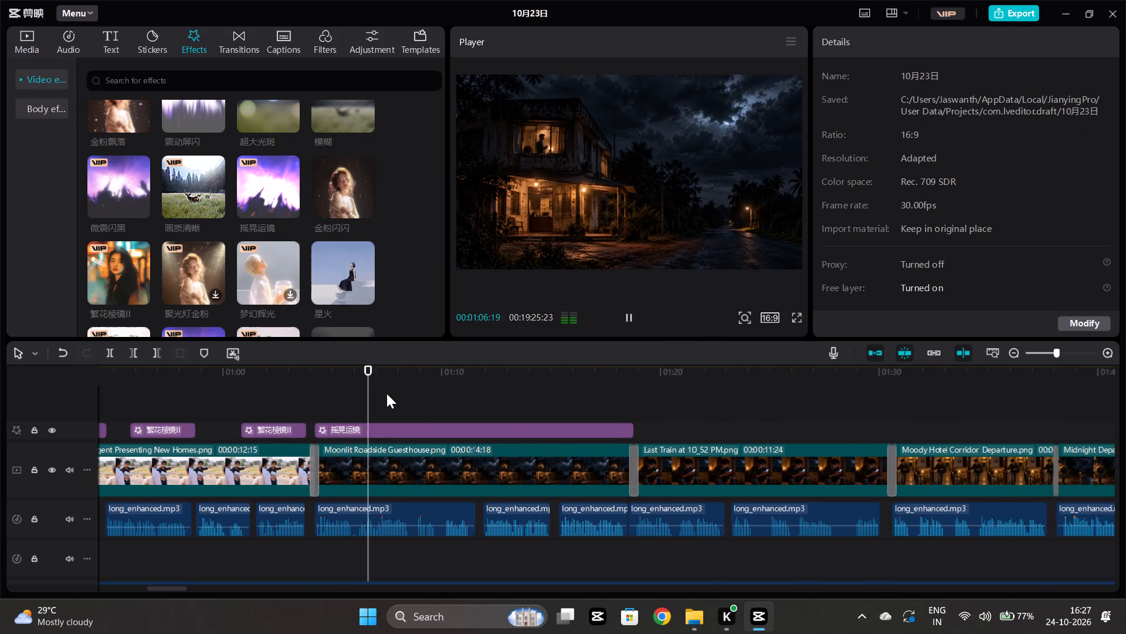
pyautogui.click(386, 393)
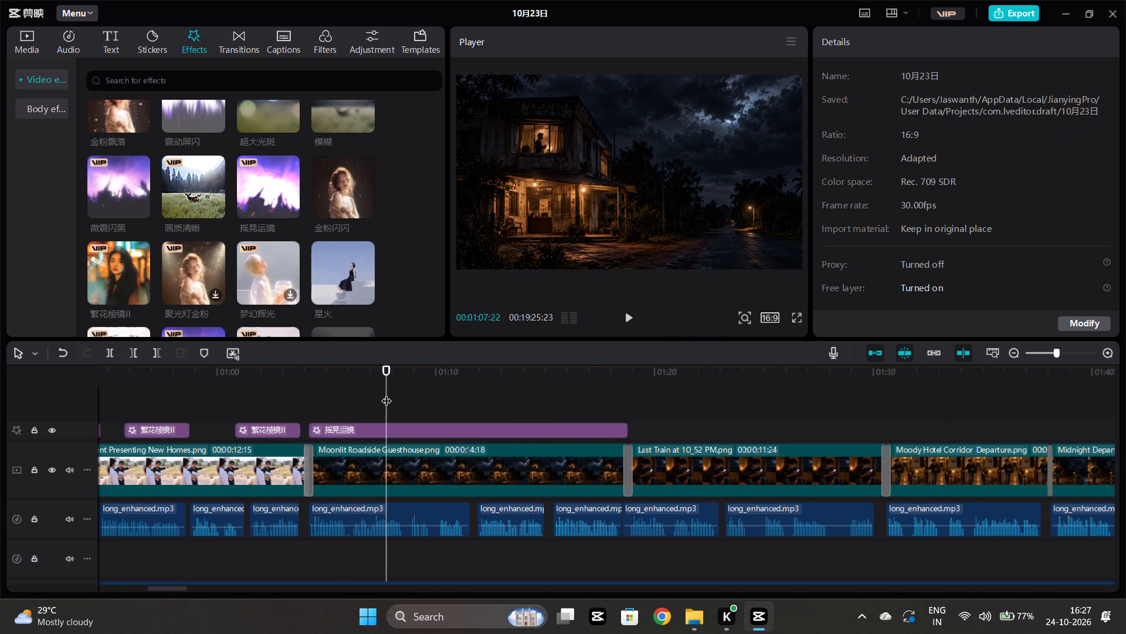
pyautogui.click(392, 404)
pyautogui.press('space')
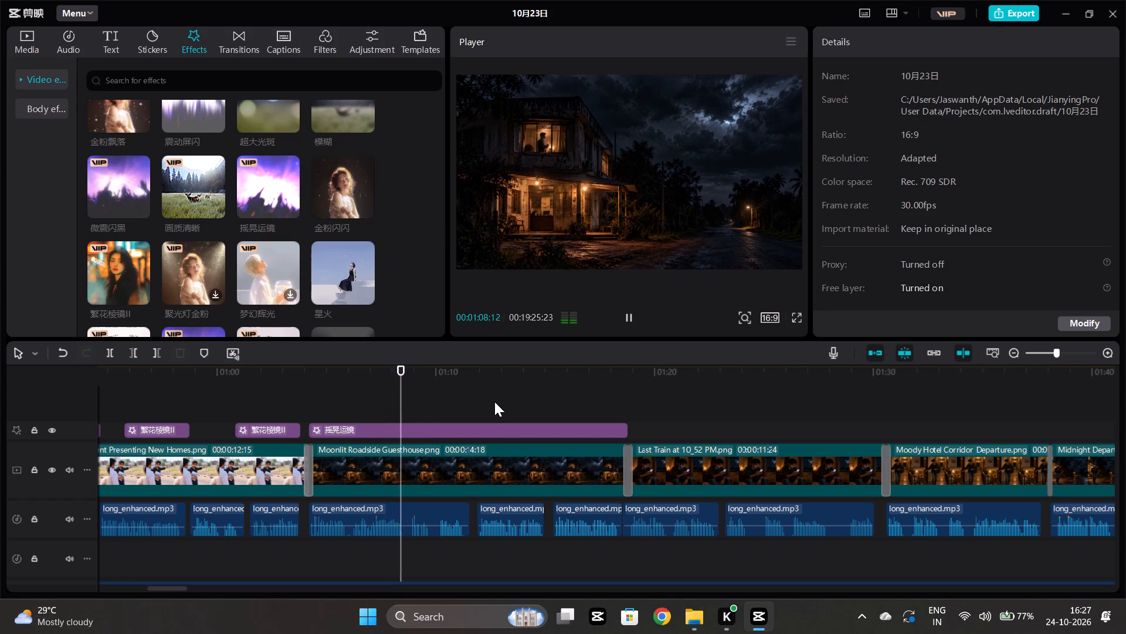
pyautogui.click(504, 422)
pyautogui.click(515, 431)
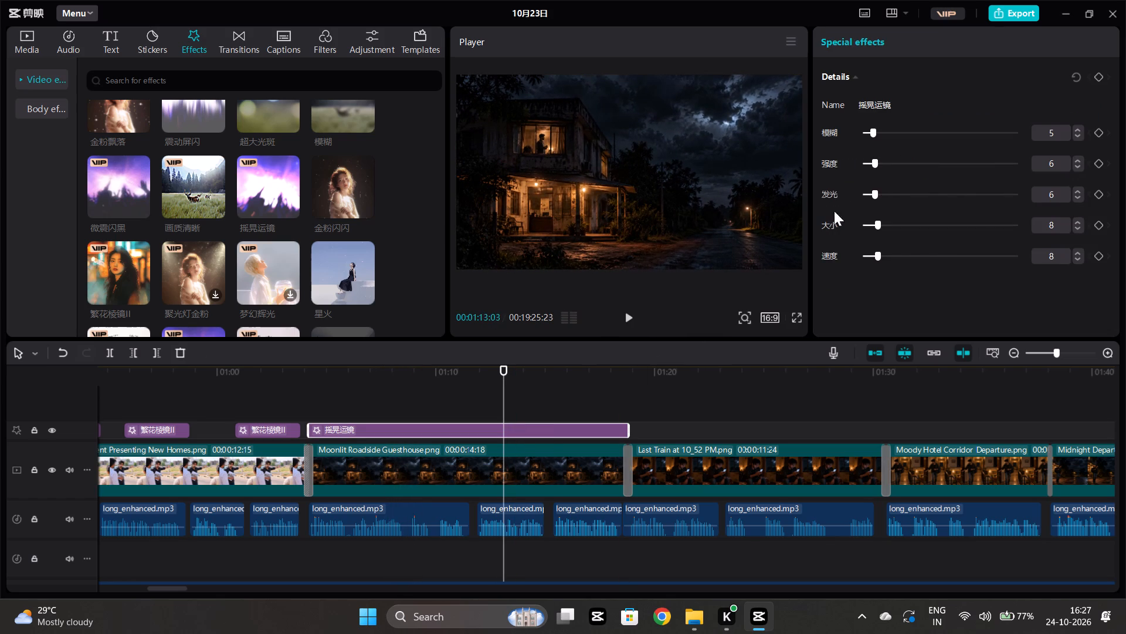
pyautogui.click(896, 229)
pyautogui.click(877, 227)
pyautogui.click(910, 254)
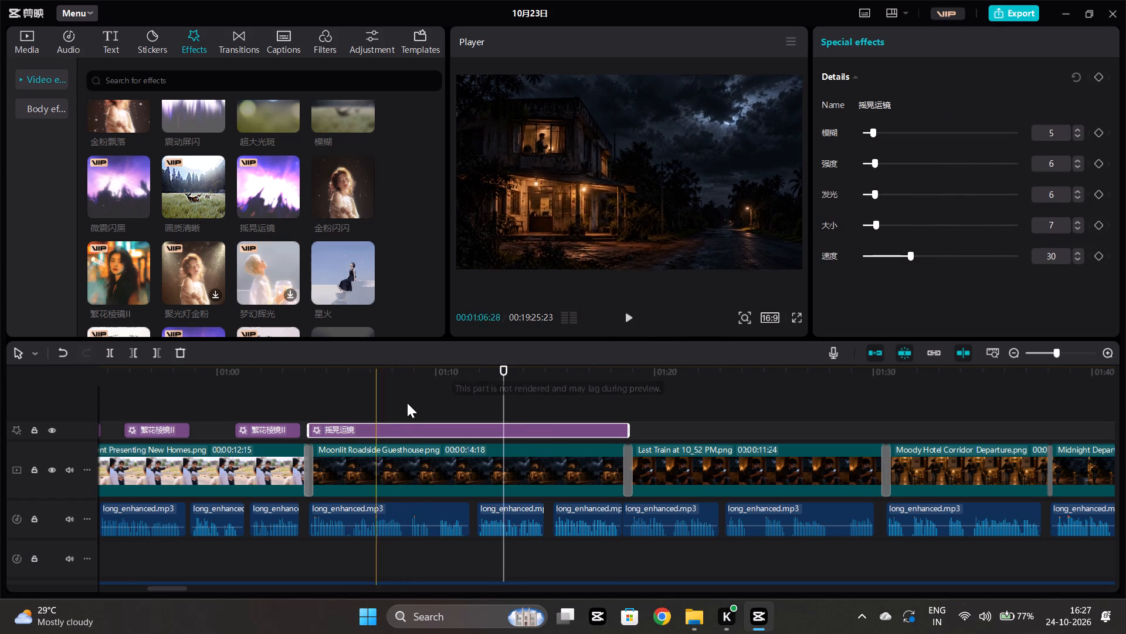
# Play back the adjusted 摇晃运镜 effect over the Moonlit Roadside Guesthouse clip and stop where the Last Train at 10_52 PM clip starts.
pyautogui.click(412, 402)
pyautogui.press('space')
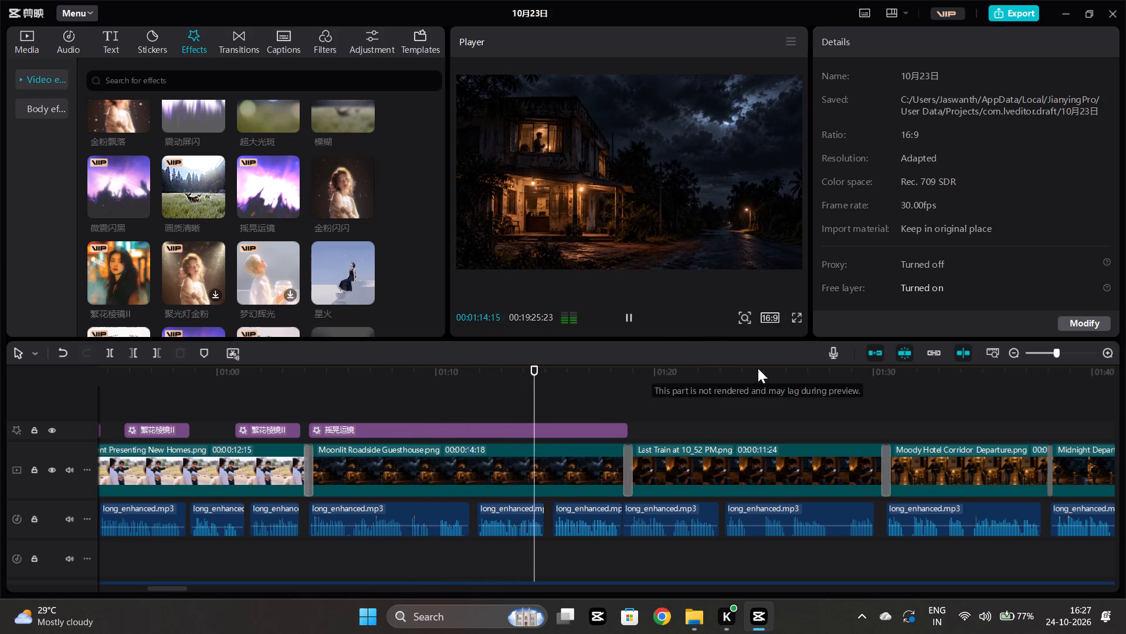
pyautogui.click(626, 407)
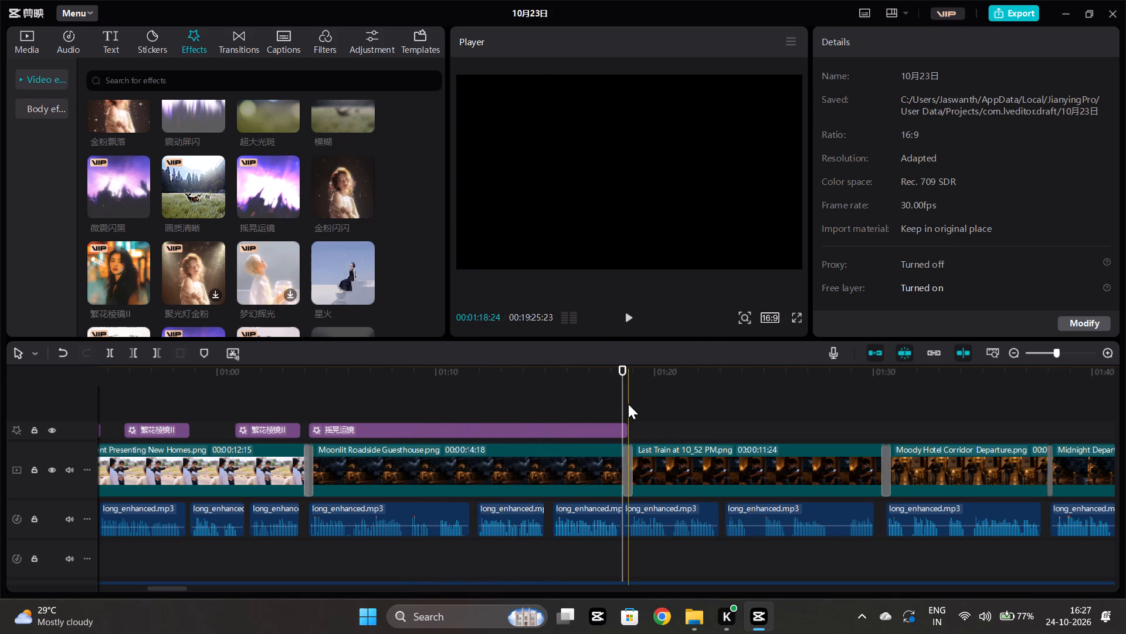
# Add the 星火 effect at the start of the Last Train at 10_52 PM clip and stretch it to the clip's end.
pyautogui.click(628, 404)
pyautogui.scroll(-1, 350, 247)
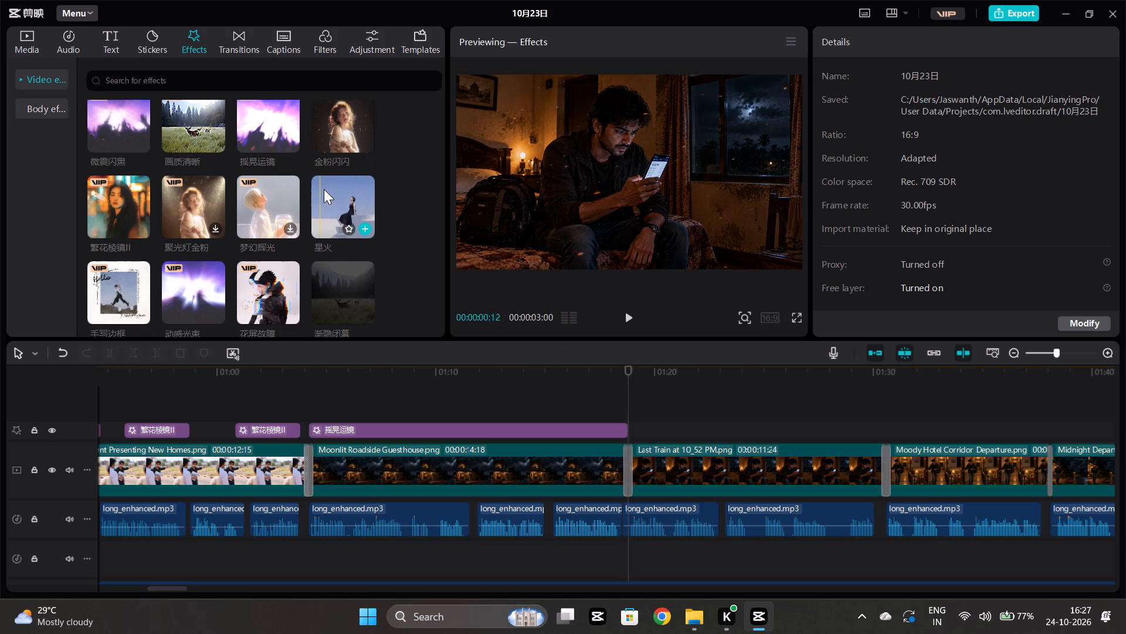
pyautogui.click(365, 231)
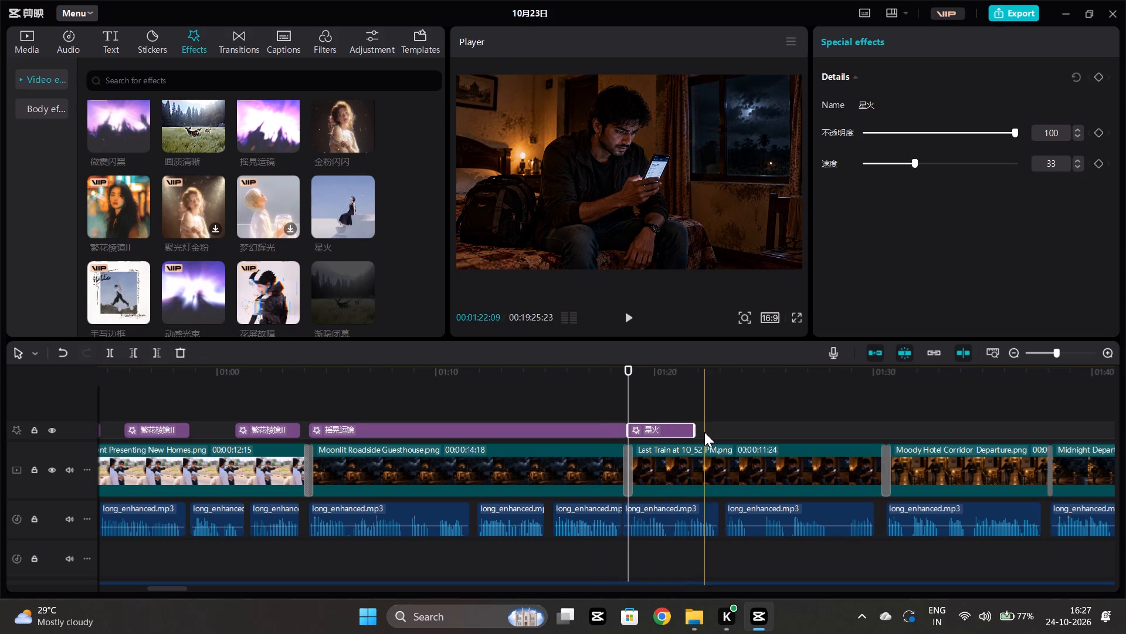
pyautogui.moveTo(692, 431); pyautogui.dragTo(885, 428)
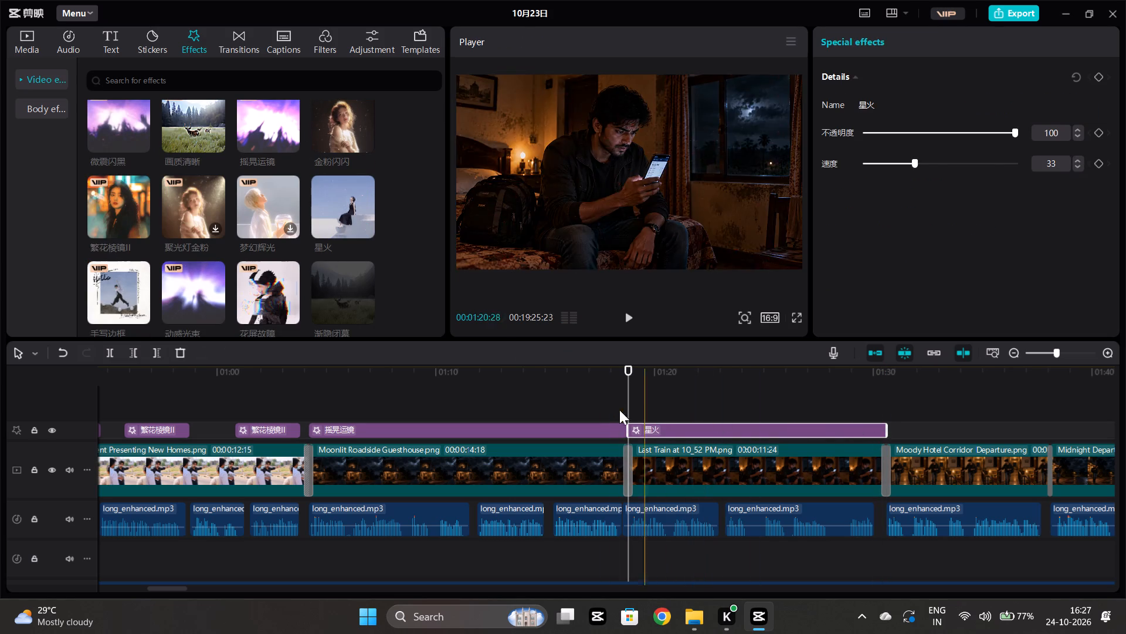
# Play back the 星火 effect over the Last Train at 10_52 PM clip.
pyautogui.click(611, 401)
pyautogui.press('space')
pyautogui.hscroll(-1, 611, 401)
# Add the 震动屏闪 effect above the 星火 effect at about 01:20 and again at about 01:25 in the Last Train at 10_52 PM clip.
pyautogui.scroll(4, 342, 205)
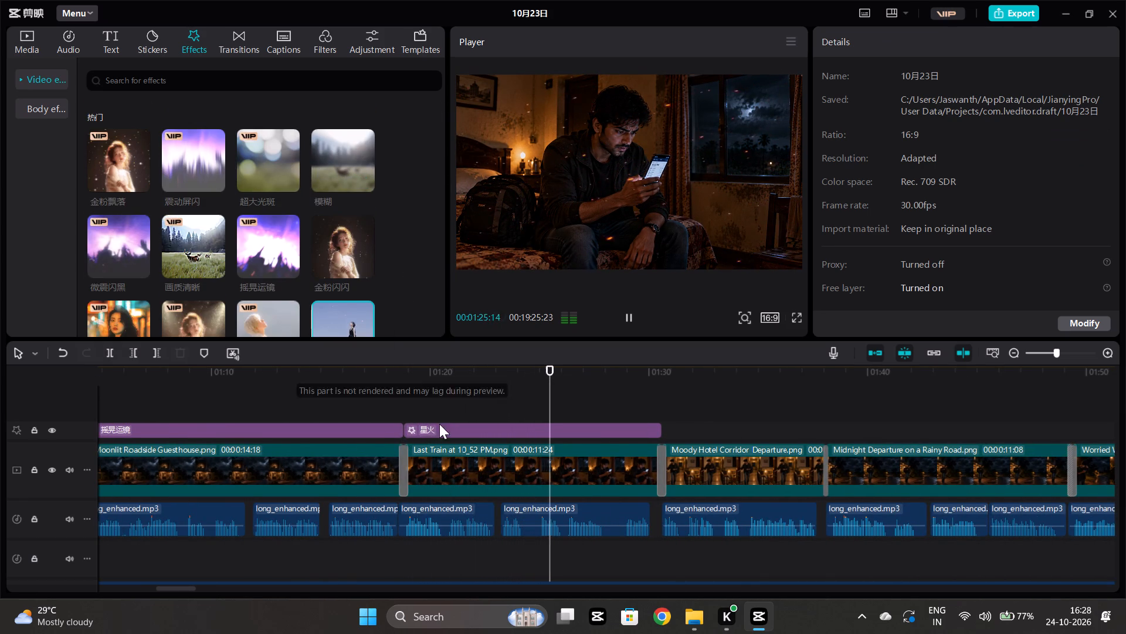
pyautogui.click(436, 400)
pyautogui.click(210, 181)
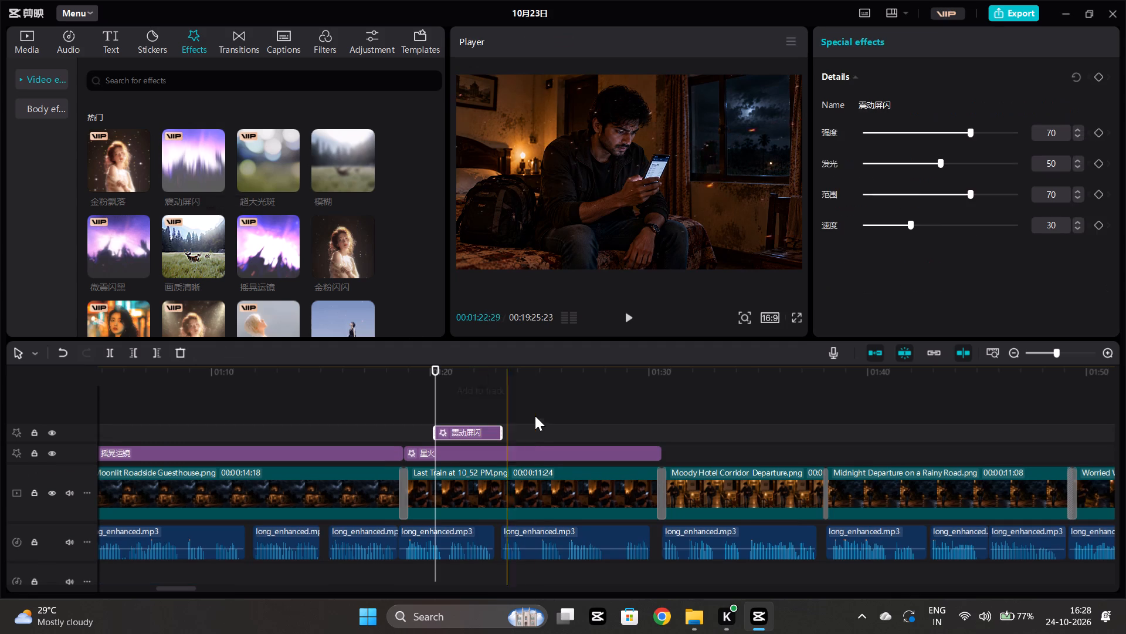
pyautogui.click(543, 421)
pyautogui.click(218, 178)
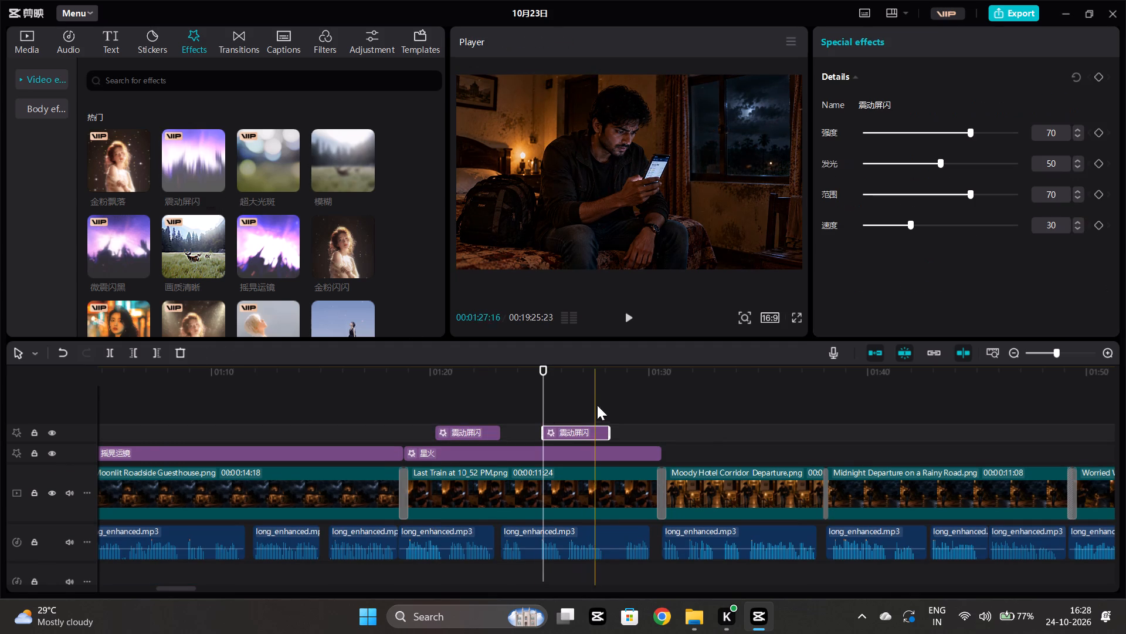
# Add the 微震闪黑 effect at the start of the Moody Hotel Corridor Departure clip and stretch it to the clip's end.
pyautogui.click(659, 413)
pyautogui.scroll(-1, 202, 252)
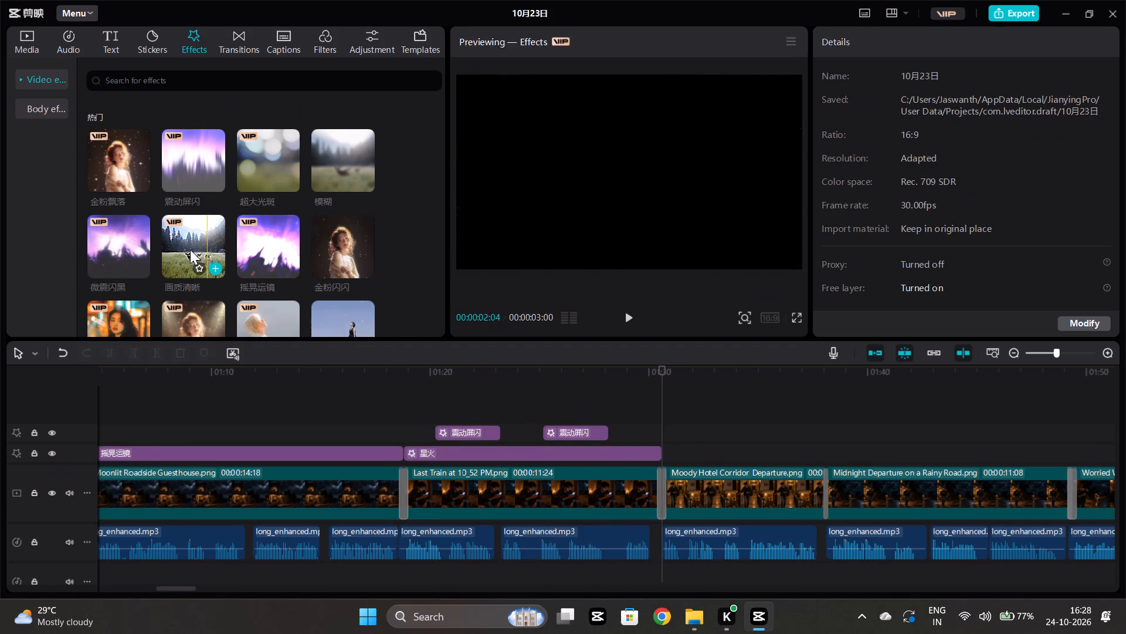
pyautogui.click(141, 201)
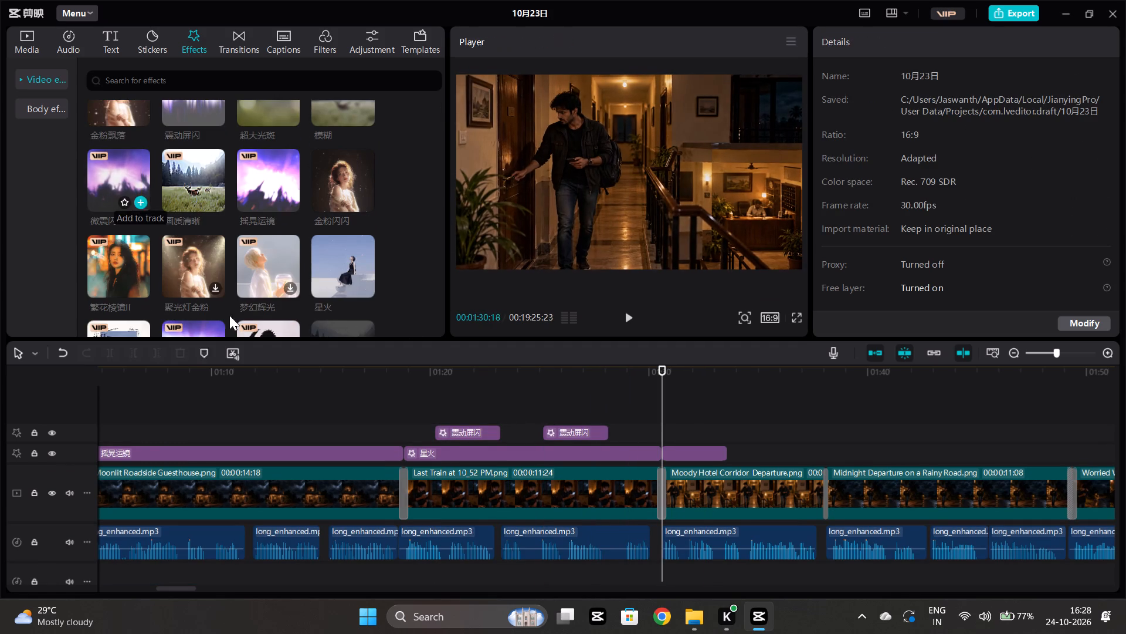
pyautogui.moveTo(726, 452); pyautogui.dragTo(823, 456)
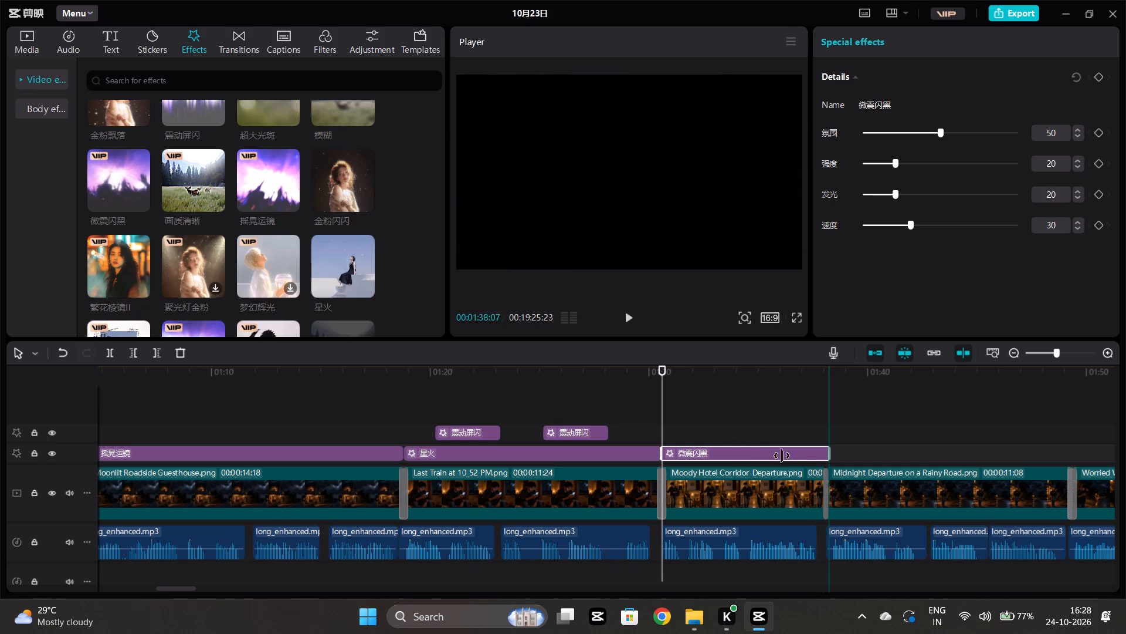
# Set the 微震闪黑 effect's 氛围 to 13 and 强度 to 9, and lower its 发光 and 速度.
pyautogui.click(886, 126)
pyautogui.click(879, 164)
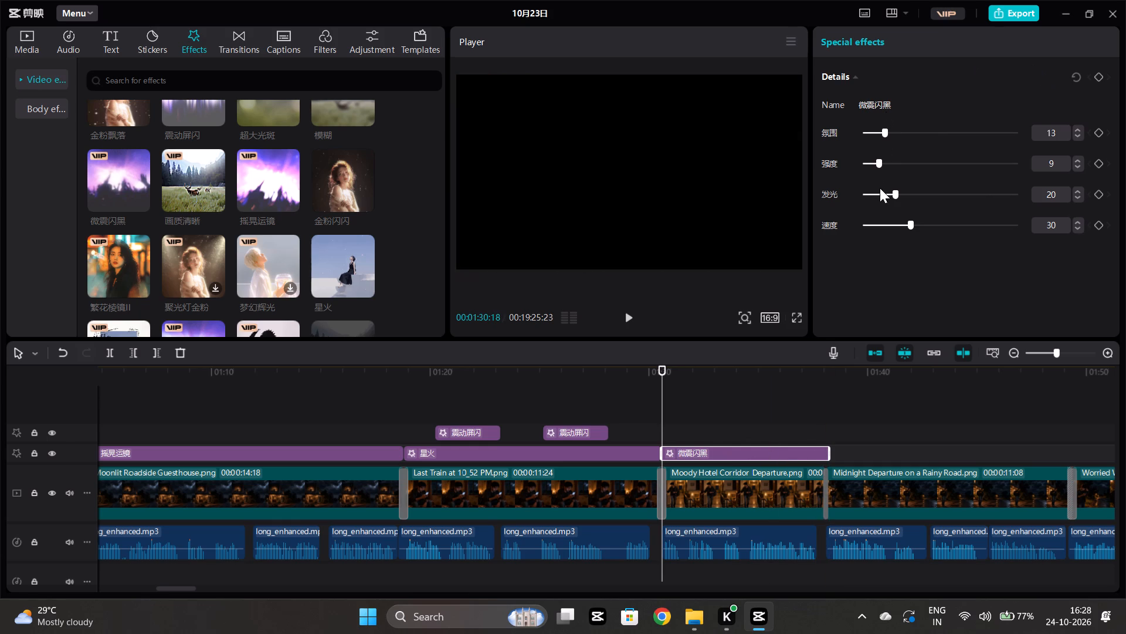
pyautogui.click(879, 190)
pyautogui.click(879, 220)
# Play back the 微震闪黑 effect over the Moody Hotel Corridor Departure clip from two points.
pyautogui.click(751, 391)
pyautogui.press('space')
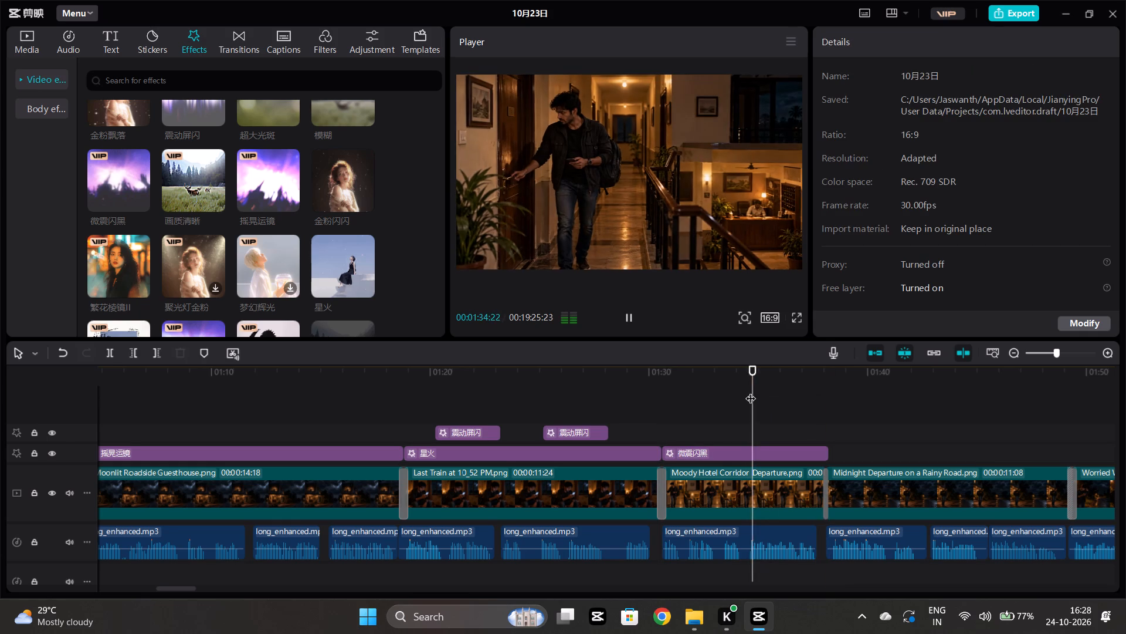
pyautogui.hscroll(-1, 751, 391)
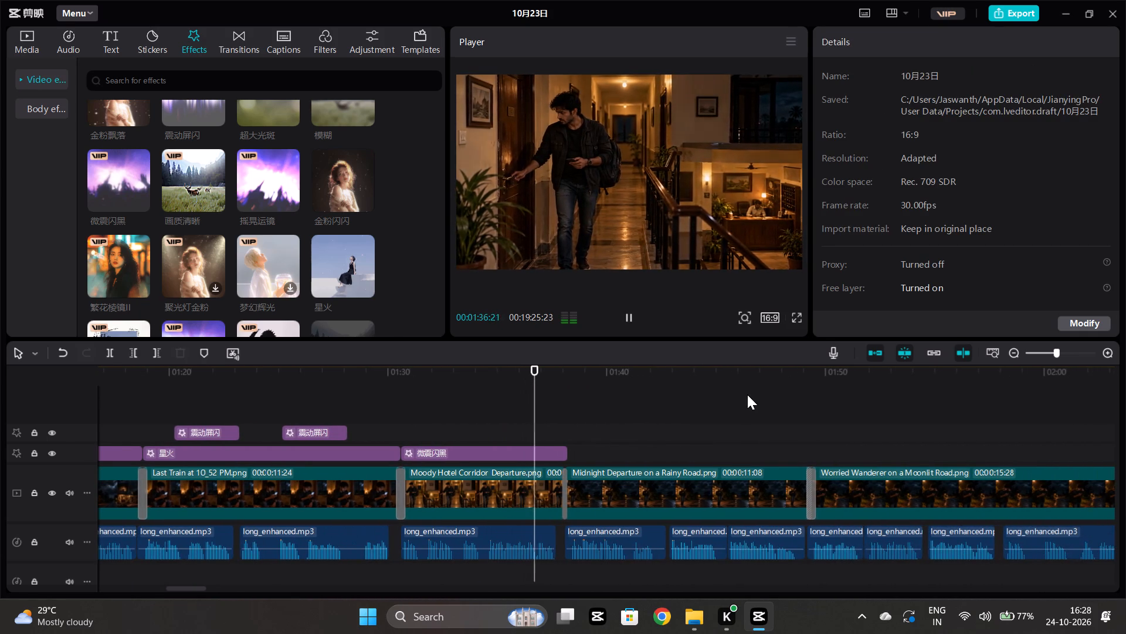
pyautogui.press('space')
pyautogui.scroll(-1, 83, 260)
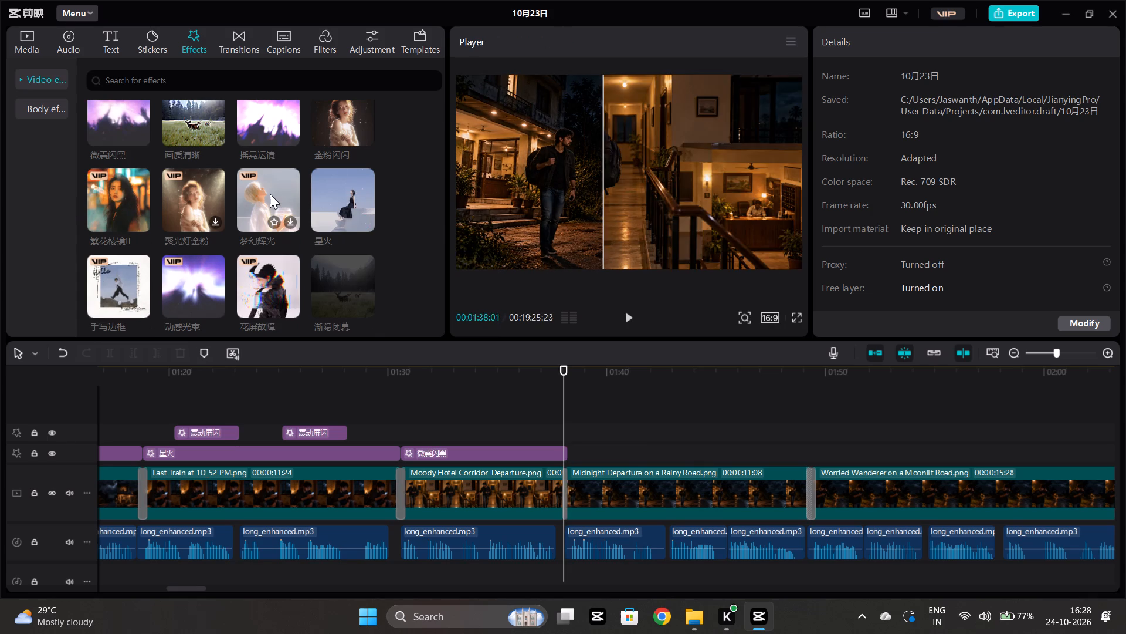
pyautogui.click(426, 420)
pyautogui.press('space')
# Add the 动感光束 effect at the start of the Midnight Departure on a Rainy Road clip and stretch it to the clip's end.
pyautogui.click(567, 421)
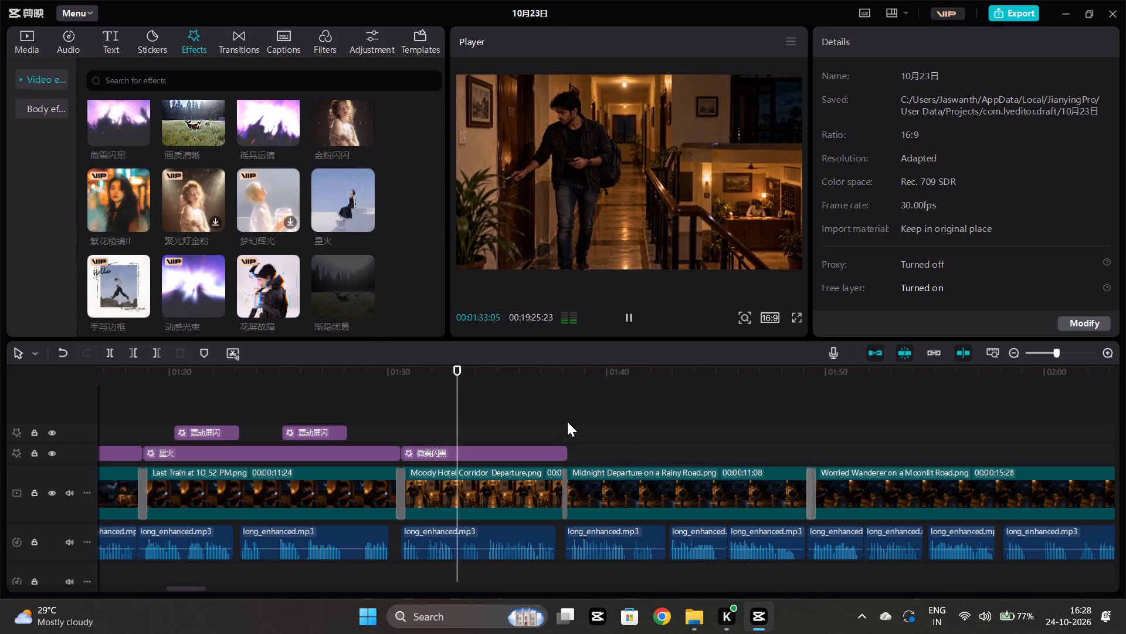
pyautogui.click(567, 422)
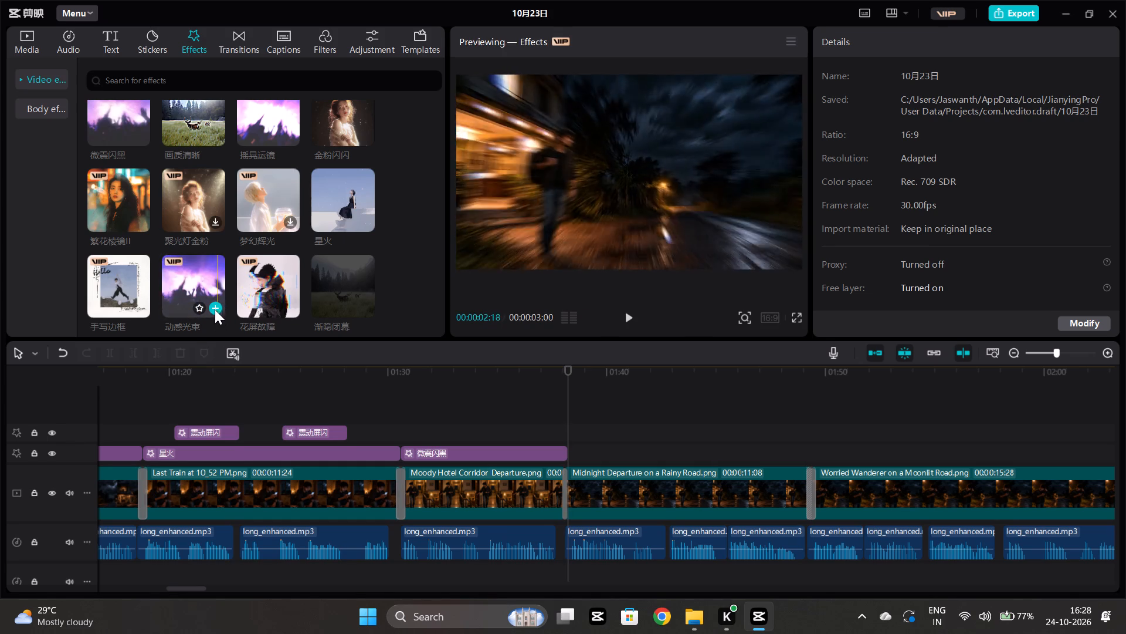
pyautogui.click(213, 306)
pyautogui.click(213, 305)
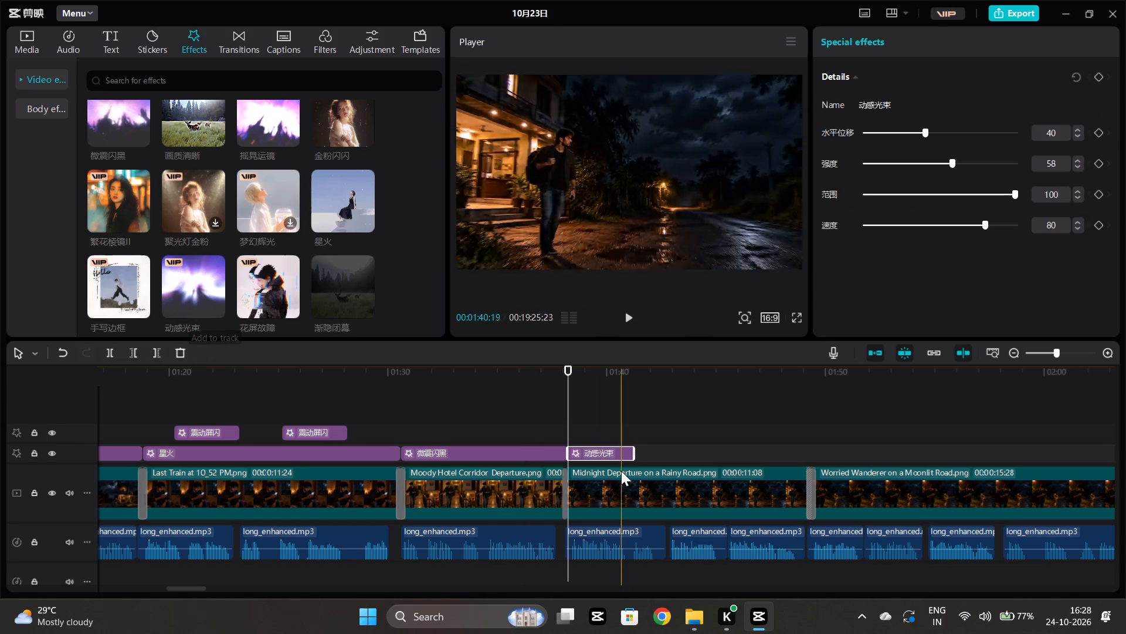
pyautogui.moveTo(636, 448); pyautogui.dragTo(814, 476)
# Set the 动感光束 effect's 速度 to 8, 范围 to 11, 强度 to 12 and 水平位移 to 9.
pyautogui.click(887, 186)
pyautogui.click(877, 222)
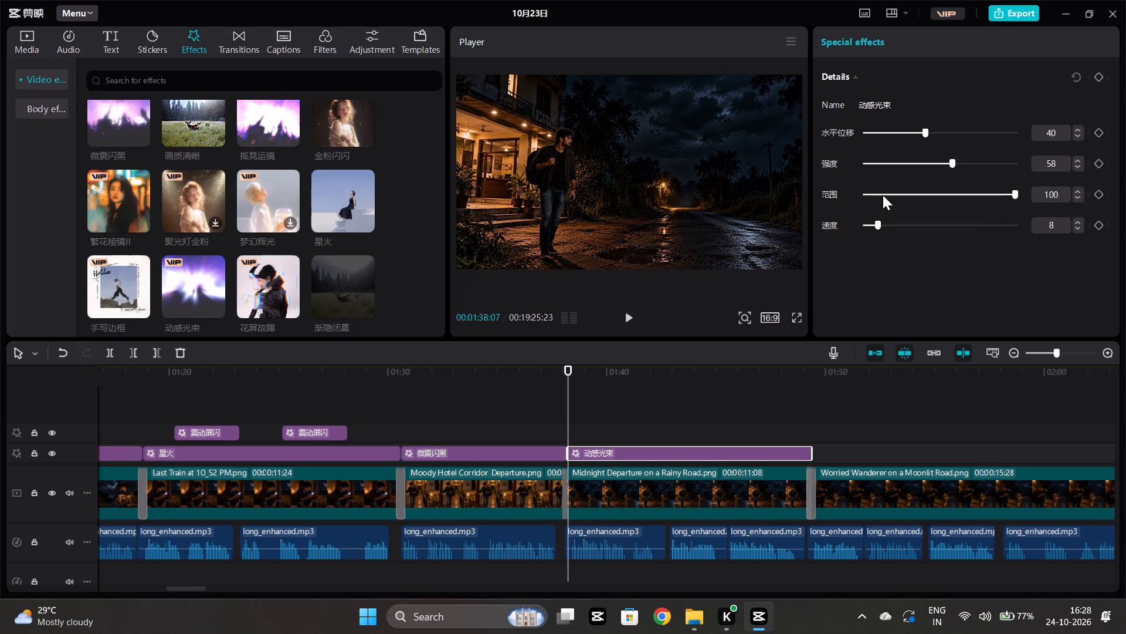
pyautogui.click(883, 193)
pyautogui.click(883, 166)
pyautogui.click(879, 131)
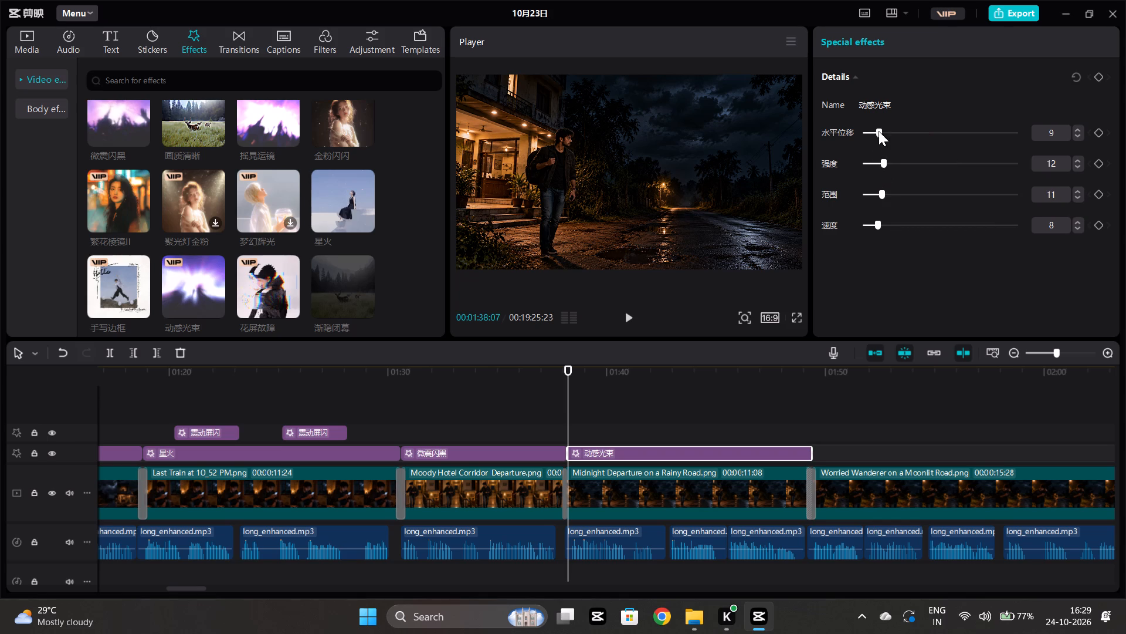
# Play back the adjusted 动感光束 effect over the Midnight Departure clip into the Worried Wanderer clip.
pyautogui.click(629, 405)
pyautogui.press('space')
pyautogui.hscroll(-1, 629, 405)
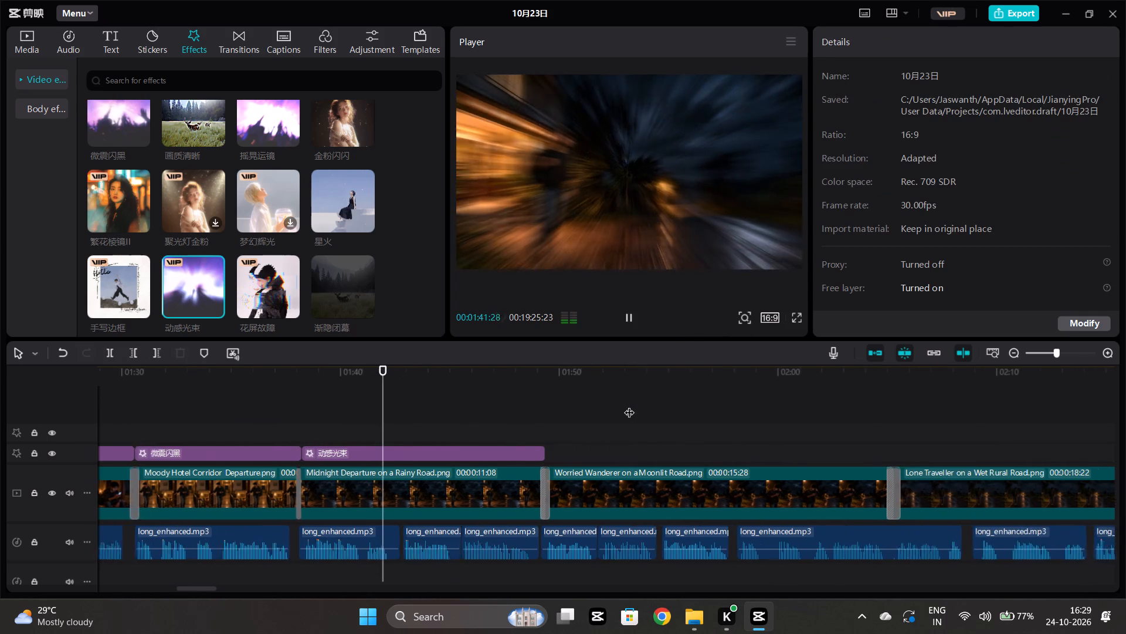
pyautogui.hscroll(-1, 629, 405)
pyautogui.hscroll(-1, 544, 419)
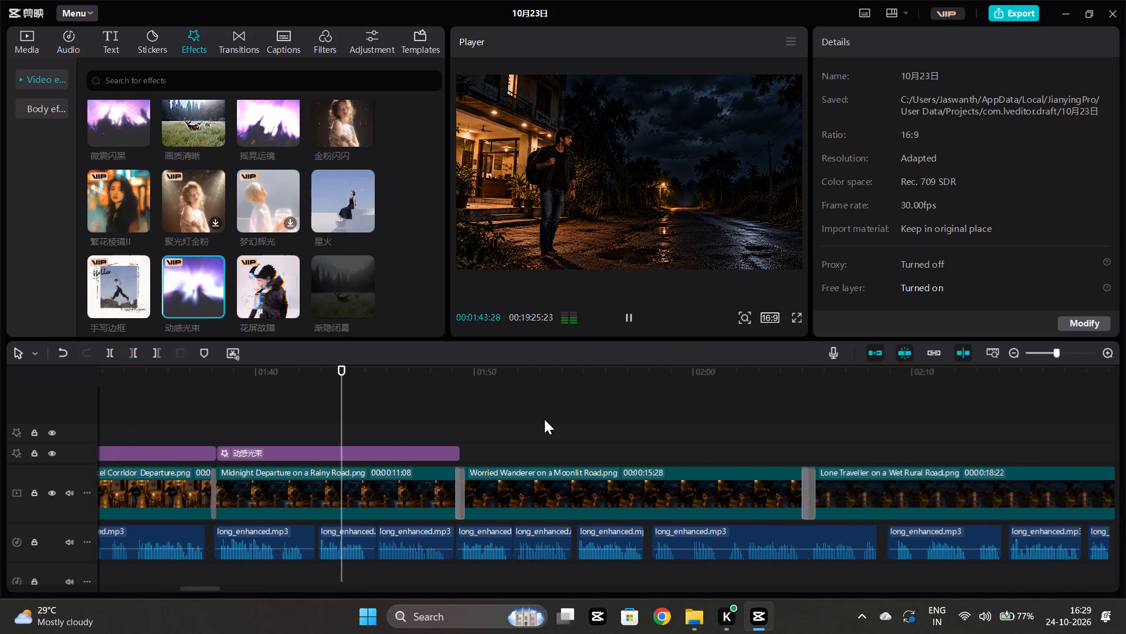
pyautogui.hscroll(-1, 544, 419)
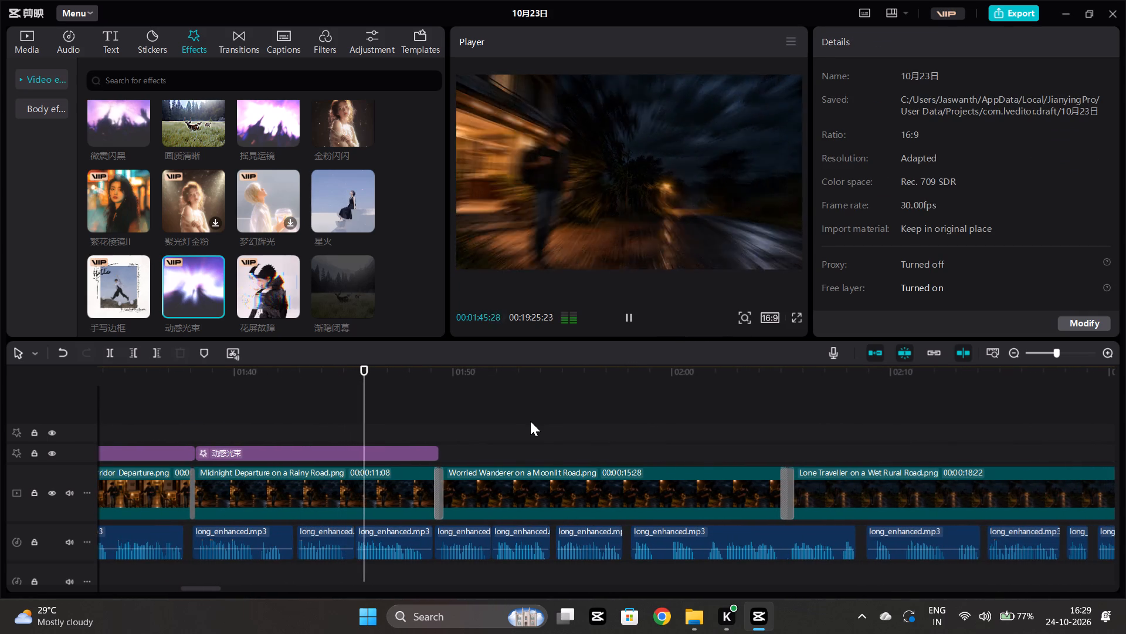
pyautogui.hscroll(-2, 524, 414)
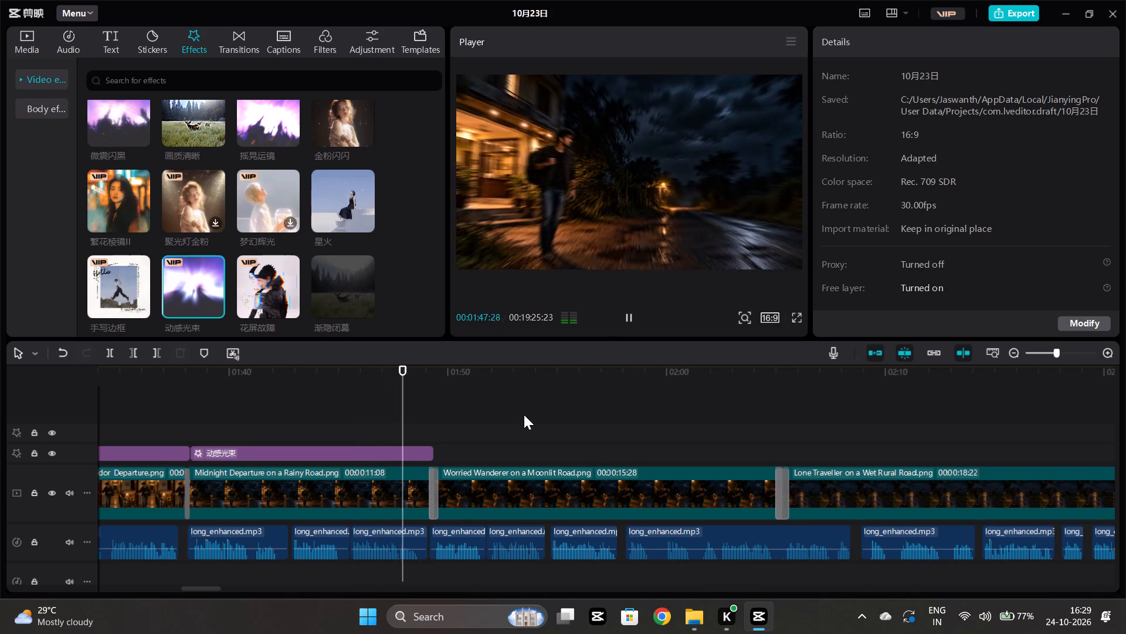
pyautogui.hscroll(-2, 524, 414)
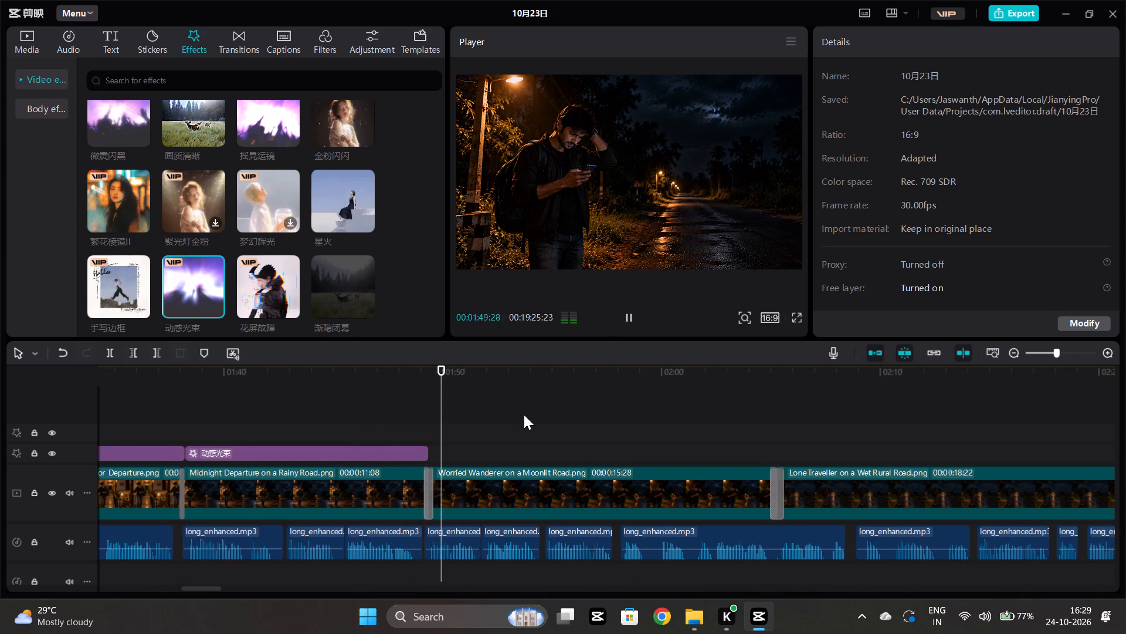
pyautogui.hscroll(-1, 524, 414)
# Add the 动感光束 effect at the start of the Worried Wanderer on a Moonlit Road clip and play it back.
pyautogui.click(409, 422)
pyautogui.click(413, 432)
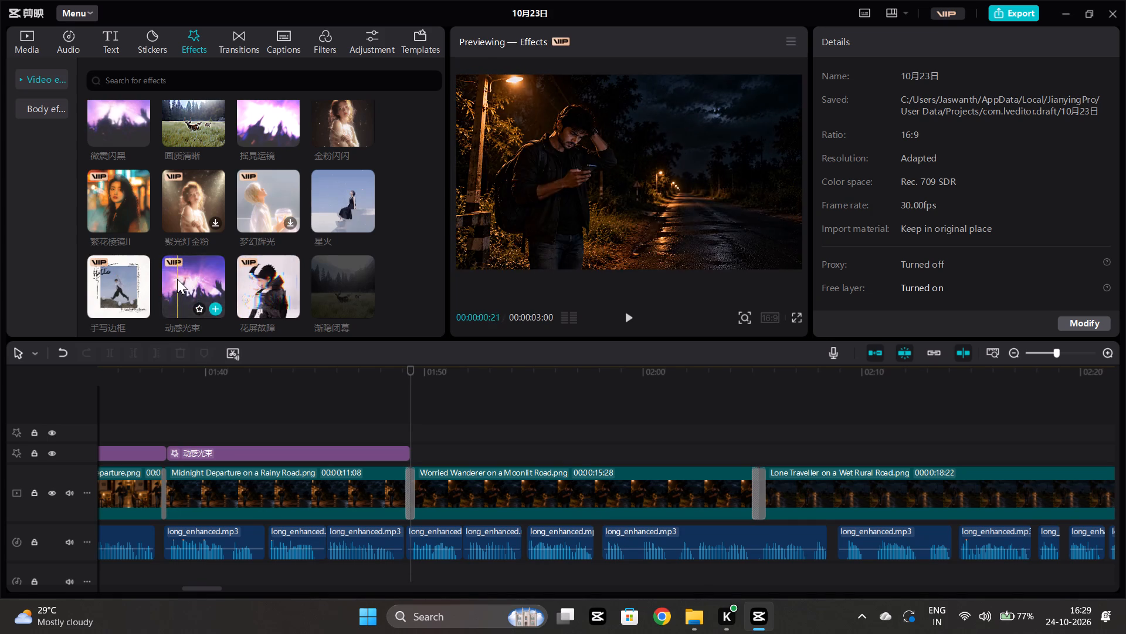
pyautogui.click(214, 306)
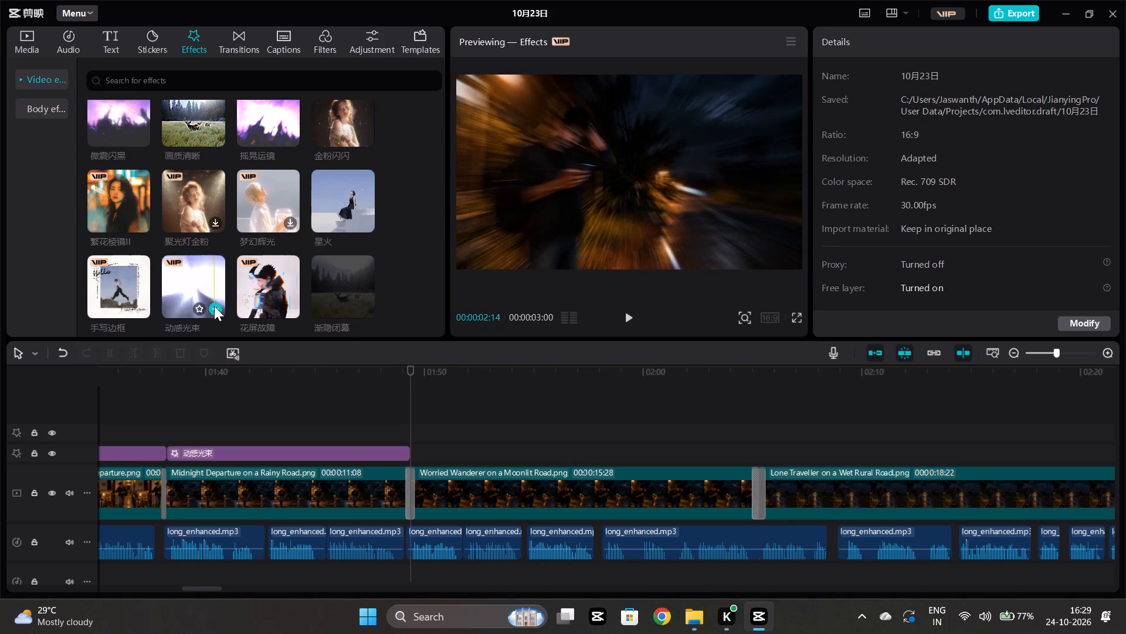
pyautogui.click(439, 426)
pyautogui.press('space')
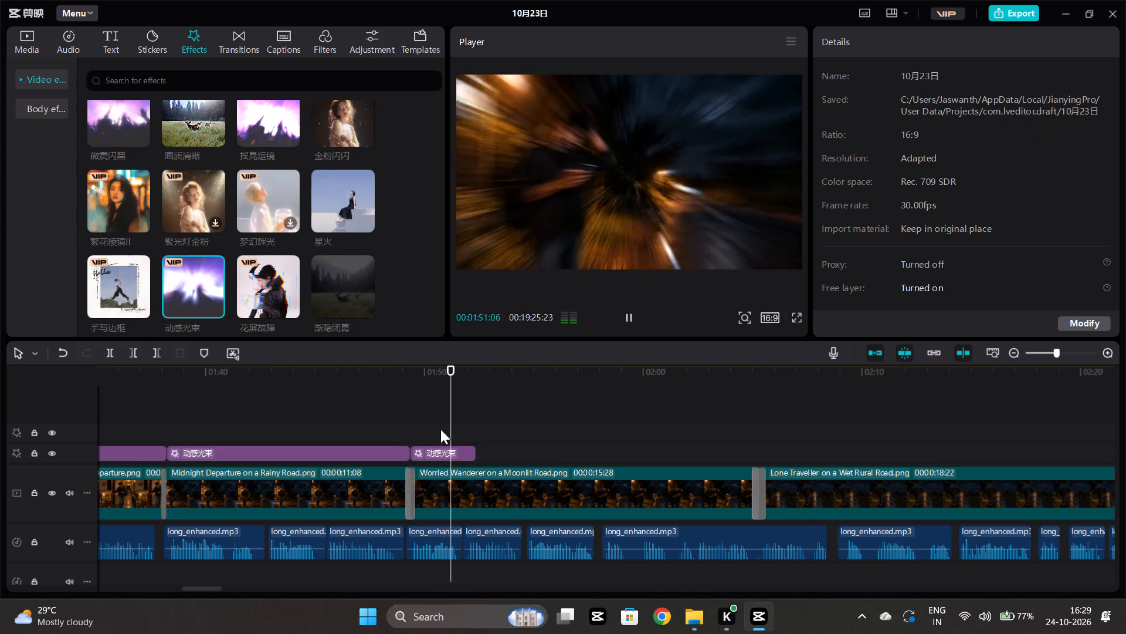
# Copy the short 动感光束 effect to about 01:57 and 02:02 in the Worried Wanderer clip and play back the last copy.
pyautogui.click(450, 453)
pyautogui.hotkey('ctrl', 'c')
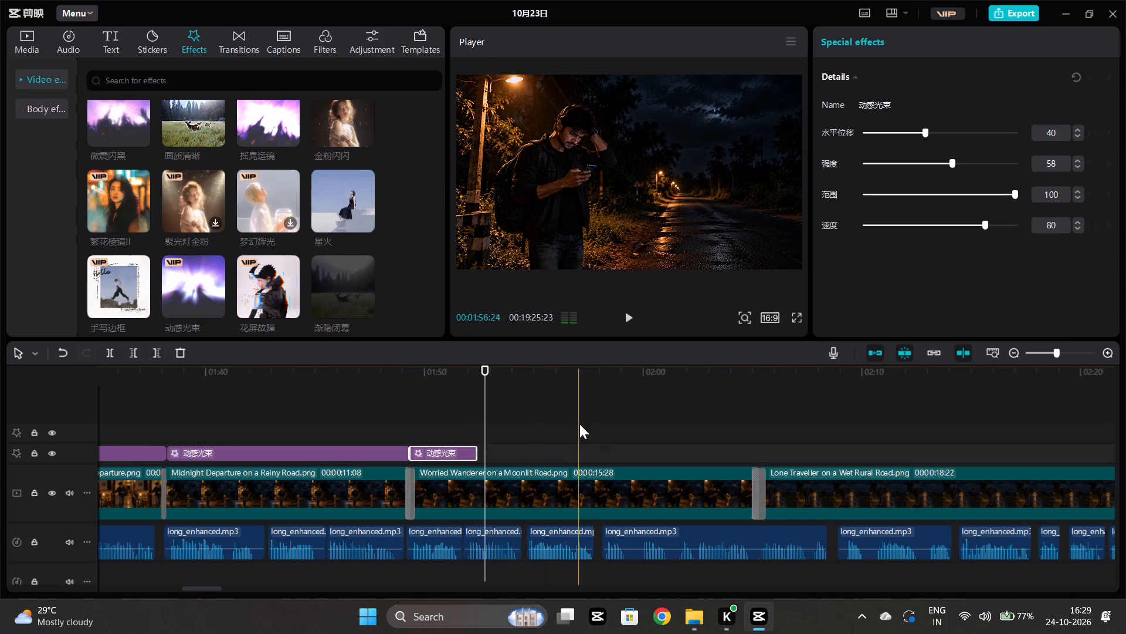
pyautogui.click(579, 424)
pyautogui.hotkey('ctrl', 'v')
pyautogui.click(695, 448)
pyautogui.hotkey('ctrl', 'v')
pyautogui.click(696, 433)
pyautogui.press('space')
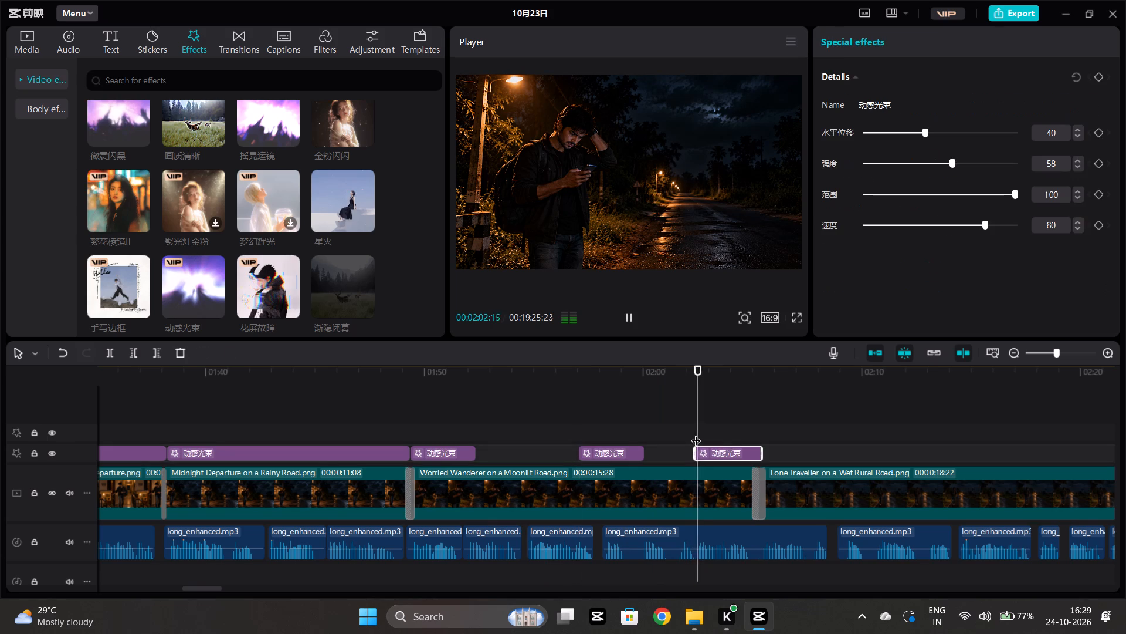
# Add the 花屏故障 effect at the start of the Lone Traveller on a Wet Rural Road clip.
pyautogui.click(755, 419)
pyautogui.press('space')
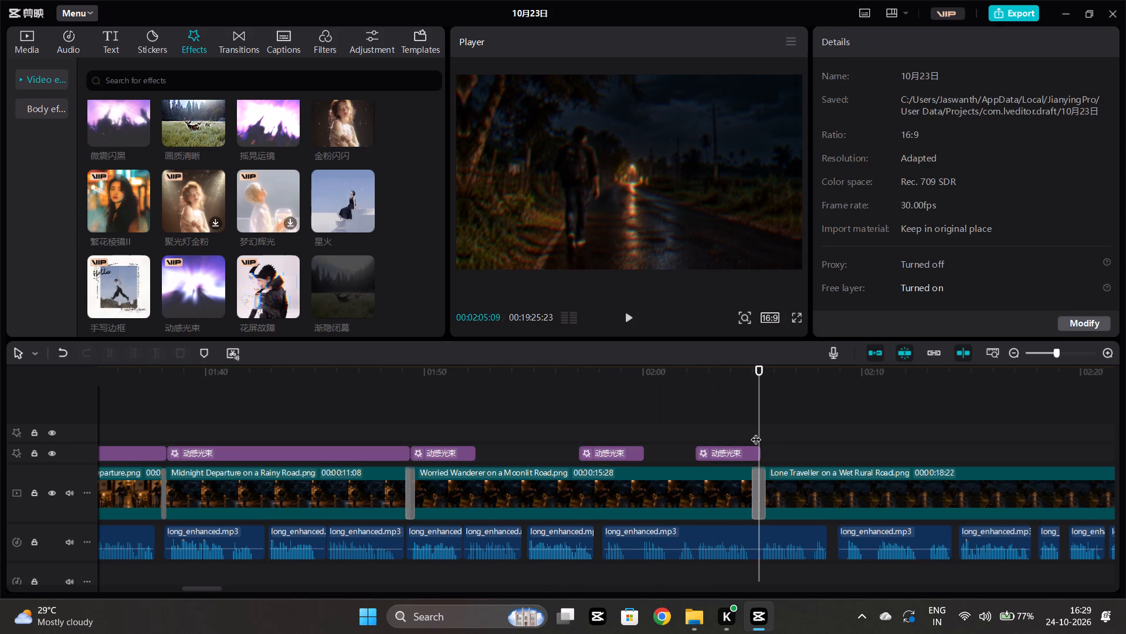
pyautogui.scroll(-2, 124, 243)
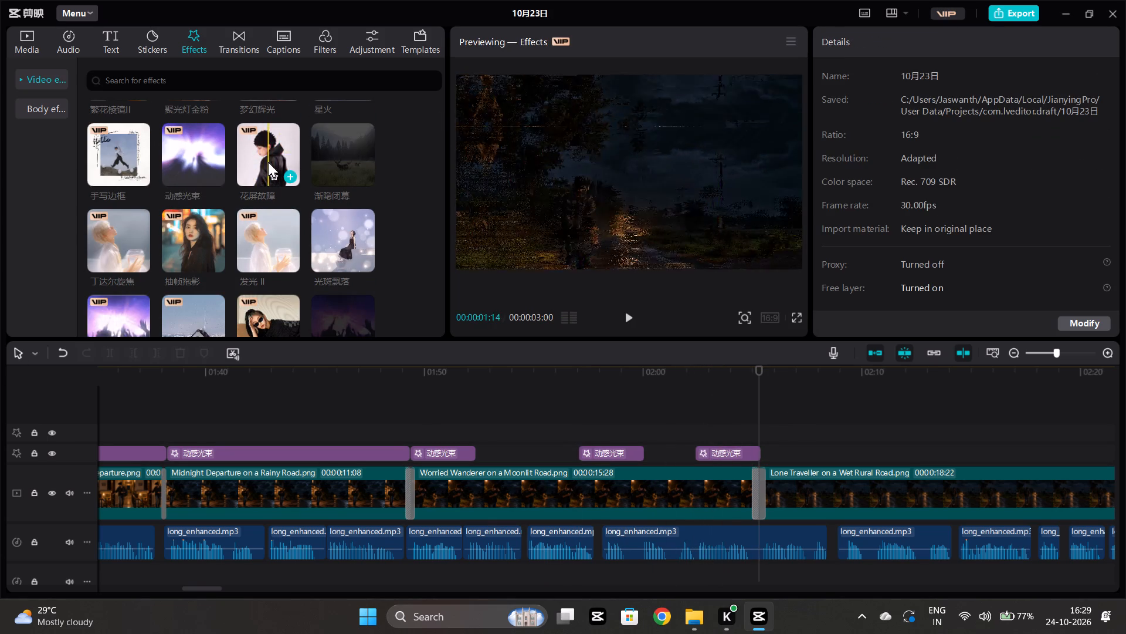
pyautogui.click(288, 177)
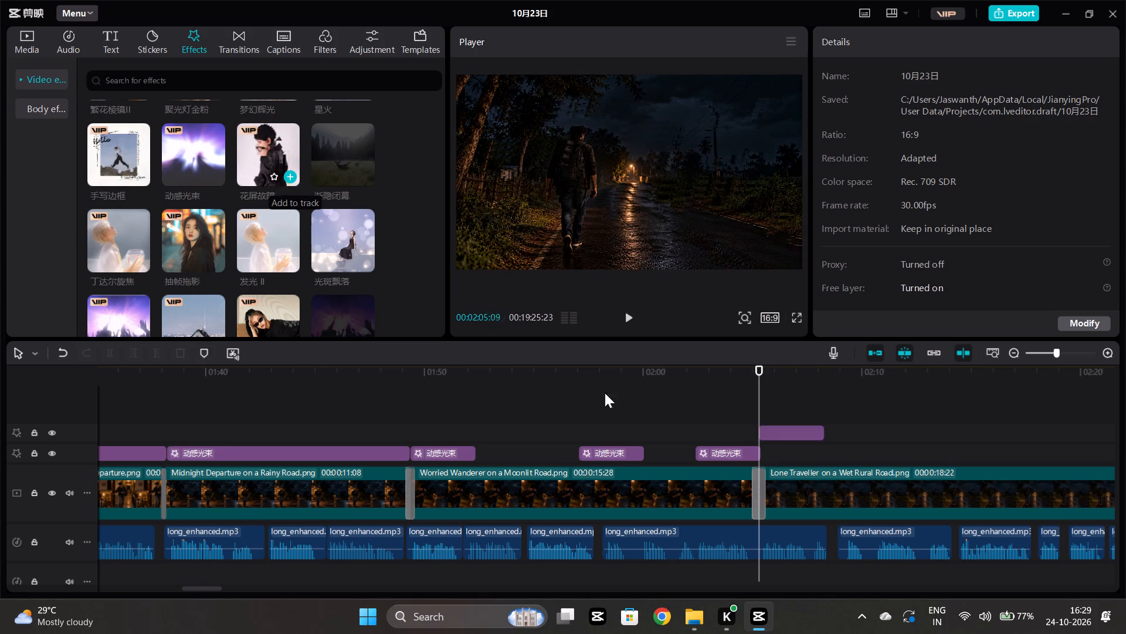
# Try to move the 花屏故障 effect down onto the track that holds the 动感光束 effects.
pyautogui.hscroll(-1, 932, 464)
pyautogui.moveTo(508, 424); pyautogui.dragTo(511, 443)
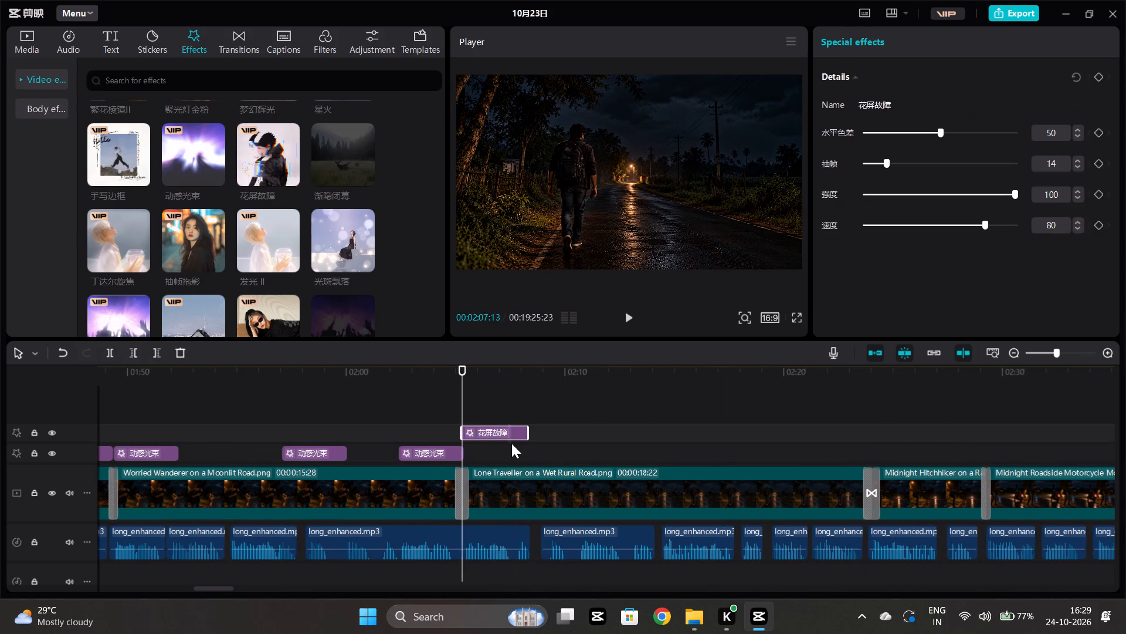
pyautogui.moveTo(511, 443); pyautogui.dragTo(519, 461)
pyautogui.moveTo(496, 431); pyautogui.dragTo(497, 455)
# Set the 花屏故障 effect's 速度 to 7, 强度 to 9, 抽帧 to 3 and 水平色差 to 10.
pyautogui.click(900, 190)
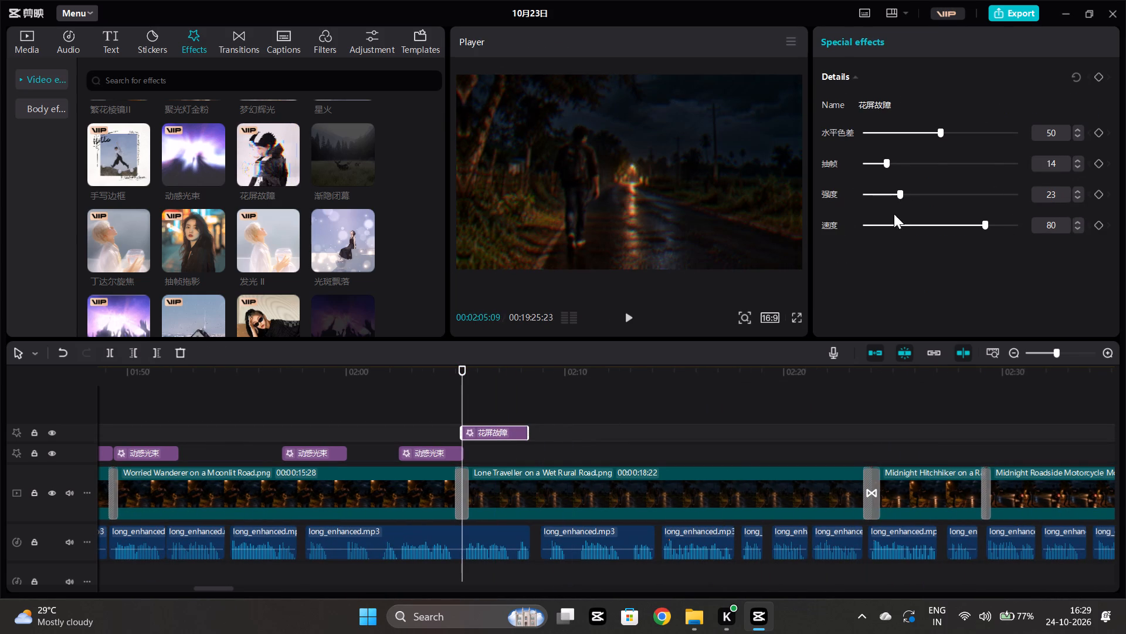
pyautogui.click(876, 219)
pyautogui.click(879, 194)
pyautogui.click(870, 166)
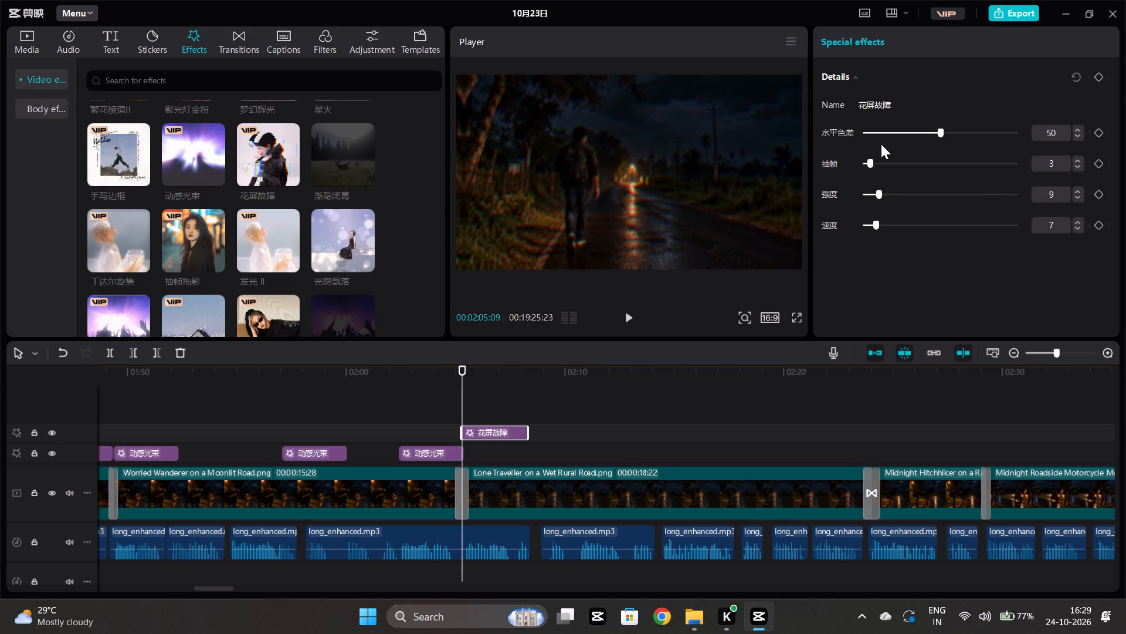
pyautogui.click(881, 135)
# Move the 花屏故障 effect down onto the 动感光束 track, just after the start of the Lone Traveller clip.
pyautogui.moveTo(505, 419); pyautogui.dragTo(511, 446)
pyautogui.moveTo(496, 427); pyautogui.dragTo(502, 446)
pyautogui.moveTo(514, 451); pyautogui.dragTo(521, 481)
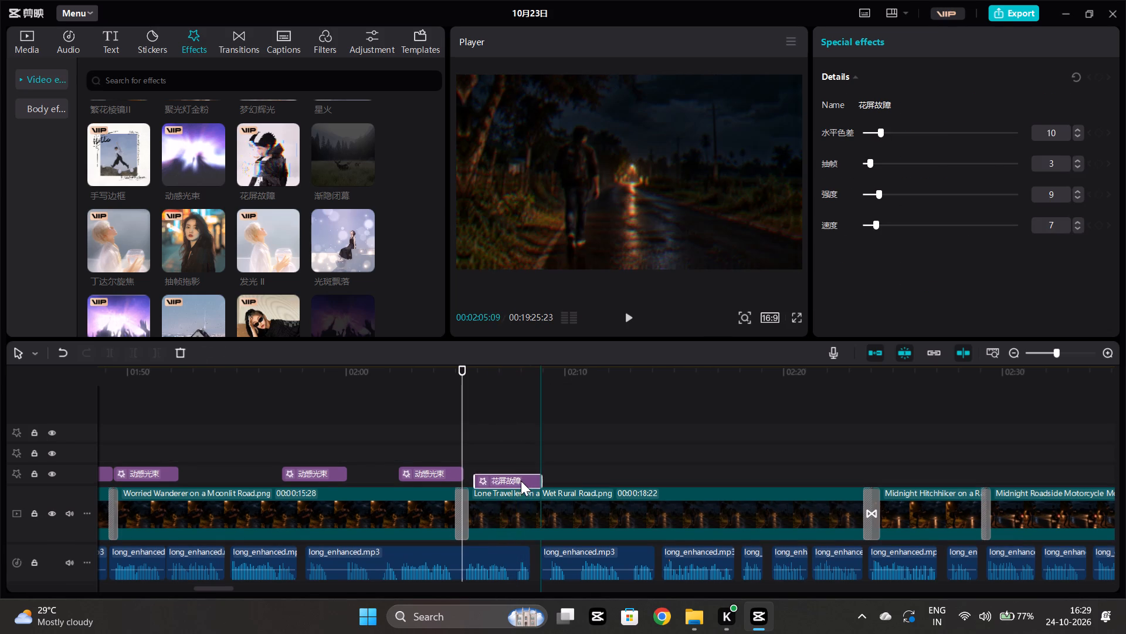
pyautogui.moveTo(521, 481); pyautogui.dragTo(522, 479)
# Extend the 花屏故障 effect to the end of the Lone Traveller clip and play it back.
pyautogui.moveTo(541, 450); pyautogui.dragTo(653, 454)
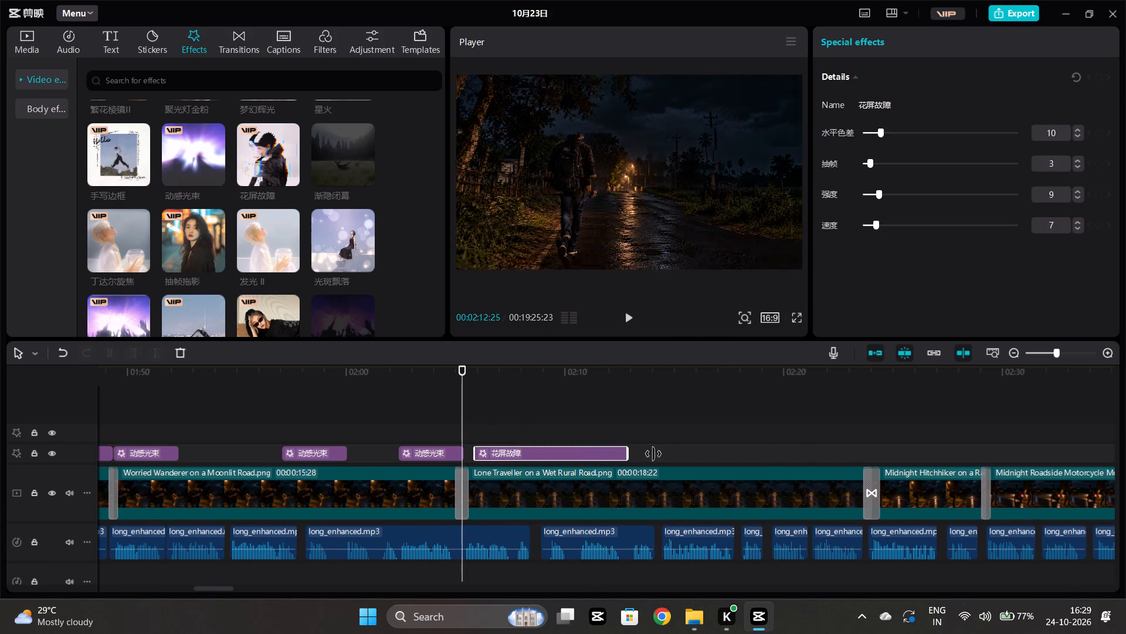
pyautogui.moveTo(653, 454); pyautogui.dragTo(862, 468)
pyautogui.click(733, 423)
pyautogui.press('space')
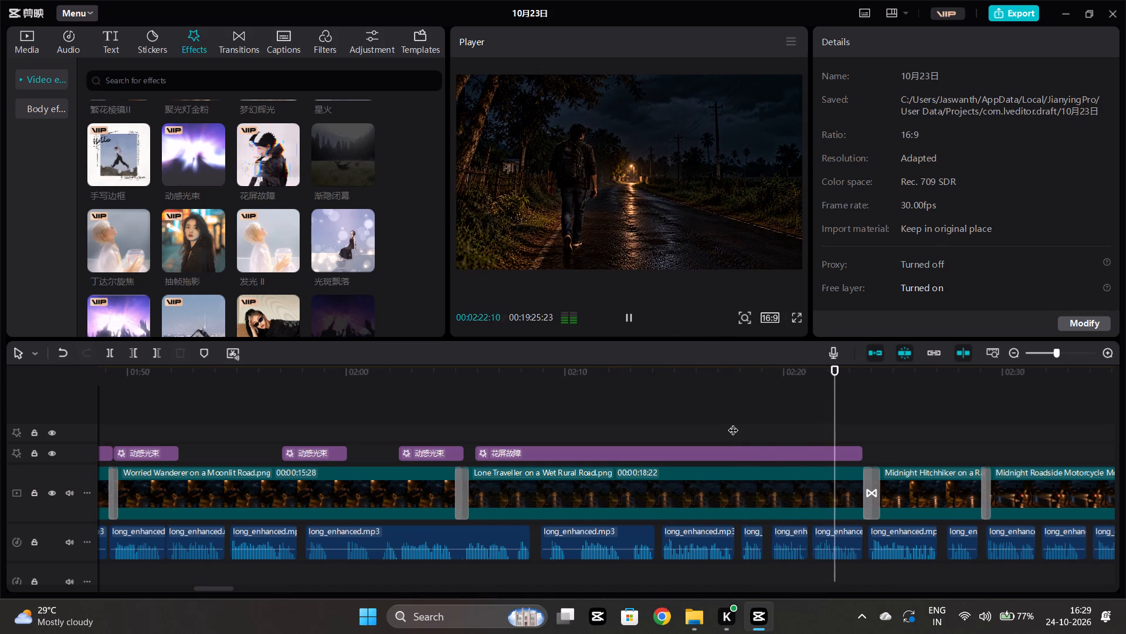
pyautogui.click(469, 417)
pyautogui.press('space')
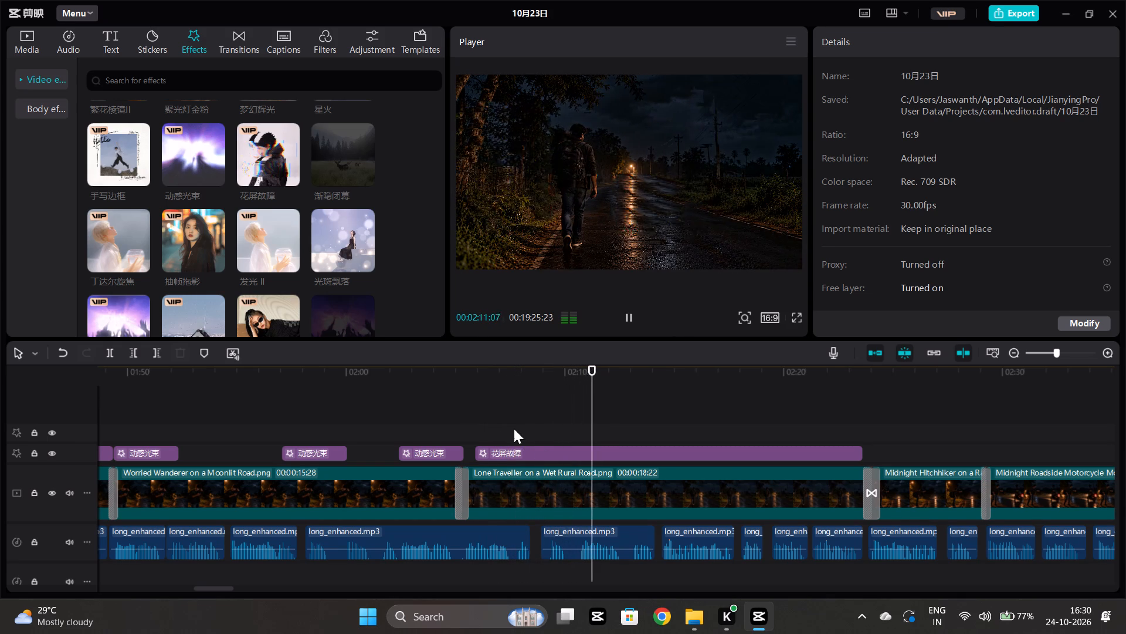
# Trim the end of the 花屏故障 effect to about 02:09 and play back the shortened section.
pyautogui.click(541, 428)
pyautogui.click(558, 459)
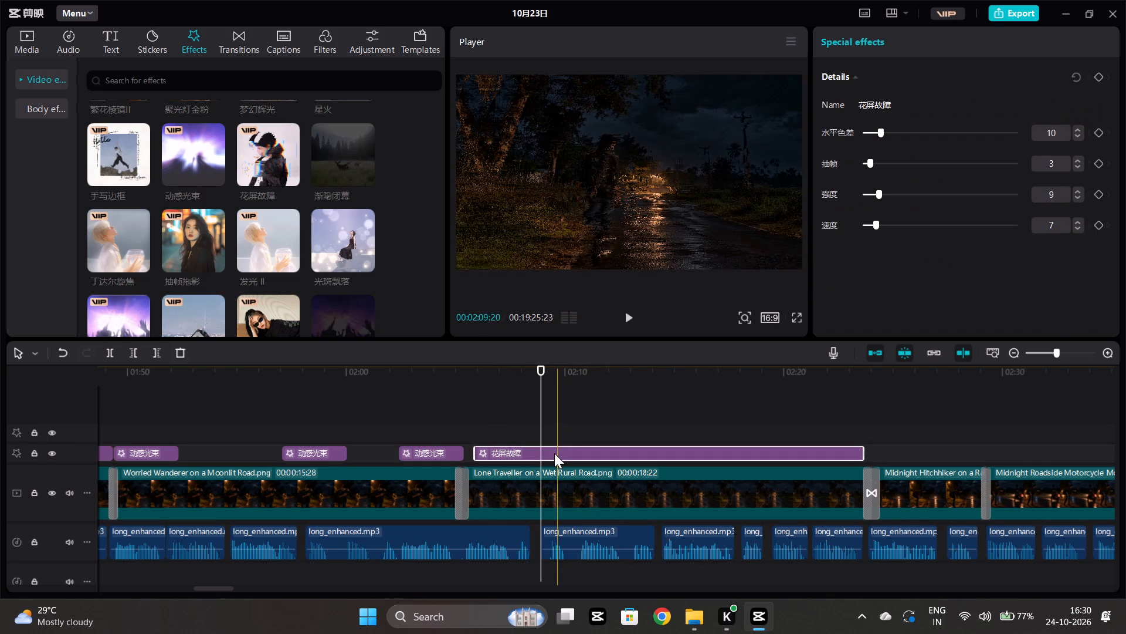
pyautogui.click(160, 359)
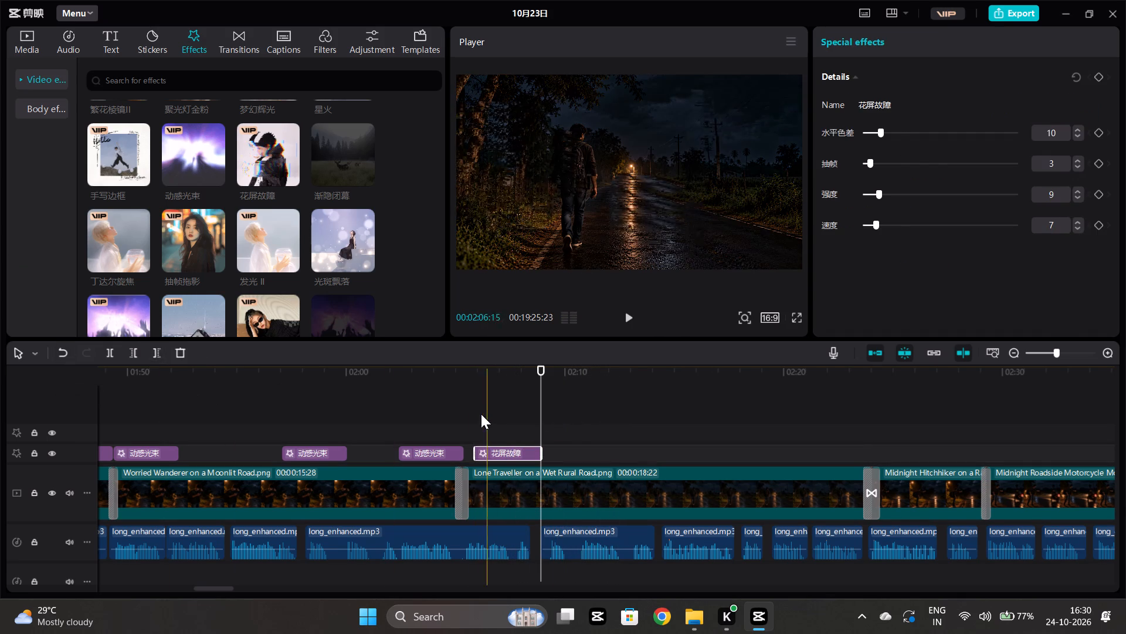
pyautogui.click(473, 414)
pyautogui.press('space')
# Copy the short 花屏故障 effect to about 02:12 and 02:18 in the Lone Traveller clip and play back the clip.
pyautogui.click(505, 448)
pyautogui.hotkey('ctrl', 'c')
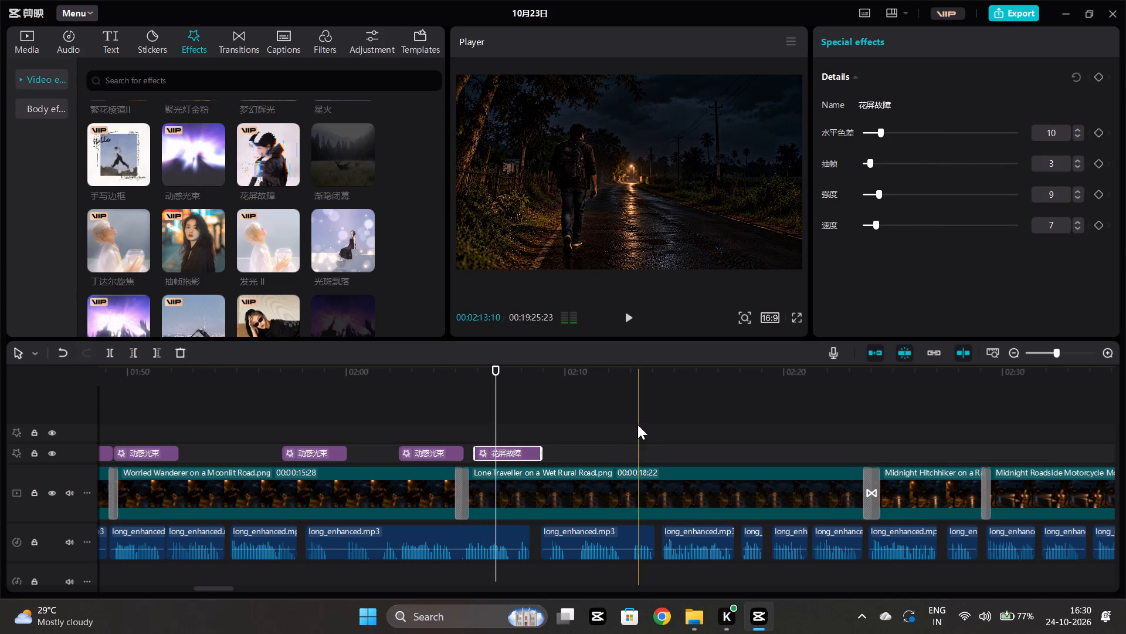
pyautogui.click(616, 414)
pyautogui.hotkey('ctrl', 'v')
pyautogui.click(743, 446)
pyautogui.click(757, 441)
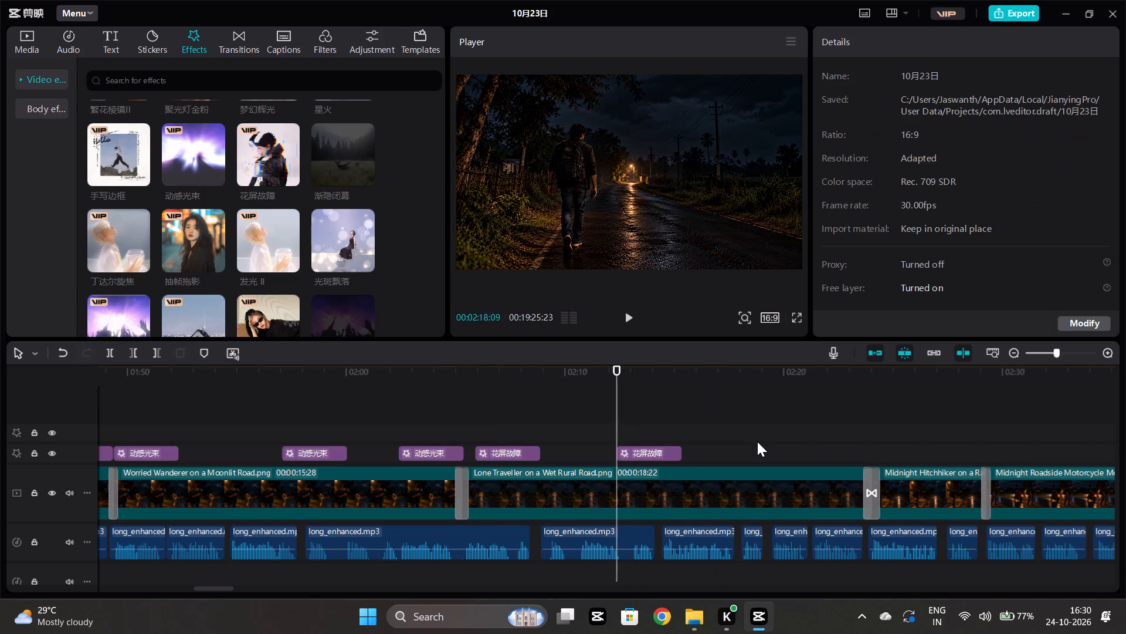
pyautogui.hotkey('ctrl', 'v')
pyautogui.moveTo(635, 430); pyautogui.dragTo(754, 452)
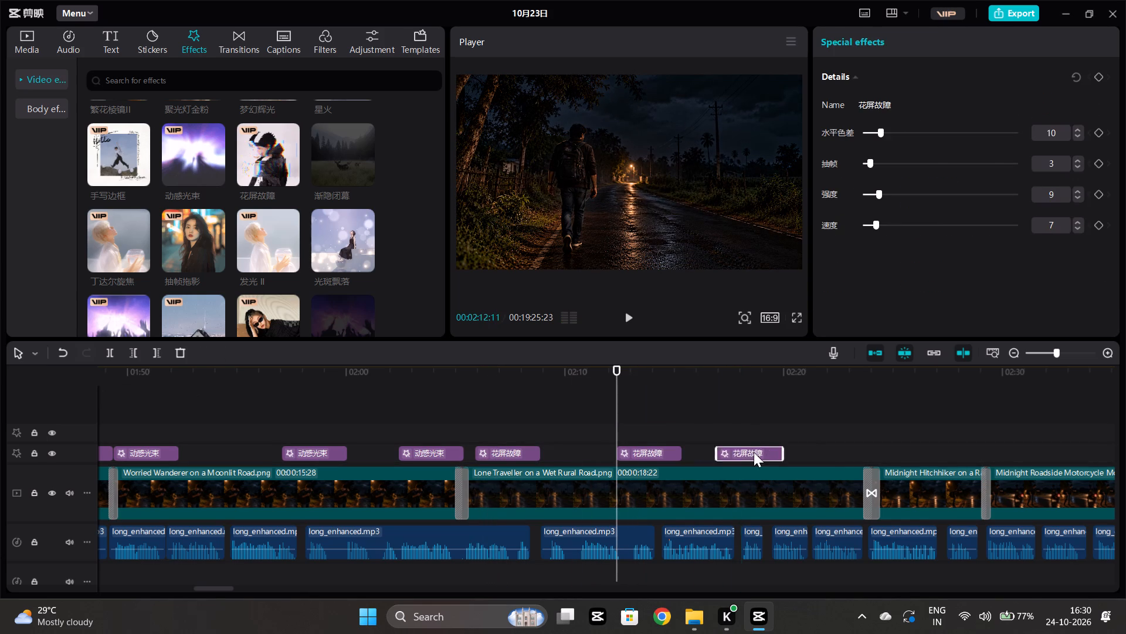
pyautogui.moveTo(754, 452); pyautogui.dragTo(767, 453)
pyautogui.click(470, 397)
pyautogui.press('space')
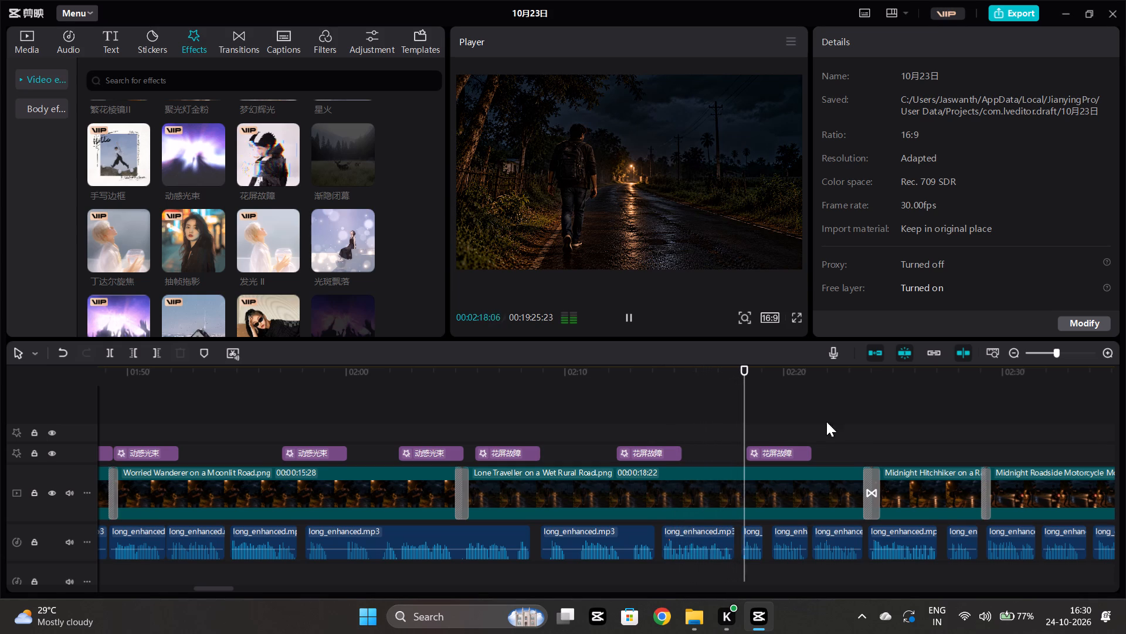
# Add the other 花屏故障 effect, found further down the effects library, at the start of the Midnight Hitchhiker clip and extend it to the clip's end.
pyautogui.hscroll(-1, 886, 436)
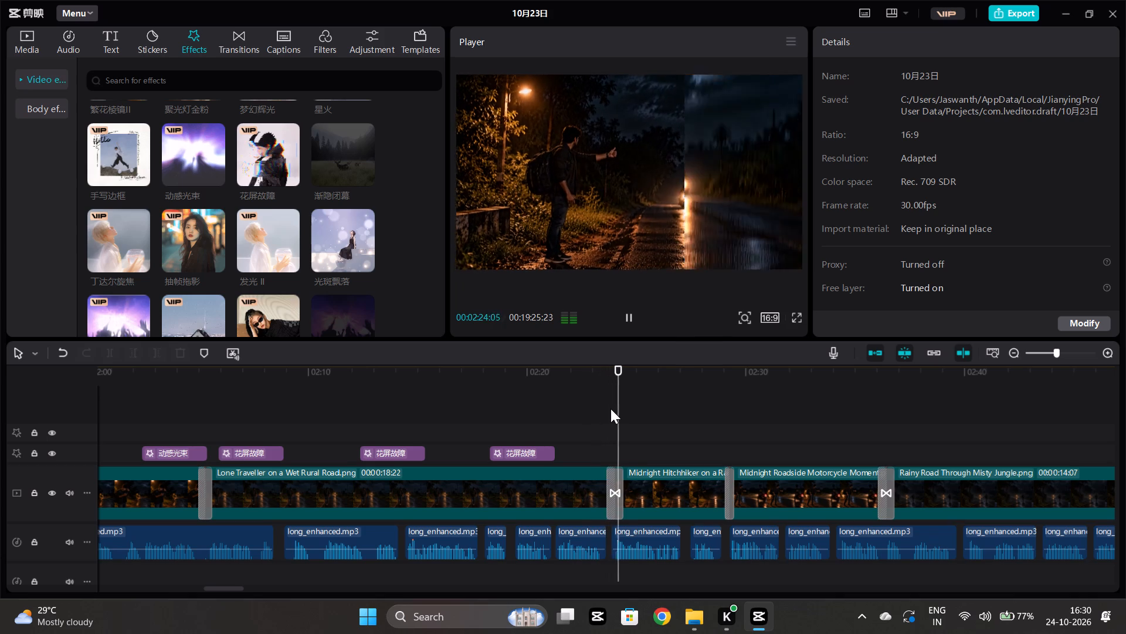
pyautogui.hscroll(-1, 611, 409)
pyautogui.click(564, 436)
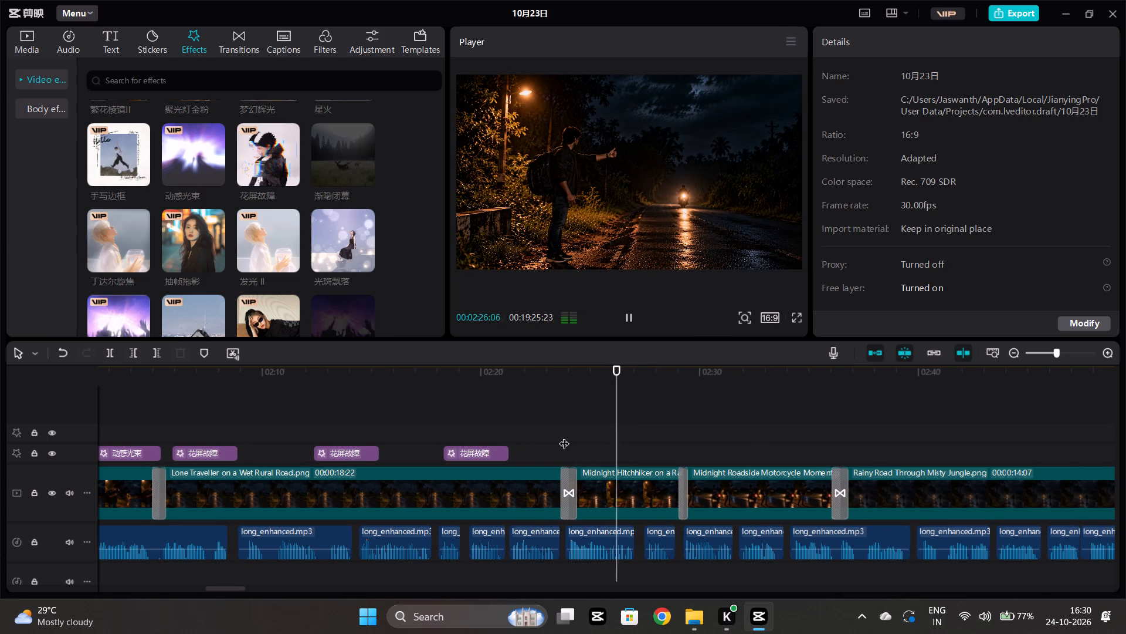
pyautogui.click(564, 436)
pyautogui.click(567, 434)
pyautogui.scroll(-1, 313, 291)
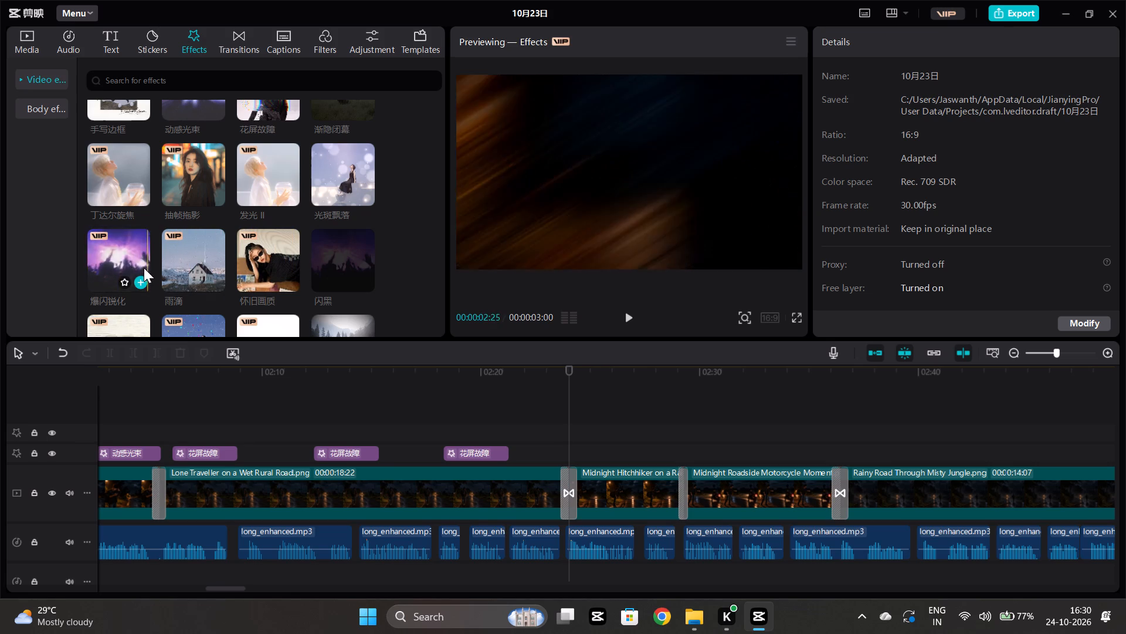
pyautogui.scroll(-2, 172, 248)
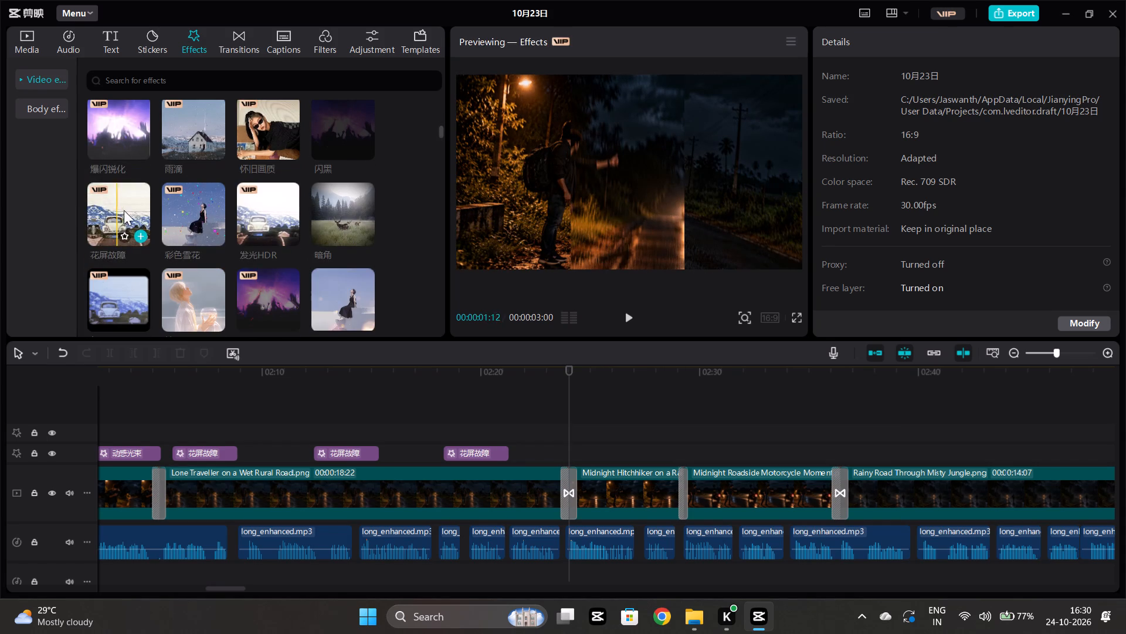
pyautogui.click(140, 235)
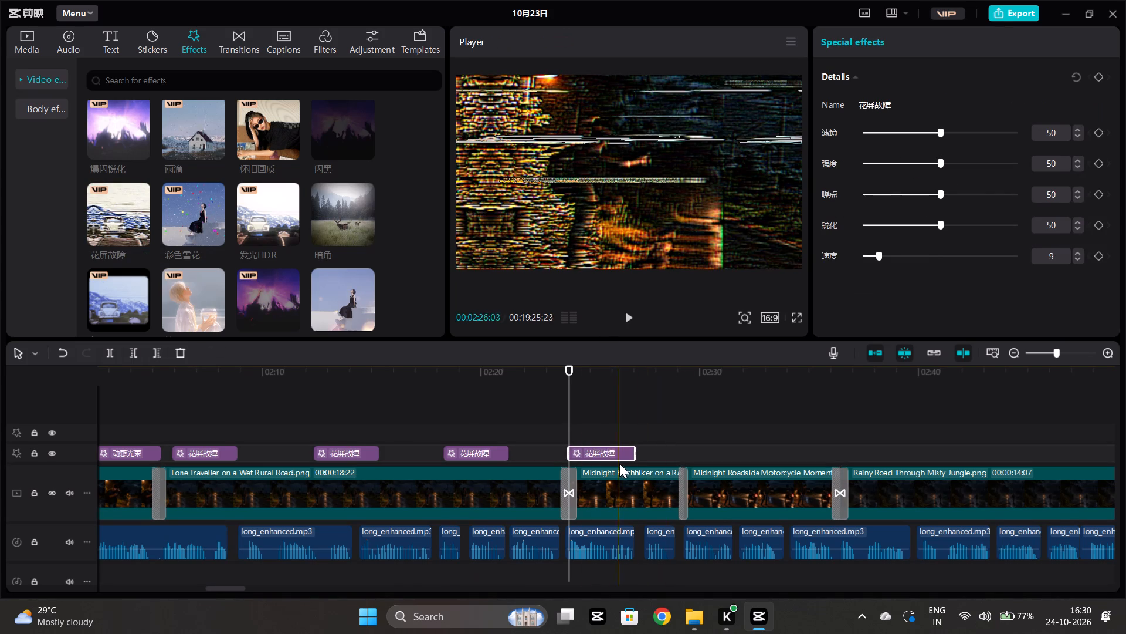
pyautogui.moveTo(636, 451); pyautogui.dragTo(682, 461)
pyautogui.click(632, 447)
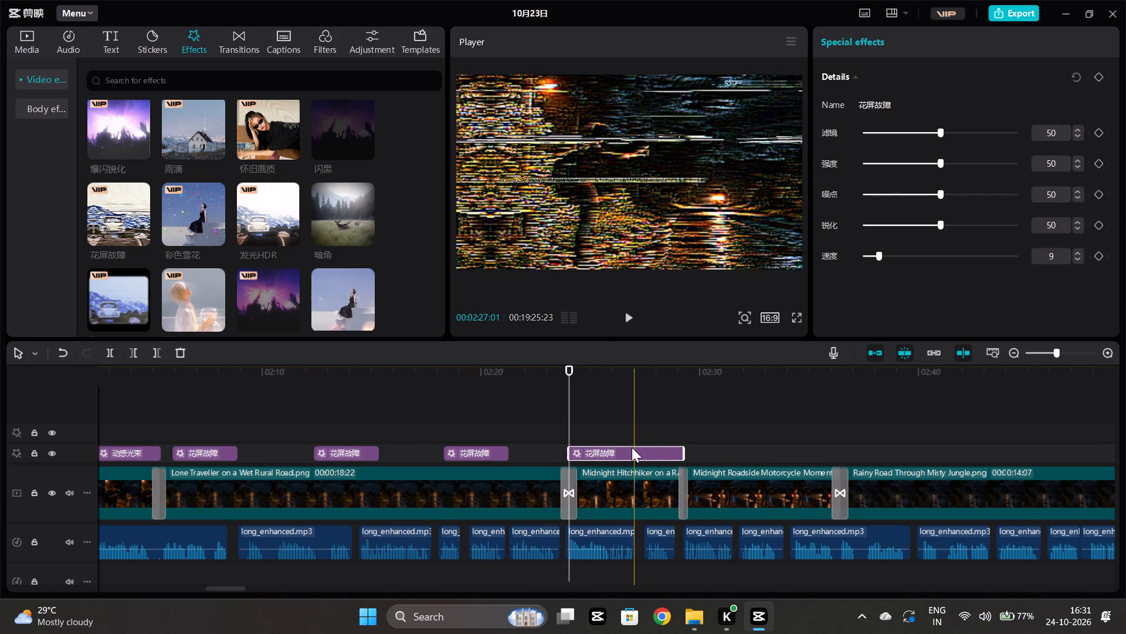
# Set this 花屏故障 effect's 滤镜 to 9, 强度 to 14, 噪点 to 8, 锐化 to 13 and 速度 to 6, and play it back.
pyautogui.click(879, 132)
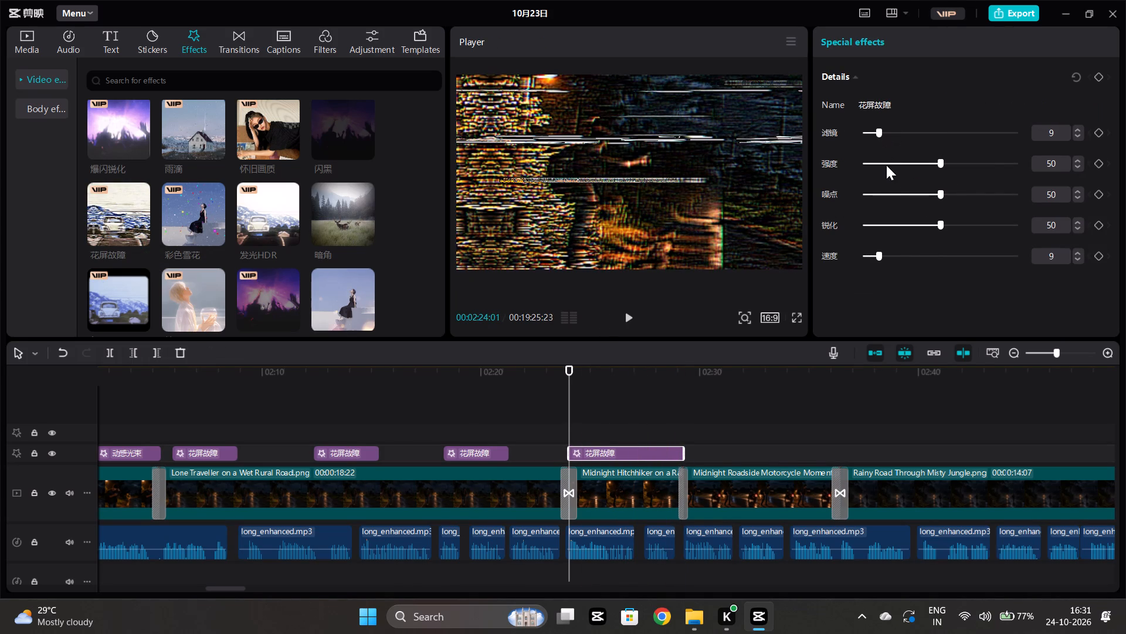
pyautogui.click(886, 170)
pyautogui.click(878, 191)
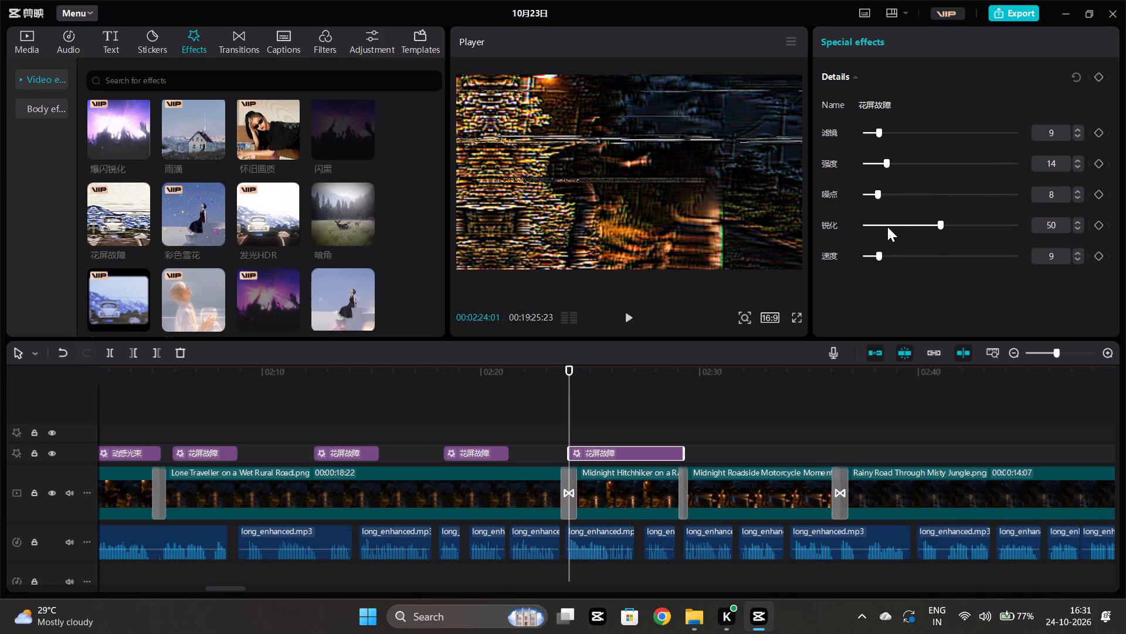
pyautogui.click(885, 227)
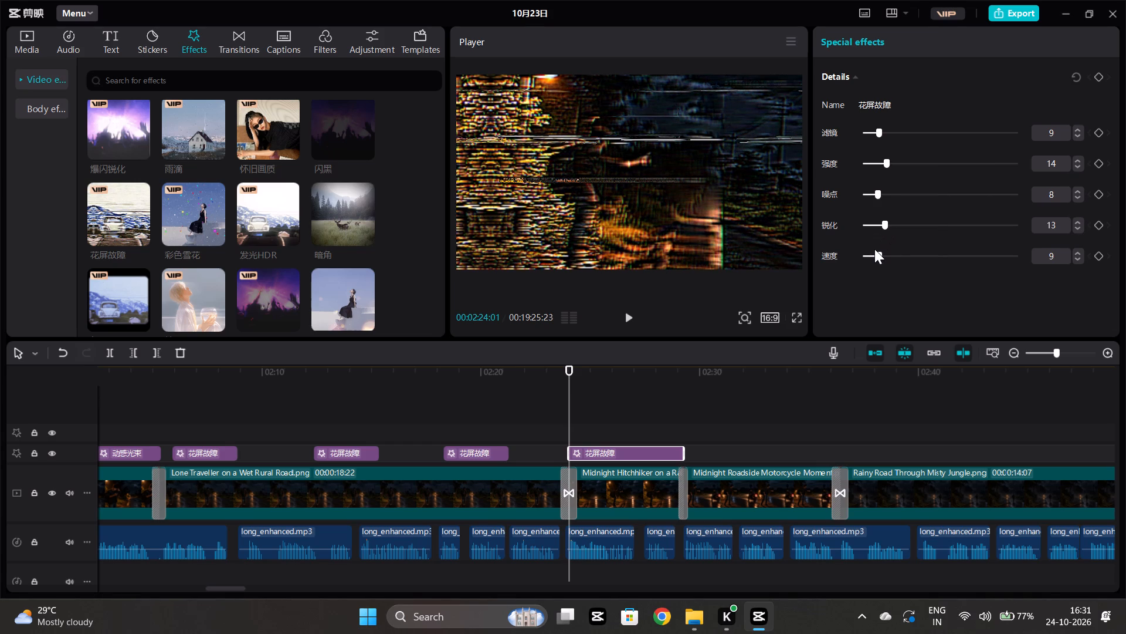
pyautogui.click(873, 255)
pyautogui.moveTo(872, 258); pyautogui.dragTo(1000, 254)
pyautogui.moveTo(874, 263); pyautogui.dragTo(874, 253)
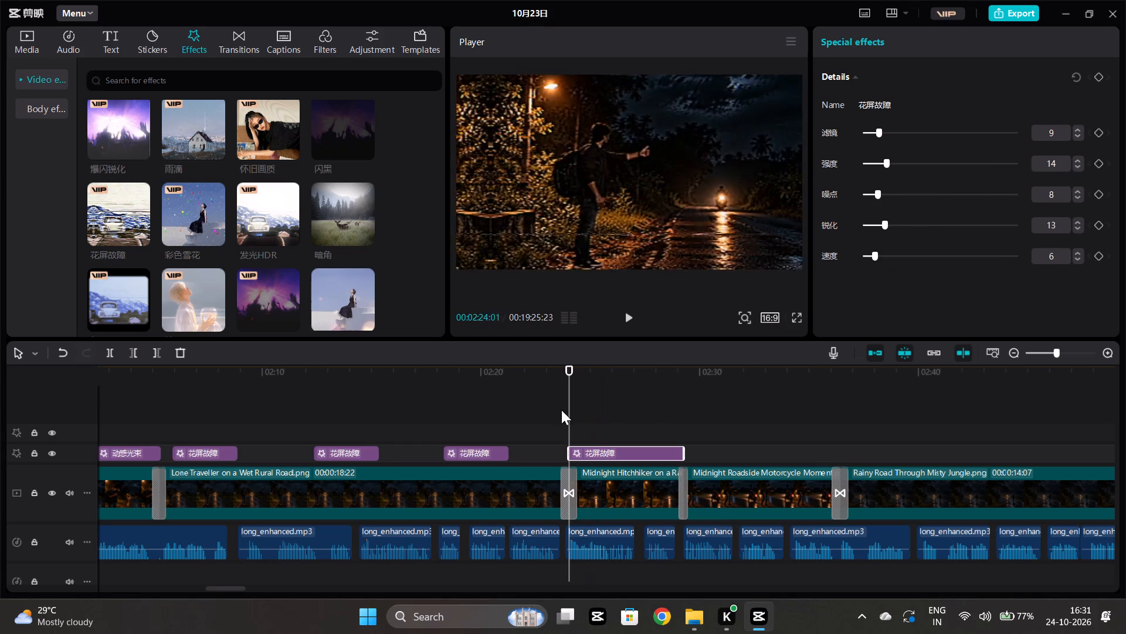
pyautogui.click(561, 410)
pyautogui.press('space')
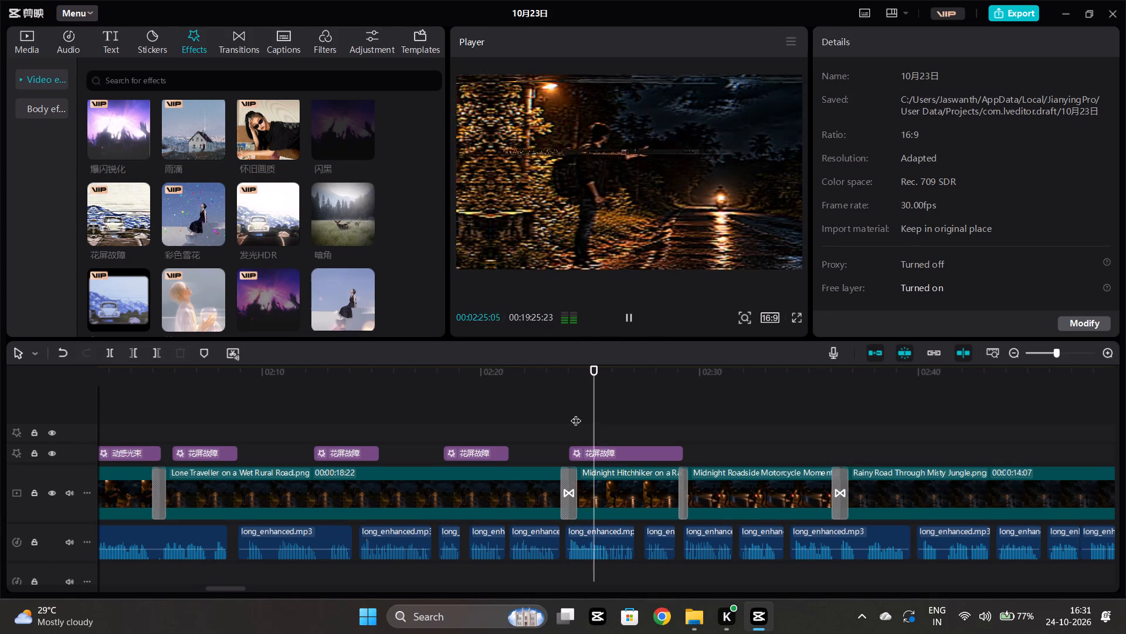
# Shorten the 花屏故障 effect to end at about 02:28, before the Midnight Hitchhiker clip ends, and play back the cut.
pyautogui.click(674, 454)
pyautogui.moveTo(680, 453); pyautogui.dragTo(677, 451)
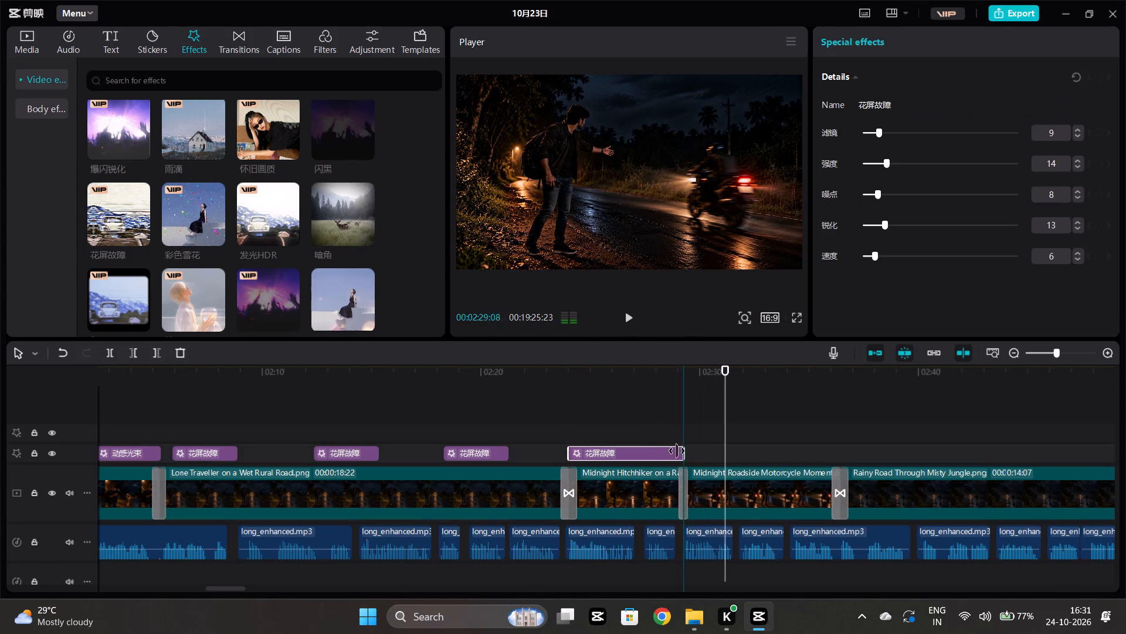
pyautogui.moveTo(677, 451); pyautogui.dragTo(659, 446)
pyautogui.click(671, 429)
pyautogui.press('space')
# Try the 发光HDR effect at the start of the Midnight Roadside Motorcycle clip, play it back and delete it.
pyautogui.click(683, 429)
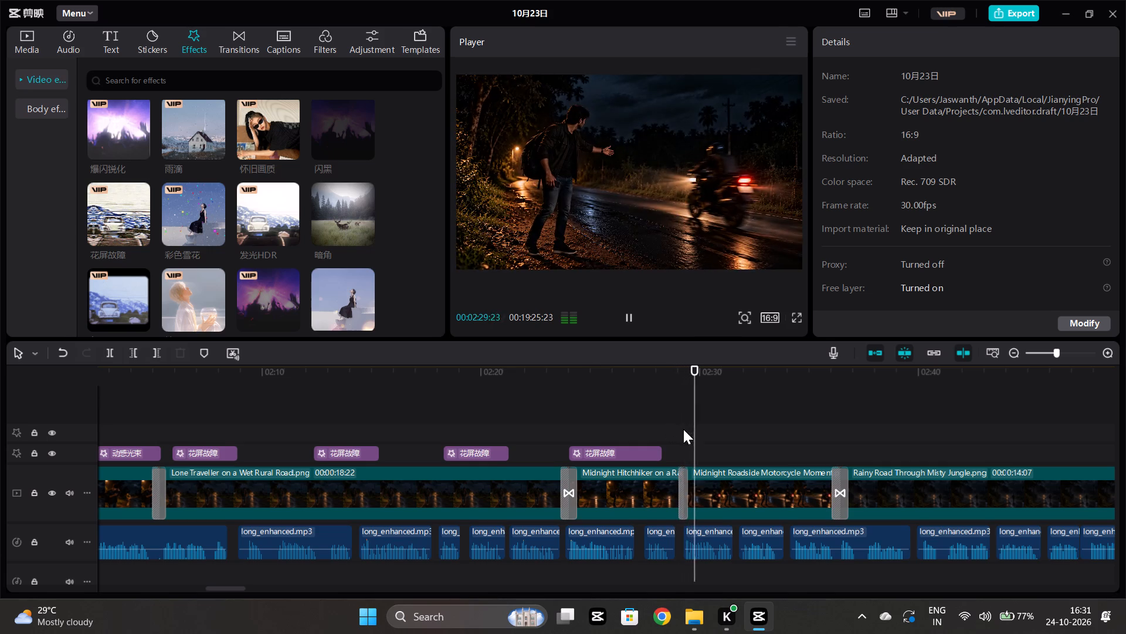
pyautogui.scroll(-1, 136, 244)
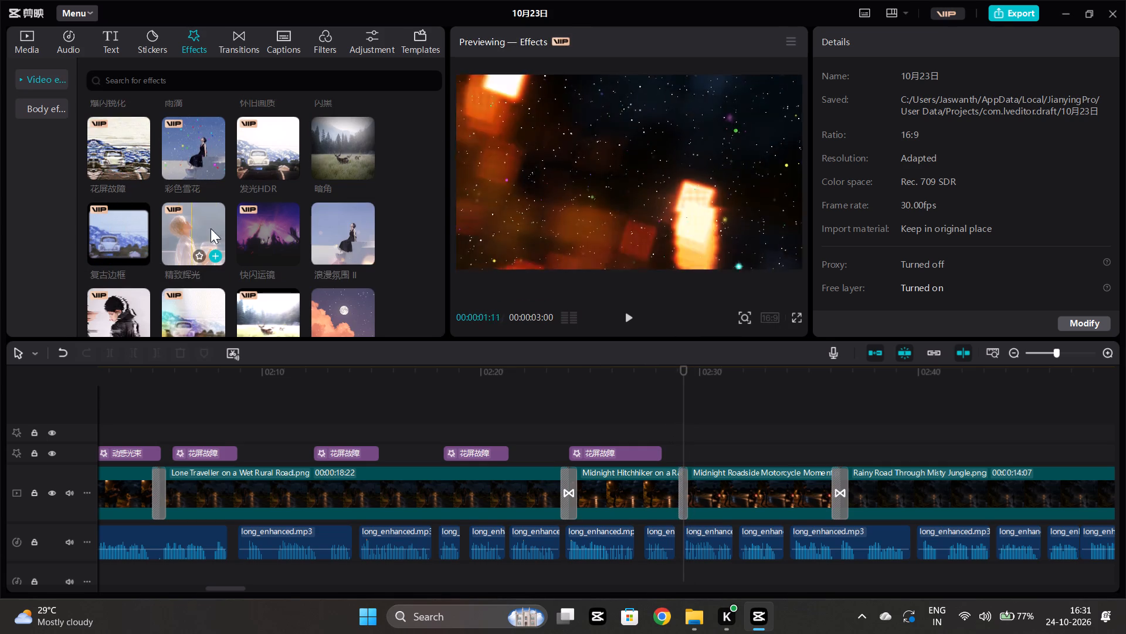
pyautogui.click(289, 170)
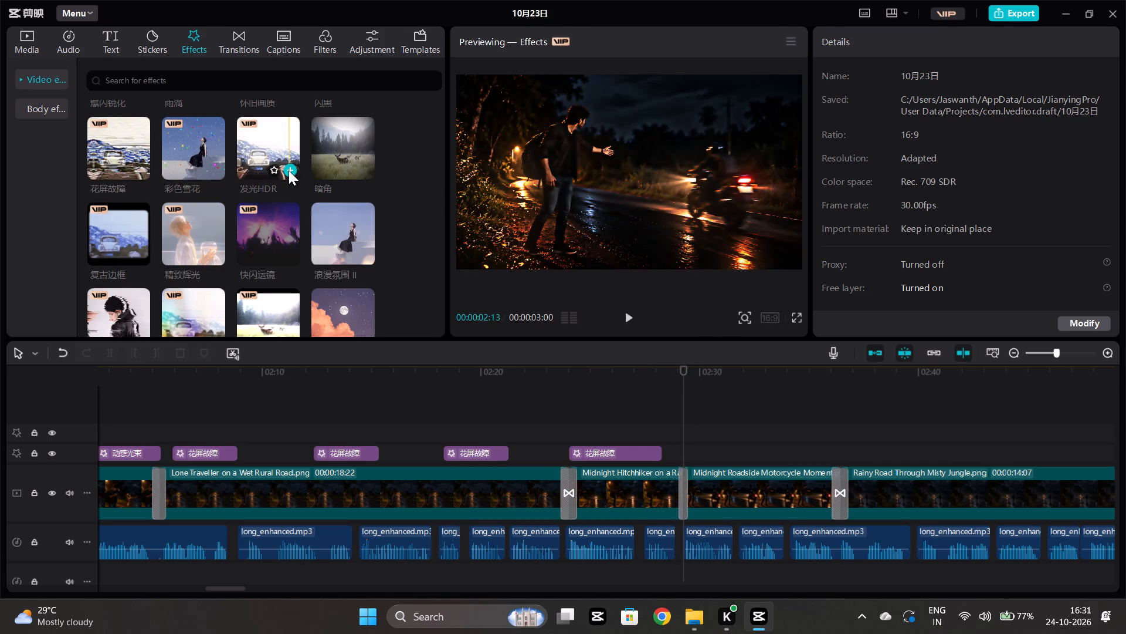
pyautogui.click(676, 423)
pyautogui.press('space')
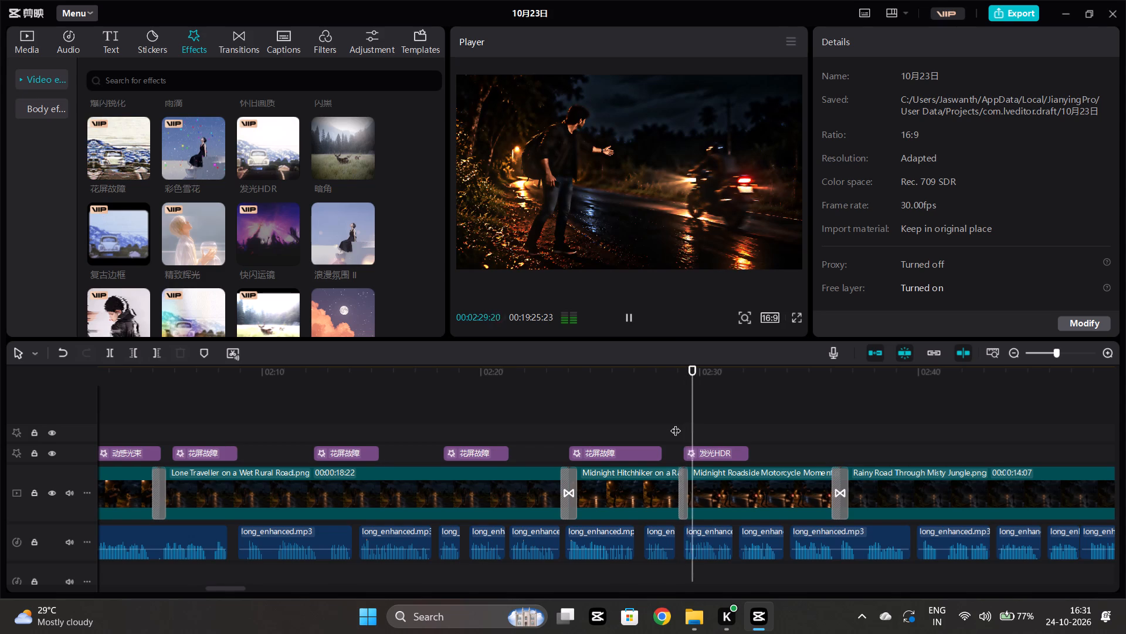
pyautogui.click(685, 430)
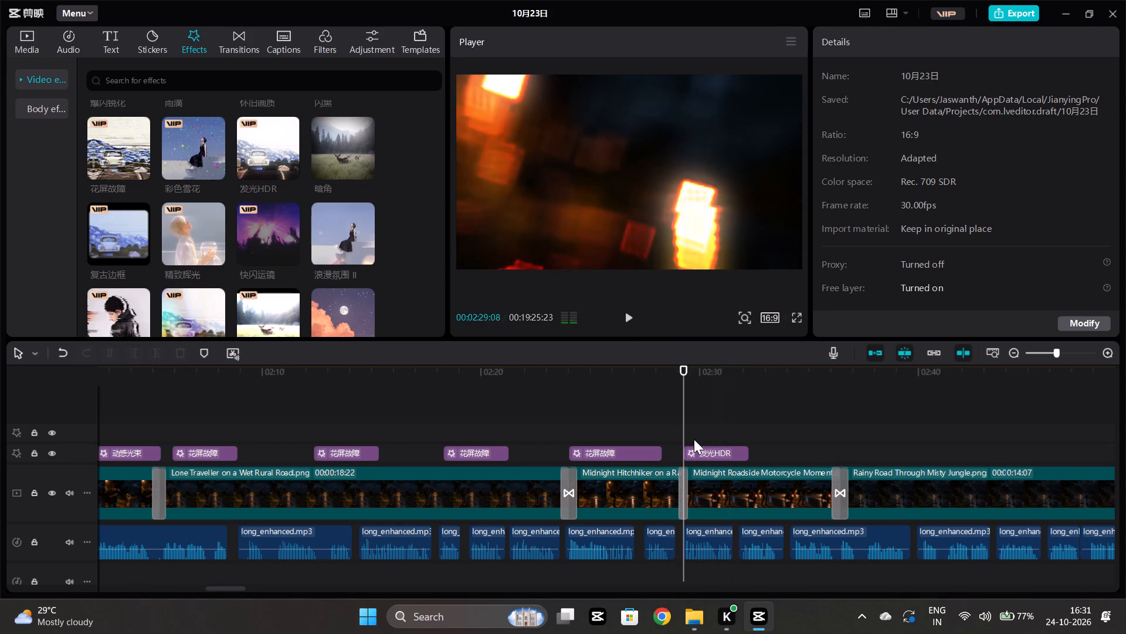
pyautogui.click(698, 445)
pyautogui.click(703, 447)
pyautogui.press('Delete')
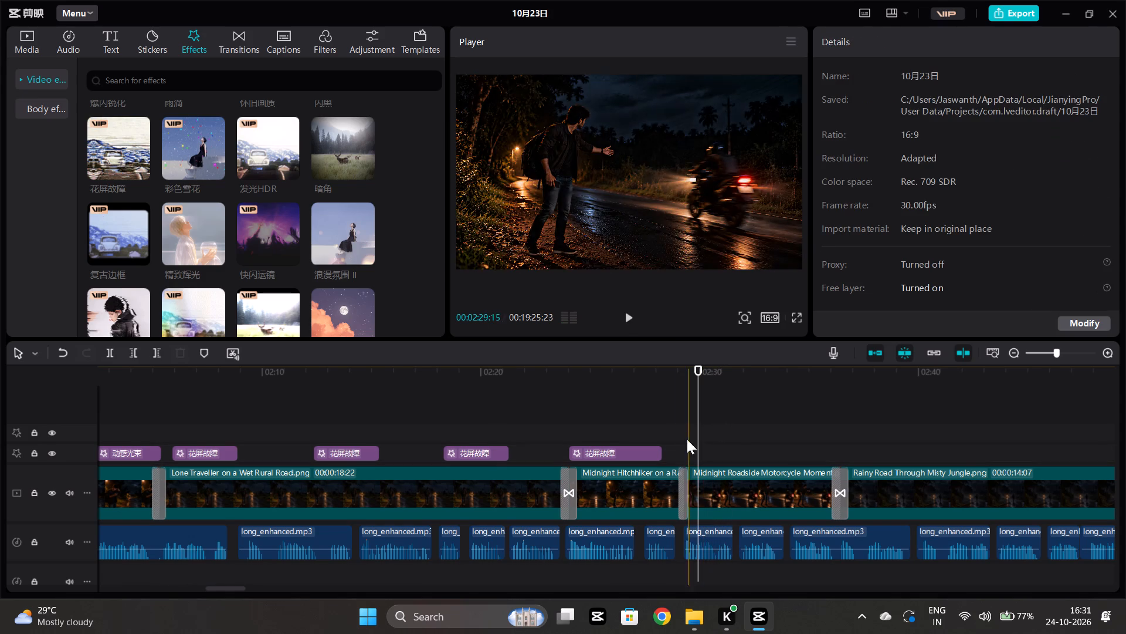
# Add the 拉镜开幕 effect at the start of the Midnight Roadside Motorcycle clip and play it back.
pyautogui.click(679, 436)
pyautogui.click(684, 434)
pyautogui.scroll(-1, 277, 224)
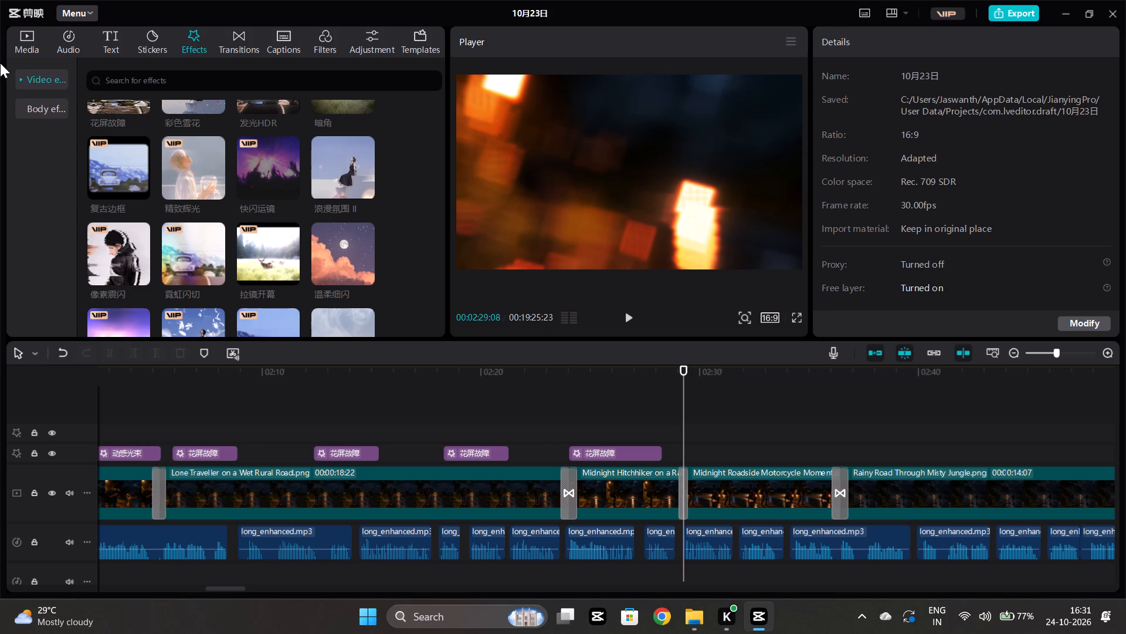
pyautogui.scroll(-1, 203, 191)
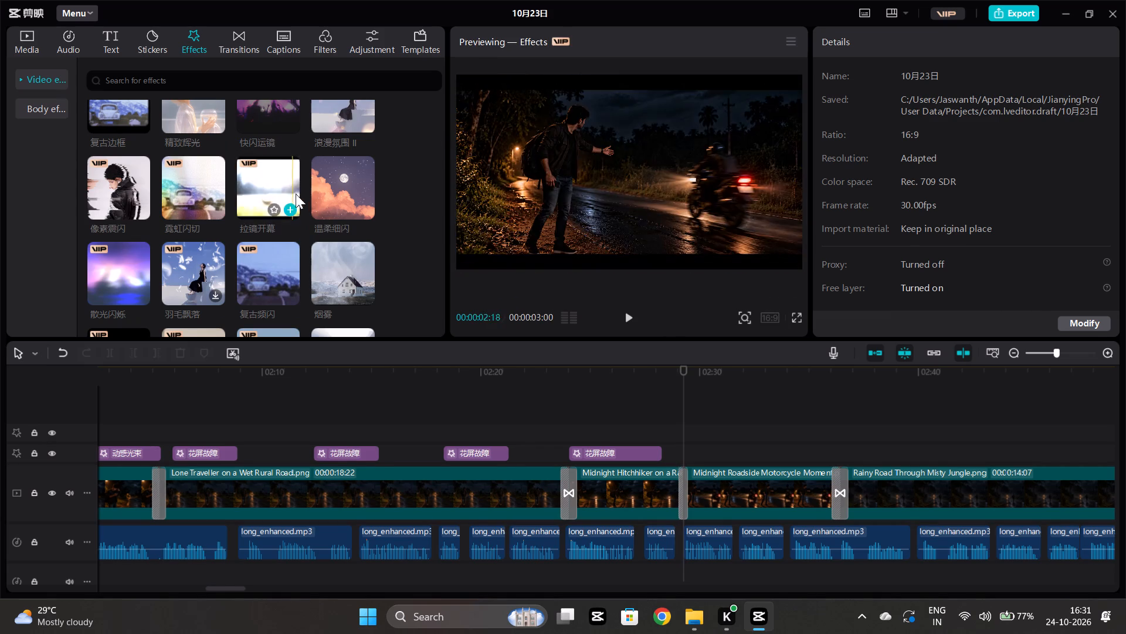
pyautogui.click(289, 208)
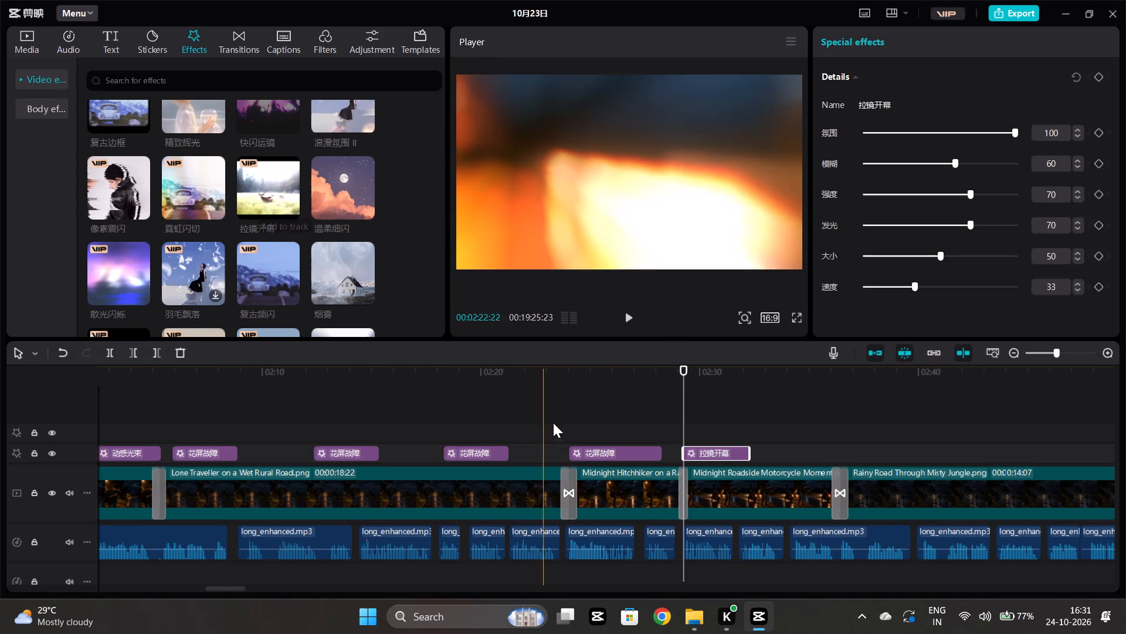
pyautogui.click(670, 430)
pyautogui.press('space')
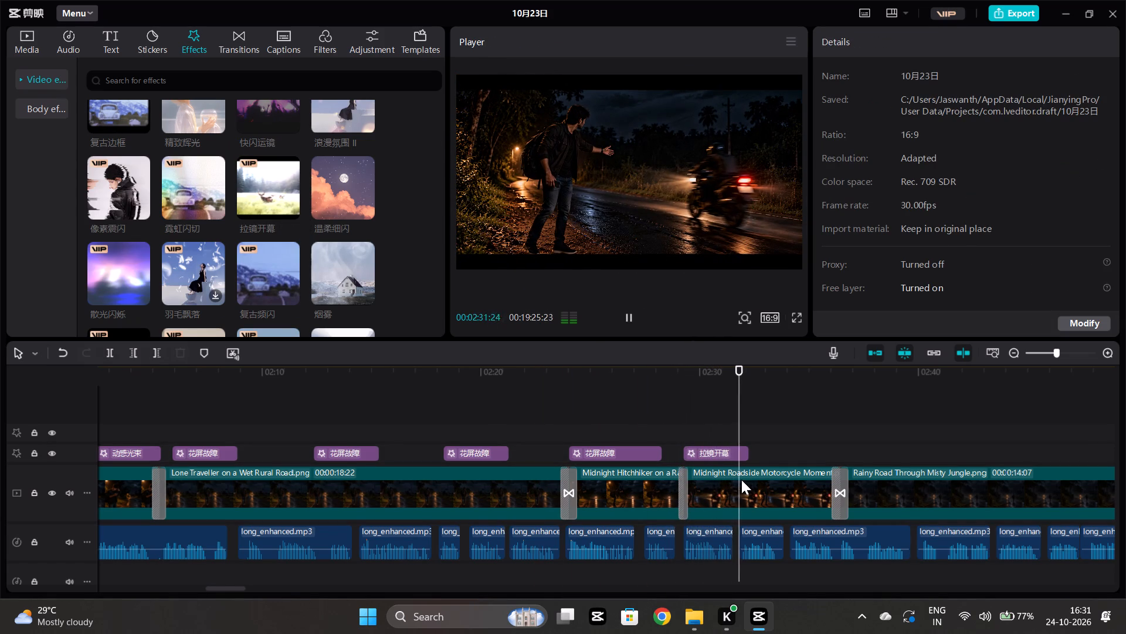
# Move the 拉镜开幕 effect over the Midnight Roadside Motorcycle clip so that it starts at about 02:31.
pyautogui.moveTo(718, 448); pyautogui.dragTo(745, 446)
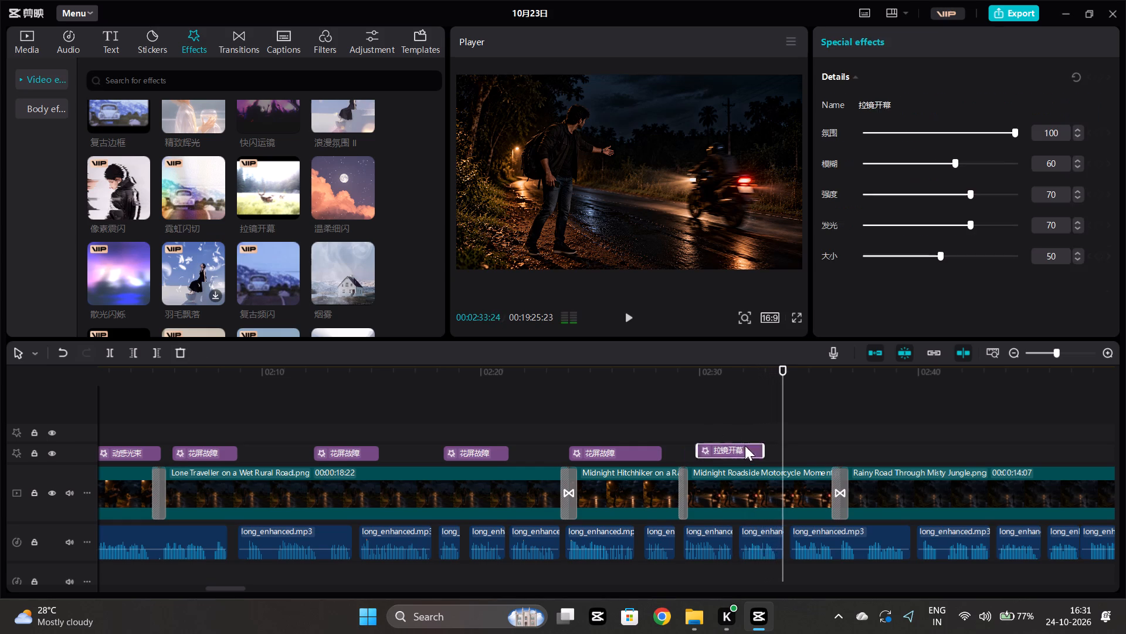
pyautogui.moveTo(745, 446); pyautogui.dragTo(745, 446)
pyautogui.click(711, 421)
pyautogui.moveTo(748, 442); pyautogui.dragTo(755, 460)
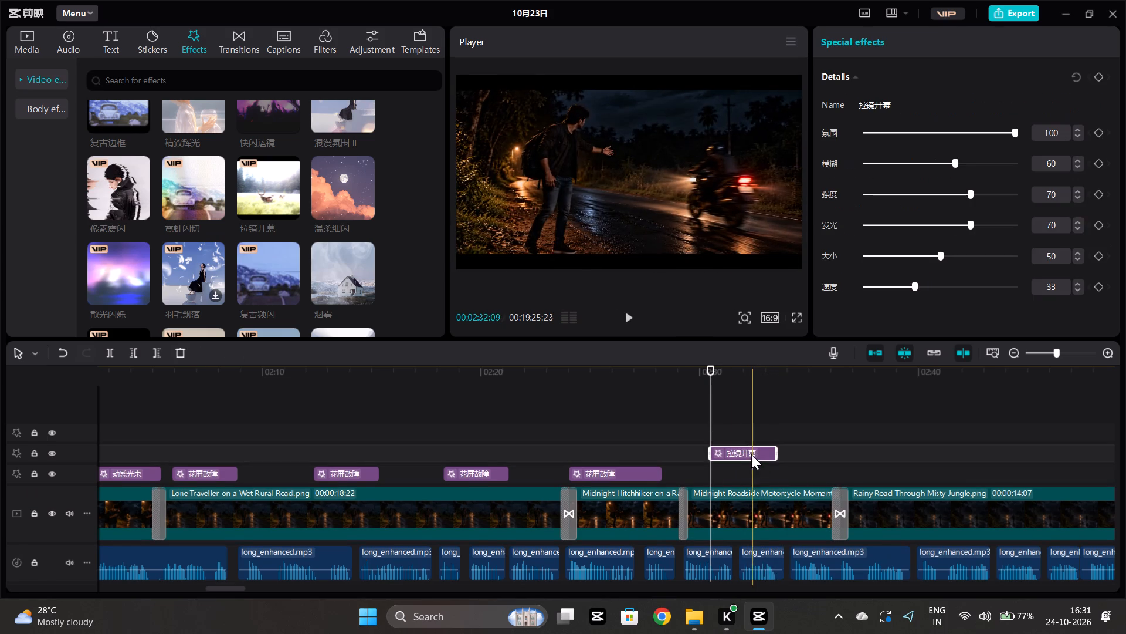
pyautogui.moveTo(749, 452); pyautogui.dragTo(755, 473)
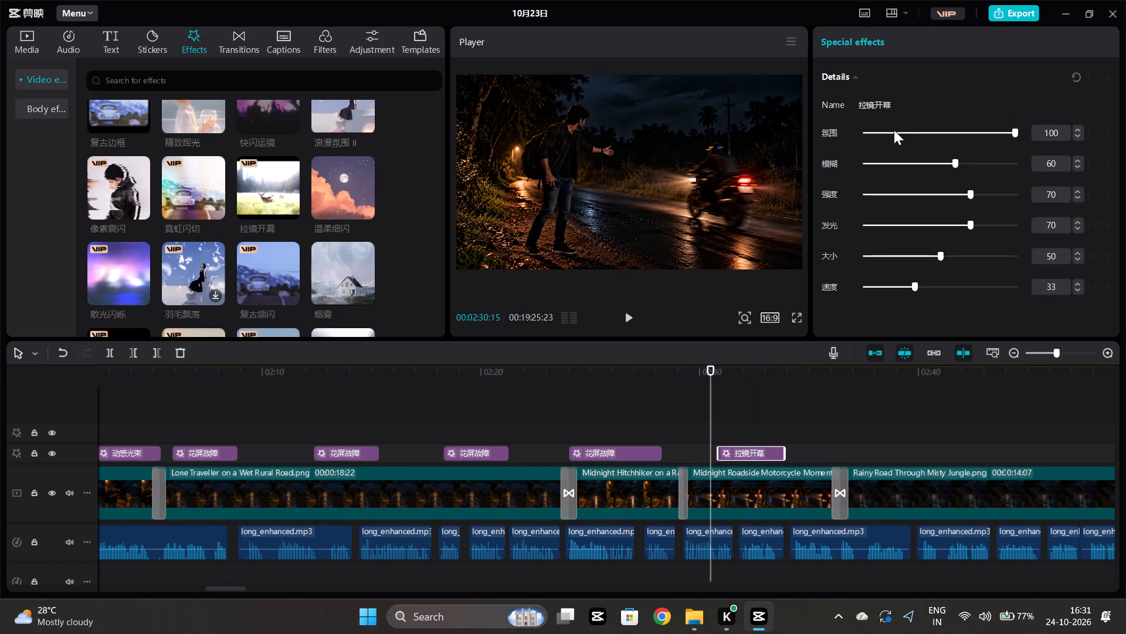
# Set this 拉镜开幕 effect's 氛围 to 19, 模糊 to 20, 强度 to 26, 发光 to 50, 大小 to 12 and 速度 to 60, and play it back.
pyautogui.click(894, 130)
pyautogui.click(756, 429)
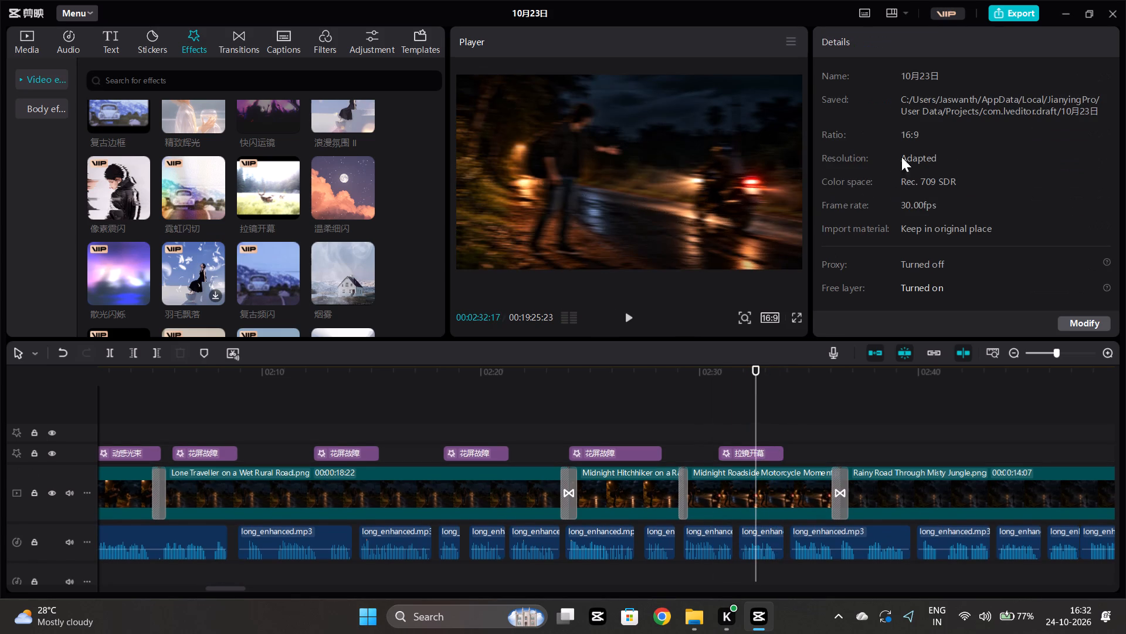
pyautogui.click(755, 450)
pyautogui.click(896, 166)
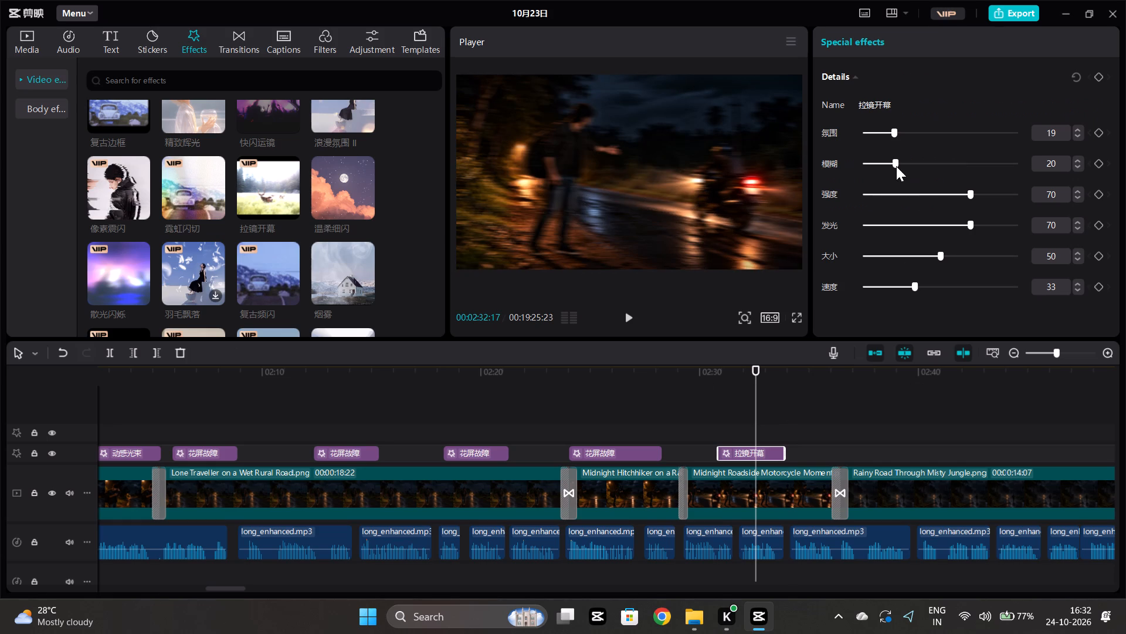
pyautogui.click(891, 204)
pyautogui.click(905, 190)
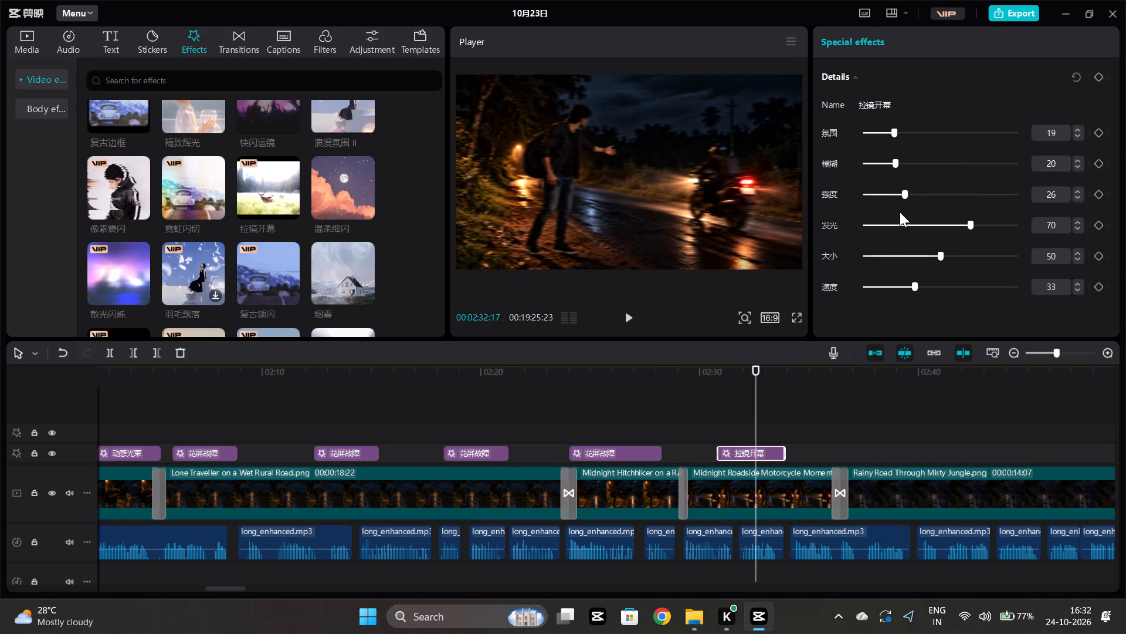
pyautogui.click(888, 225)
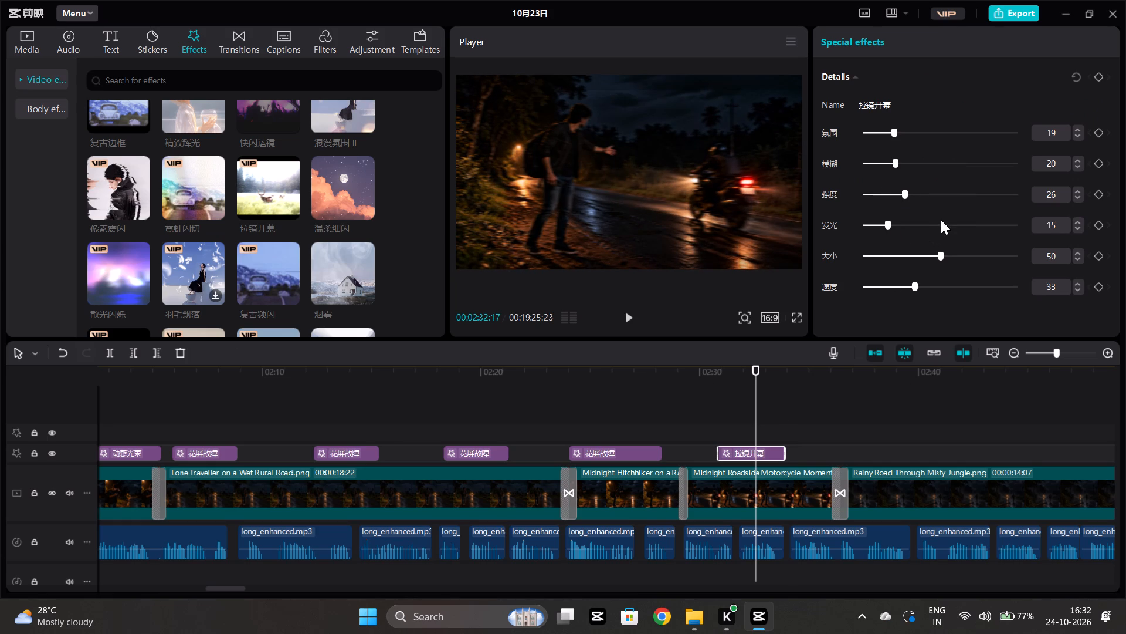
pyautogui.click(941, 220)
pyautogui.click(896, 255)
pyautogui.click(884, 257)
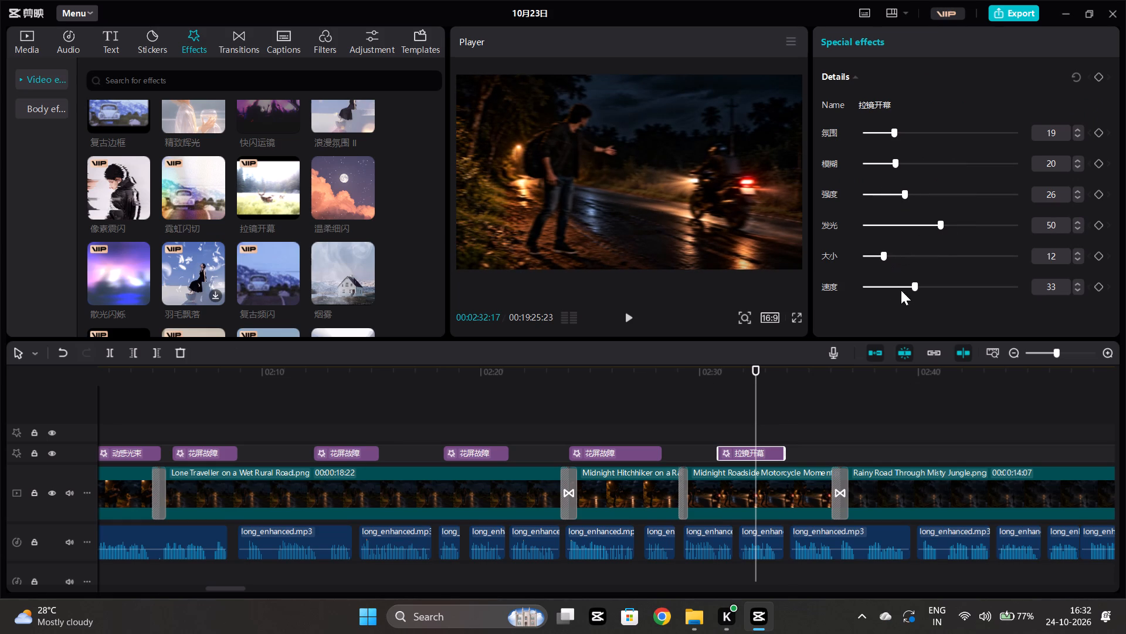
pyautogui.click(892, 285)
pyautogui.click(921, 285)
pyautogui.click(956, 290)
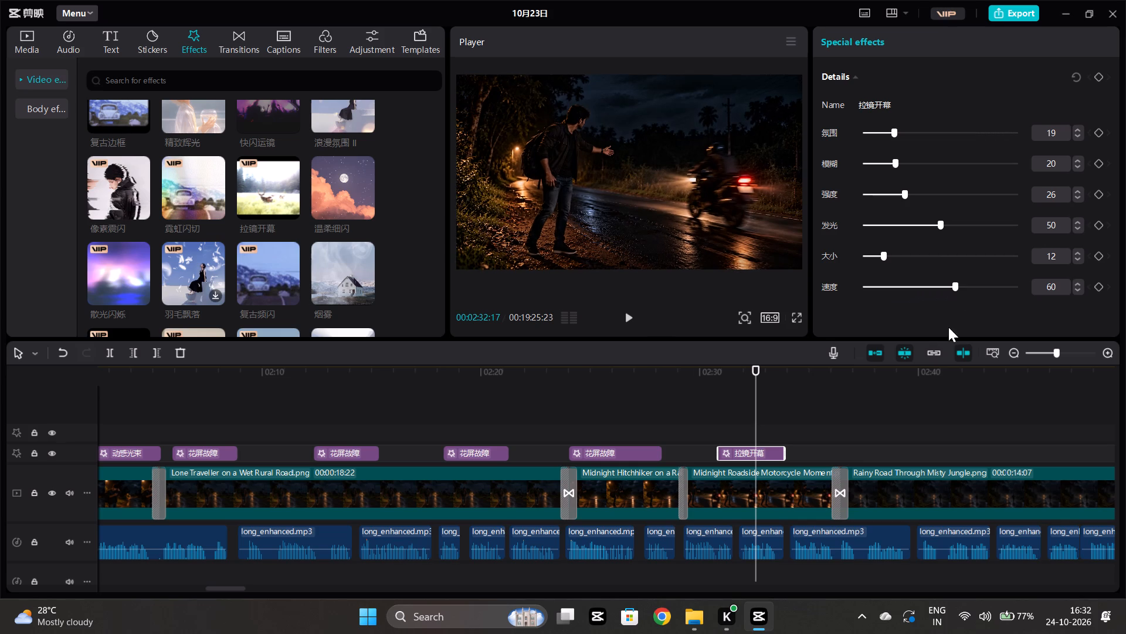
pyautogui.click(720, 414)
pyautogui.press('space')
# Copy the tuned 拉镜开幕 effect to about 02:43, 08:05 and 08:16, over the Rainy Road, Midnight Vigil and Rainy Night clips.
pyautogui.hscroll(-1, 720, 414)
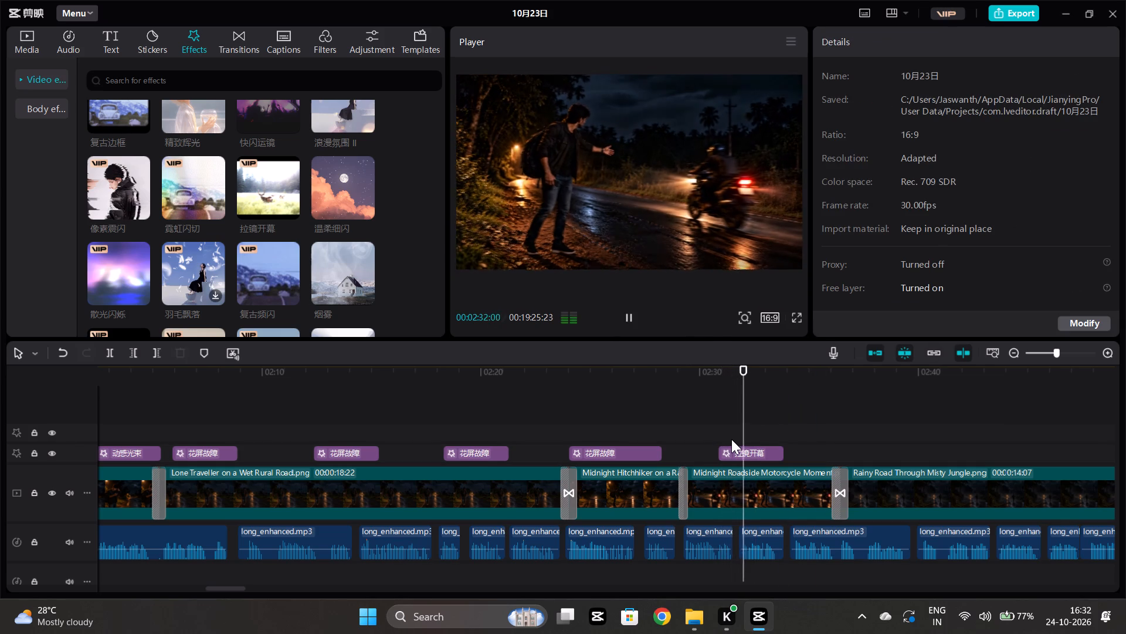
pyautogui.hscroll(-2, 731, 439)
pyautogui.click(629, 458)
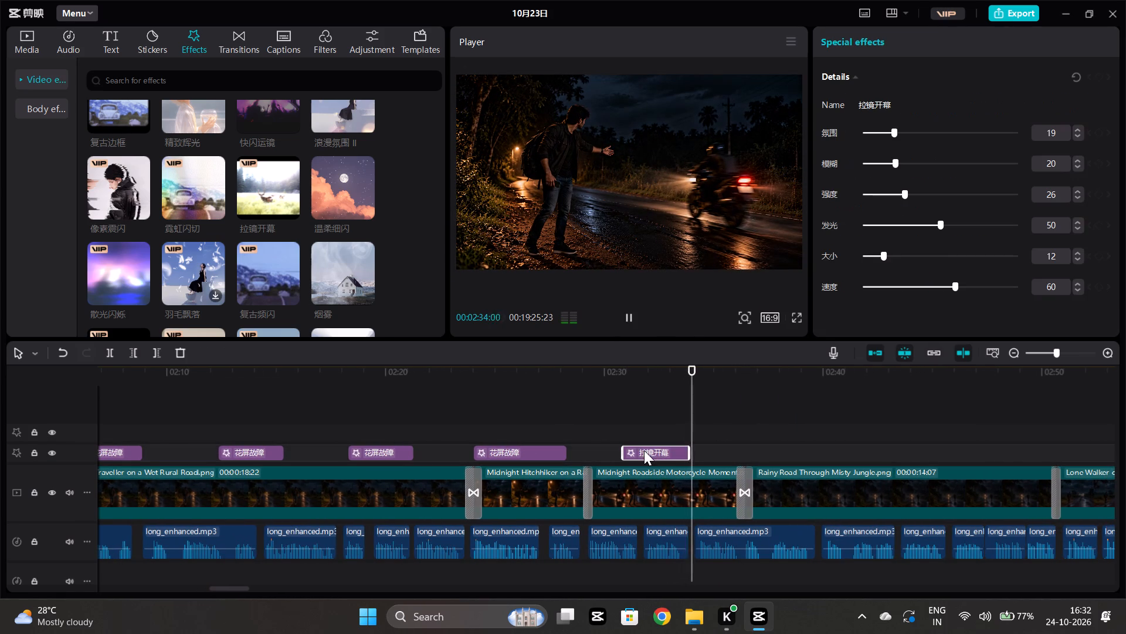
pyautogui.hotkey('ctrl', 'c')
pyautogui.click(902, 401)
pyautogui.hotkey('ctrl', 'v')
pyautogui.hscroll(-13, 902, 401)
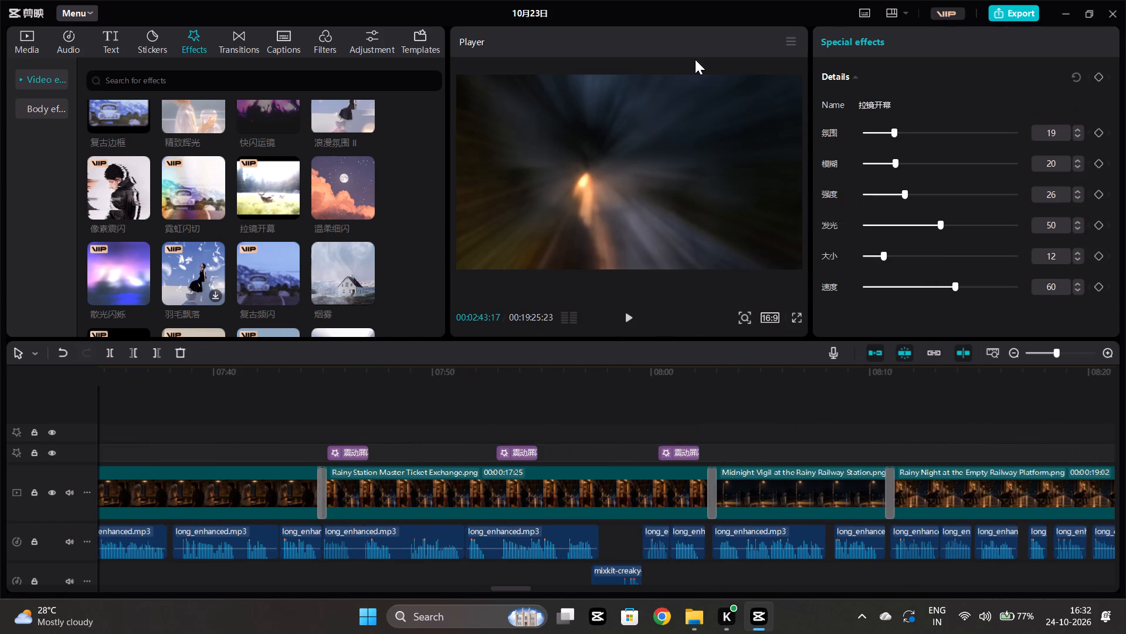
pyautogui.click(768, 407)
pyautogui.hotkey('ctrl', 'v')
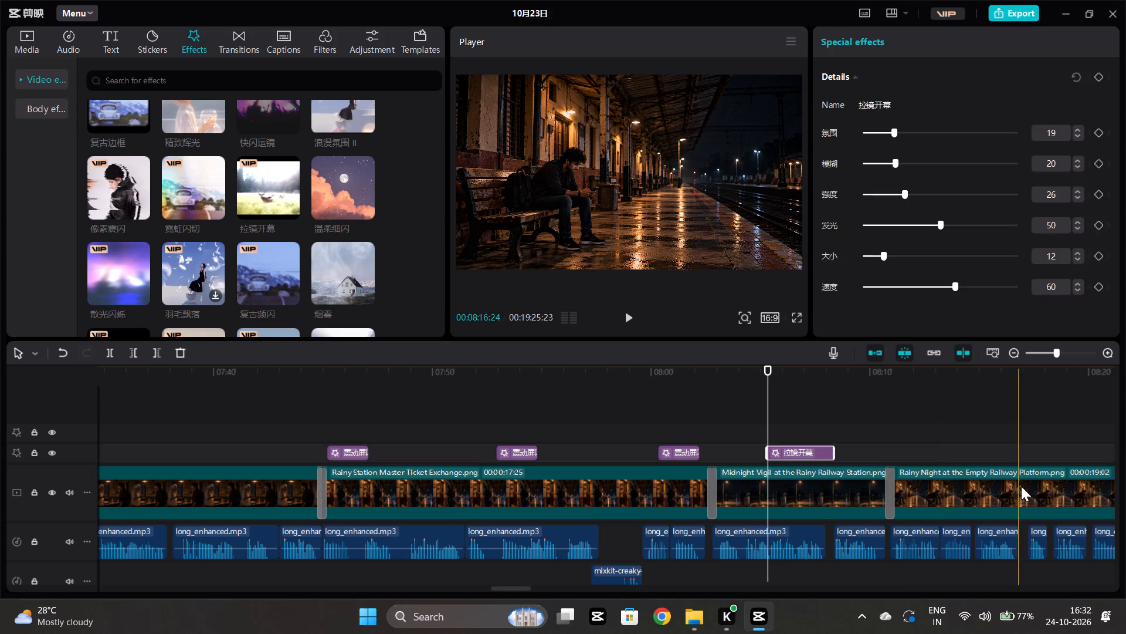
pyautogui.click(996, 434)
pyautogui.hotkey('ctrl', 'v')
# Paste 拉镜开幕 at about 12:48, 14:39 and 14:16, over the Rainy Train Station Confrontation, Rainy Railway Station Apparition and Rain Soaked Station Suspense clips.
pyautogui.hscroll(-9, 996, 434)
pyautogui.click(768, 450)
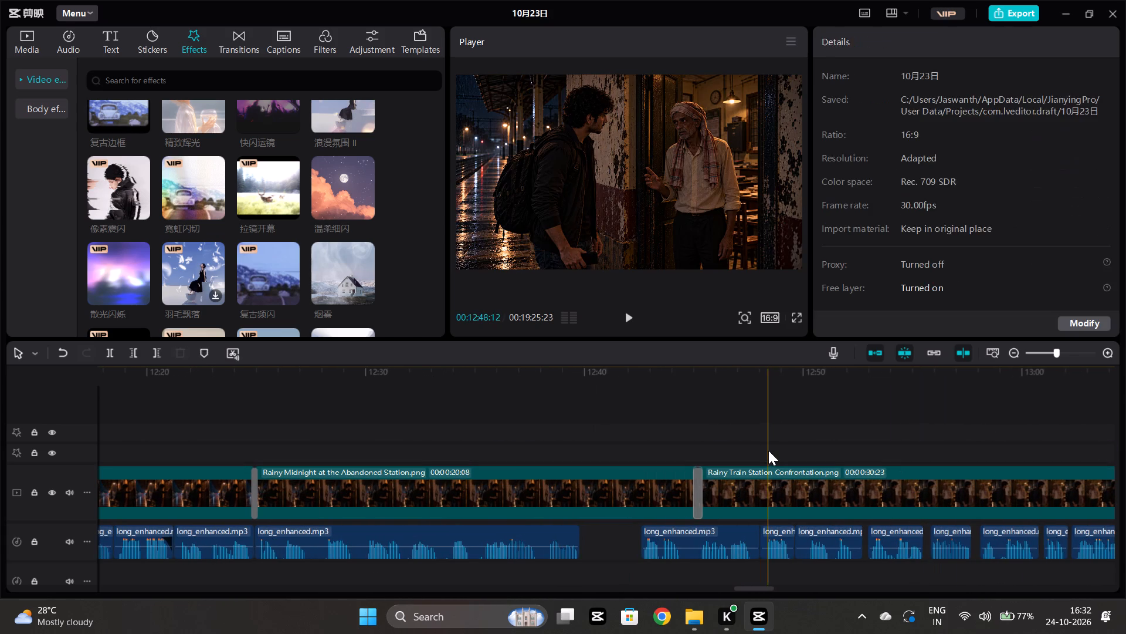
pyautogui.hotkey('ctrl', 'v')
pyautogui.hscroll(-2, 799, 455)
pyautogui.hscroll(1, 772, 459)
pyautogui.click(838, 431)
pyautogui.hotkey('ctrl', 'v')
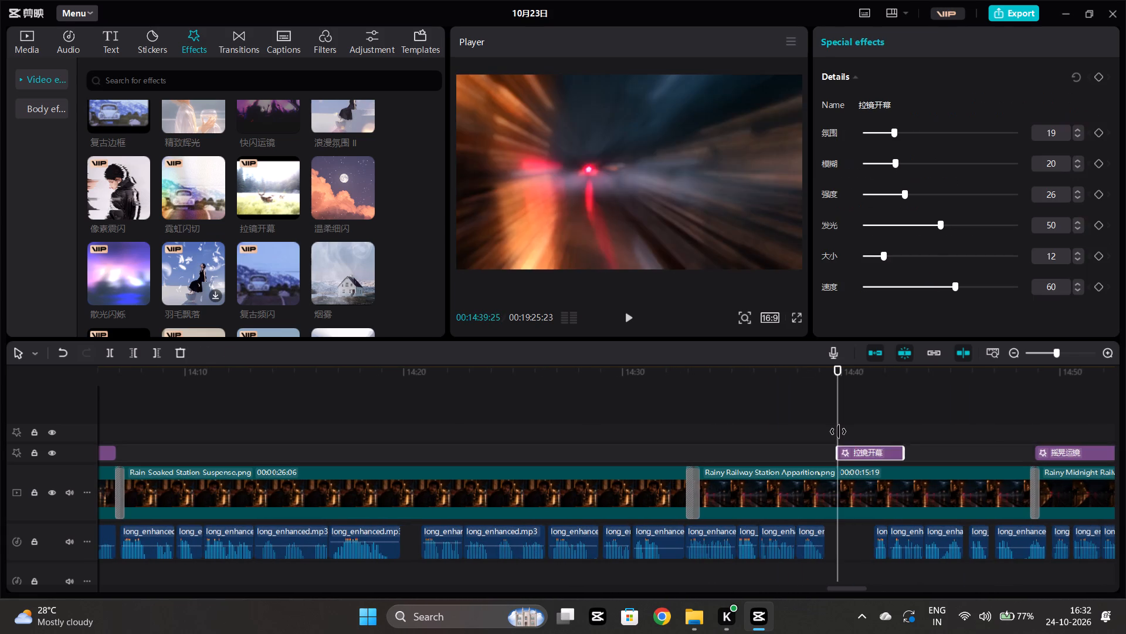
pyautogui.hscroll(1, 778, 458)
pyautogui.click(771, 440)
pyautogui.hotkey('ctrl', 'v')
# Paste 拉镜开幕 at about 03:24, 03:10 and 03:03, over the Lone Traveller, Midnight Navigation and Lone Walker on a Rainy Road clips.
pyautogui.hscroll(7, 771, 440)
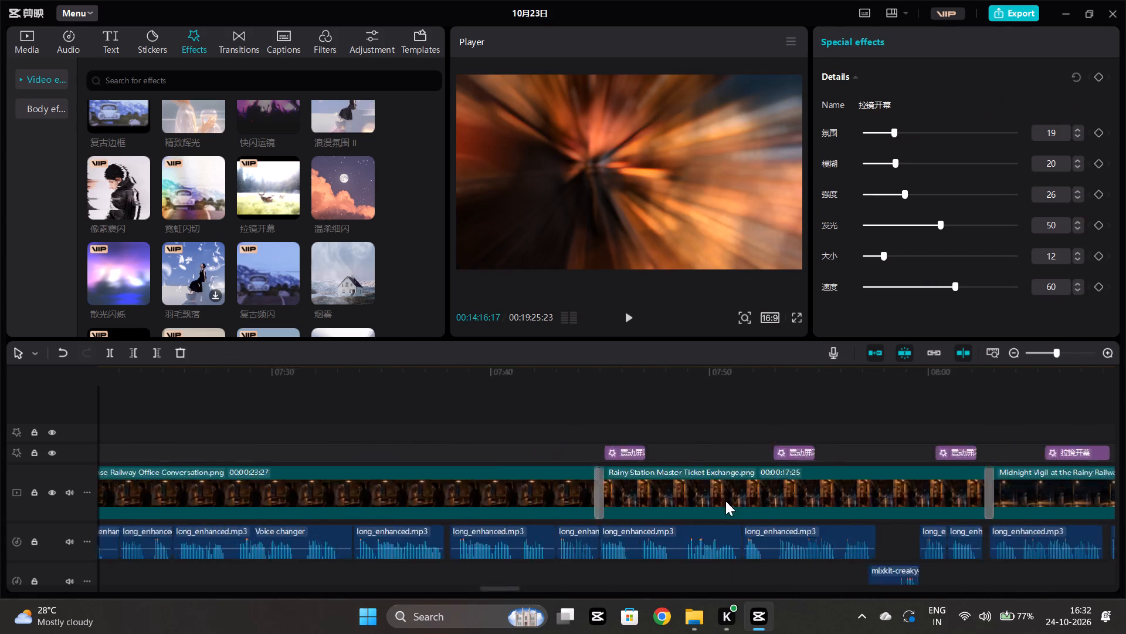
pyautogui.click(630, 429)
pyautogui.hotkey('ctrl', 'v')
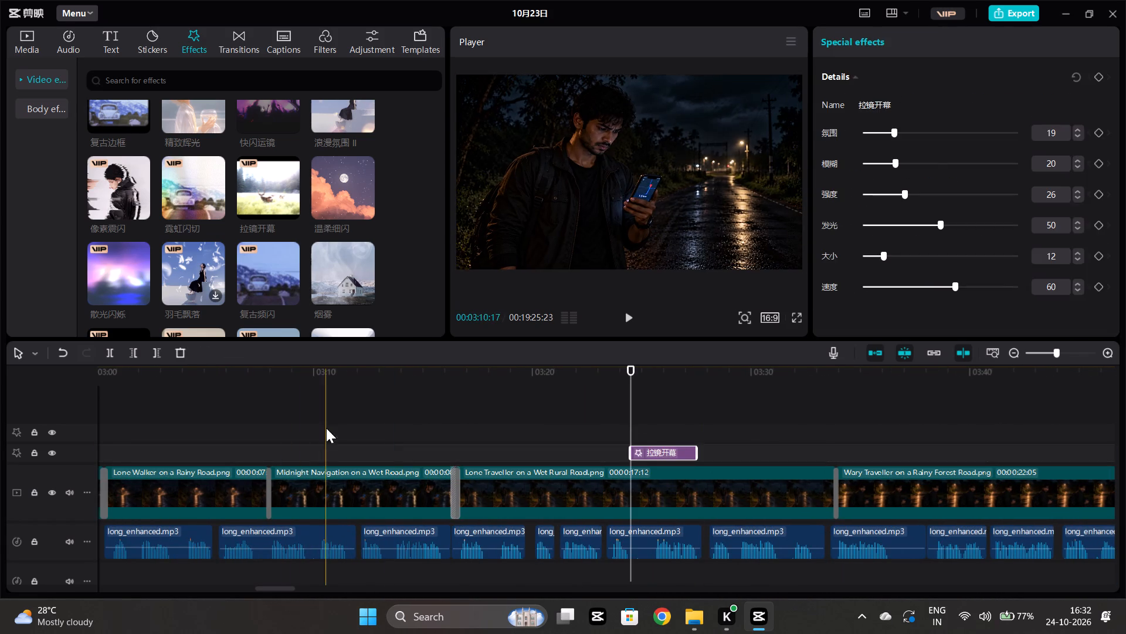
pyautogui.click(326, 428)
pyautogui.hotkey('ctrl', 'v')
pyautogui.click(162, 420)
pyautogui.hotkey('ctrl', 'v')
# Play back the start of the Rainy Road Through Misty Jungle clip and the Midnight Roadside Motorcycle clip's 拉镜开幕 effect.
pyautogui.hscroll(2, 327, 507)
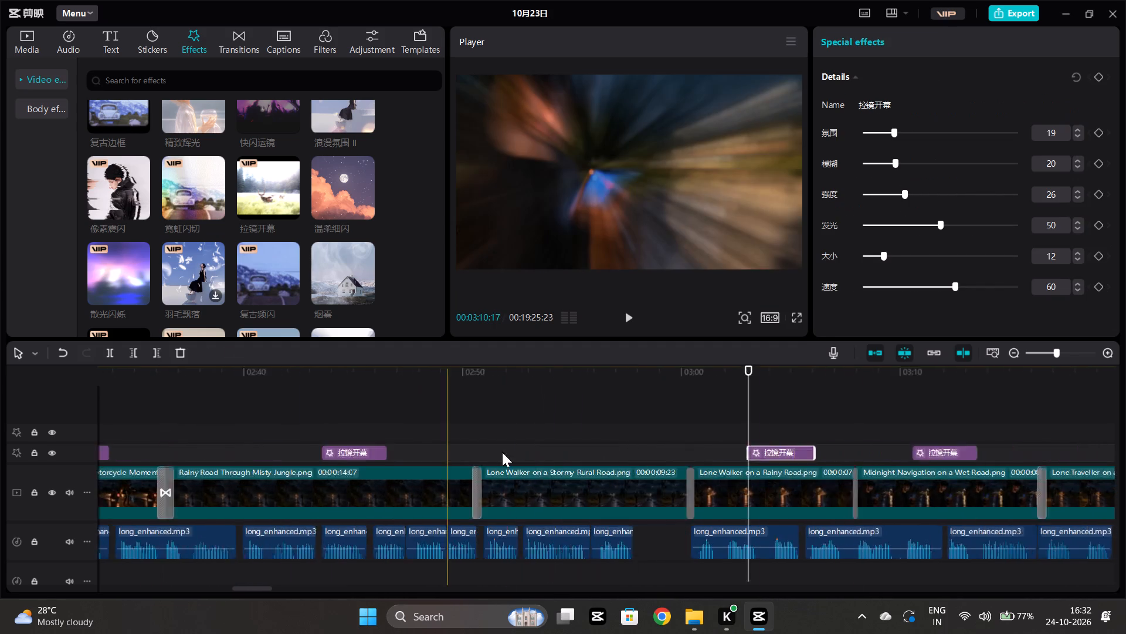
pyautogui.hscroll(2, 502, 452)
pyautogui.click(637, 440)
pyautogui.press('space')
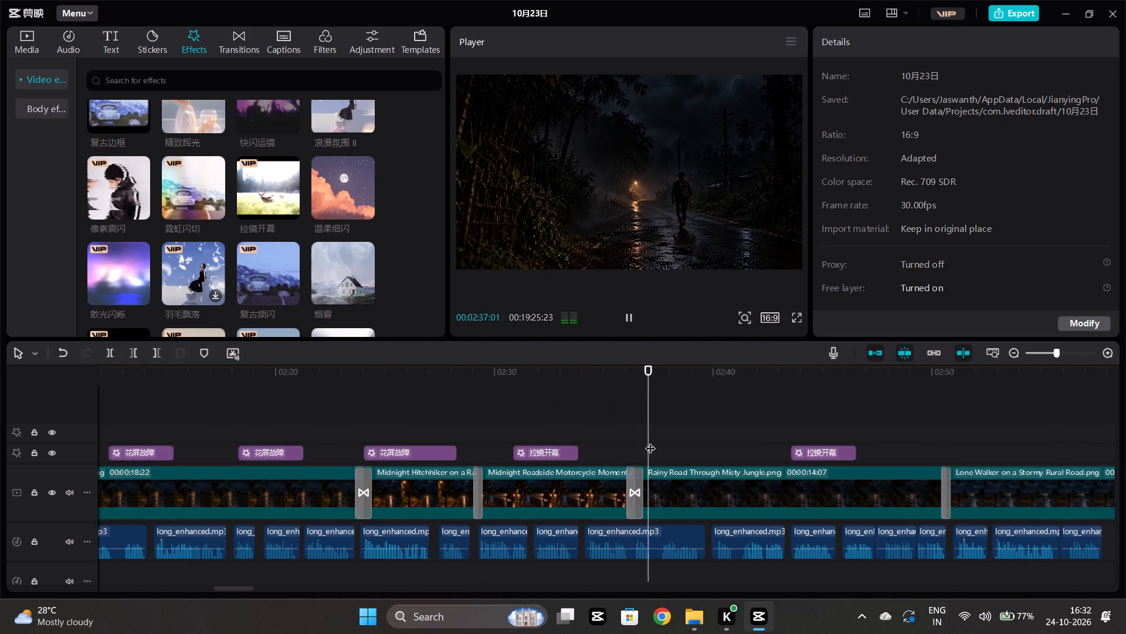
pyautogui.click(496, 412)
pyautogui.press('space')
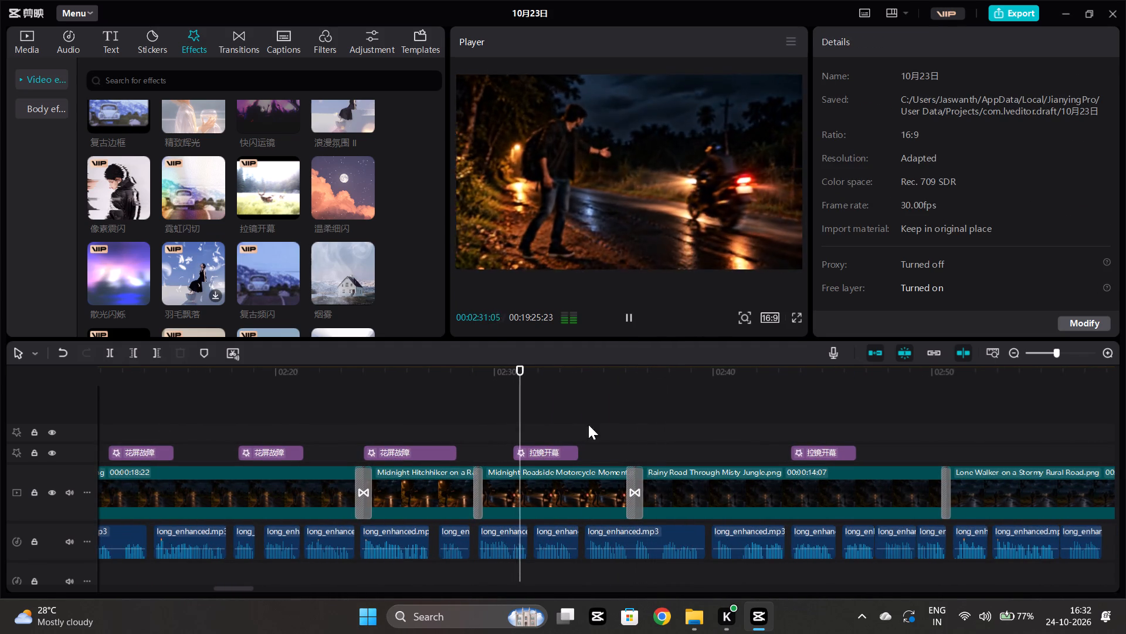
# Add 温柔细闪 at the start of the Rainy Road Through Misty Jungle clip on a separate effect track and extend it to about 02:50.
pyautogui.click(633, 424)
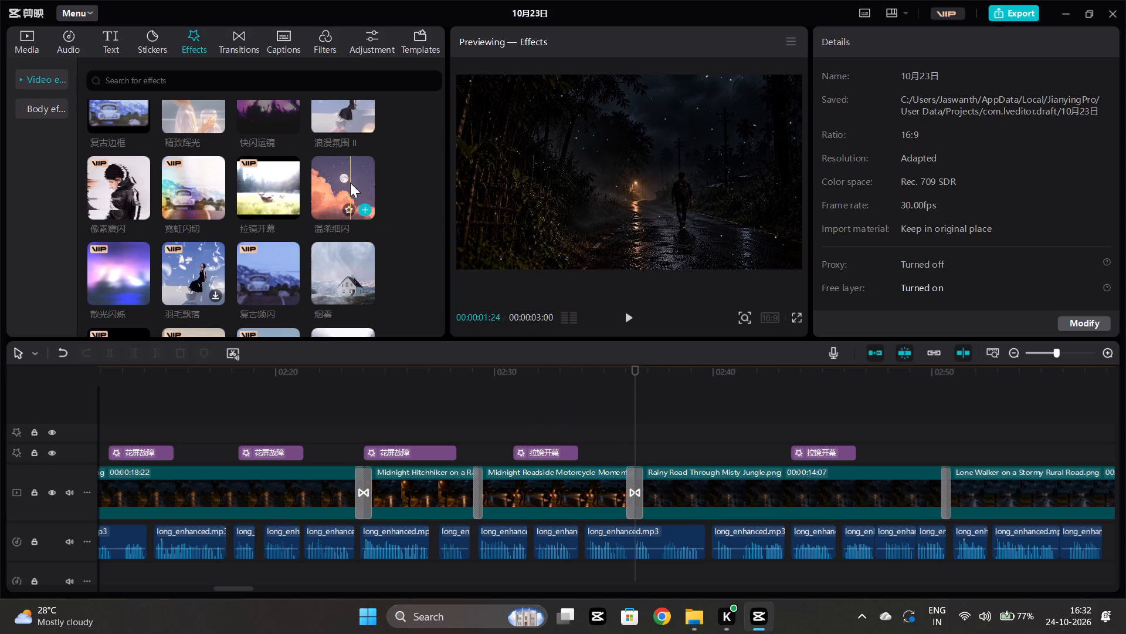
pyautogui.click(367, 207)
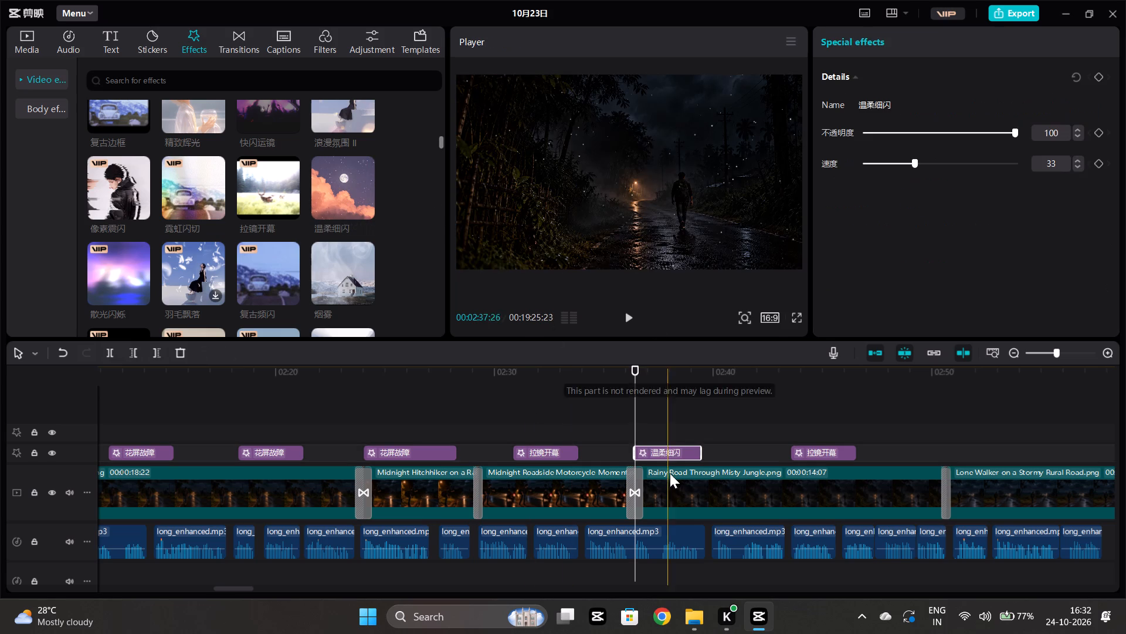
pyautogui.moveTo(704, 457); pyautogui.dragTo(785, 460)
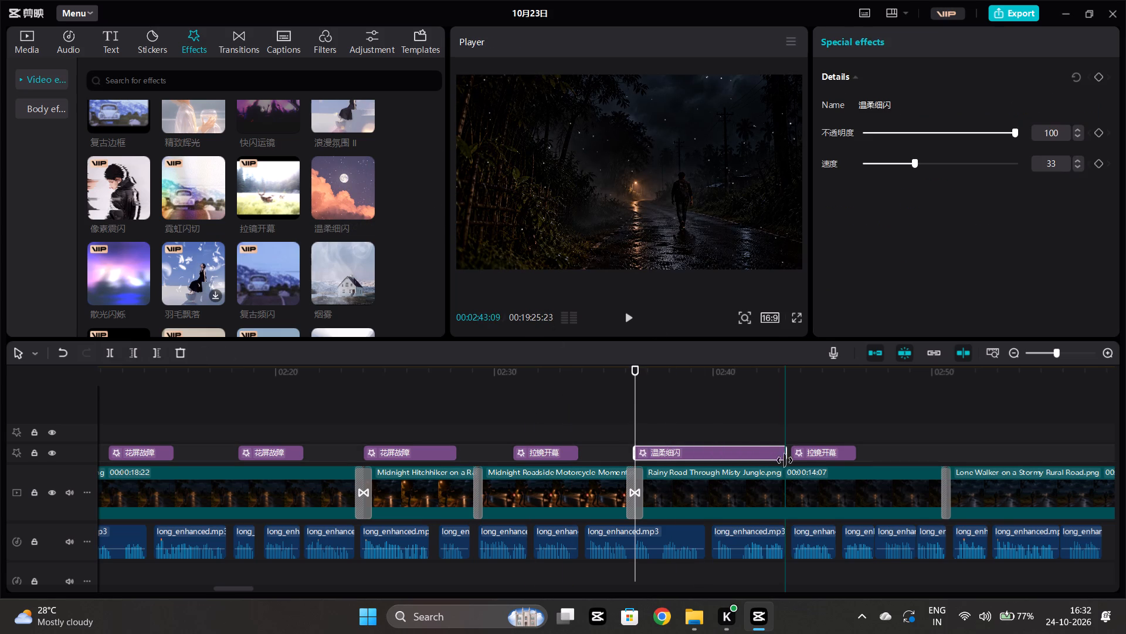
pyautogui.moveTo(785, 460); pyautogui.dragTo(784, 461)
pyautogui.moveTo(754, 457); pyautogui.dragTo(748, 444)
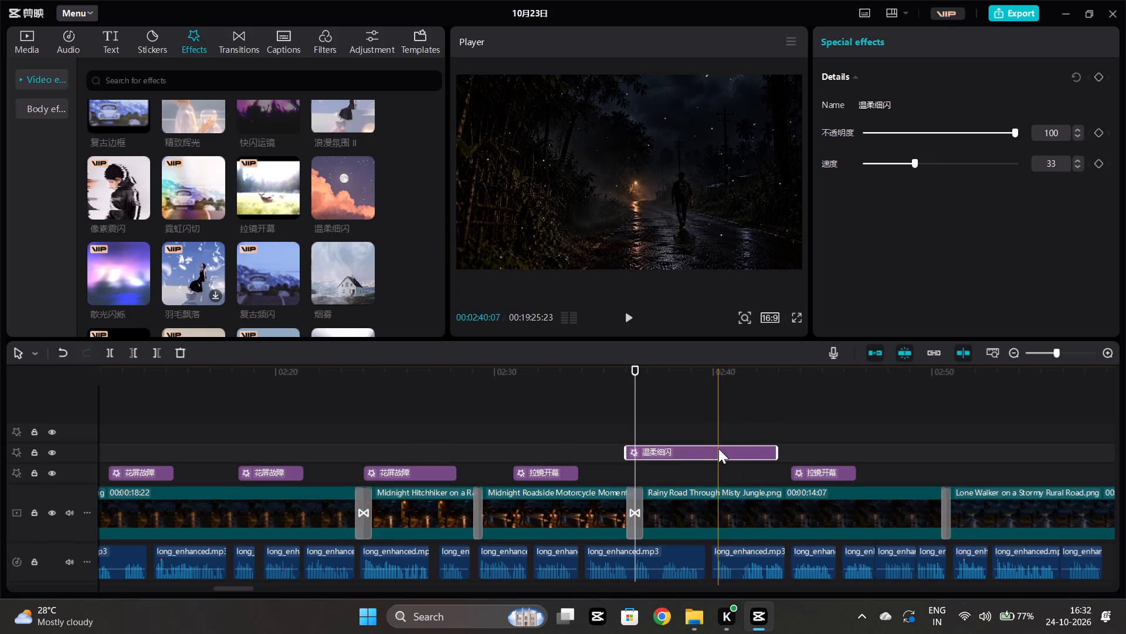
pyautogui.moveTo(720, 448); pyautogui.dragTo(728, 448)
pyautogui.moveTo(785, 451); pyautogui.dragTo(887, 455)
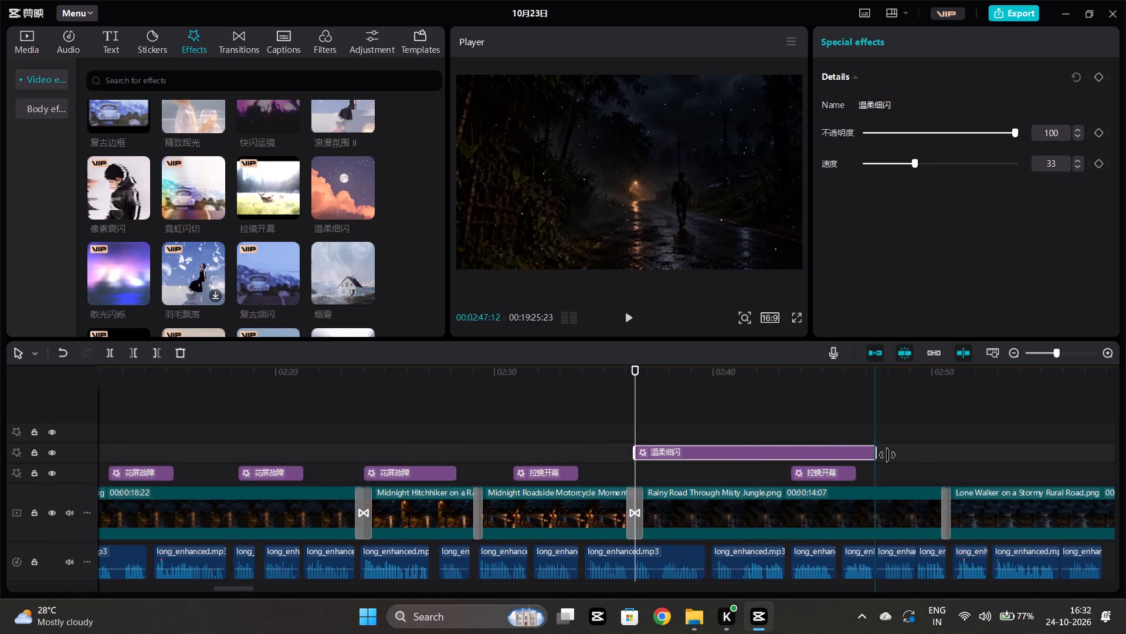
pyautogui.moveTo(887, 455); pyautogui.dragTo(931, 455)
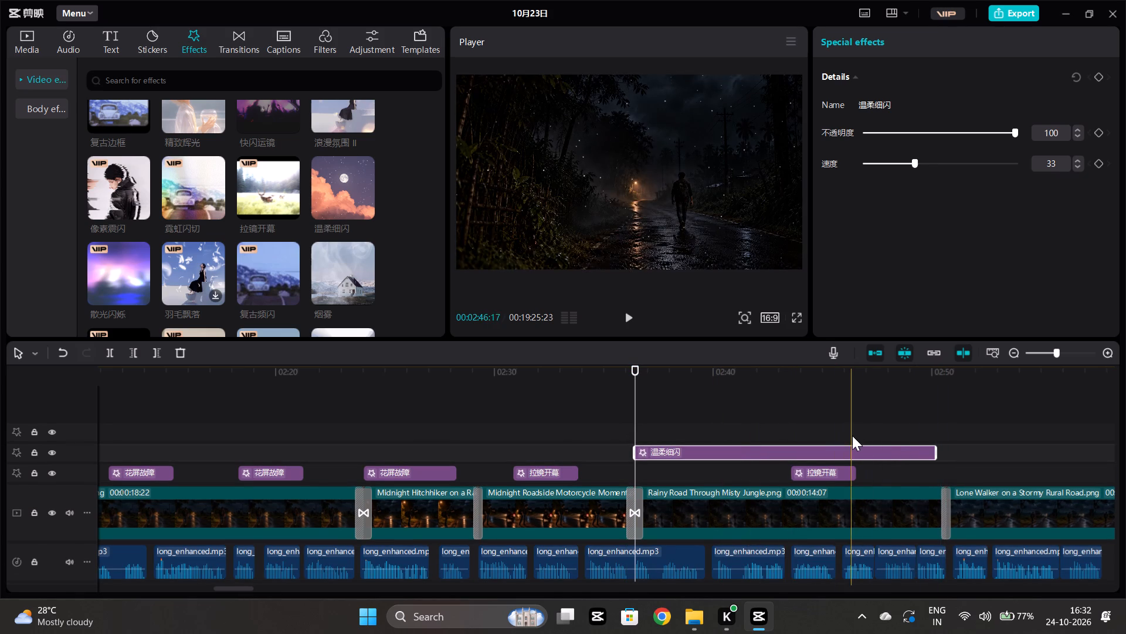
# Copy the 拉镜开幕 effect on the Rainy Road Through Misty Jungle clip to about 02:38 and 02:47, below the 温柔细闪 effect.
pyautogui.click(849, 477)
pyautogui.hotkey('ctrl', 'c')
pyautogui.click(675, 469)
pyautogui.hotkey('ctrl', 'v')
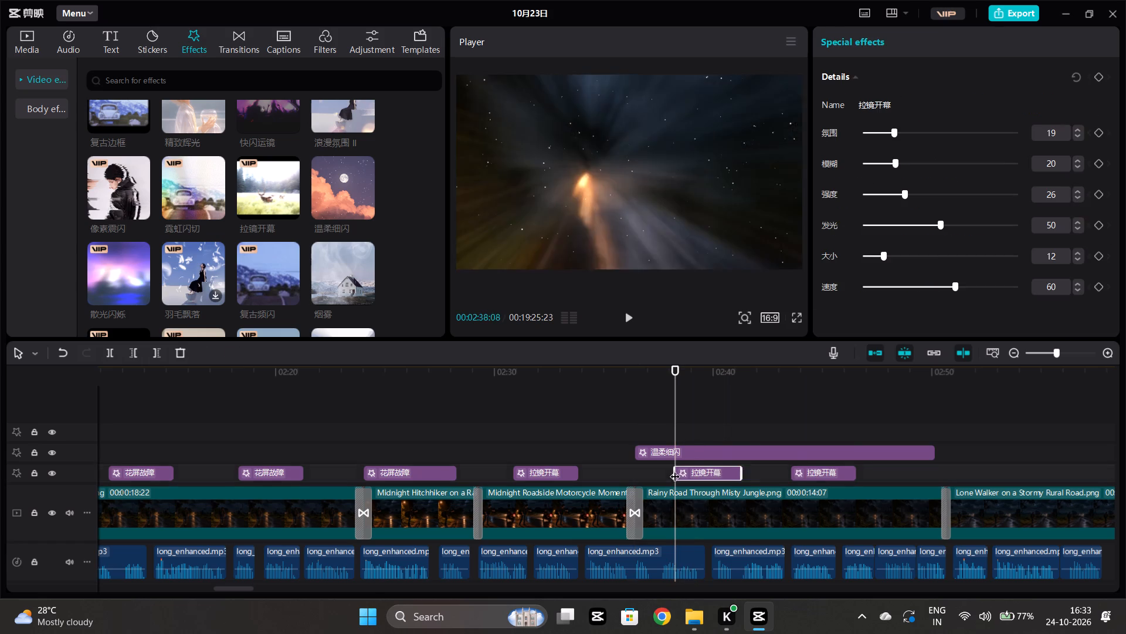
pyautogui.click(880, 470)
pyautogui.hotkey('ctrl', 'v')
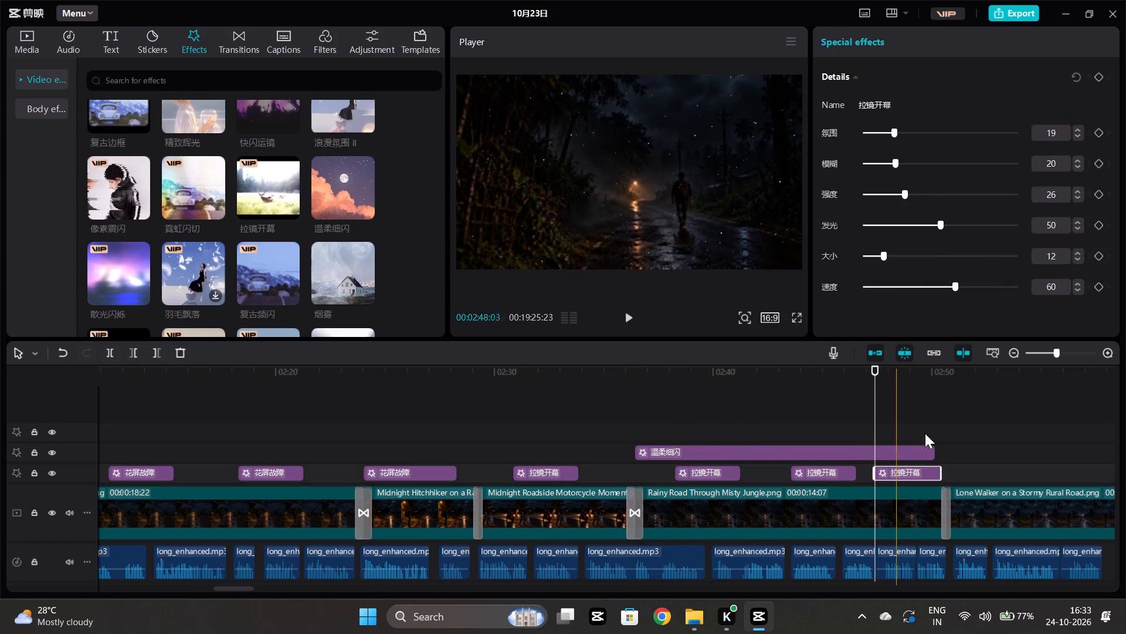
# Add the 霓虹闪切 effect at the start of the Lone Walker on a Stormy Rural Road clip and extend it to the clip's end.
pyautogui.click(921, 407)
pyautogui.press('space')
pyautogui.press('space')
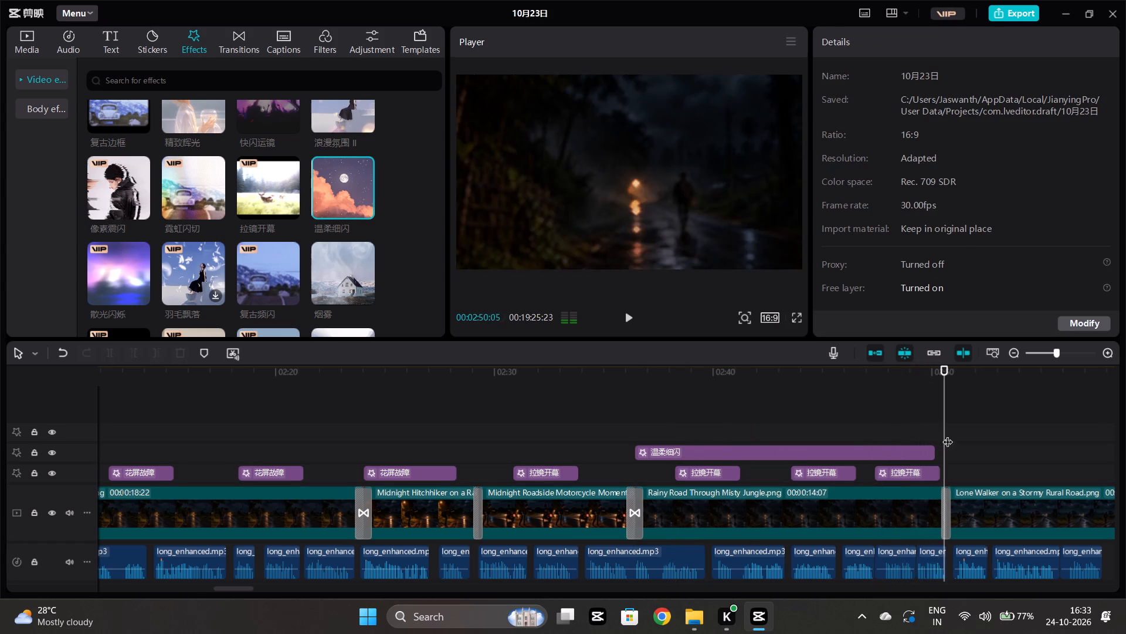
pyautogui.hscroll(-1, 952, 443)
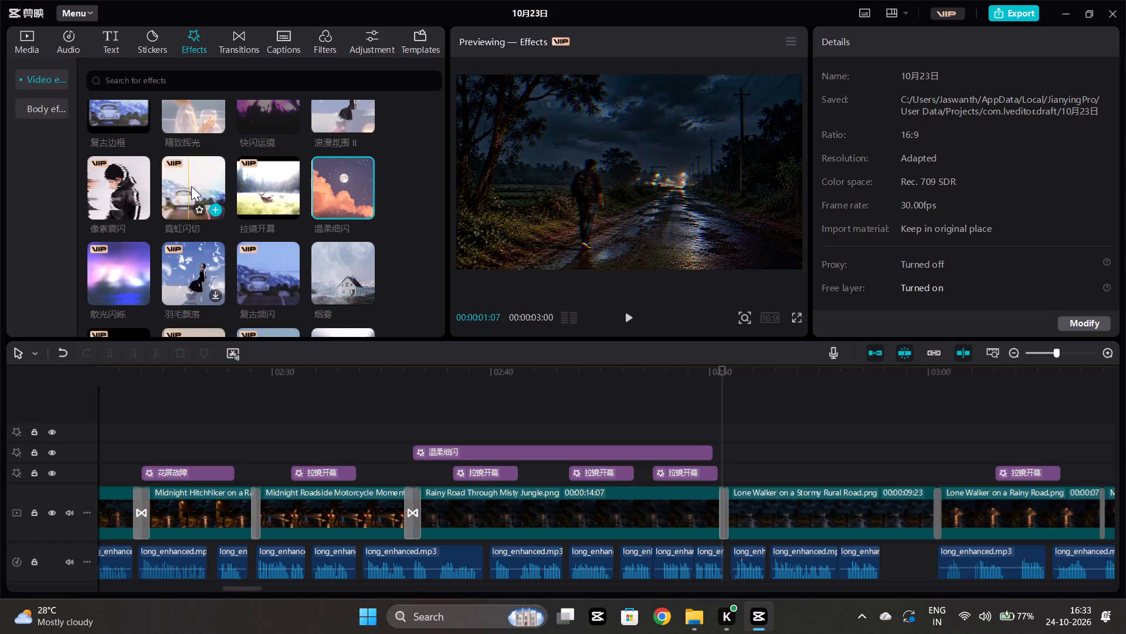
pyautogui.click(216, 206)
pyautogui.moveTo(789, 470); pyautogui.dragTo(938, 475)
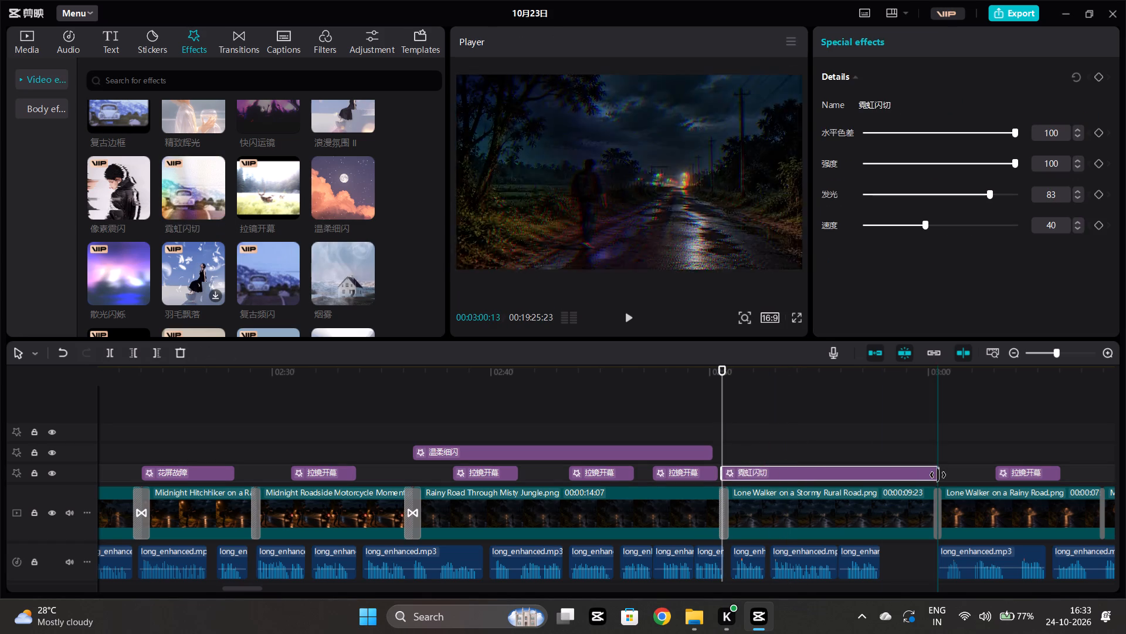
pyautogui.moveTo(938, 475); pyautogui.dragTo(937, 475)
# Set the 霓虹闪切 effect's 水平色差 to 16 and 强度 to 26, lower its 发光 and 速度, and play it back.
pyautogui.click(886, 446)
pyautogui.click(818, 467)
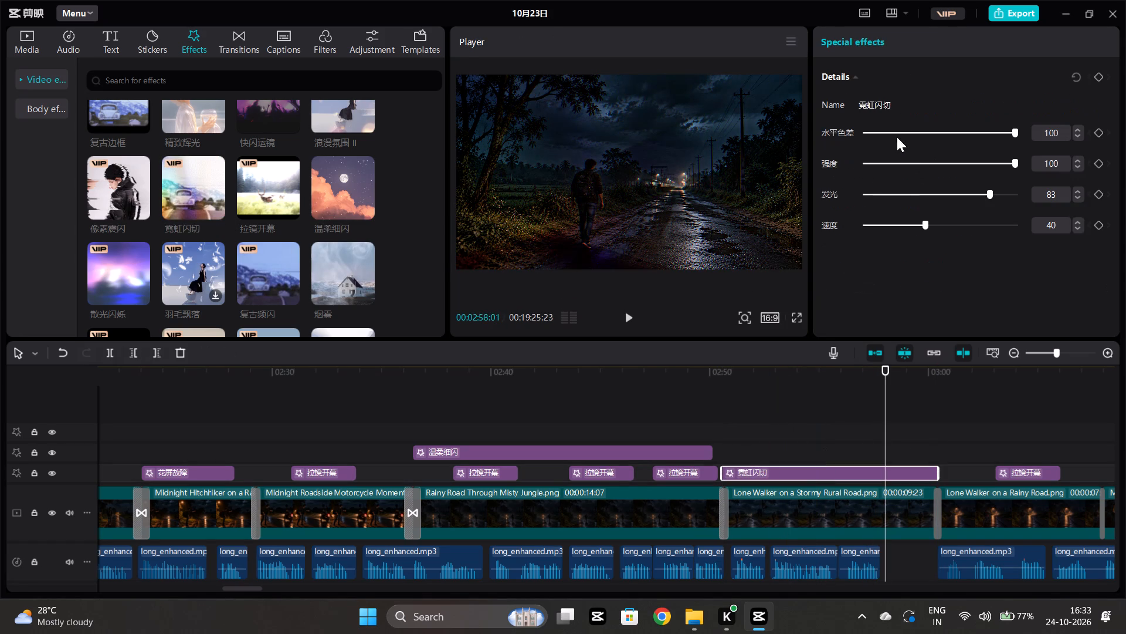
pyautogui.click(889, 130)
pyautogui.click(905, 162)
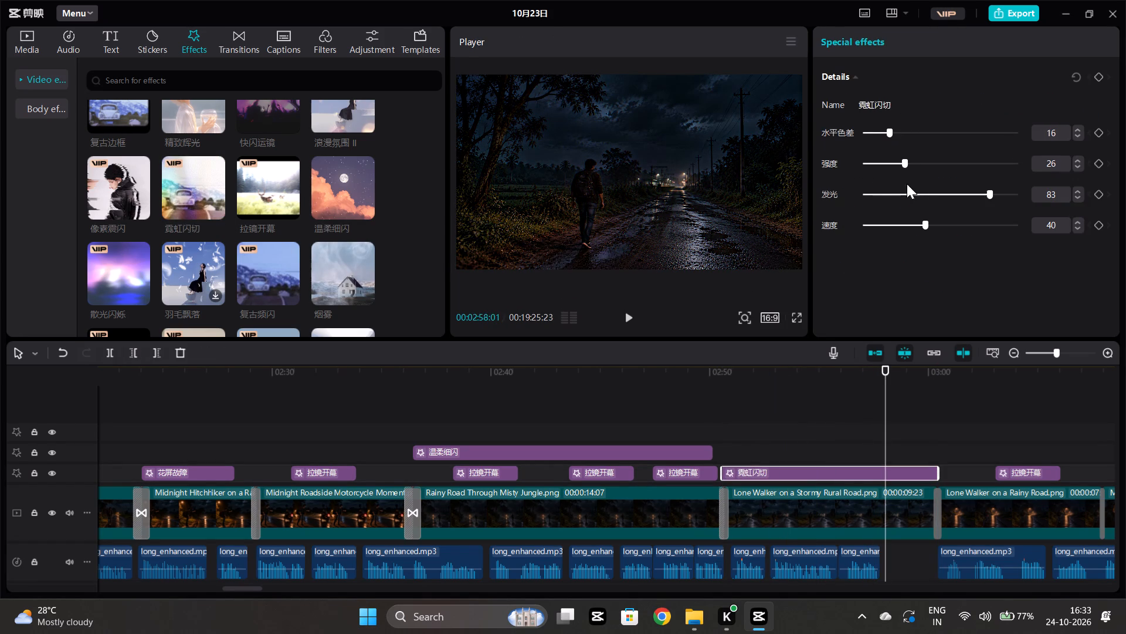
pyautogui.click(898, 194)
pyautogui.click(882, 227)
pyautogui.click(730, 430)
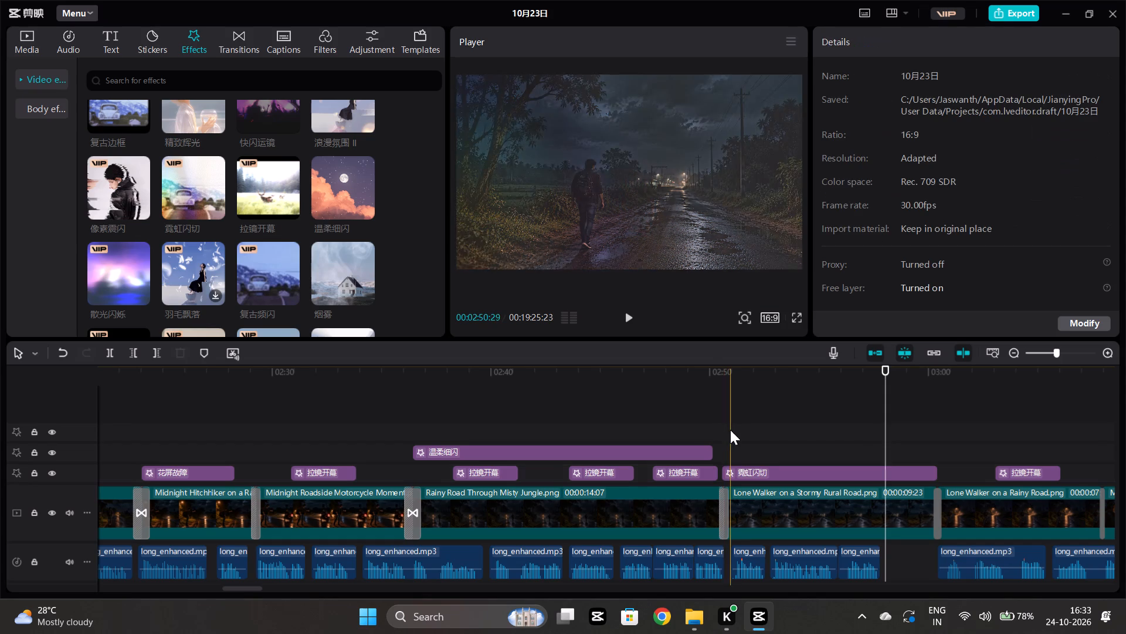
pyautogui.press('space')
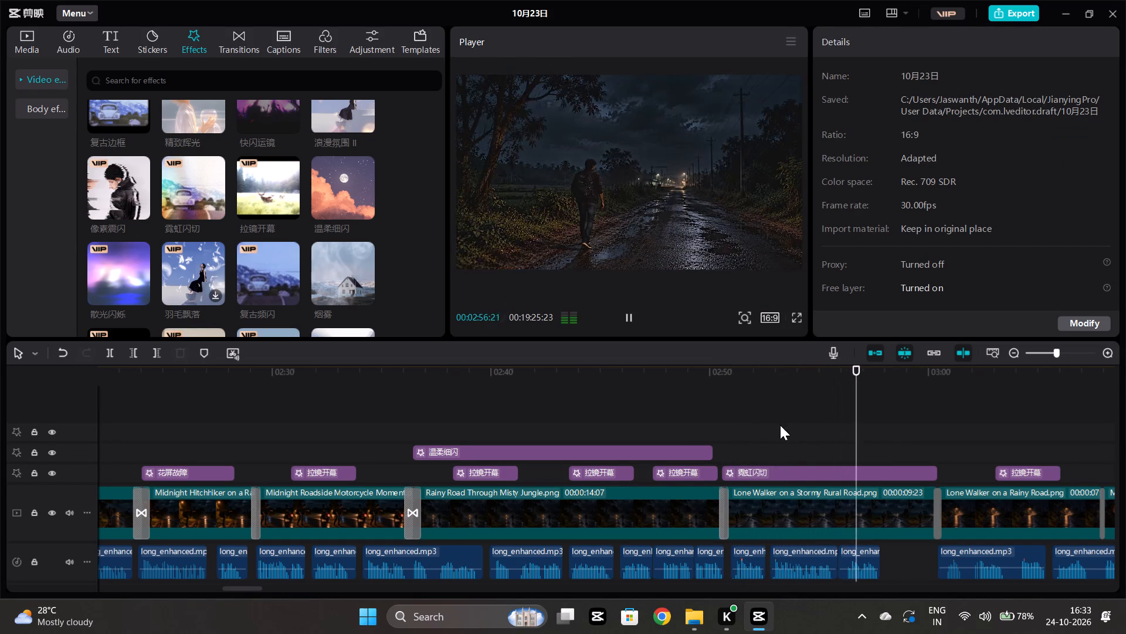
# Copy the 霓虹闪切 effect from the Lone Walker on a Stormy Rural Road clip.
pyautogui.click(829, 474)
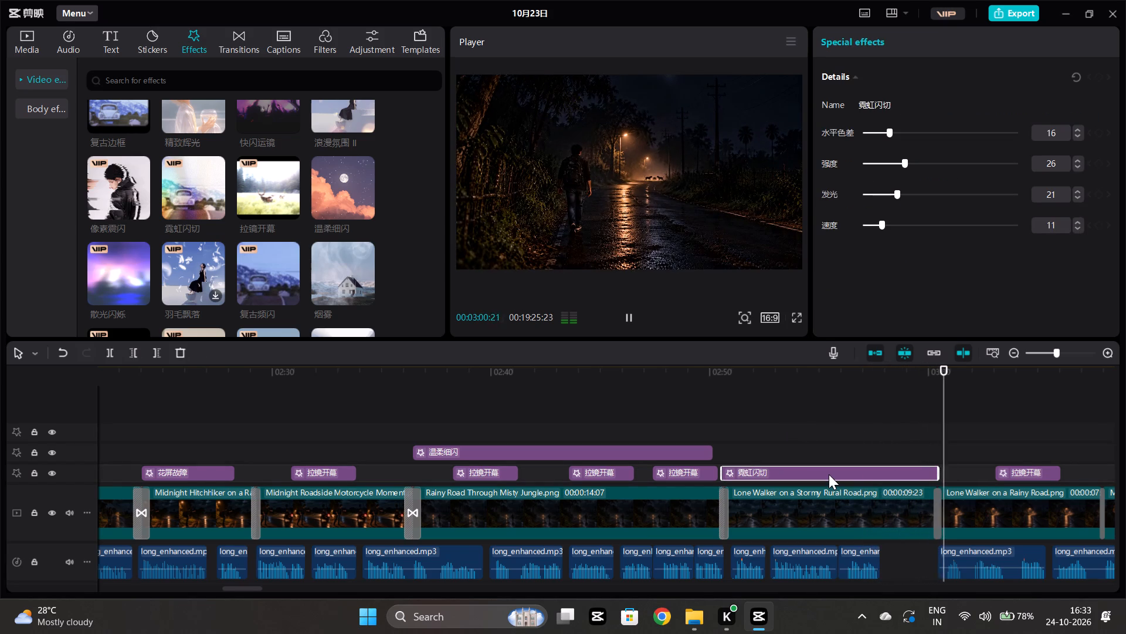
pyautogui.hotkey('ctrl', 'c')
# Check the voice filter of the mixkit-horde-of-barking audio clip just before 03:00 and play the passage back.
pyautogui.scroll(-4, 874, 444)
pyautogui.hscroll(-1, 886, 478)
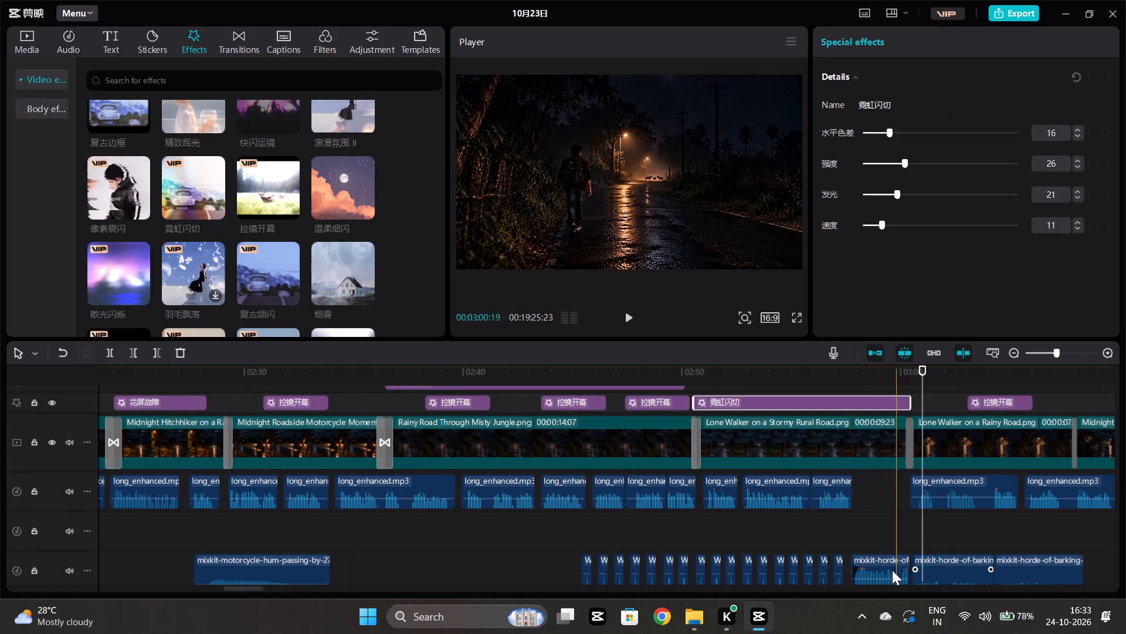
pyautogui.click(884, 567)
pyautogui.click(1065, 153)
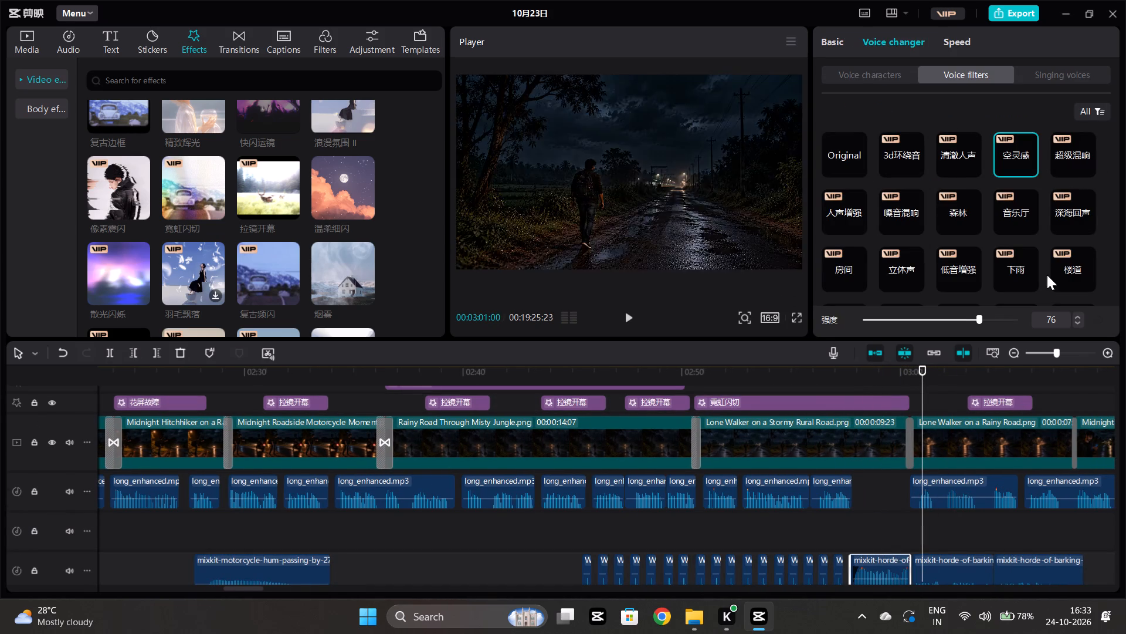
pyautogui.click(842, 540)
pyautogui.press('space')
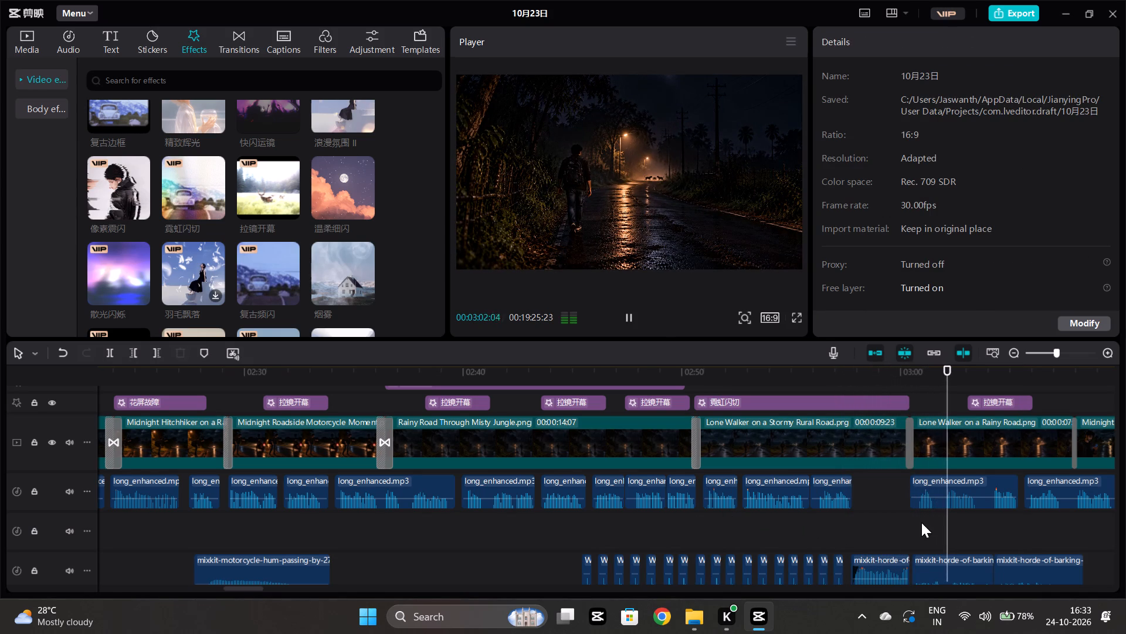
# Add the 烟雾 effect at the start of the Lone Walker on a Rainy Road clip and extend it to the clip's end.
pyautogui.click(904, 525)
pyautogui.click(903, 525)
pyautogui.scroll(4, 900, 520)
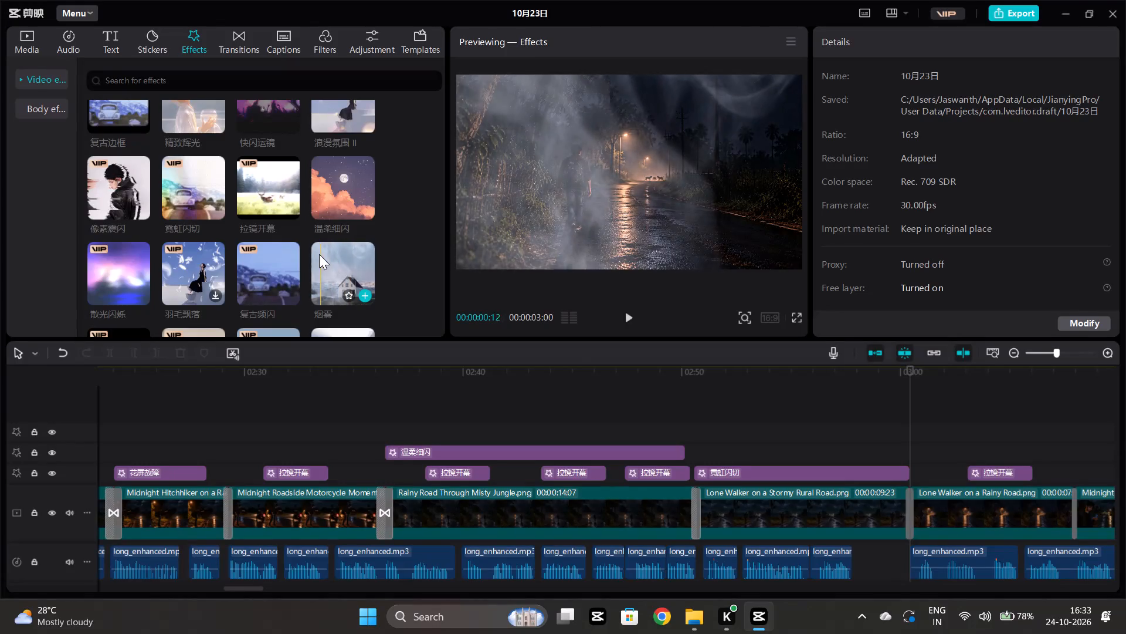
pyautogui.click(360, 288)
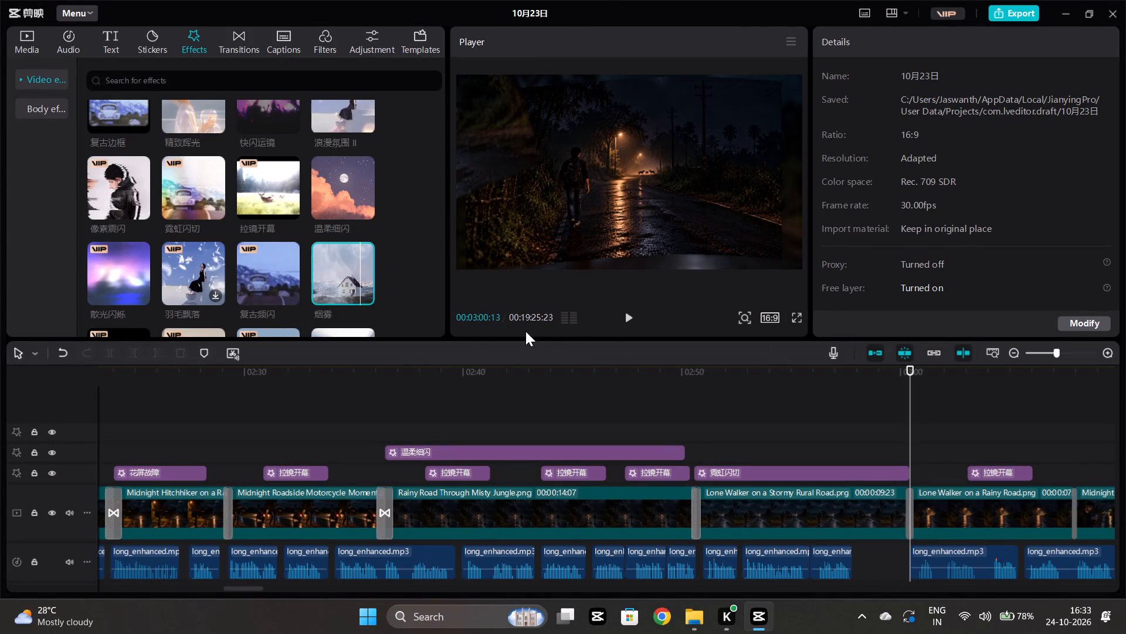
pyautogui.click(360, 295)
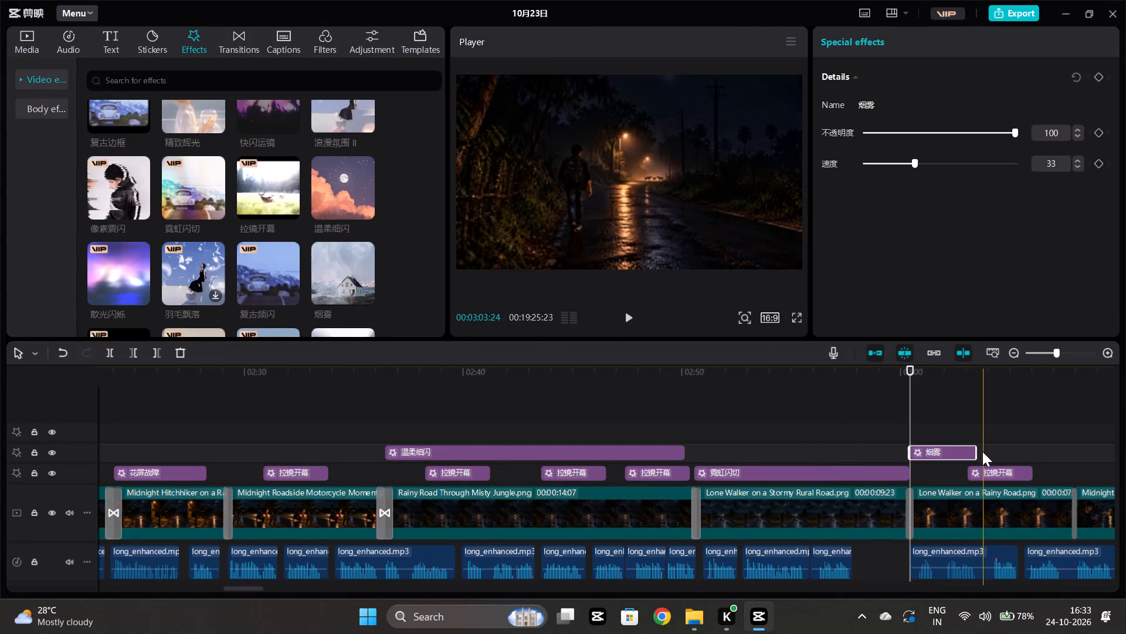
pyautogui.moveTo(975, 451); pyautogui.dragTo(1071, 461)
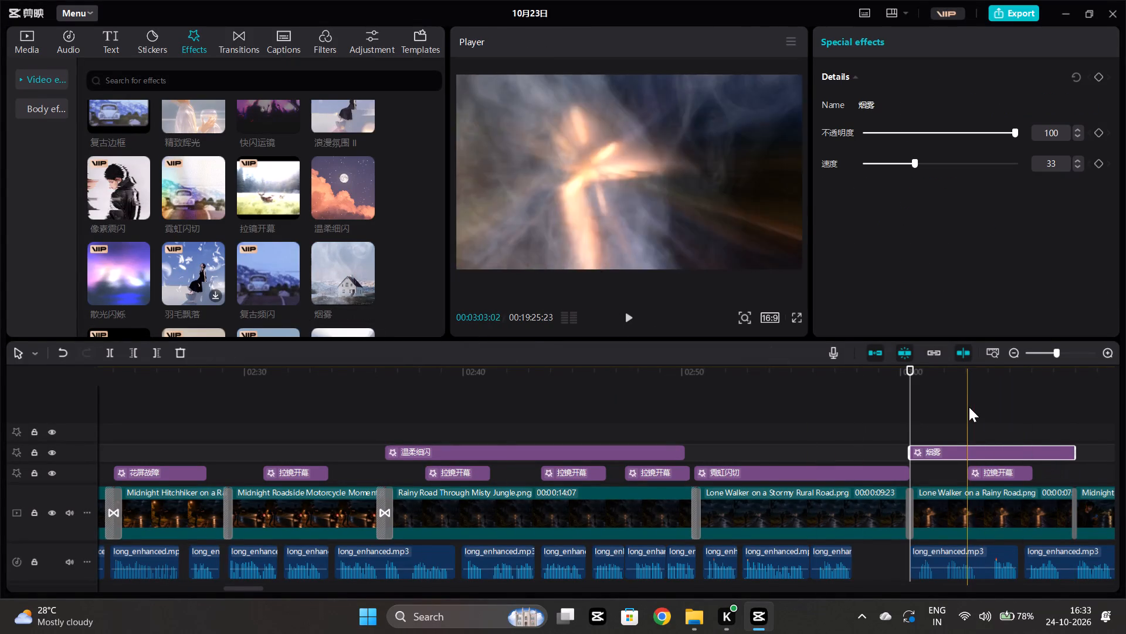
# Set the 烟雾 effect's 不透明度 to 14 and 速度 to 19, and play it back.
pyautogui.click(954, 446)
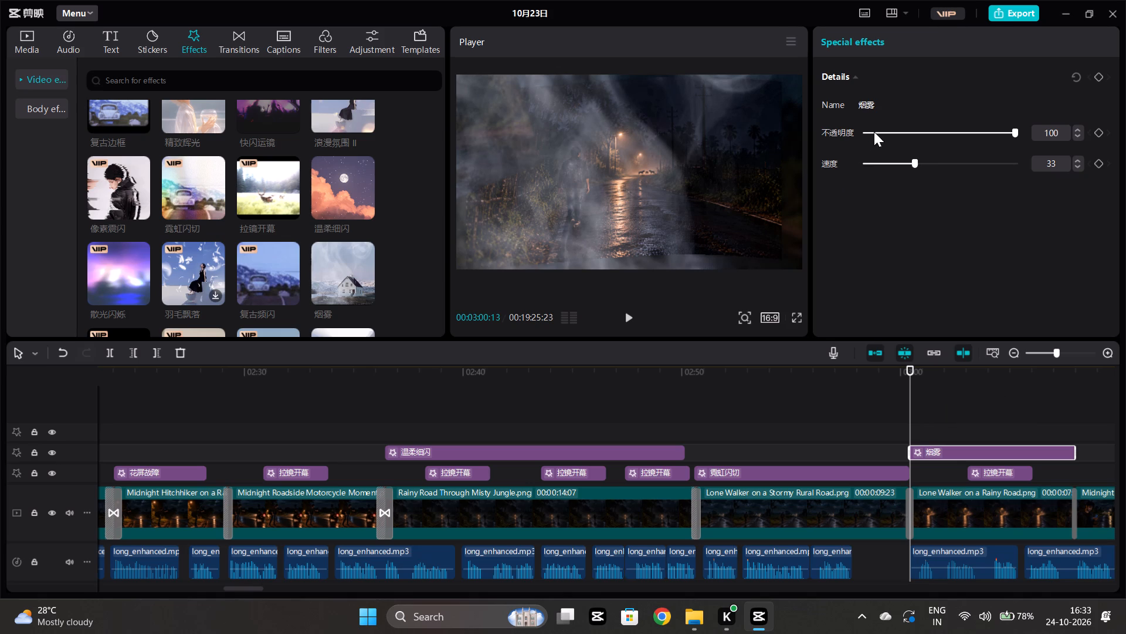
pyautogui.click(887, 137)
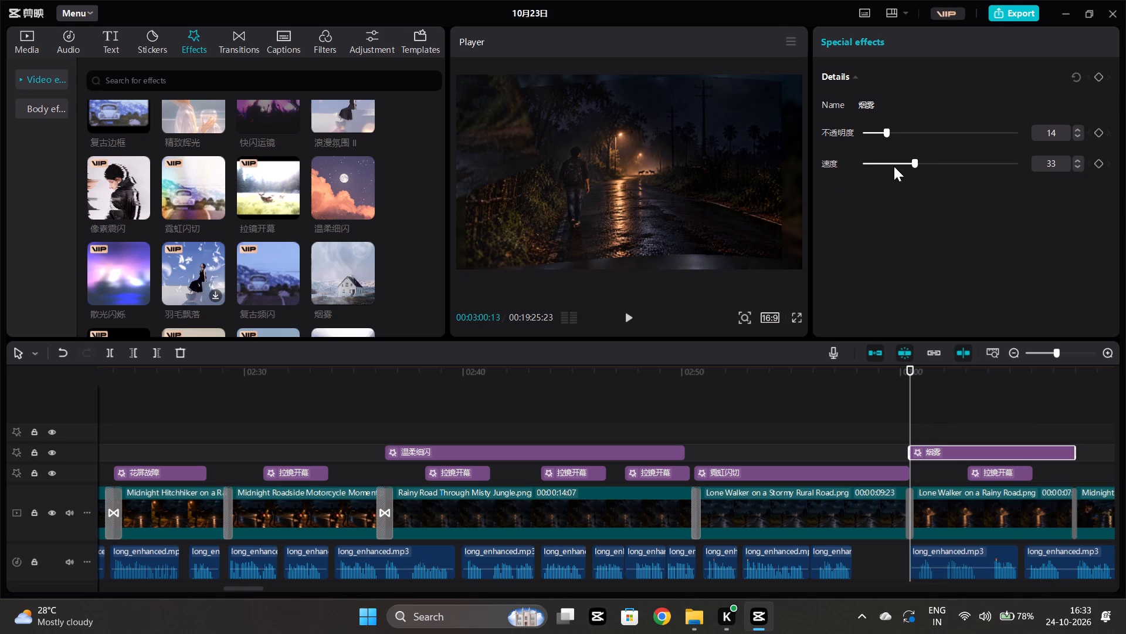
pyautogui.click(894, 166)
pyautogui.click(885, 132)
pyautogui.click(908, 427)
pyautogui.press('space')
pyautogui.hscroll(-1, 908, 427)
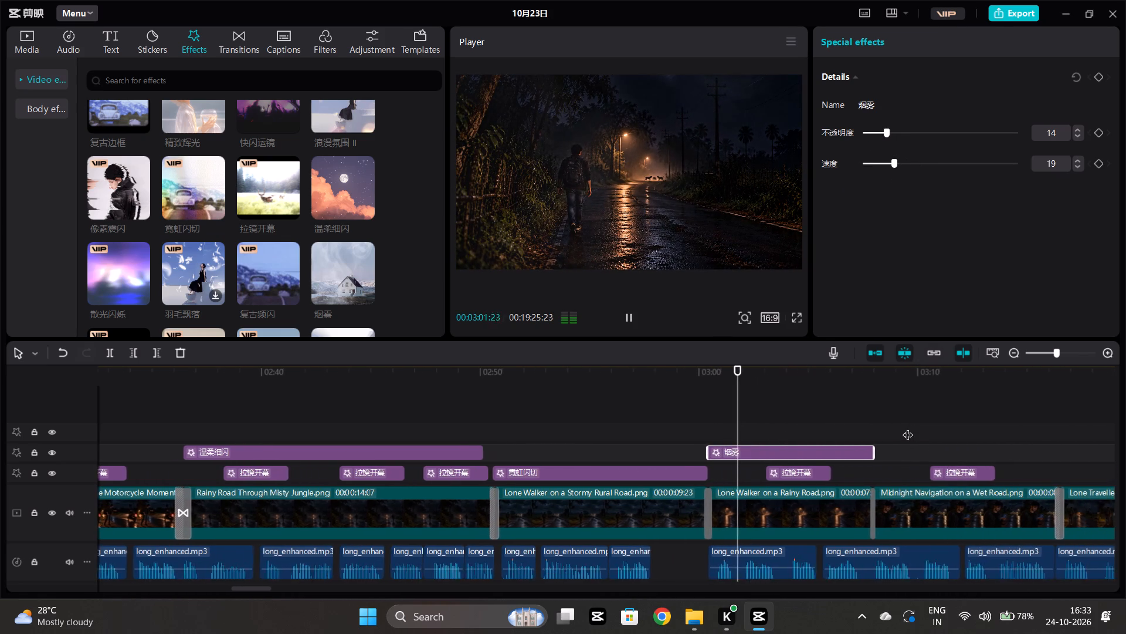
pyautogui.hscroll(-1, 908, 427)
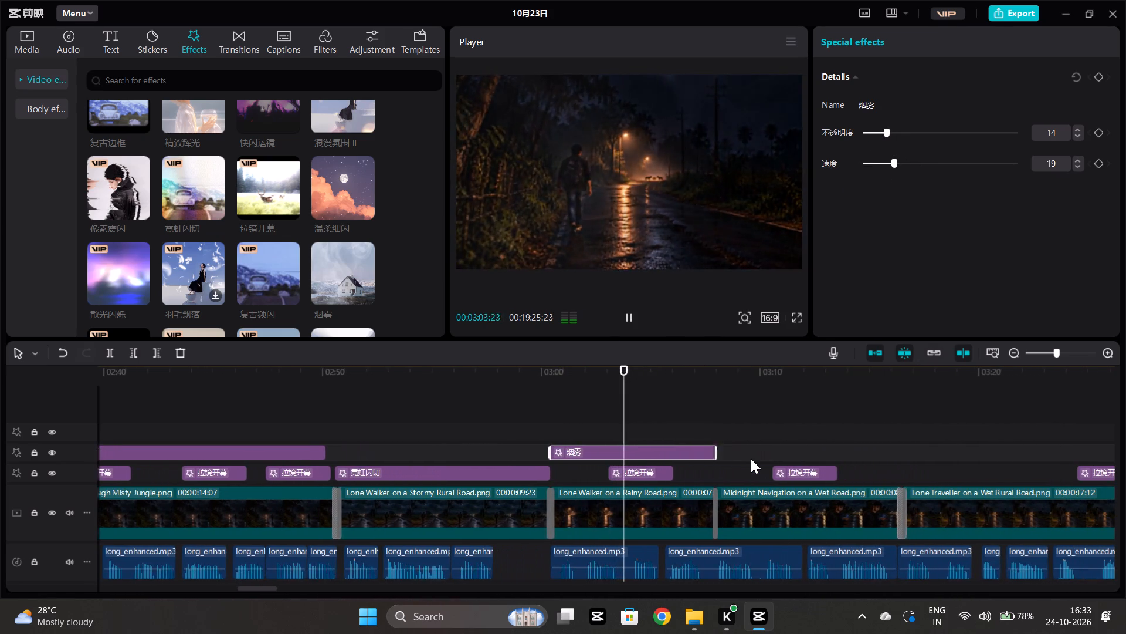
# Move the 拉镜开幕 effect below 烟雾 to the start of the Lone Walker on a Rainy Road clip.
pyautogui.hscroll(-2, 751, 458)
pyautogui.moveTo(619, 469); pyautogui.dragTo(567, 470)
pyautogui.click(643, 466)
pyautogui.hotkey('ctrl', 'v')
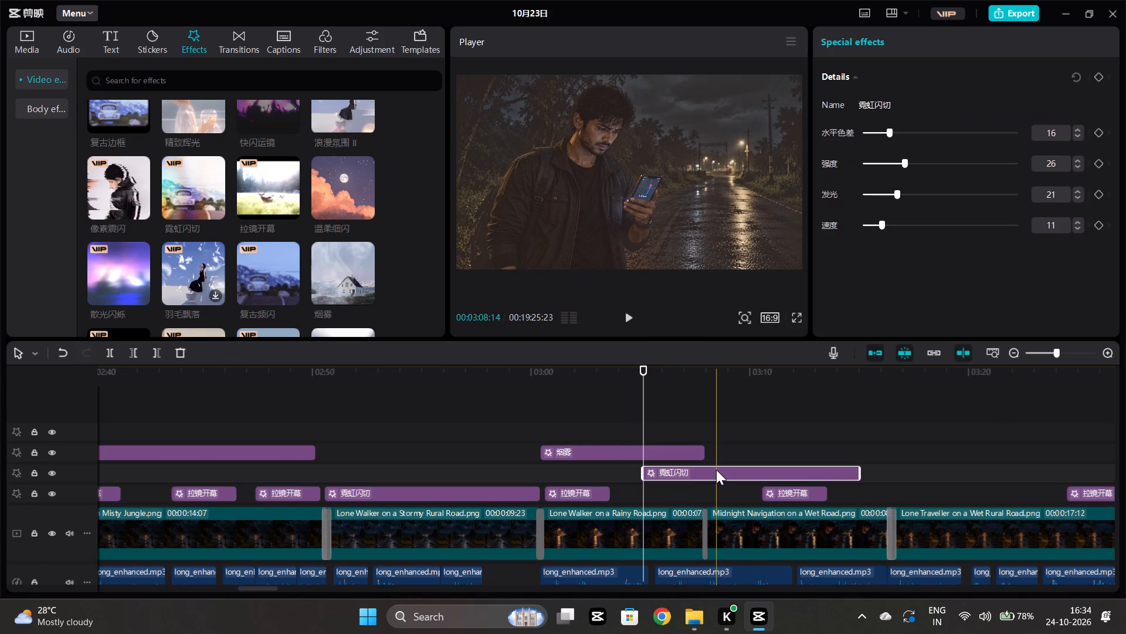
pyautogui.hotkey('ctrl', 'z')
# Copy the 拉镜开幕 effect on the Lone Walker on a Rainy Road clip to about 03:04 and play it back.
pyautogui.click(606, 466)
pyautogui.click(592, 472)
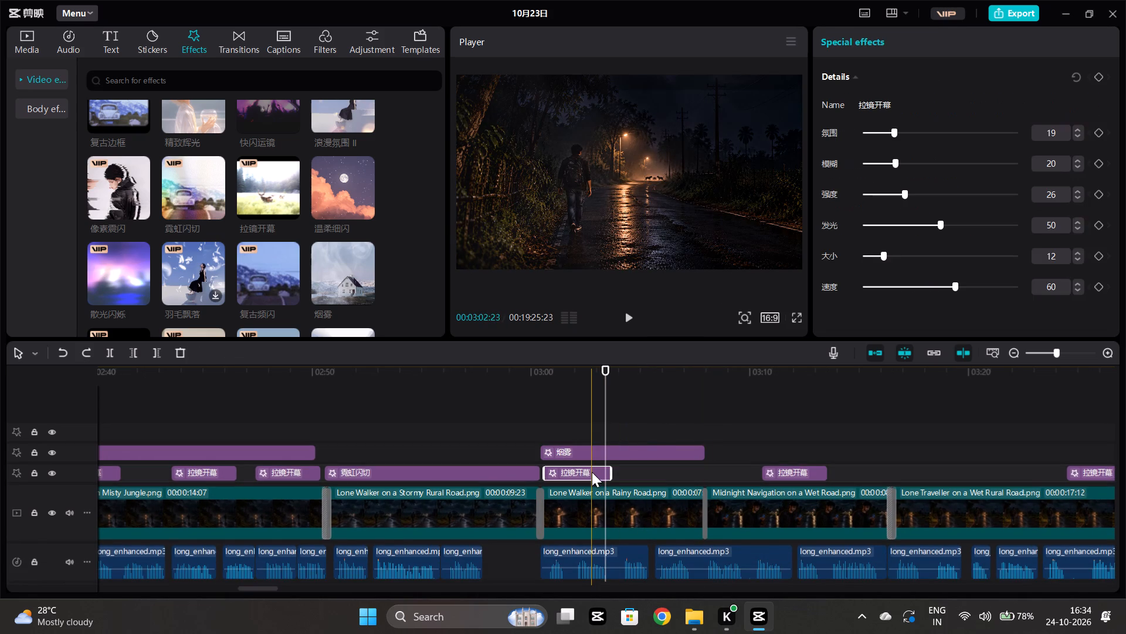
pyautogui.hotkey('ctrl', 'c')
pyautogui.hotkey('ctrl', 'v')
pyautogui.moveTo(685, 467); pyautogui.dragTo(671, 471)
pyautogui.click(694, 414)
pyautogui.press('space')
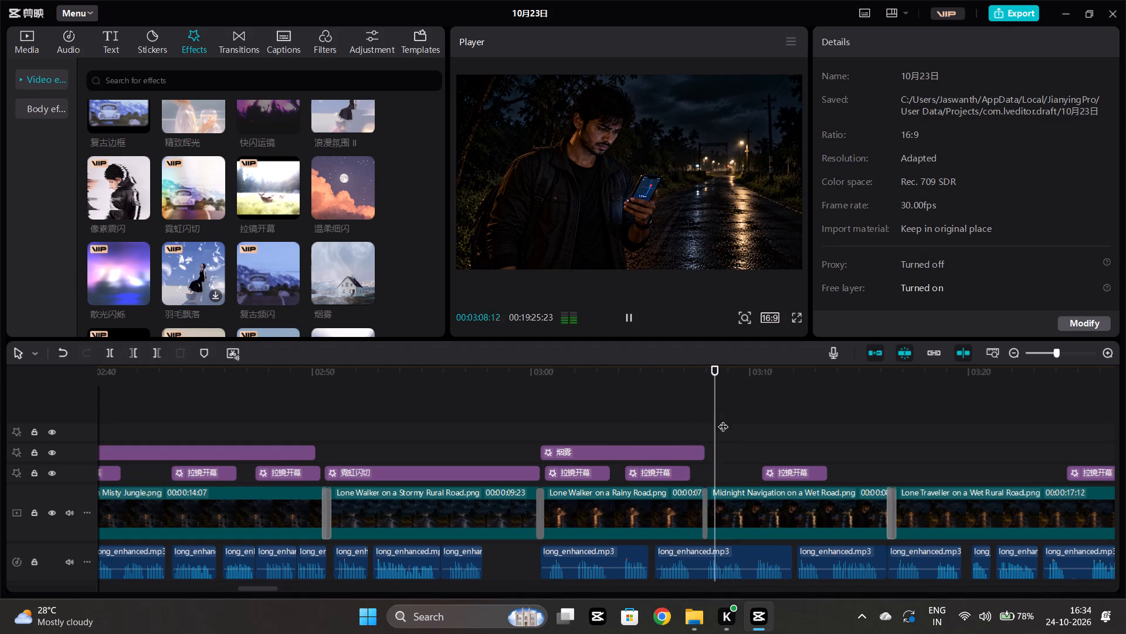
# Add the 复古频闪 effect at the start of the Midnight Navigation on a Wet Road clip and extend it to the clip's end.
pyautogui.click(707, 414)
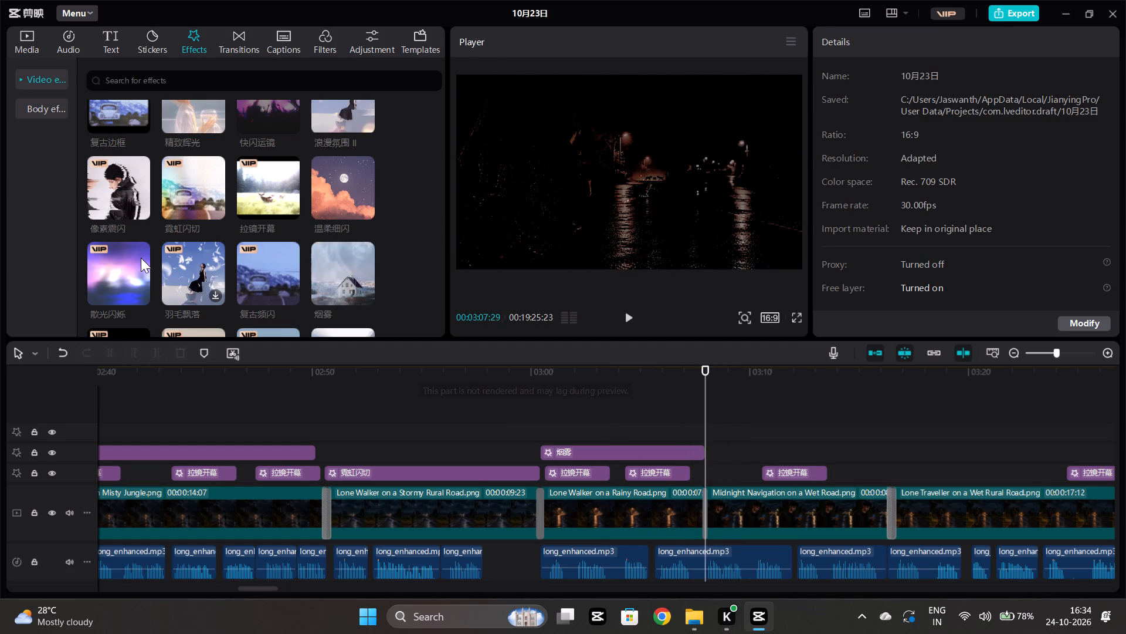
pyautogui.click(289, 295)
pyautogui.moveTo(772, 453); pyautogui.dragTo(865, 457)
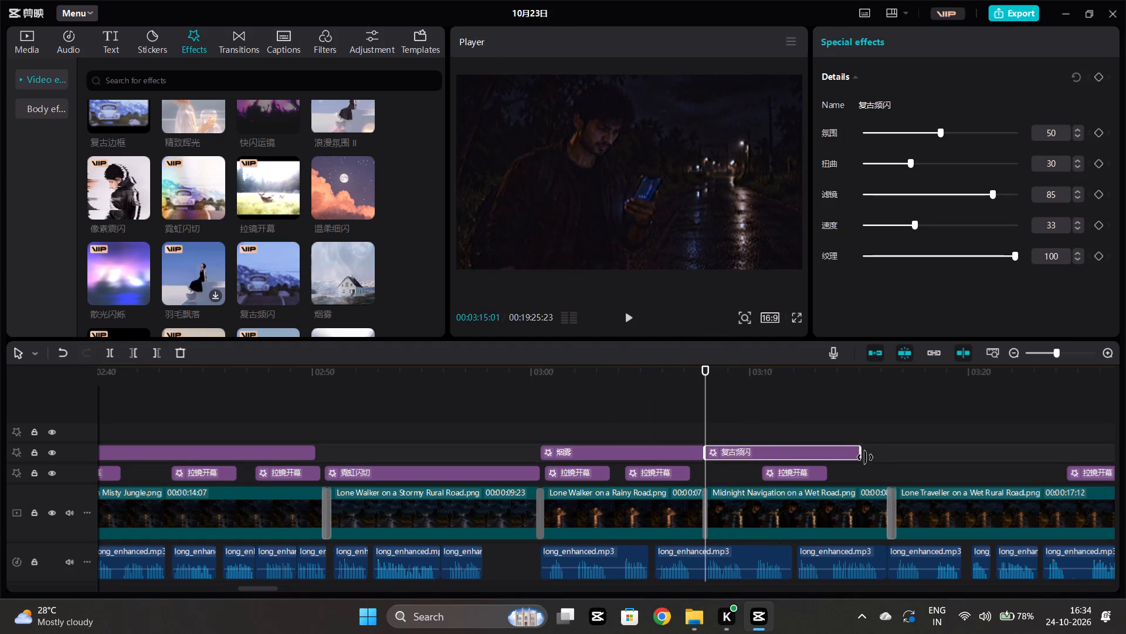
pyautogui.moveTo(865, 457); pyautogui.dragTo(882, 457)
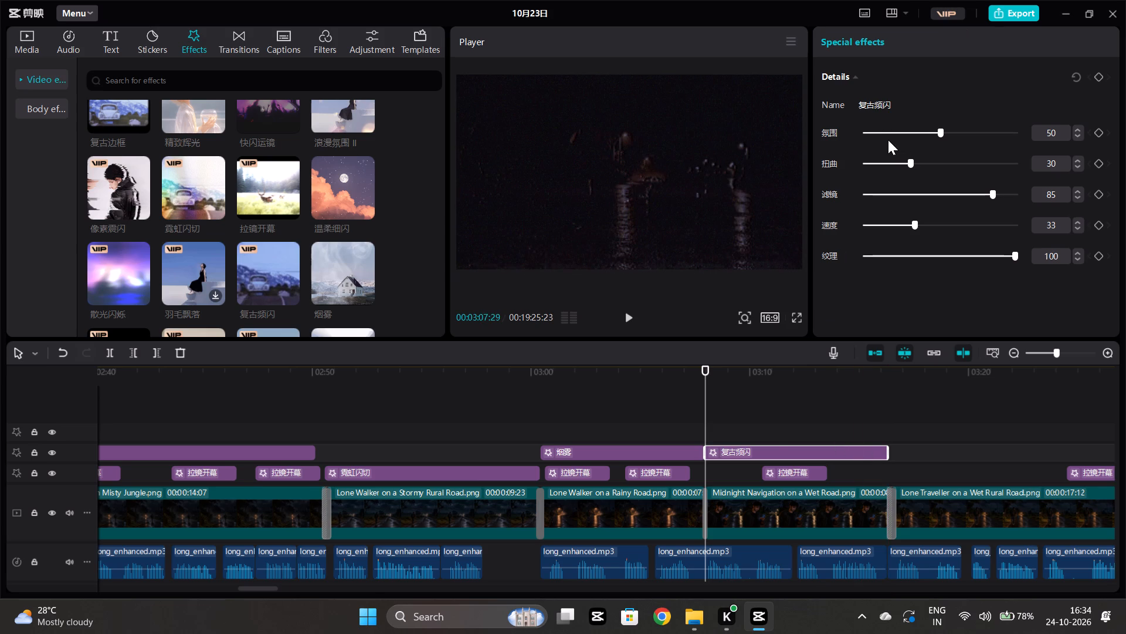
# Set the 复古频闪 effect's 氛围 to 15, 扭曲 to 5, 滤镜 to 12, 速度 to 10 and 纹理 to 16, and play it back.
pyautogui.click(888, 140)
pyautogui.click(761, 416)
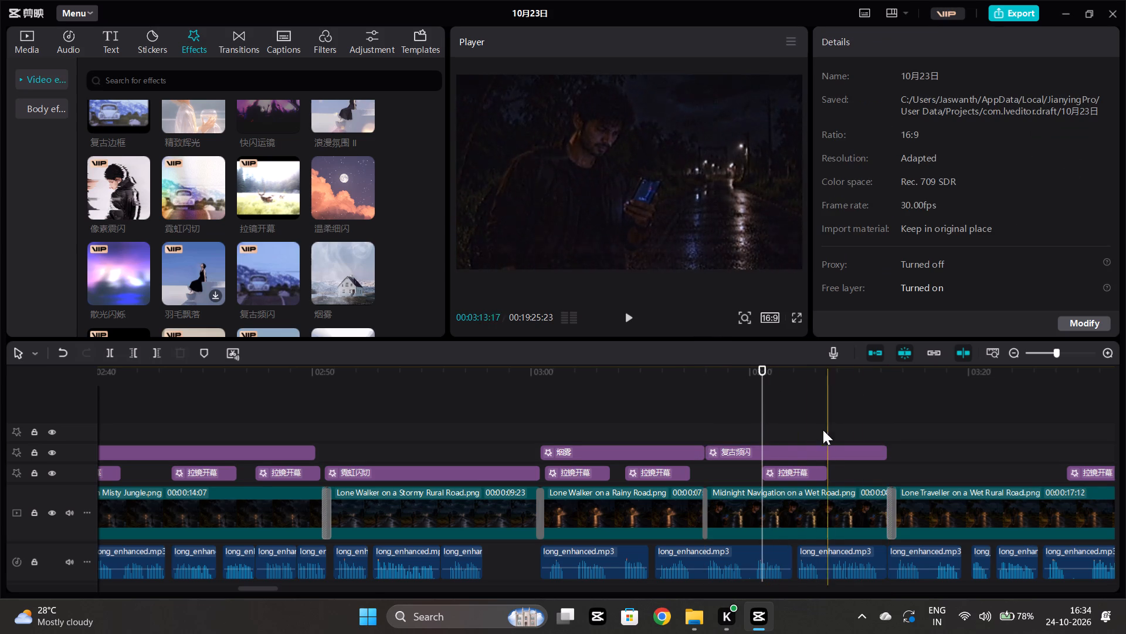
pyautogui.click(811, 444)
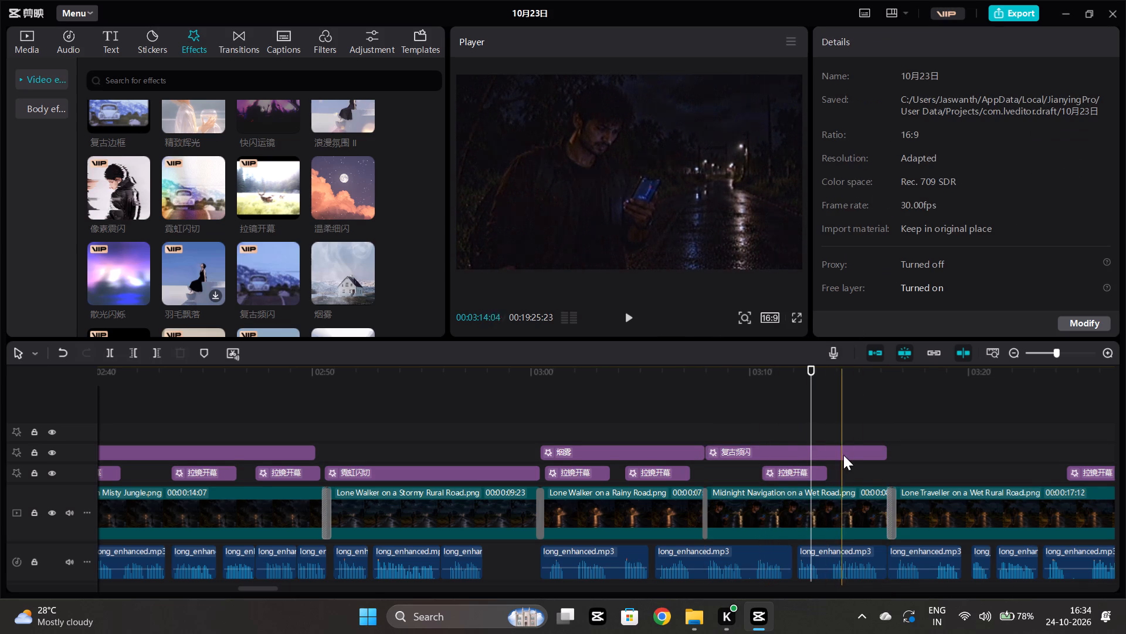
pyautogui.click(844, 459)
pyautogui.click(873, 163)
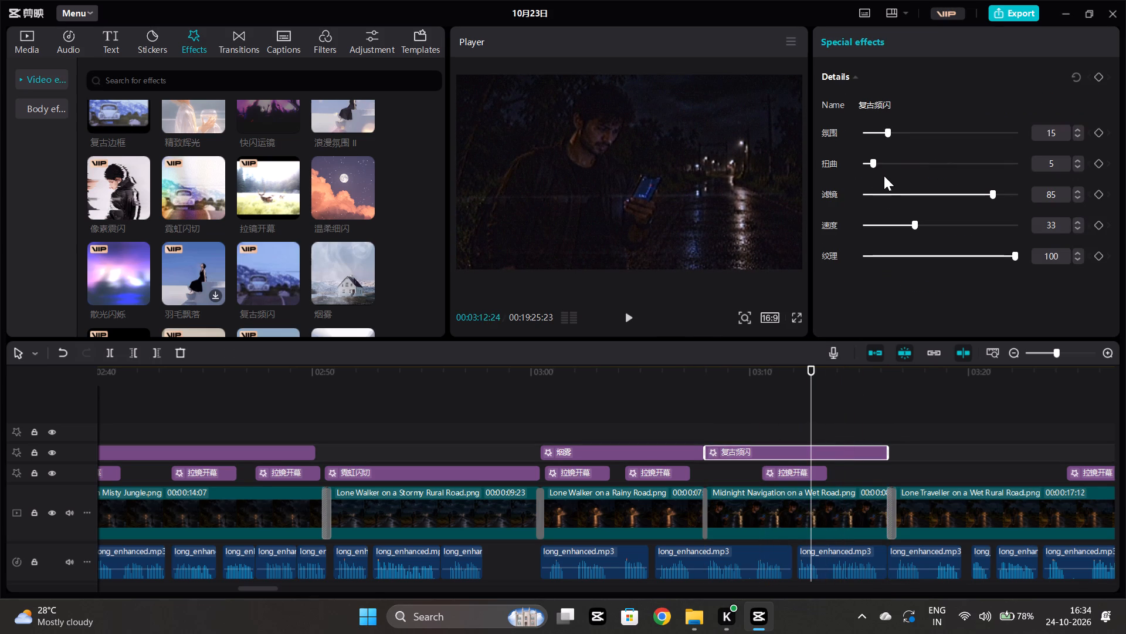
pyautogui.click(884, 194)
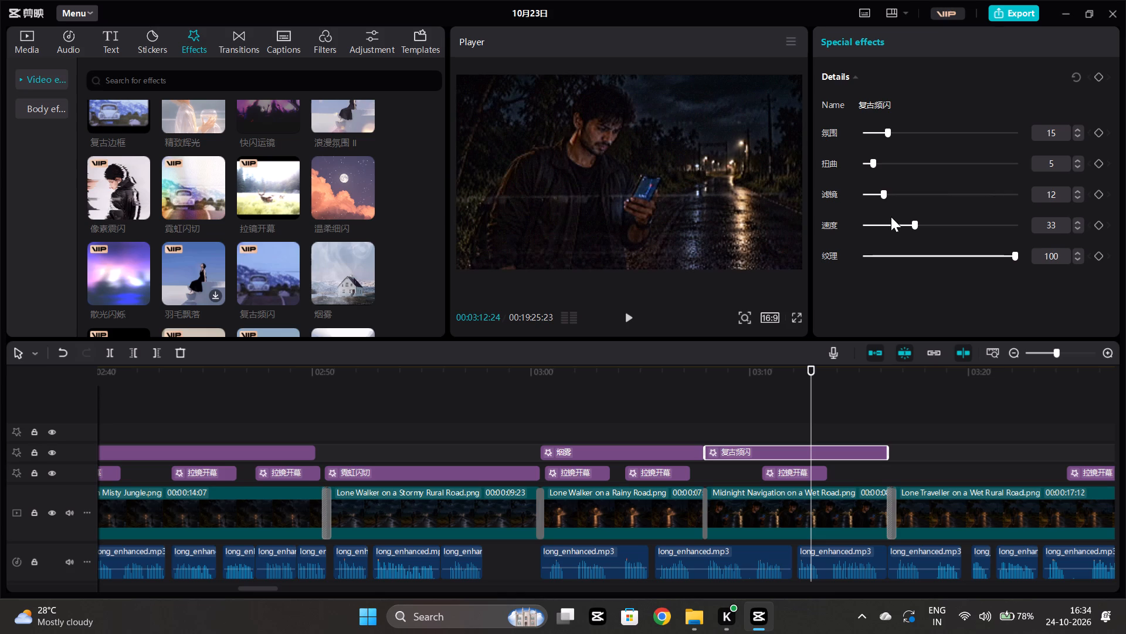
pyautogui.click(881, 231)
pyautogui.click(890, 257)
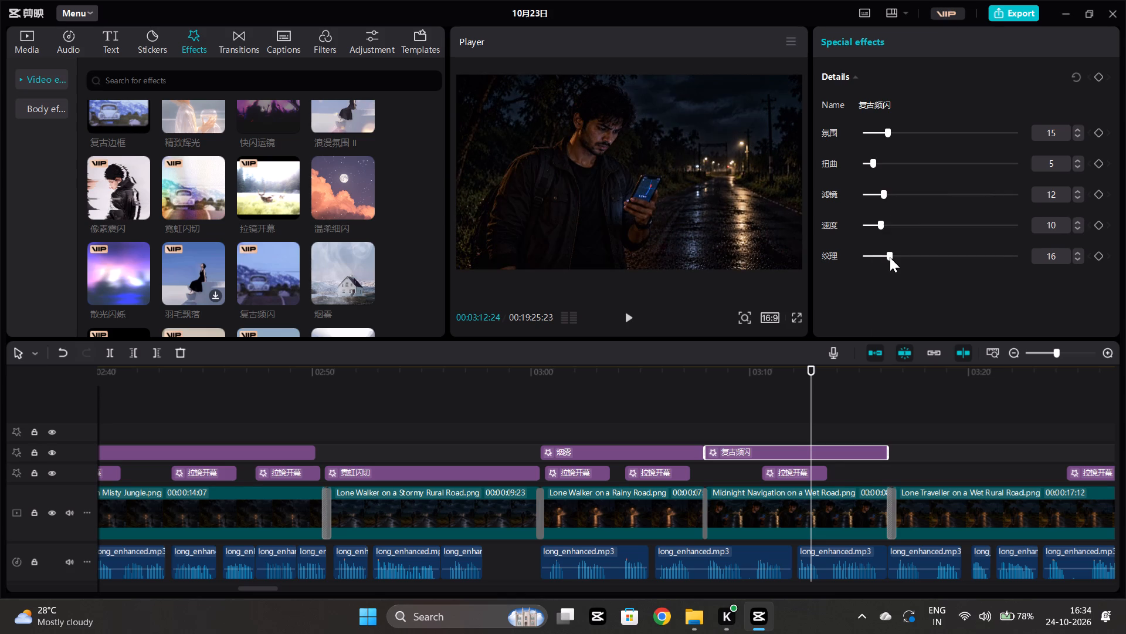
pyautogui.click(762, 421)
pyautogui.click(767, 440)
pyautogui.press('space')
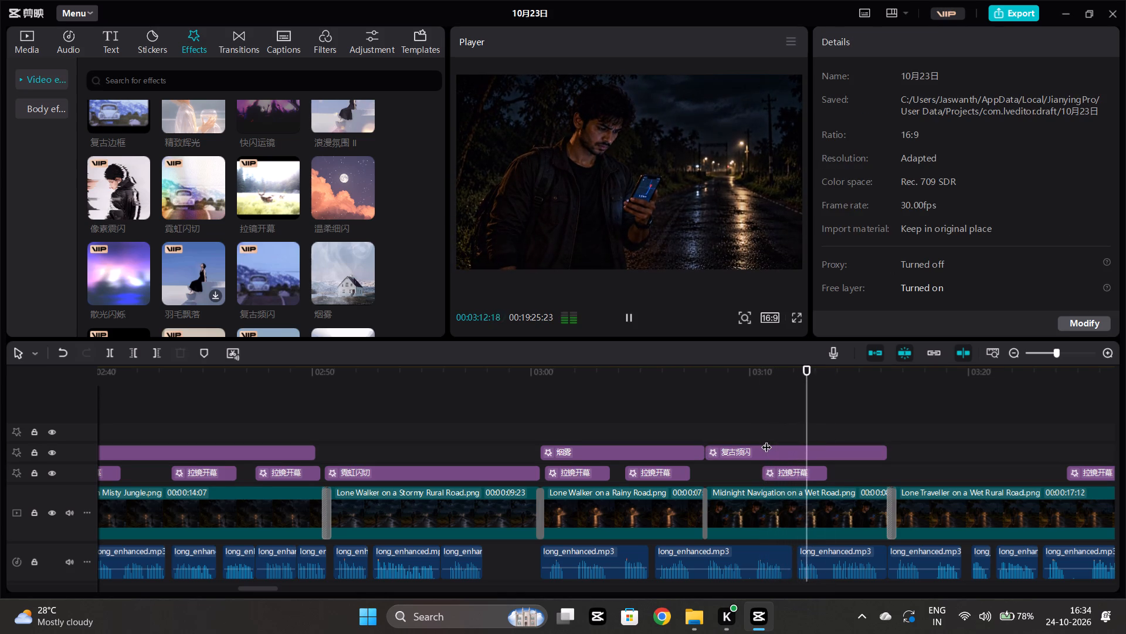
# Set the 复古频闪 effect's 纹理 to 42 and play it back.
pyautogui.click(776, 448)
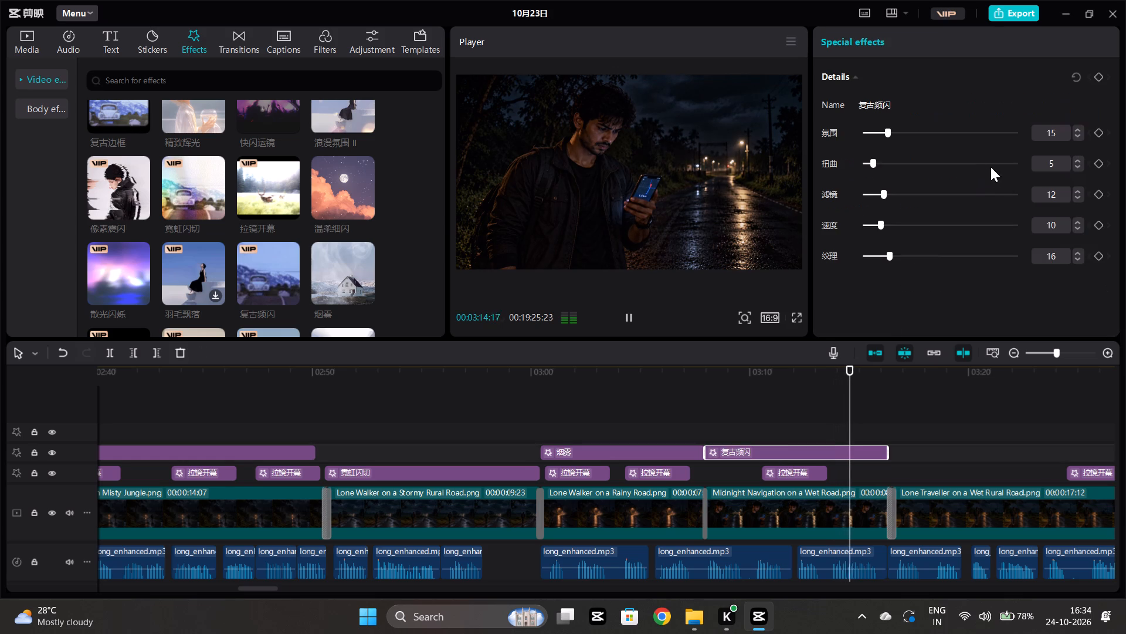
pyautogui.click(928, 255)
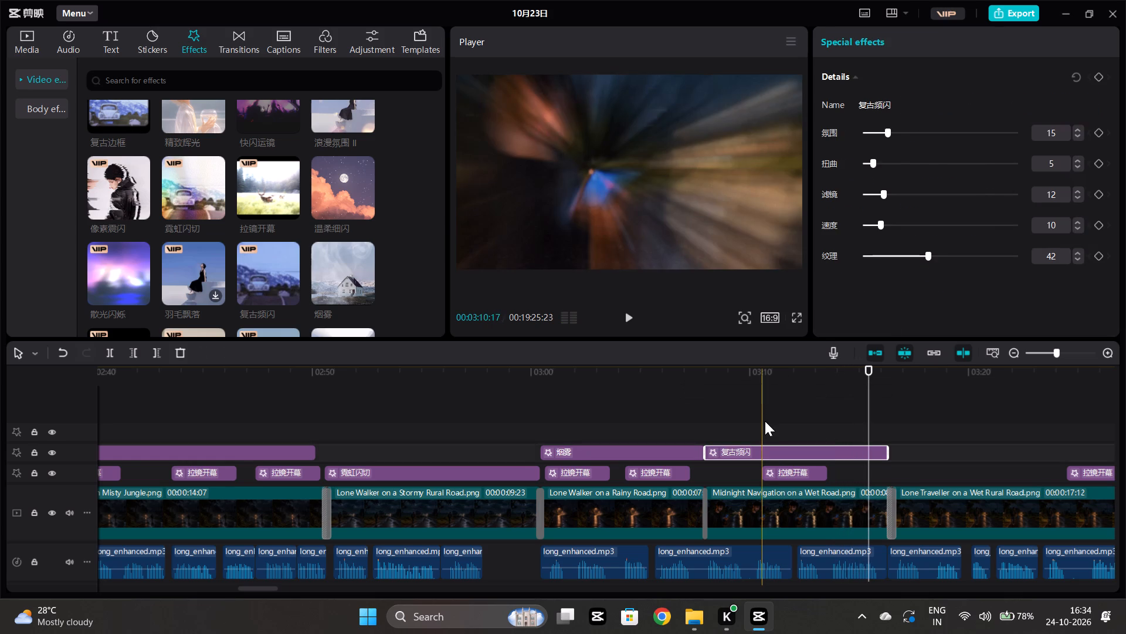
pyautogui.click(765, 421)
pyautogui.press('space')
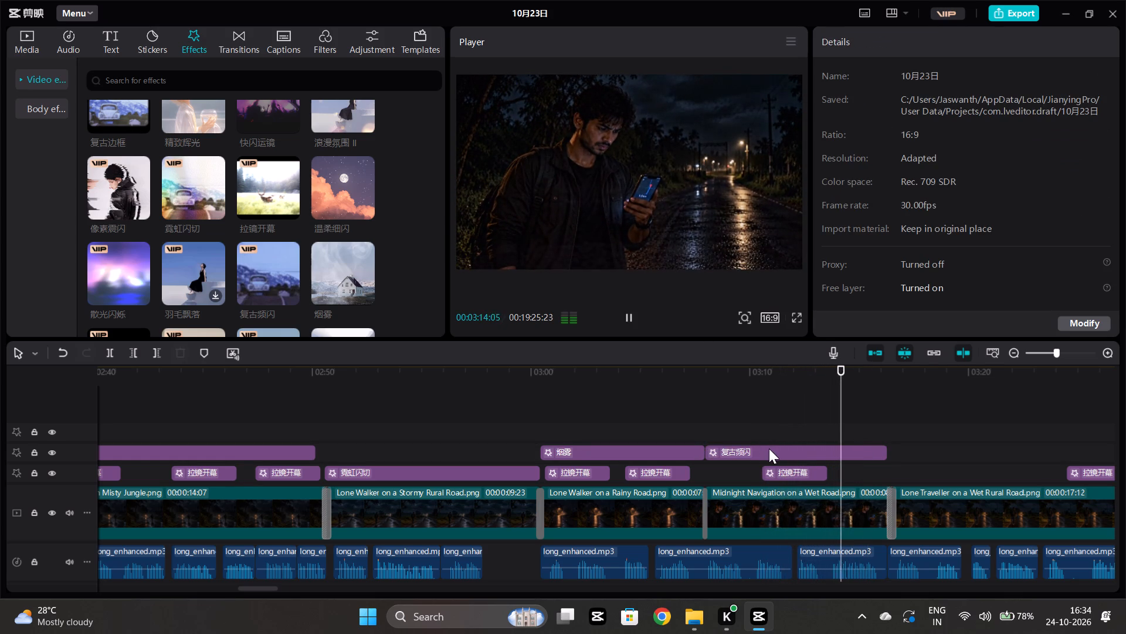
# Copy the 复古频闪 and 拉镜开幕 effects from Midnight Navigation on a Wet Road to the Rainy Platform clip near 08:50, with 拉镜开幕 starting just before 08:50.
pyautogui.keyDown('ctrl'); pyautogui.click(786, 452); pyautogui.keyUp('ctrl')
pyautogui.keyDown('ctrl'); pyautogui.click(791, 475); pyautogui.keyUp('ctrl')
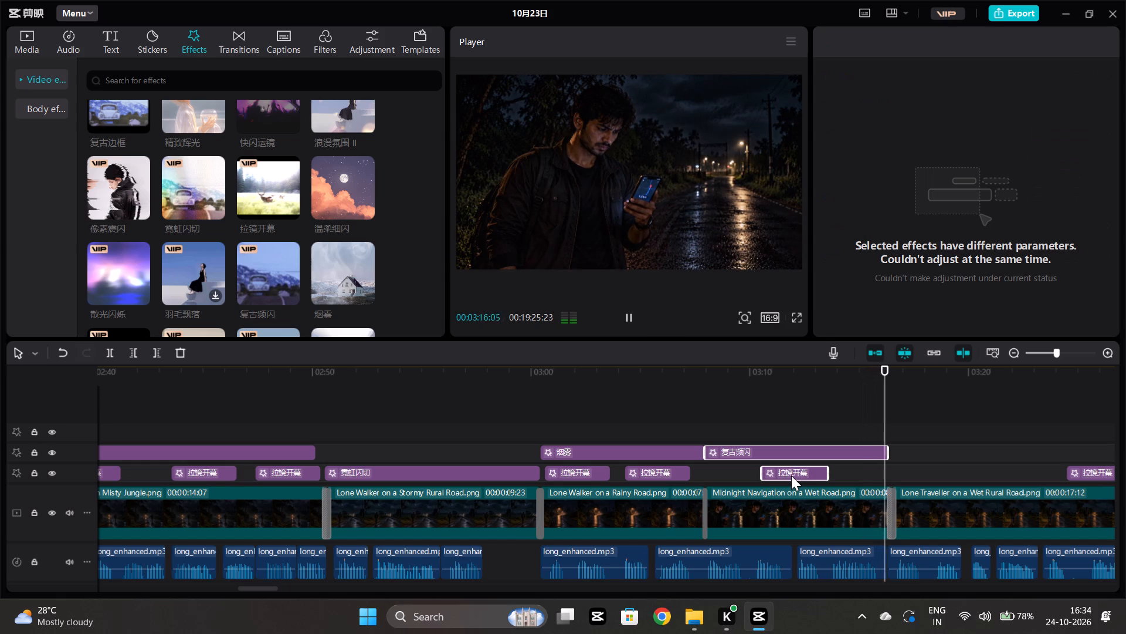
pyautogui.hotkey('ctrl', 'c')
pyautogui.hscroll(-4, 838, 468)
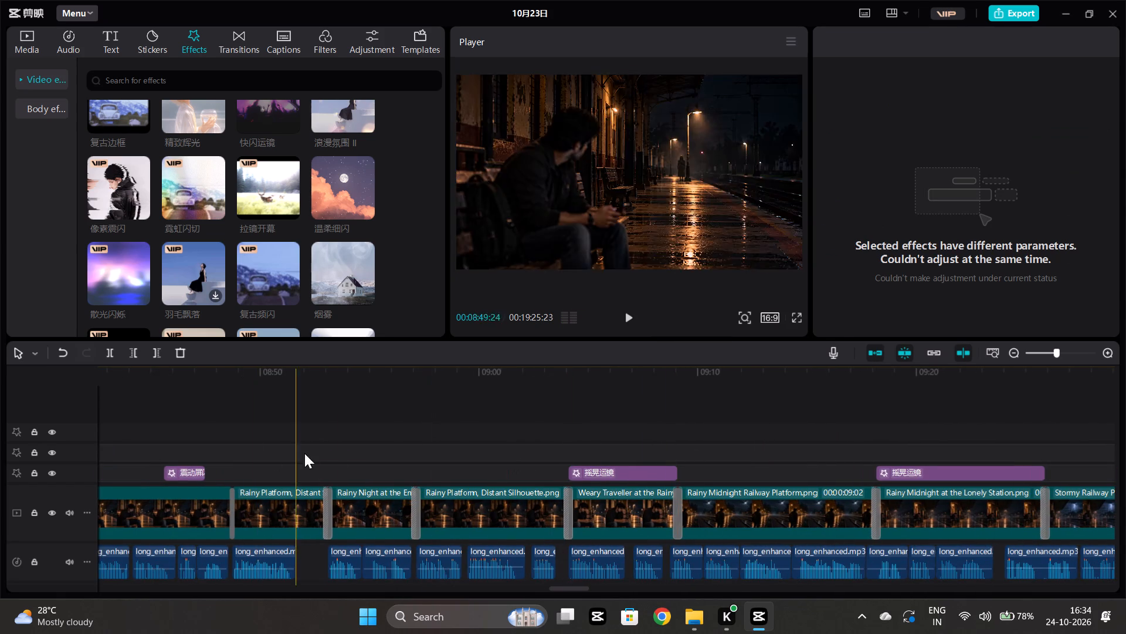
pyautogui.click(233, 435)
pyautogui.hotkey('ctrl', 'v')
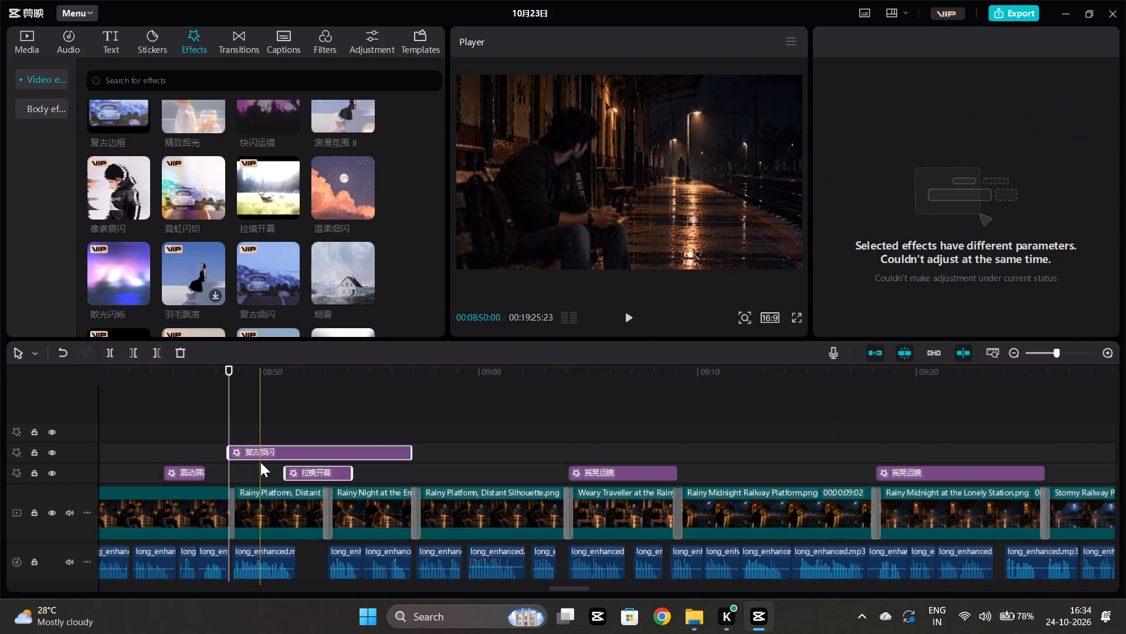
pyautogui.moveTo(308, 471); pyautogui.dragTo(277, 473)
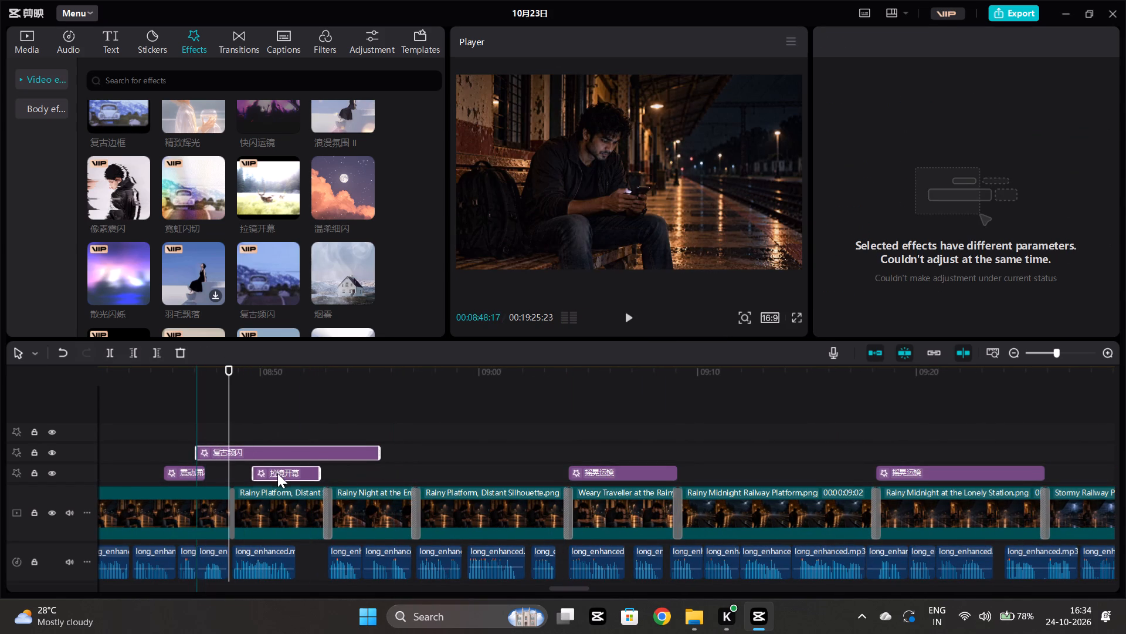
pyautogui.moveTo(277, 473); pyautogui.dragTo(273, 474)
# Move the copied 复古频闪 effect to the start of the Rainy Platform clip near 08:50 and shorten it to the clip's end.
pyautogui.click(289, 419)
pyautogui.moveTo(243, 448); pyautogui.dragTo(267, 445)
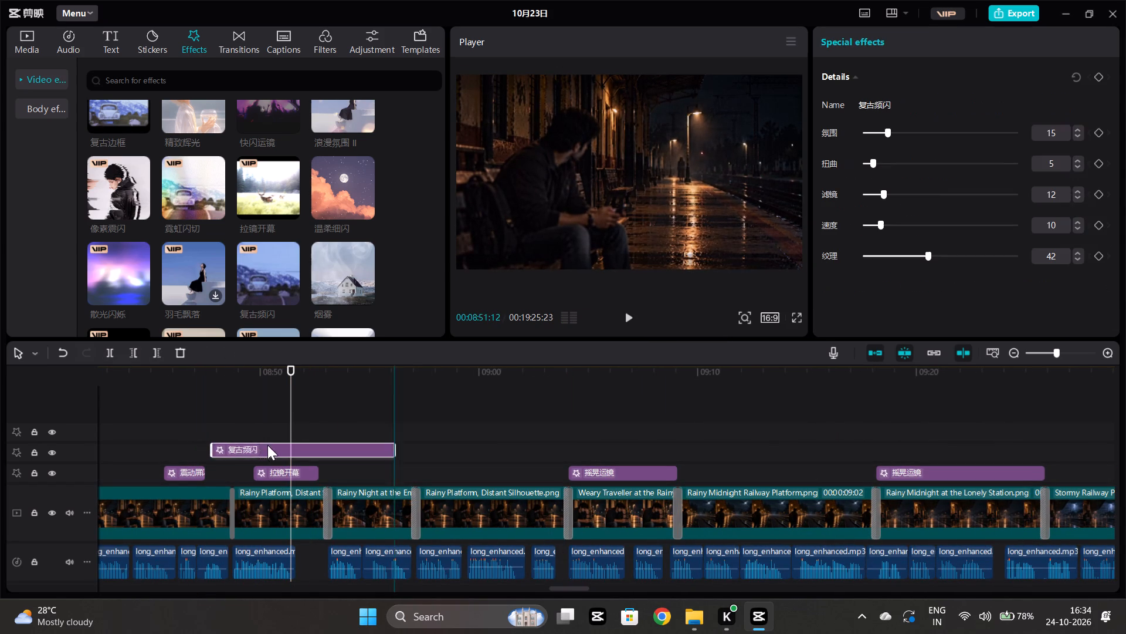
pyautogui.moveTo(267, 445); pyautogui.dragTo(283, 451)
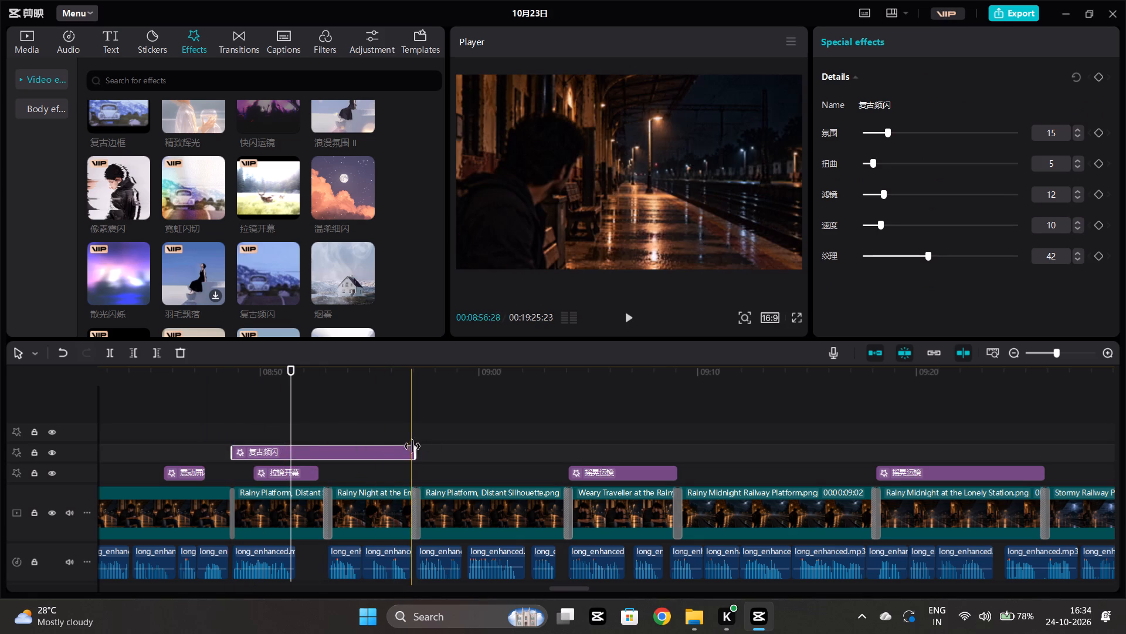
pyautogui.moveTo(411, 451); pyautogui.dragTo(328, 453)
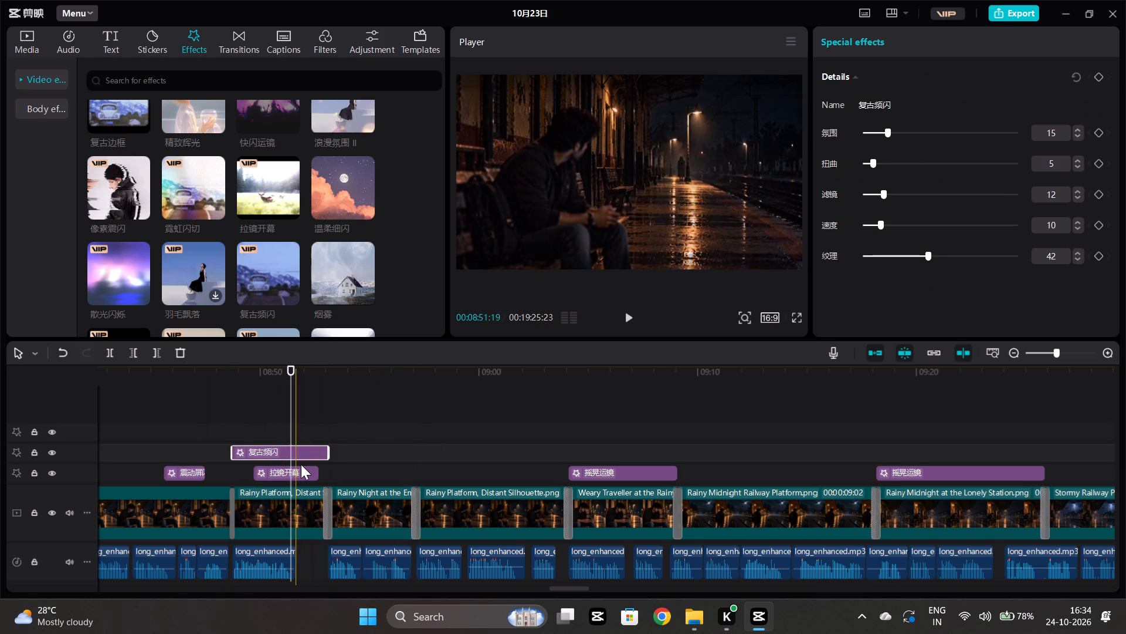
# Copy 复古频闪 and 拉镜开幕 to the start of the Rainy Midnight Railway Platform clip near 09:09, stretch both towards its end and play back.
pyautogui.keyDown('ctrl'); pyautogui.click(301, 465); pyautogui.keyUp('ctrl')
pyautogui.keyDown('ctrl'); pyautogui.click(306, 472); pyautogui.keyUp('ctrl')
pyautogui.hotkey('ctrl', 'c')
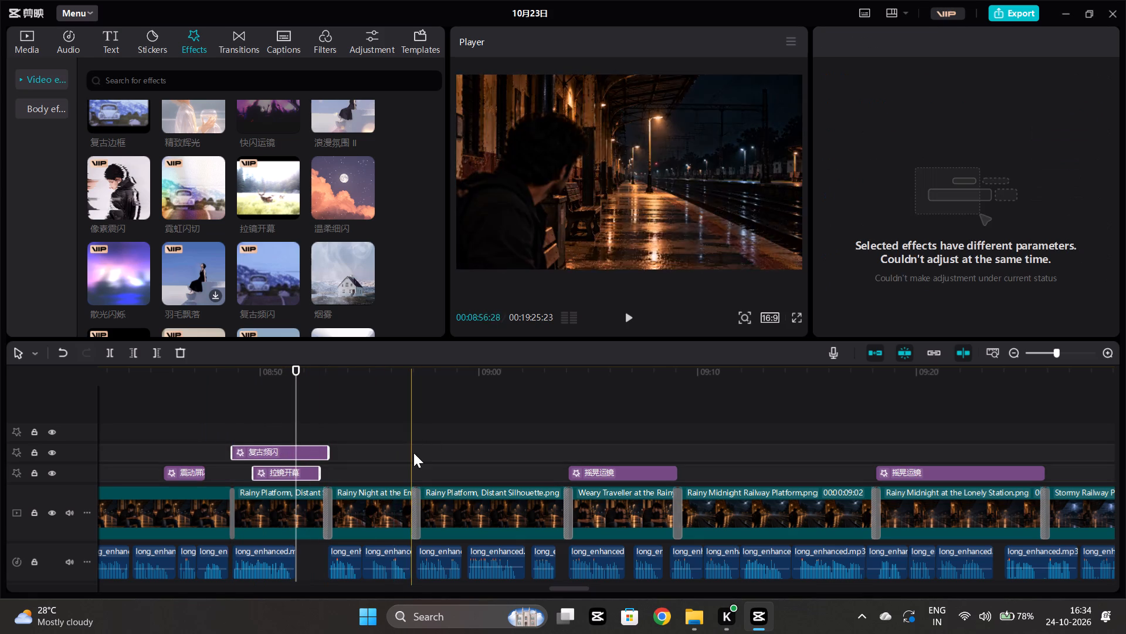
pyautogui.click(721, 436)
pyautogui.hotkey('ctrl', 'v')
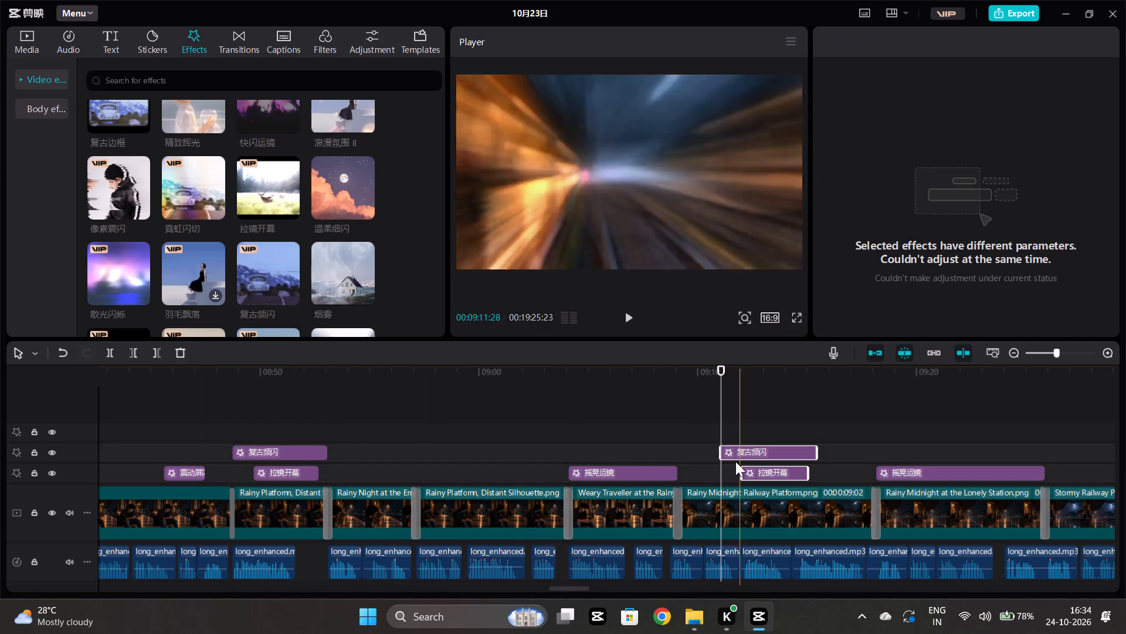
pyautogui.moveTo(736, 448); pyautogui.dragTo(696, 456)
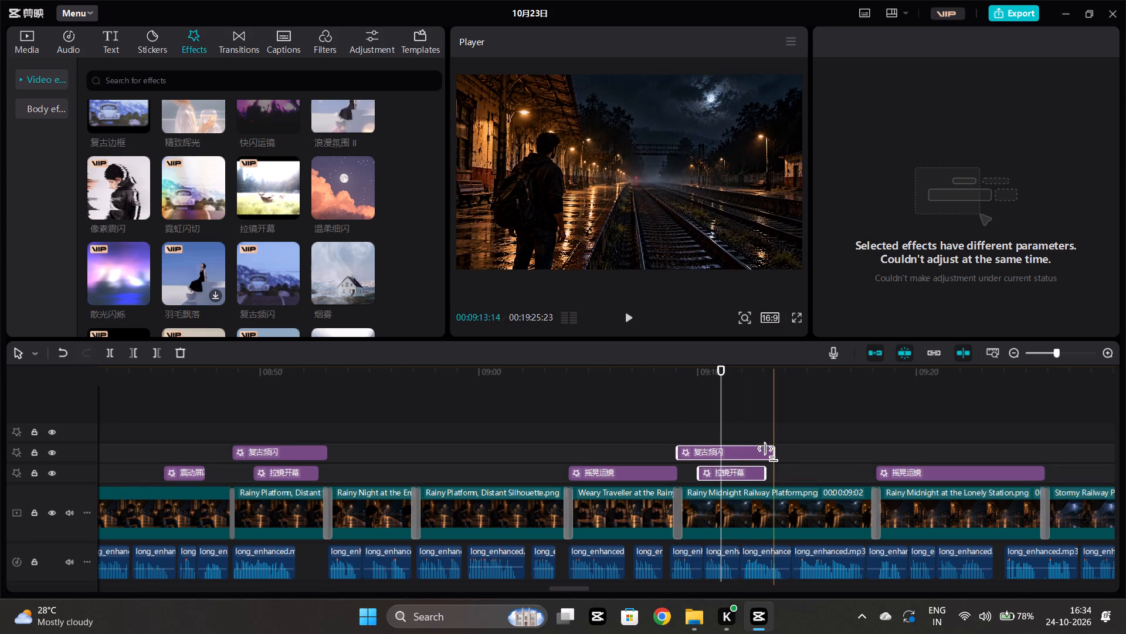
pyautogui.moveTo(770, 454); pyautogui.dragTo(871, 474)
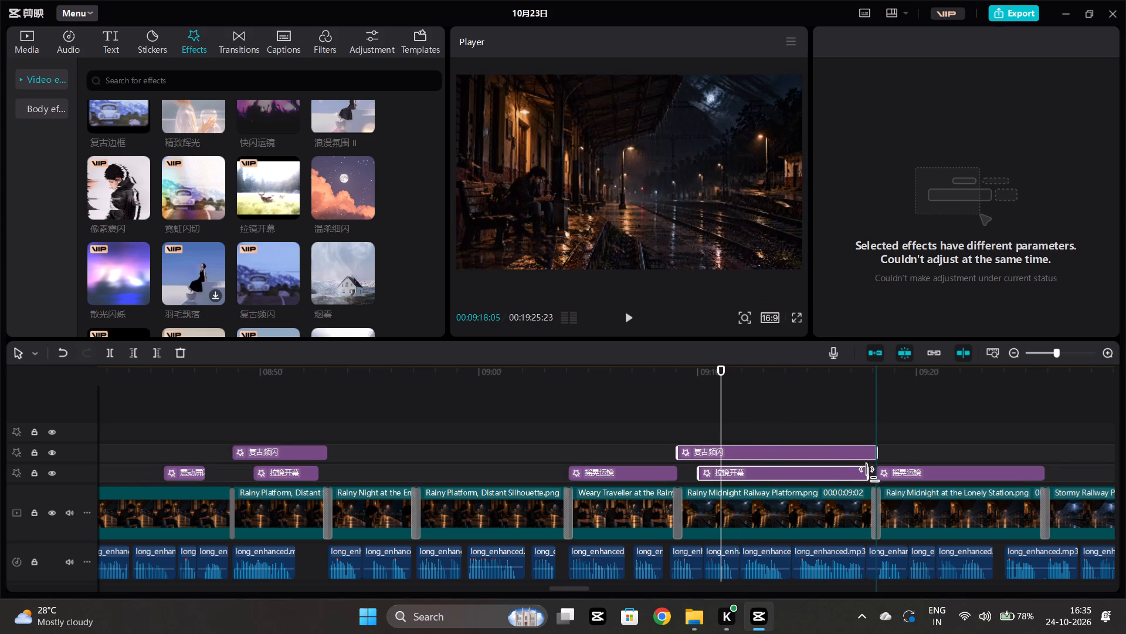
pyautogui.moveTo(871, 474); pyautogui.dragTo(870, 476)
pyautogui.click(741, 412)
pyautogui.press('space')
# Shorten the 拉镜开幕 effect on the Rainy Midnight Railway Platform clip to end near 09:13 and paste a copy at about 09:14.
pyautogui.click(757, 475)
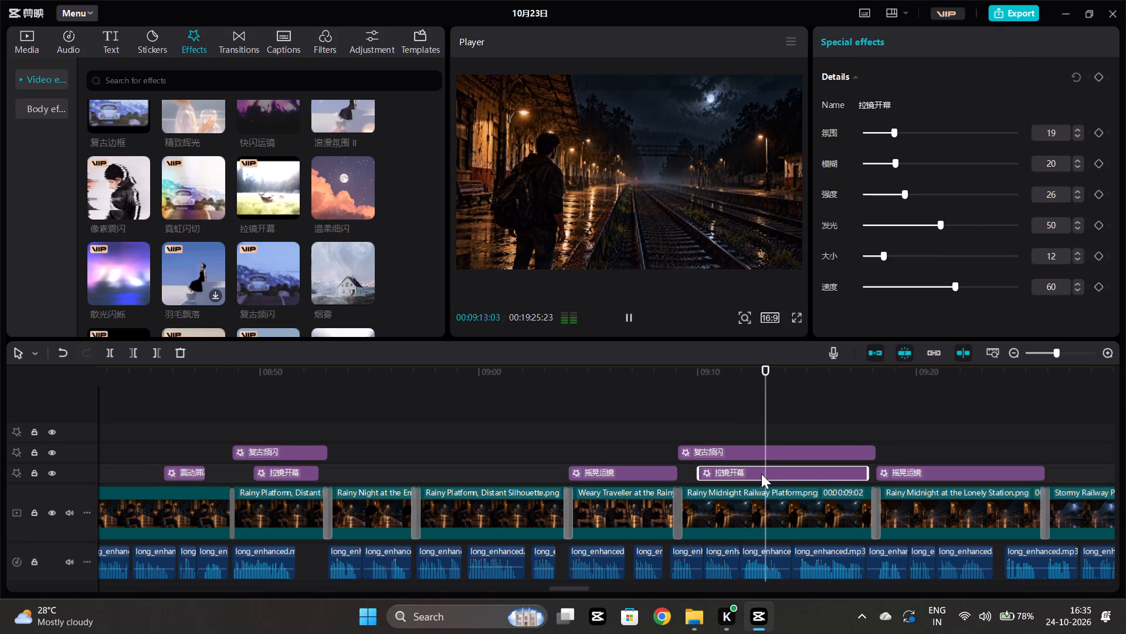
pyautogui.moveTo(866, 475); pyautogui.dragTo(757, 477)
pyautogui.click(735, 466)
pyautogui.hotkey('ctrl', 'c')
pyautogui.click(788, 473)
pyautogui.hotkey('ctrl', 'v')
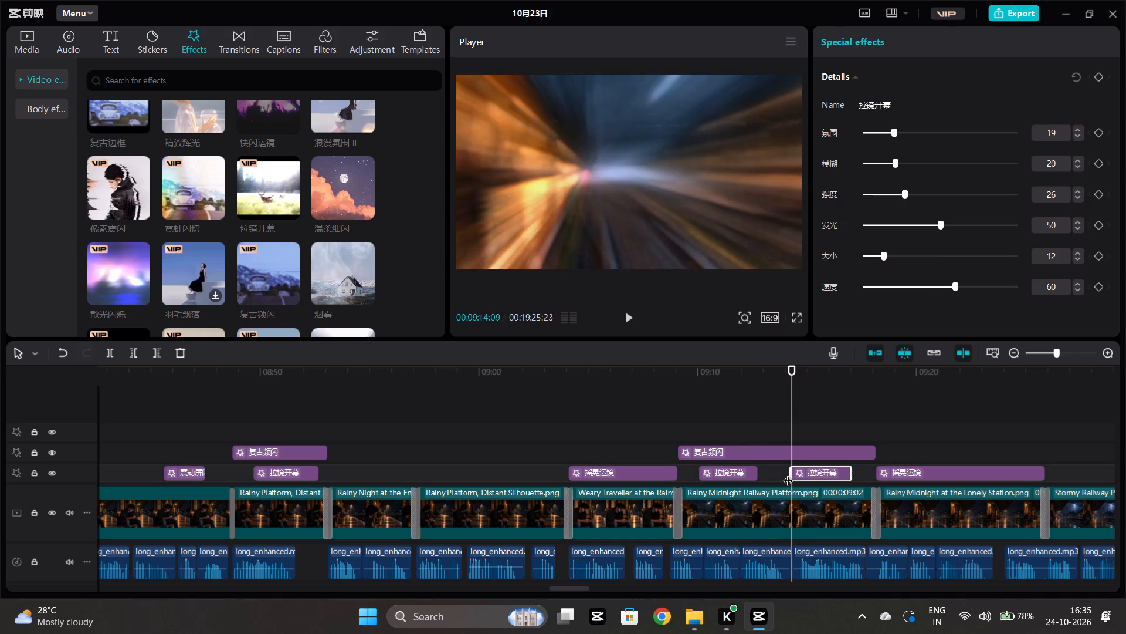
# Copy the 复古频闪 effect and both 拉镜开幕 effects from Rainy Midnight Railway Platform to the start of the Stormy Railway Platform clip.
pyautogui.keyDown('ctrl'); pyautogui.click(758, 450); pyautogui.keyUp('ctrl')
pyautogui.keyDown('ctrl'); pyautogui.click(739, 473); pyautogui.keyUp('ctrl')
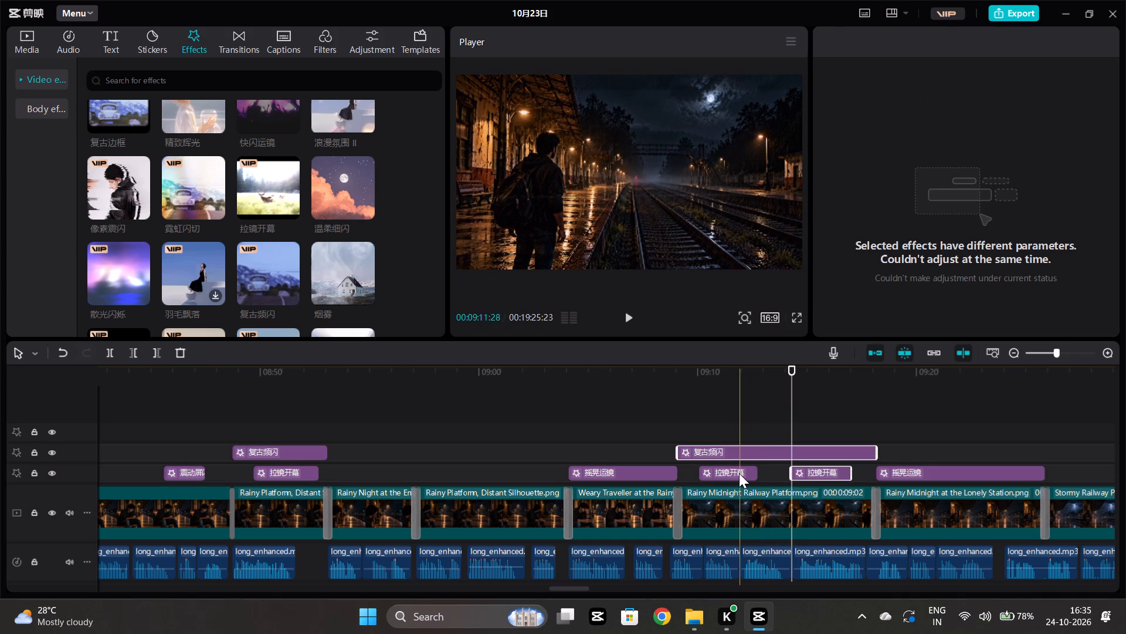
pyautogui.hotkey('ctrl', 'c')
pyautogui.hscroll(-1, 911, 481)
pyautogui.keyDown('ctrl'); pyautogui.scroll(-1, 897, 470); pyautogui.keyUp('ctrl')
pyautogui.keyDown('ctrl'); pyautogui.hscroll(-2, 895, 469); pyautogui.keyUp('ctrl')
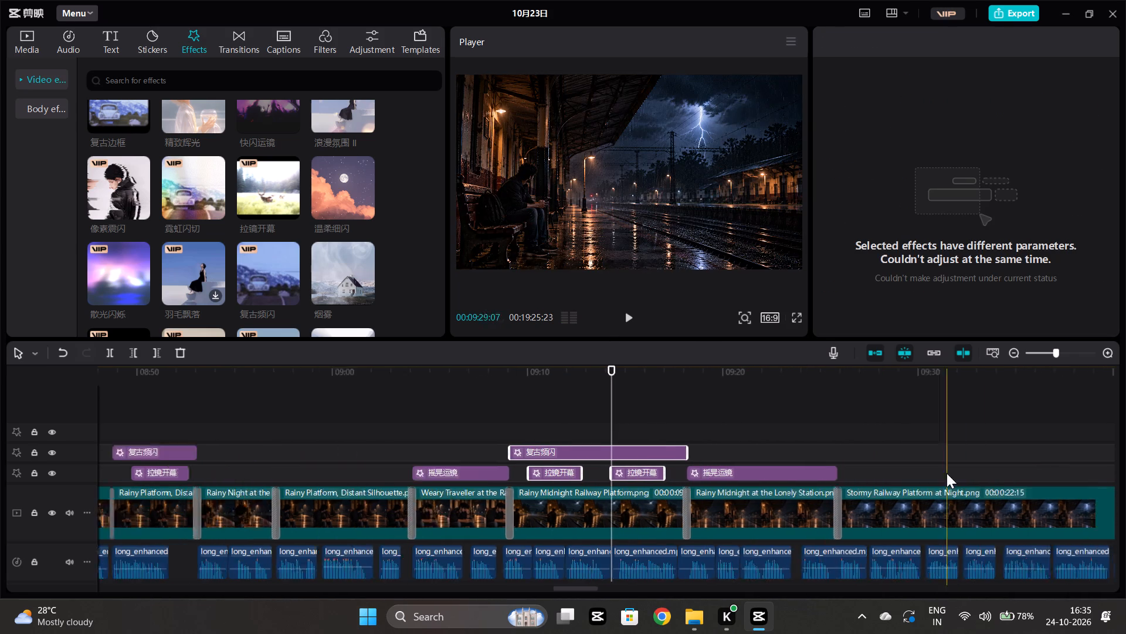
pyautogui.keyDown('ctrl'); pyautogui.hscroll(-1, 947, 473); pyautogui.keyUp('ctrl')
pyautogui.click(403, 468)
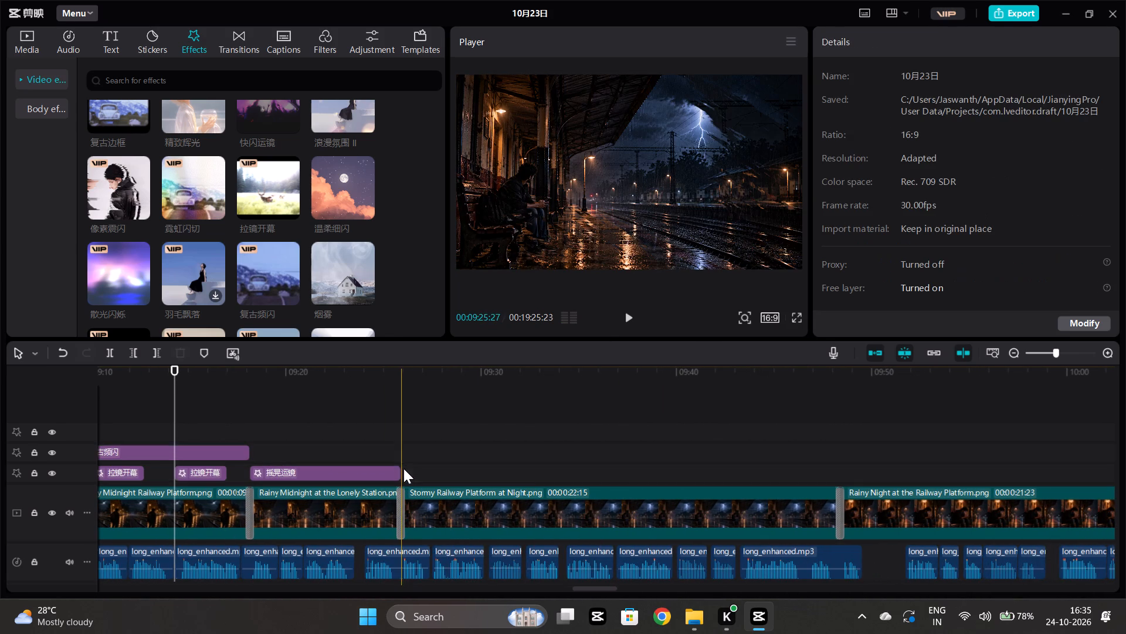
pyautogui.hotkey('ctrl', 'v')
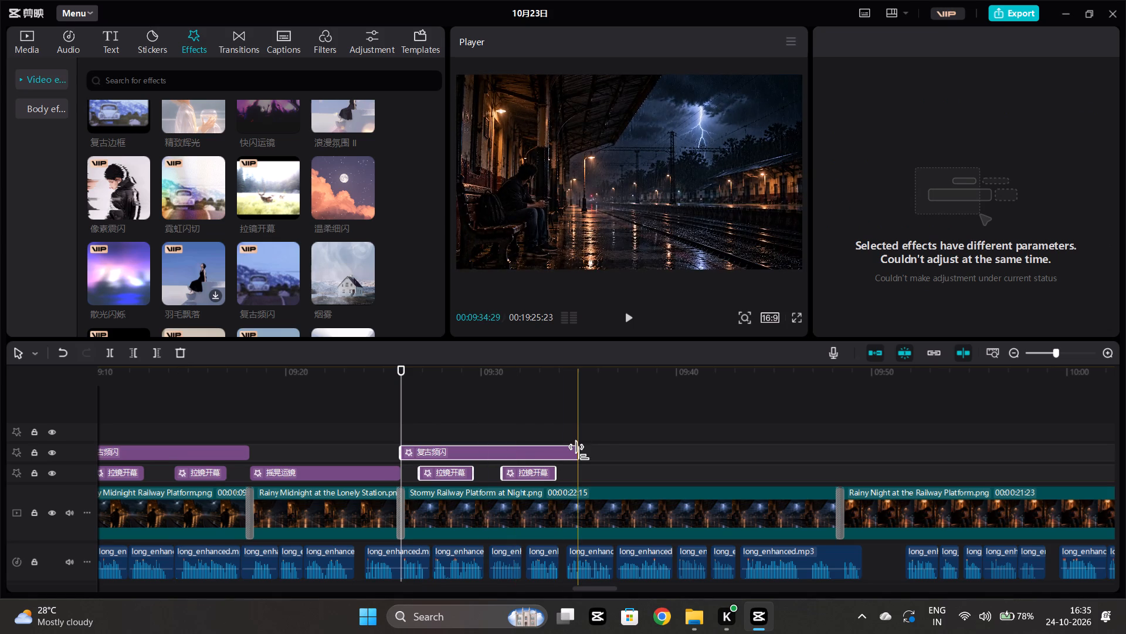
# Lengthen the copied effects together and extend 复古频闪 to the end of the Stormy Railway Platform at Night clip.
pyautogui.moveTo(581, 452); pyautogui.dragTo(859, 460)
pyautogui.moveTo(609, 452); pyautogui.dragTo(736, 446)
pyautogui.click(606, 422)
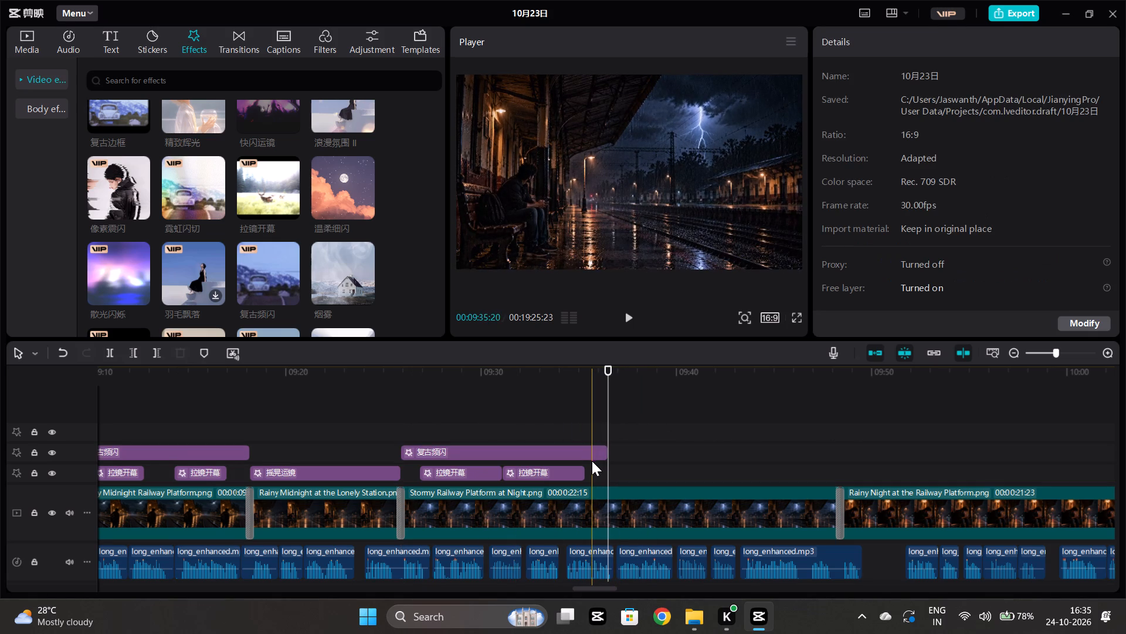
pyautogui.click(589, 448)
pyautogui.moveTo(610, 451); pyautogui.dragTo(837, 451)
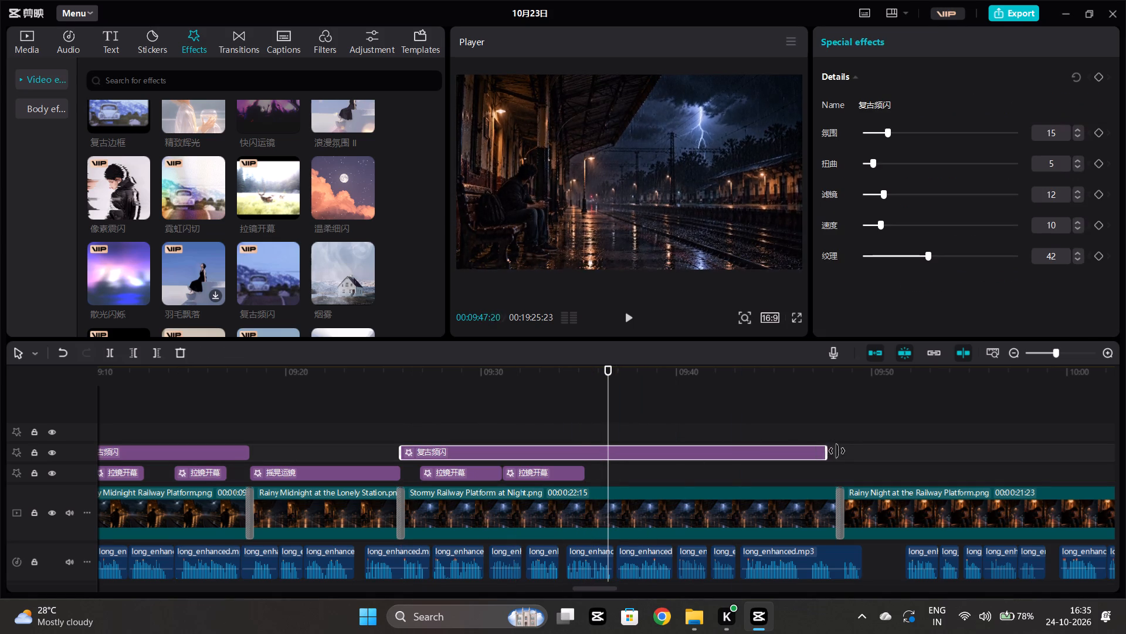
pyautogui.moveTo(837, 451); pyautogui.dragTo(832, 456)
pyautogui.click(835, 456)
# Move the second 拉镜开幕 on the Stormy Railway Platform clip to about 09:33, copy it to about 09:39 and 09:44, and play back.
pyautogui.click(528, 473)
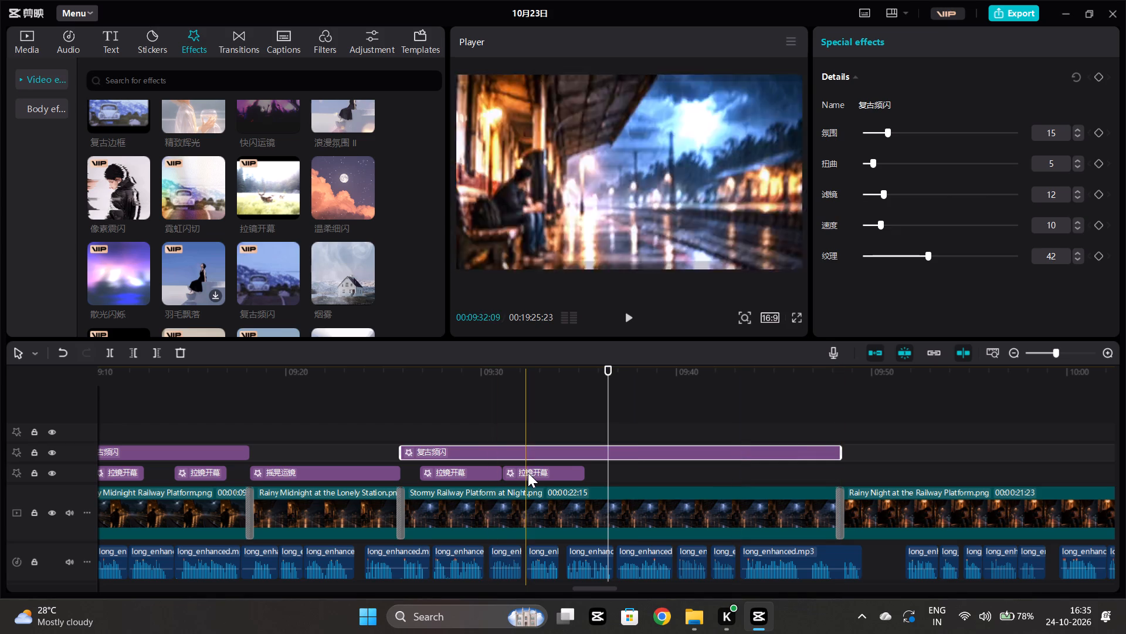
pyautogui.moveTo(528, 473); pyautogui.dragTo(568, 479)
pyautogui.click(561, 477)
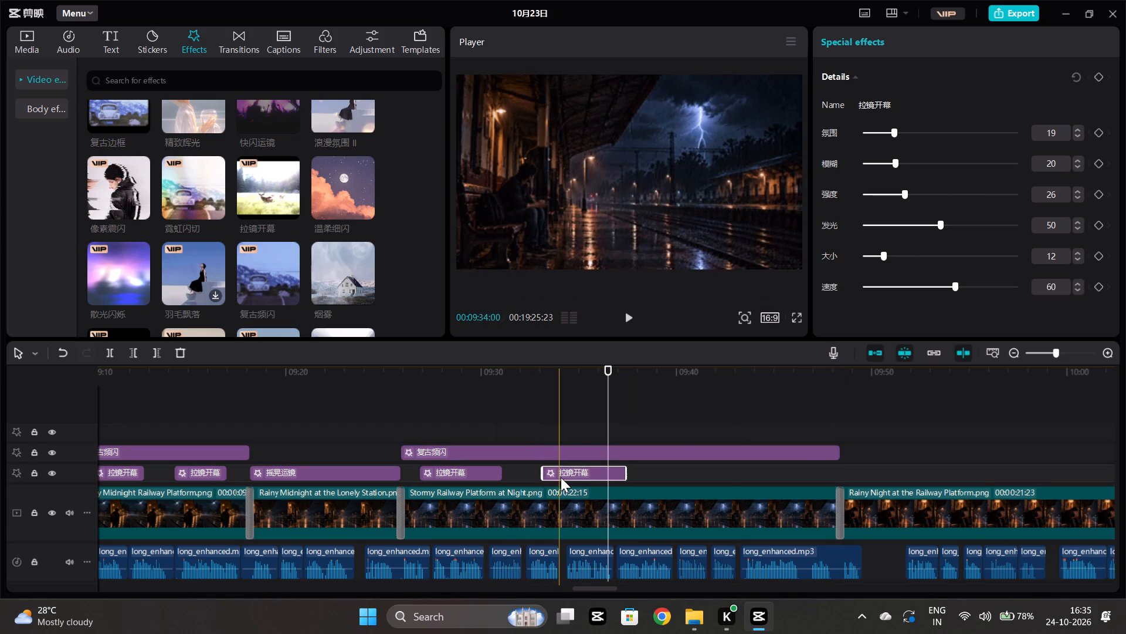
pyautogui.hotkey('ctrl', 'c')
pyautogui.click(681, 474)
pyautogui.hotkey('ctrl', 'v')
pyautogui.click(784, 468)
pyautogui.hotkey('ctrl', 'v')
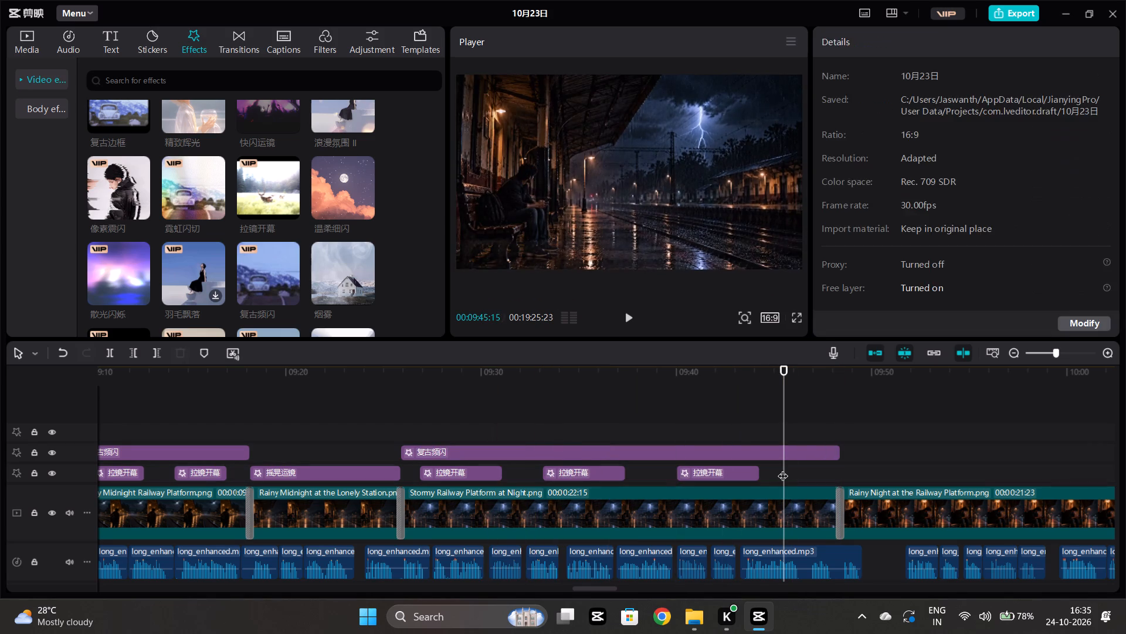
pyautogui.moveTo(697, 474); pyautogui.dragTo(676, 481)
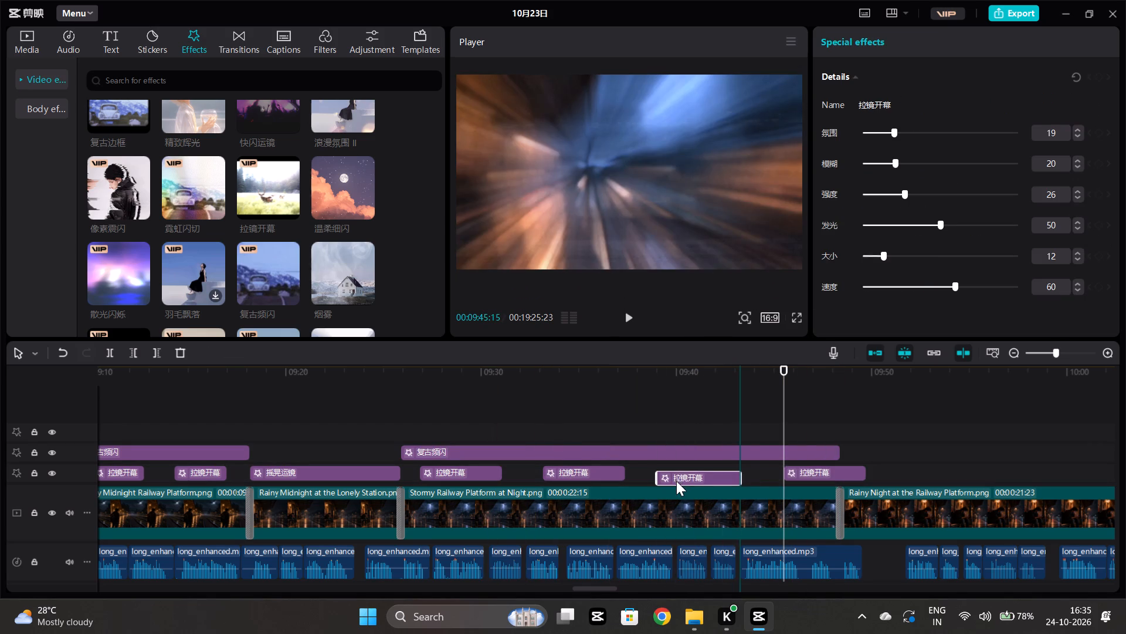
pyautogui.moveTo(676, 481); pyautogui.dragTo(674, 480)
pyautogui.moveTo(836, 468); pyautogui.dragTo(812, 473)
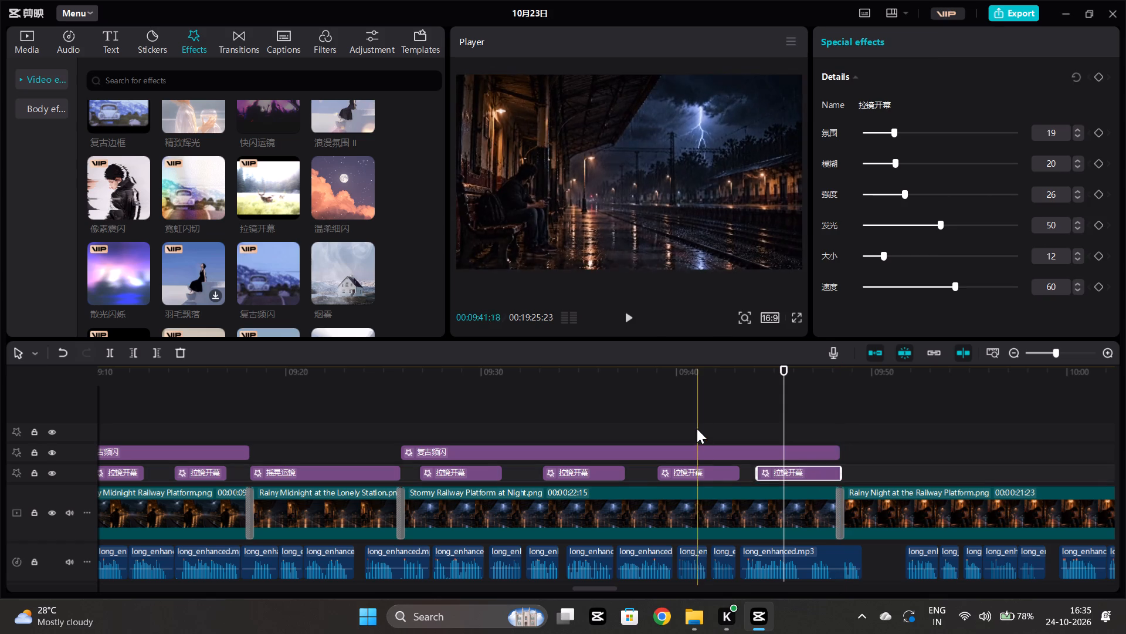
pyautogui.click(697, 429)
pyautogui.press('space')
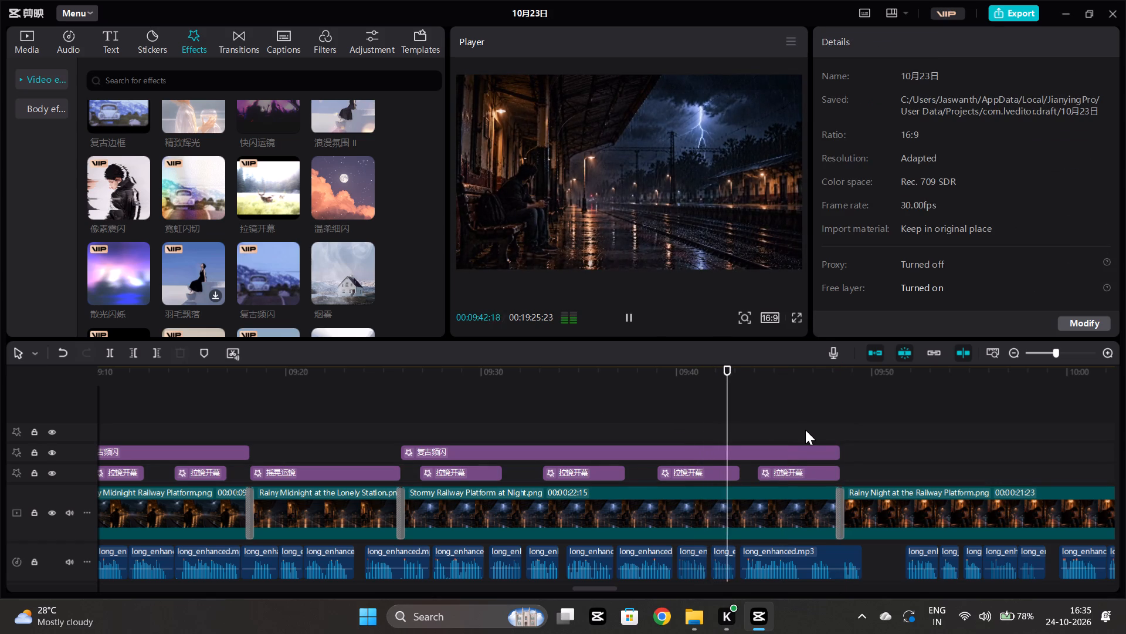
# Copy the Stormy Railway Platform clip's 复古频闪 and four 拉镜开幕 effects to about 10:15, ending where the Train Platform clip starts, and play back.
pyautogui.hscroll(-1, 805, 430)
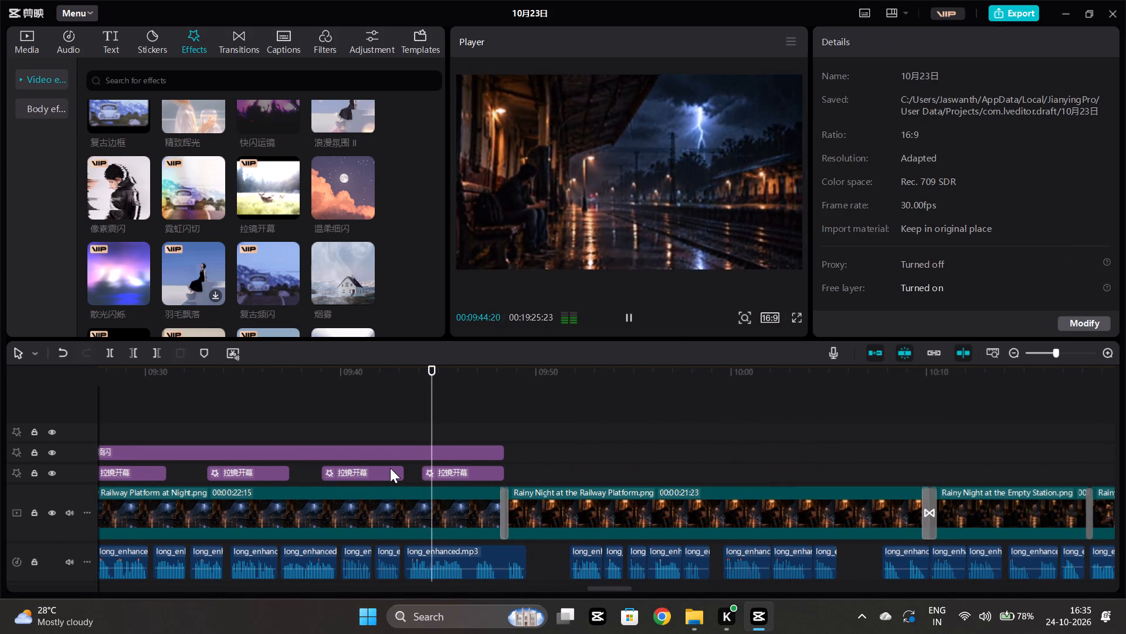
pyautogui.keyDown('ctrl'); pyautogui.click(369, 453); pyautogui.keyUp('ctrl')
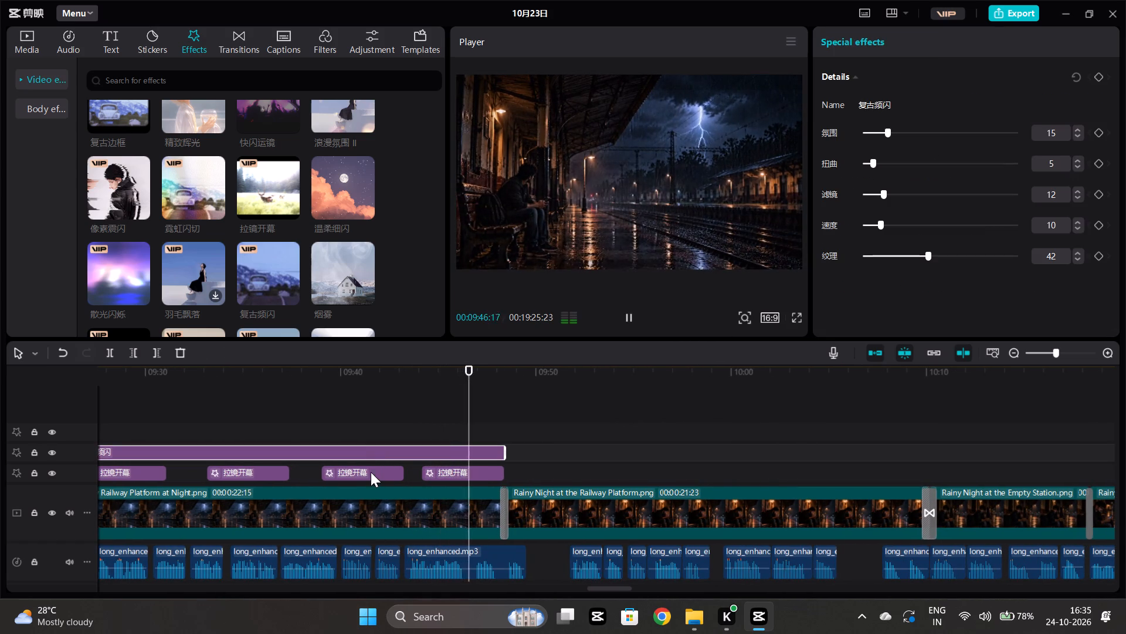
pyautogui.keyDown('ctrl'); pyautogui.click(371, 472); pyautogui.keyUp('ctrl')
pyautogui.keyDown('ctrl'); pyautogui.click(451, 474); pyautogui.keyUp('ctrl')
pyautogui.keyDown('ctrl'); pyautogui.click(161, 471); pyautogui.keyUp('ctrl')
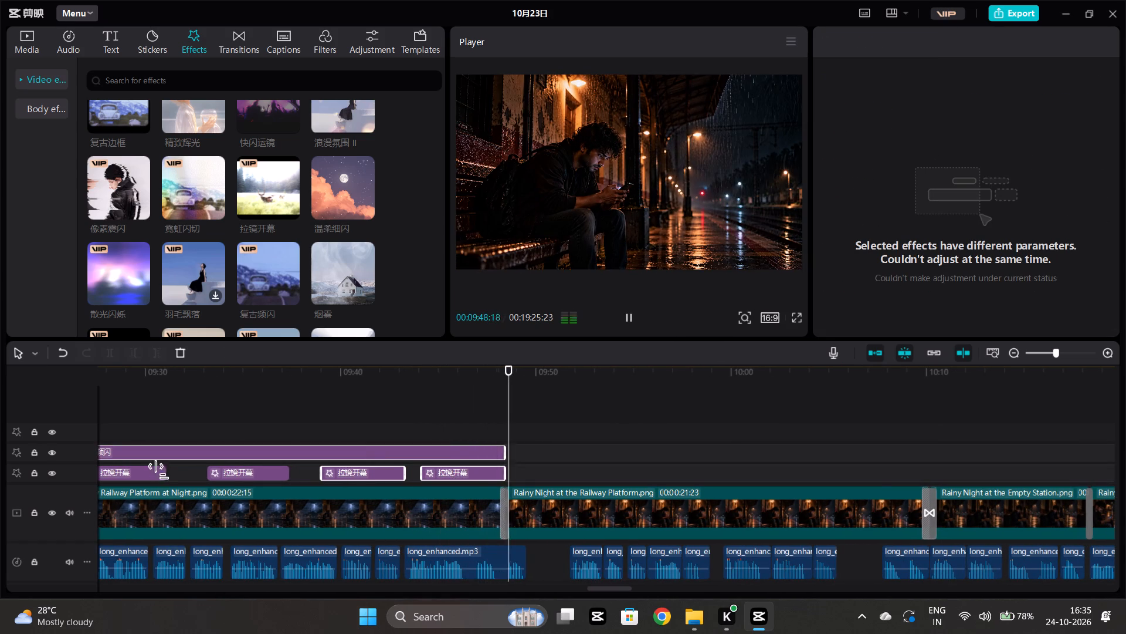
pyautogui.keyDown('ctrl'); pyautogui.click(240, 475); pyautogui.keyUp('ctrl')
pyautogui.hotkey('ctrl', 'c')
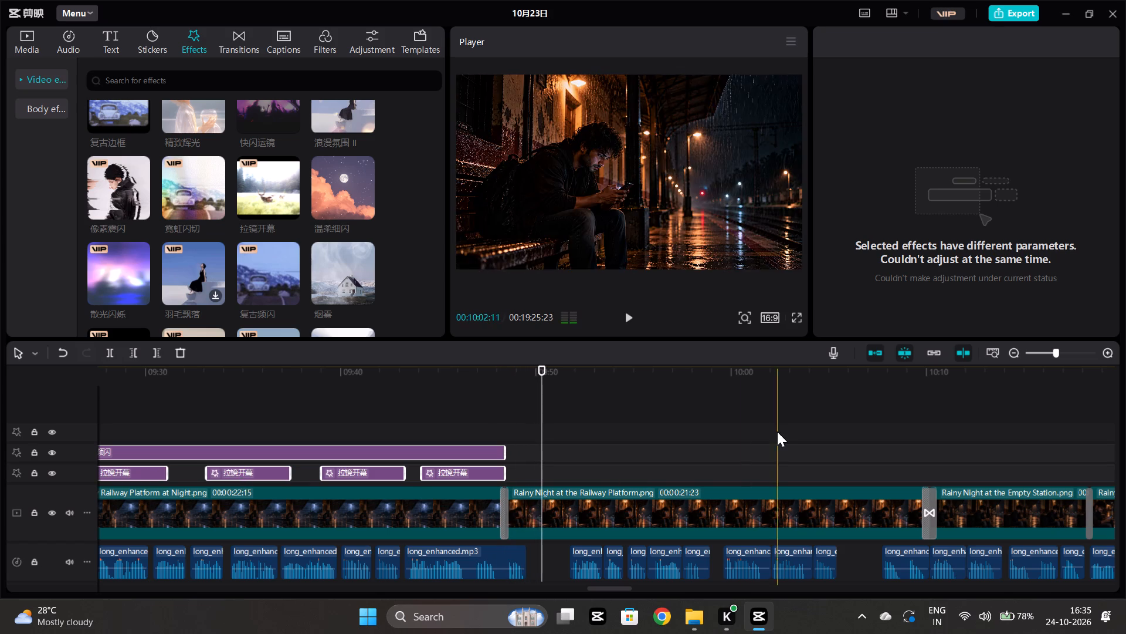
pyautogui.hscroll(-2, 777, 431)
pyautogui.click(418, 460)
pyautogui.hotkey('ctrl', 'v')
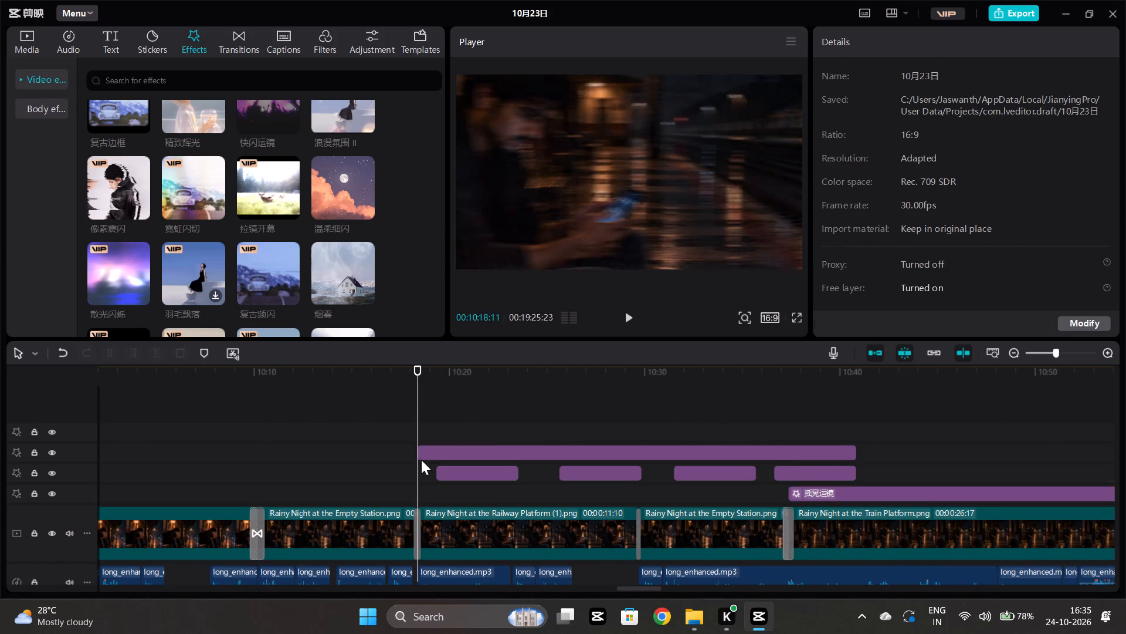
pyautogui.moveTo(715, 450); pyautogui.dragTo(639, 468)
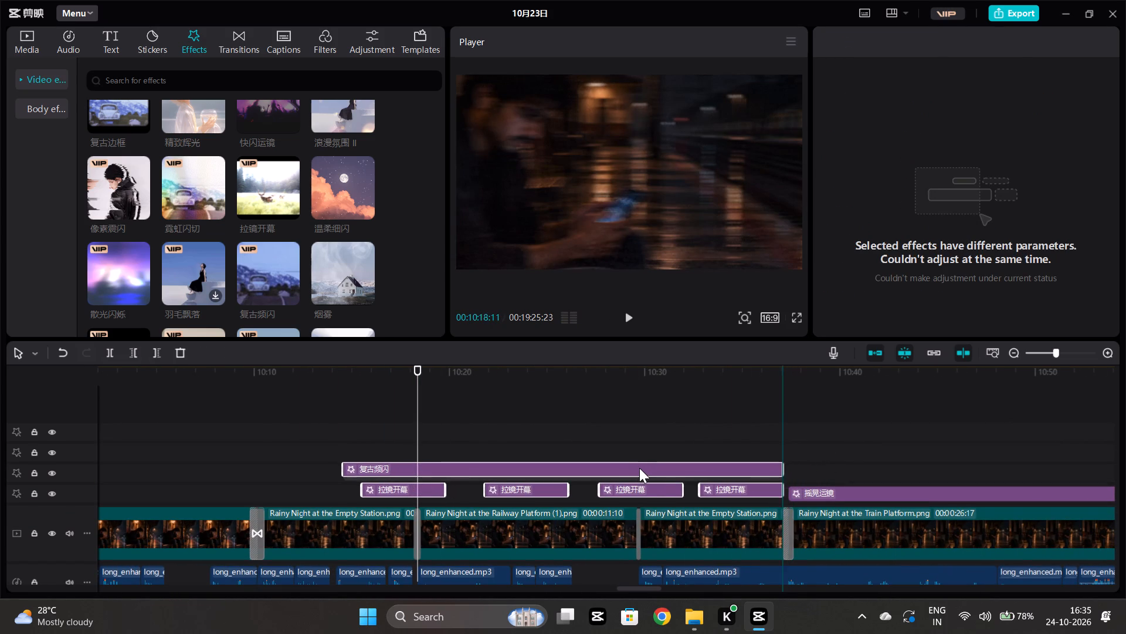
pyautogui.moveTo(639, 468); pyautogui.dragTo(648, 474)
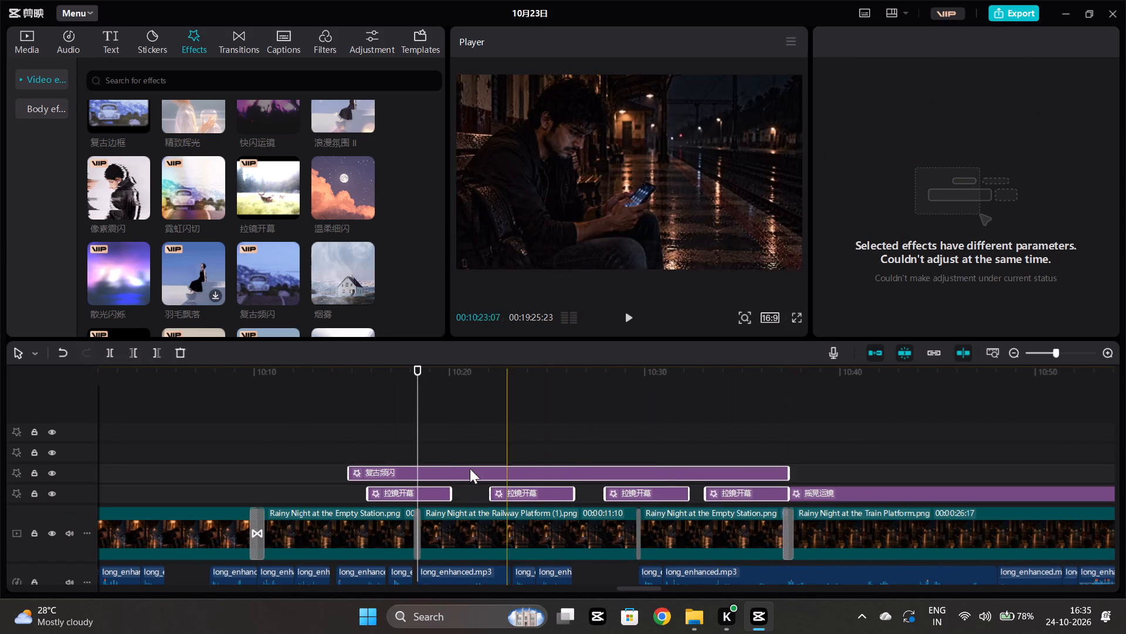
pyautogui.click(353, 447)
pyautogui.press('space')
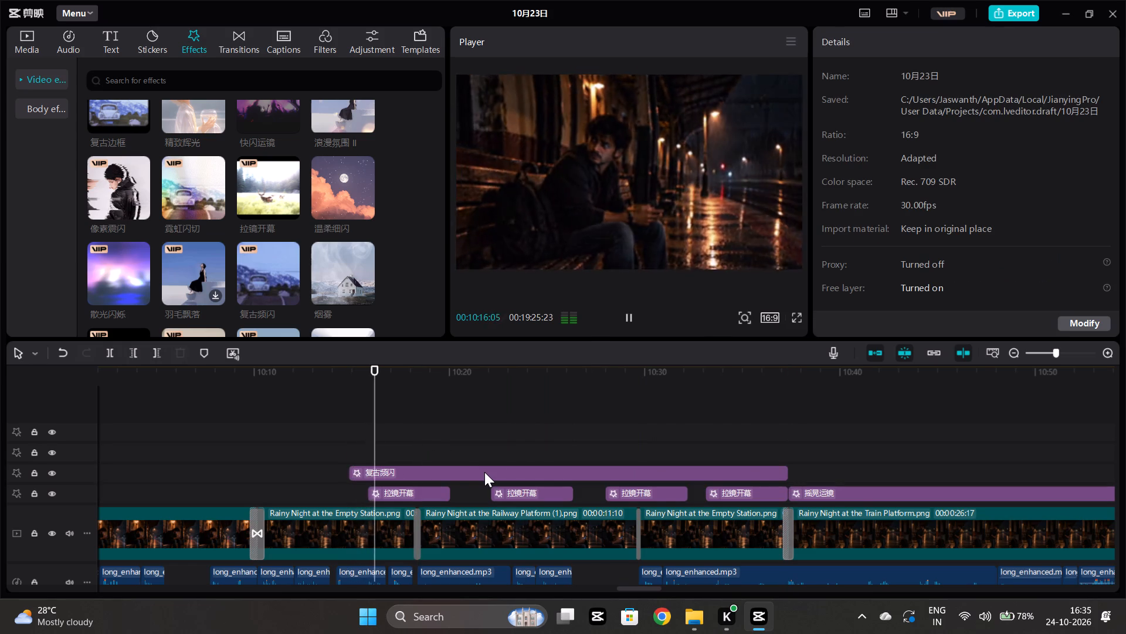
# Paste the copied effects at the start of Rainy Midnight at the Old Station near 11:40 and shorten 复古频闪 to the clip's end.
pyautogui.hscroll(-1, 484, 472)
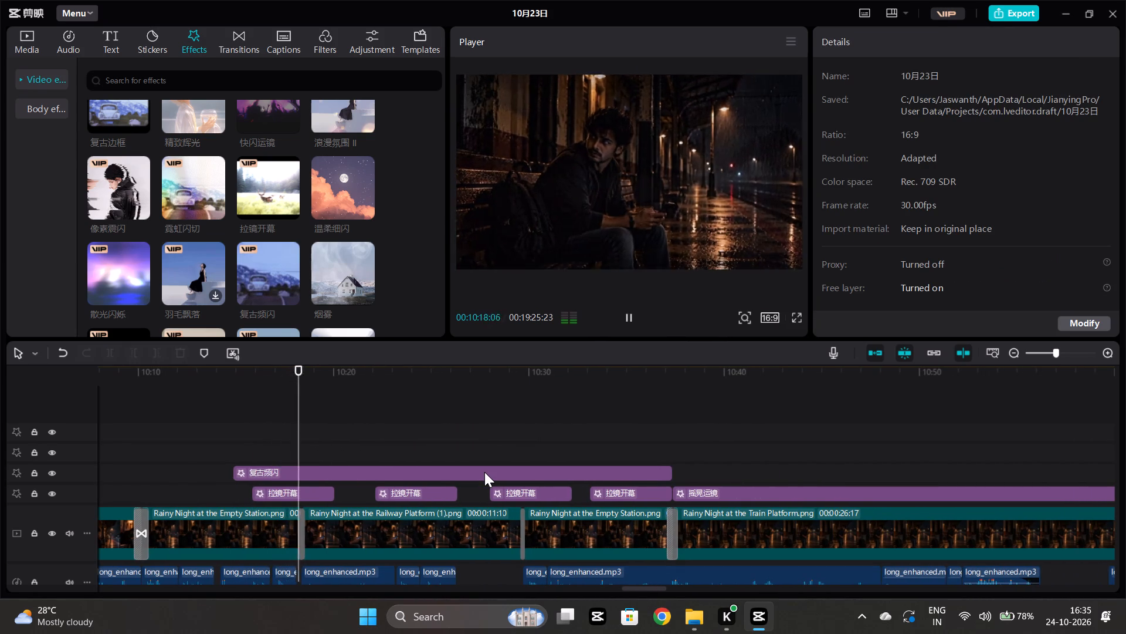
pyautogui.hscroll(-1, 484, 472)
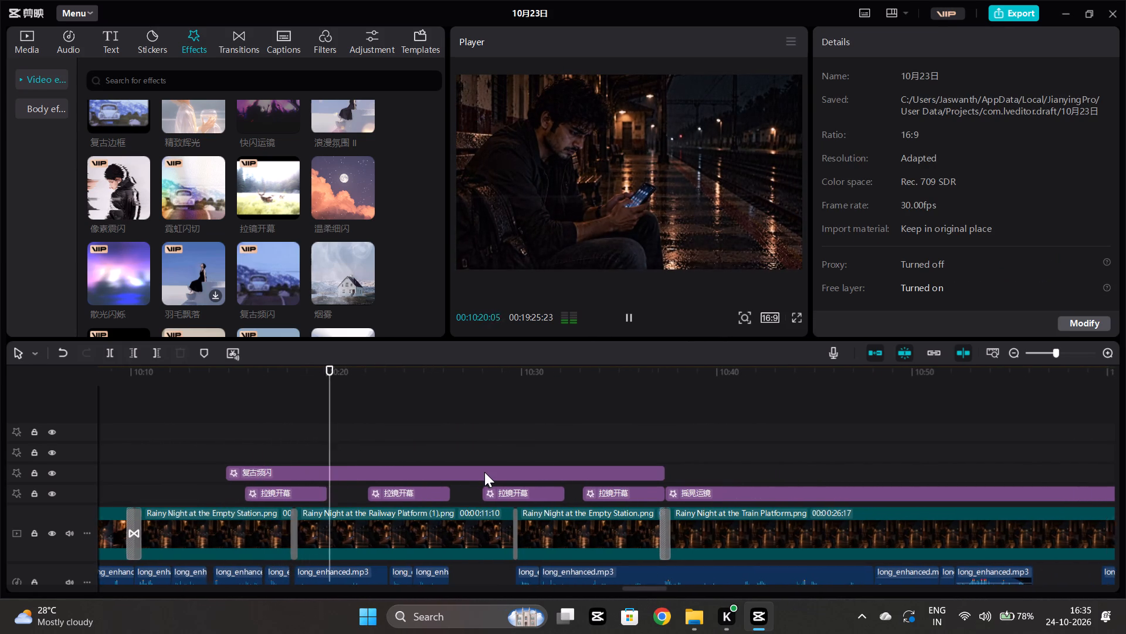
pyautogui.hscroll(-1, 484, 472)
pyautogui.scroll(-1, 484, 472)
pyautogui.hscroll(-1, 484, 472)
pyautogui.scroll(-1, 484, 472)
pyautogui.hscroll(-1, 767, 470)
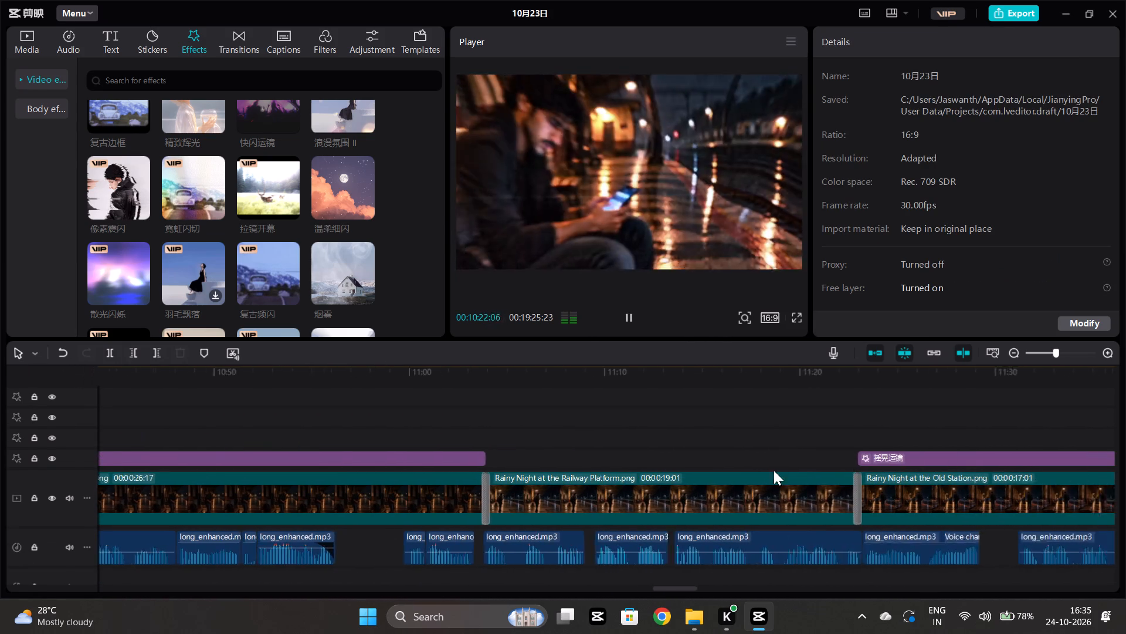
pyautogui.hscroll(-1, 774, 470)
pyautogui.hscroll(-1, 826, 446)
pyautogui.keyDown('ctrl'); pyautogui.scroll(-1, 826, 446); pyautogui.keyUp('ctrl')
pyautogui.keyDown('ctrl'); pyautogui.hscroll(-1, 827, 445); pyautogui.keyUp('ctrl')
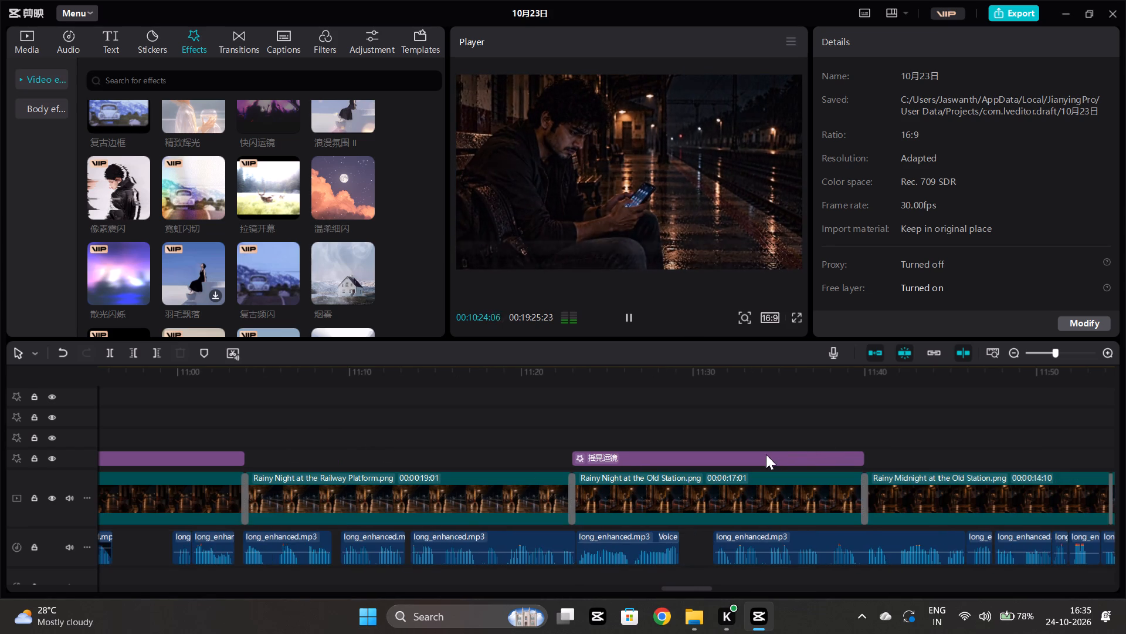
pyautogui.keyDown('ctrl'); pyautogui.hscroll(-1, 766, 454); pyautogui.keyUp('ctrl')
pyautogui.hscroll(-2, 944, 426)
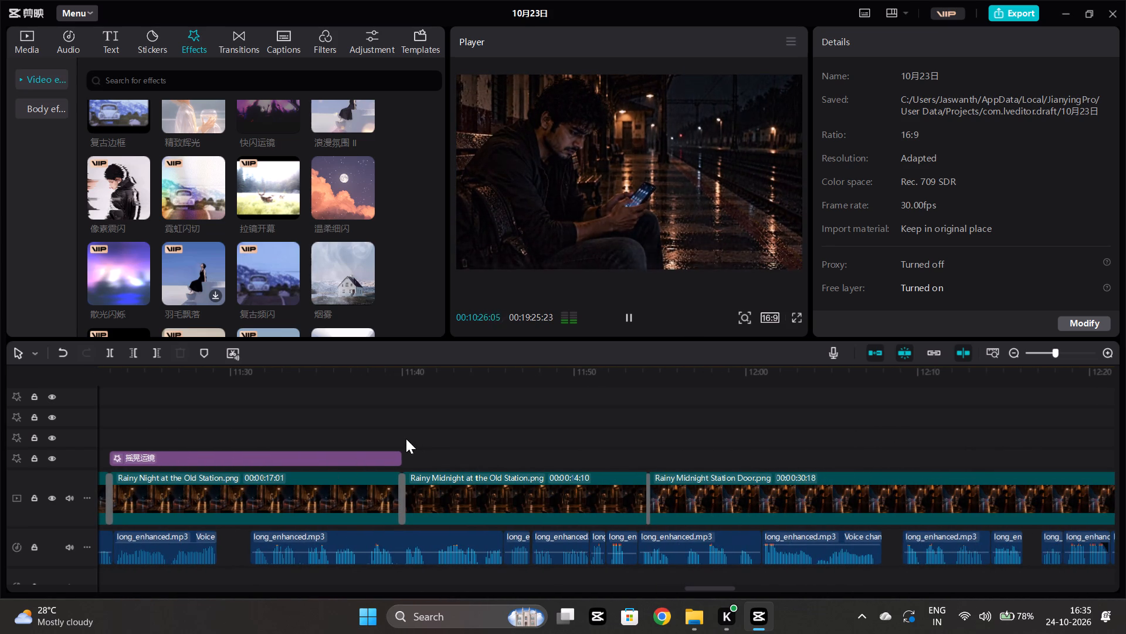
pyautogui.click(406, 439)
pyautogui.hotkey('ctrl', 'v')
pyautogui.click(768, 439)
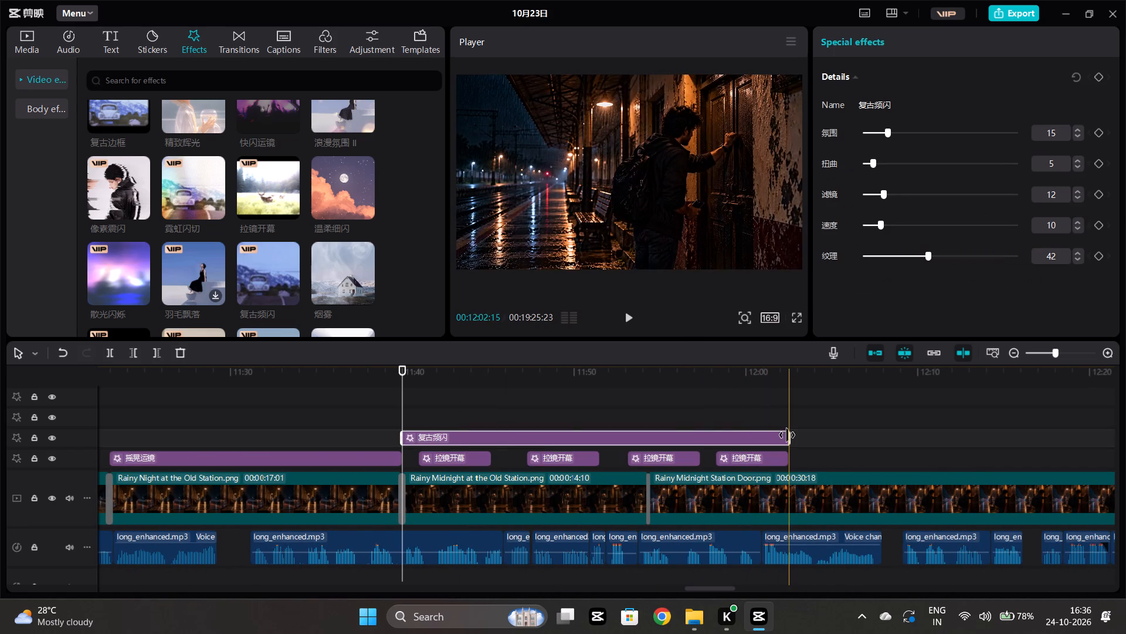
pyautogui.moveTo(787, 435); pyautogui.dragTo(644, 431)
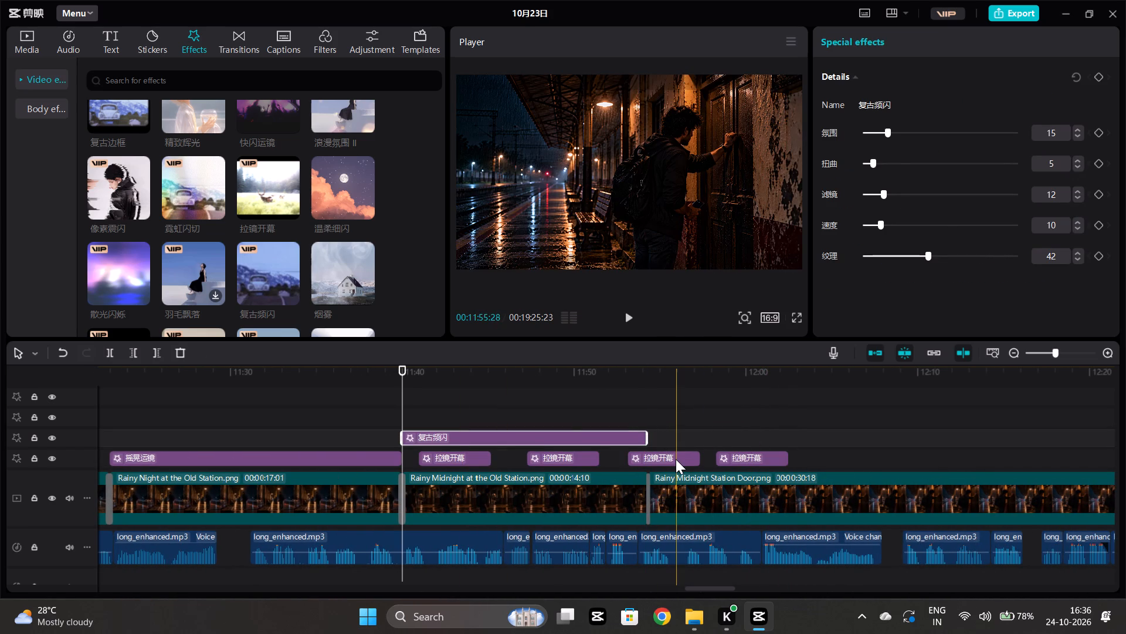
# Delete the last two 拉镜开幕 effects that extend over the Rainy Midnight Station Door clip.
pyautogui.click(676, 459)
pyautogui.press('Delete')
pyautogui.click(756, 456)
pyautogui.press('Delete')
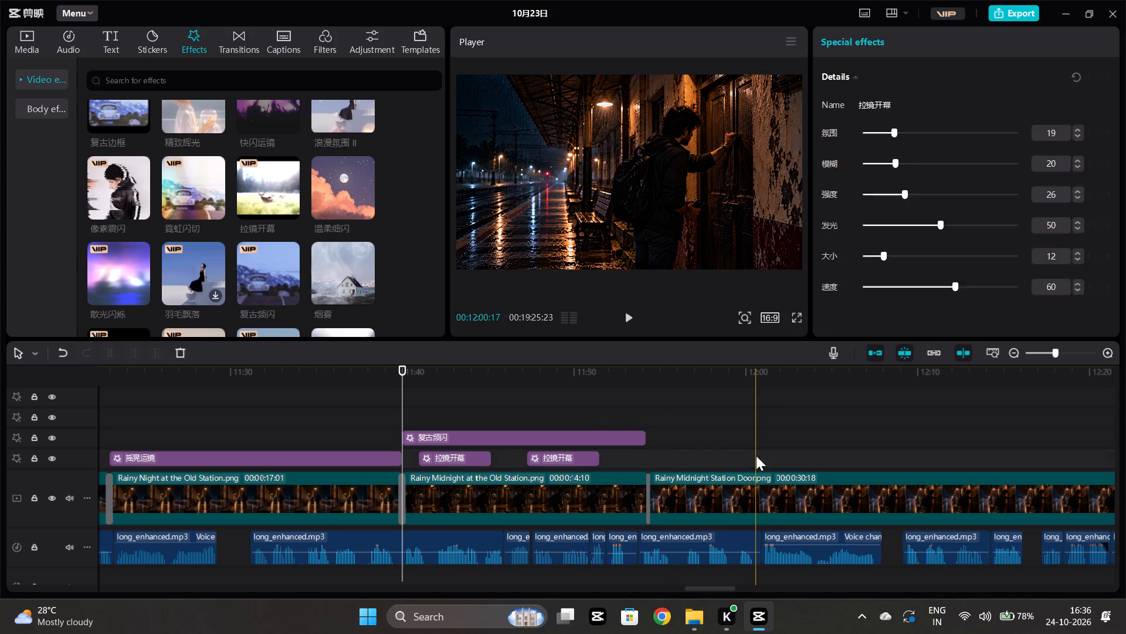
pyautogui.click(716, 423)
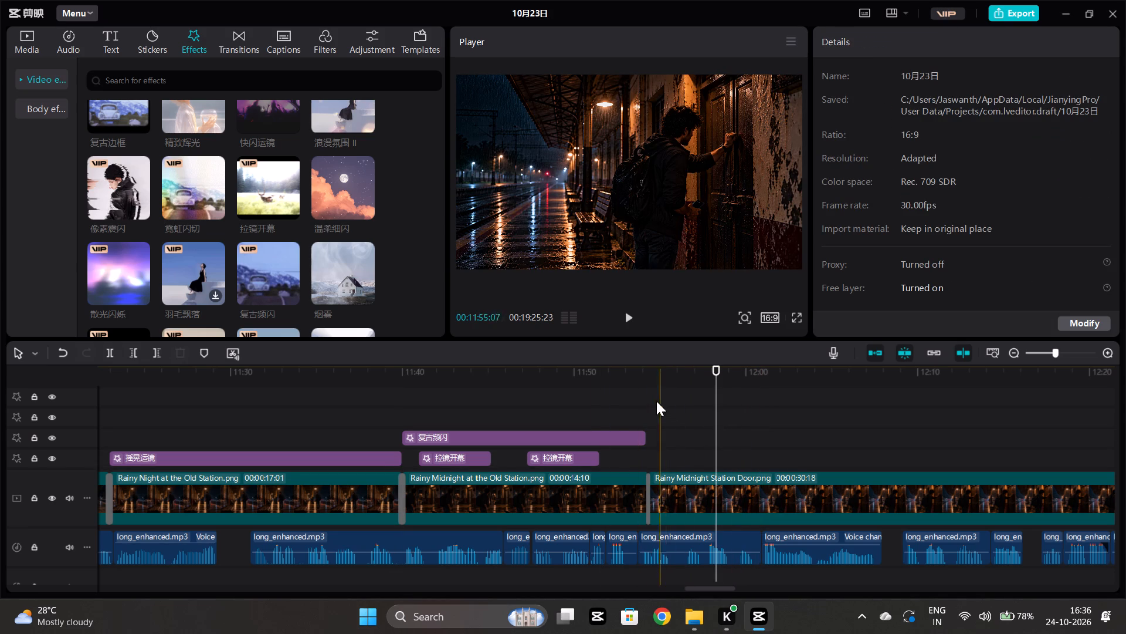
# Add the 雨滴2 effect to the Lone Traveller on a Wet Rural Road clip, one track higher, and stretch it to the clip's end.
pyautogui.click(651, 397)
pyautogui.hscroll(16, 651, 397)
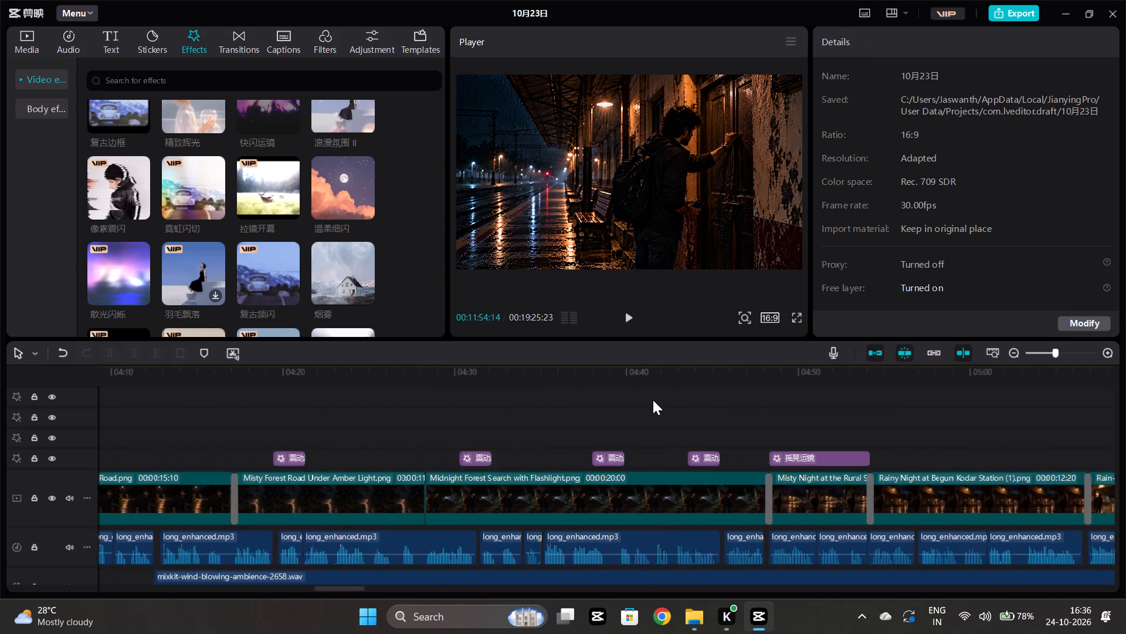
pyautogui.hscroll(2, 653, 400)
pyautogui.hscroll(-1, 653, 400)
pyautogui.hscroll(13, 648, 415)
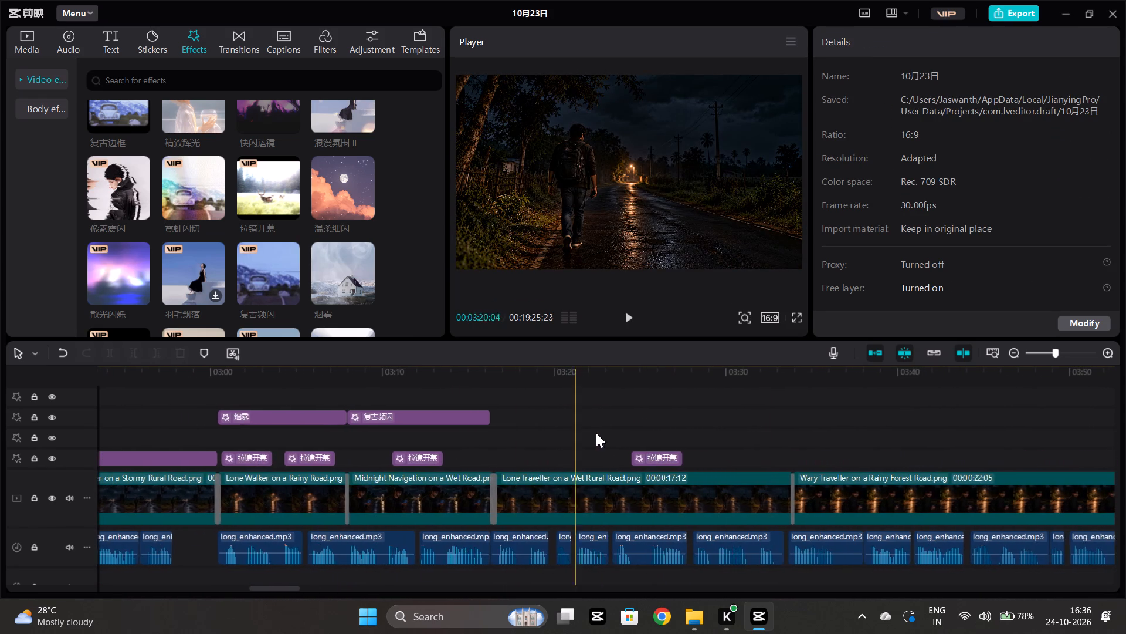
pyautogui.click(486, 404)
pyautogui.scroll(-1, 362, 269)
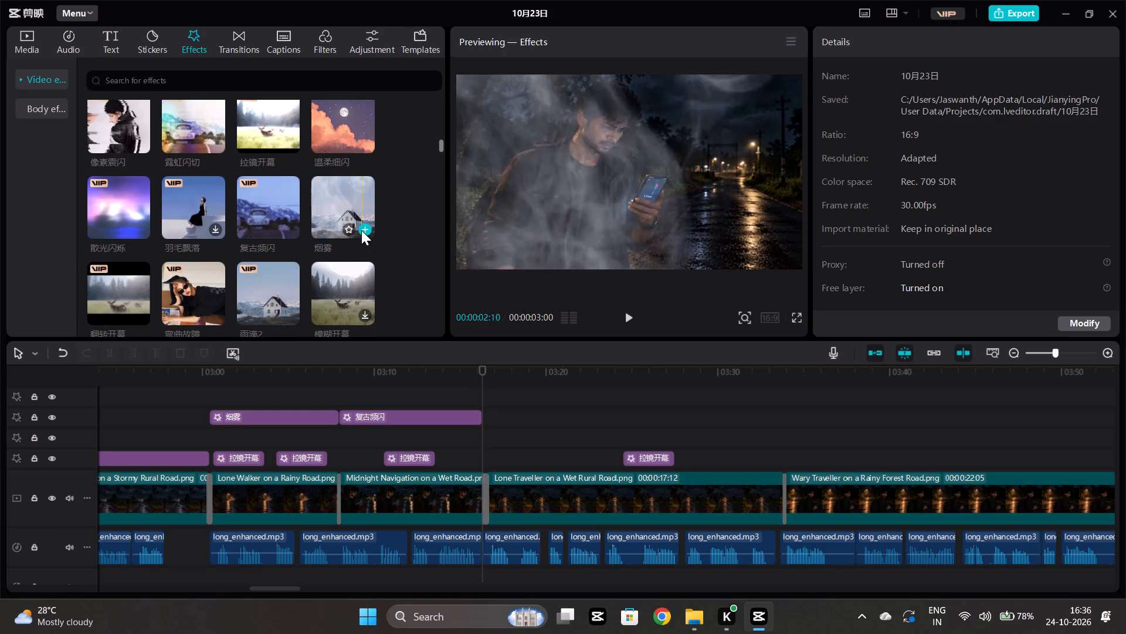
pyautogui.scroll(-1, 323, 257)
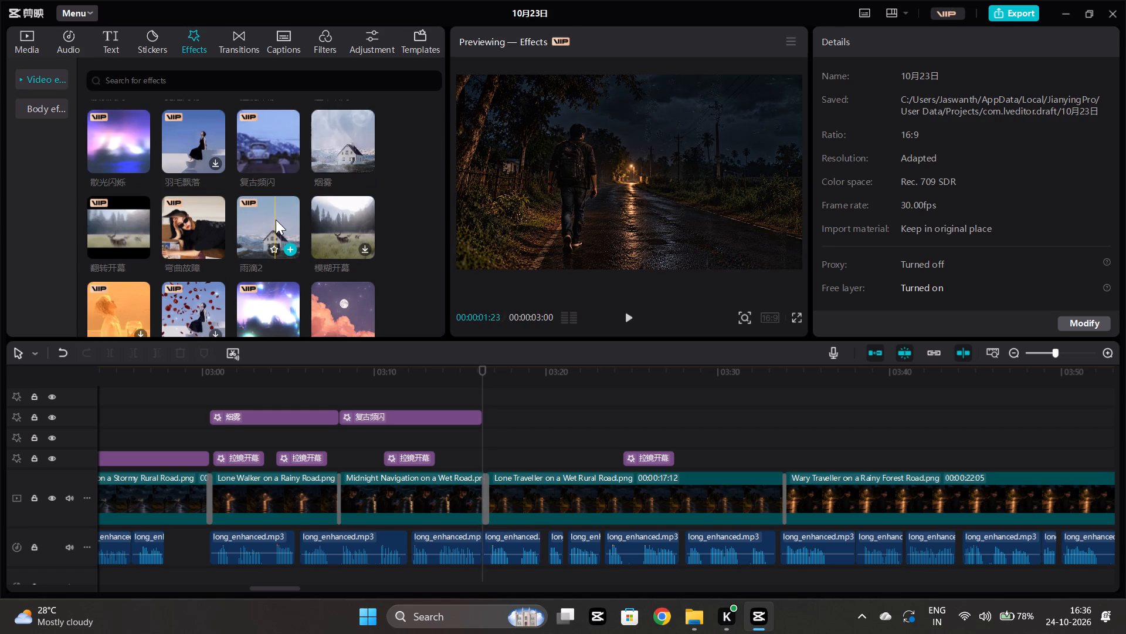
pyautogui.click(290, 249)
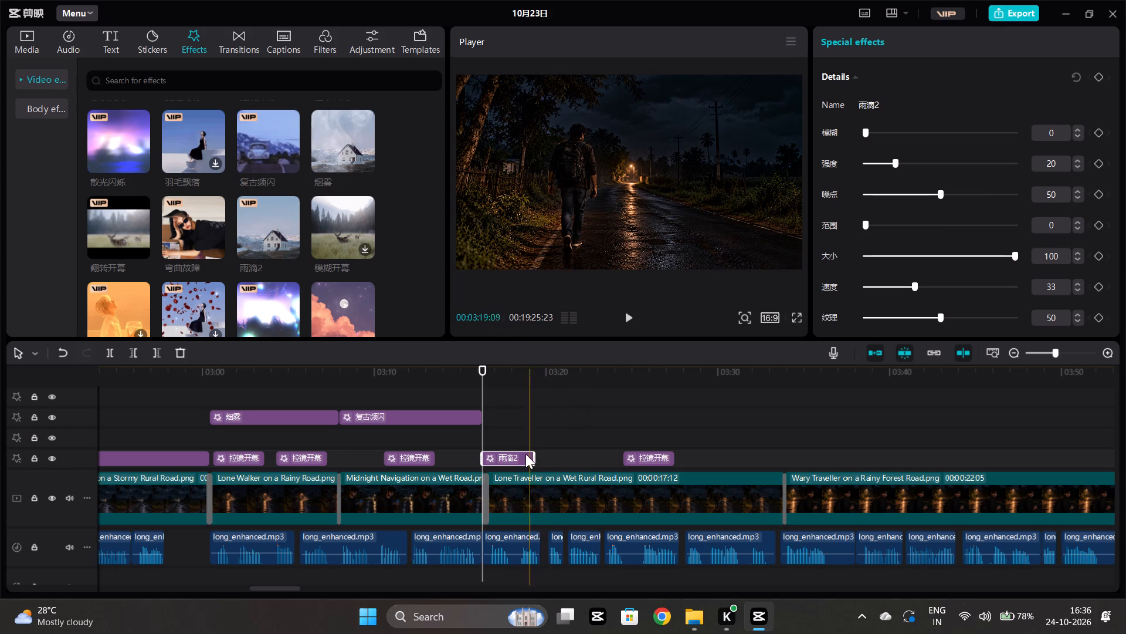
pyautogui.moveTo(513, 457); pyautogui.dragTo(511, 438)
pyautogui.moveTo(533, 438); pyautogui.dragTo(788, 444)
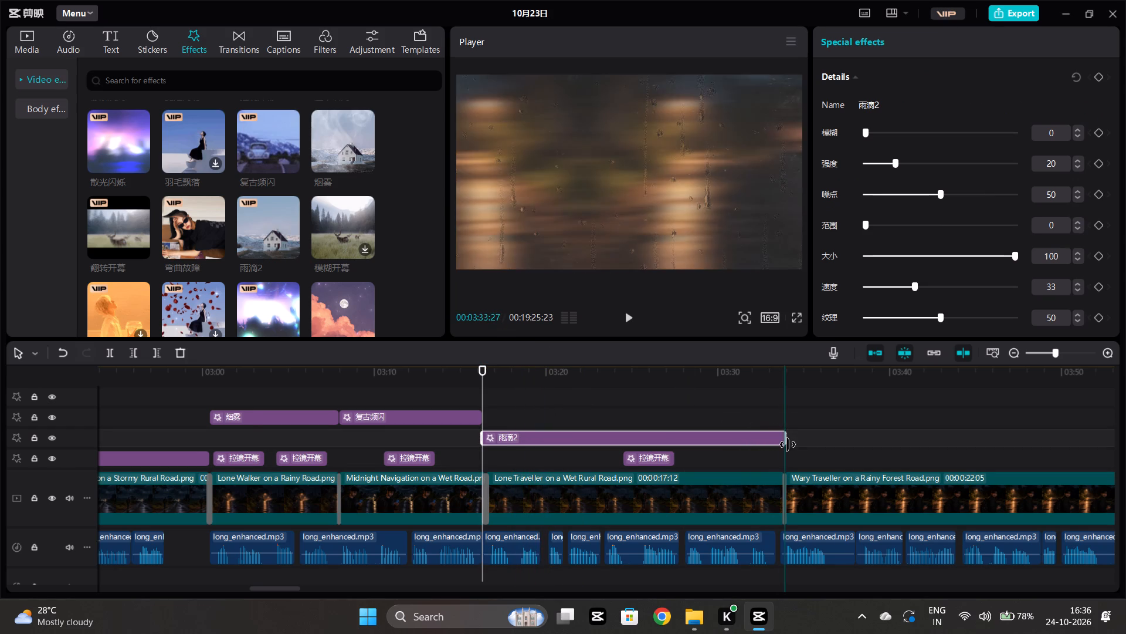
# Set 雨滴2 to 强度 6, 噪点 14, 大小 3, 速度 9 and 纹理 19, and play back.
pyautogui.click(550, 445)
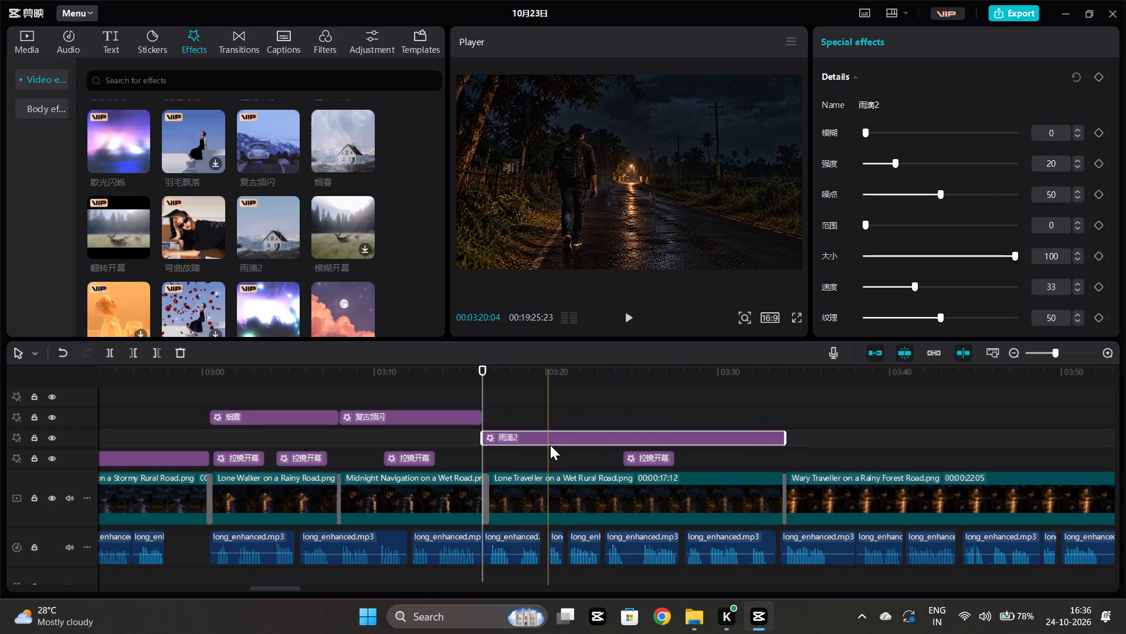
pyautogui.click(592, 404)
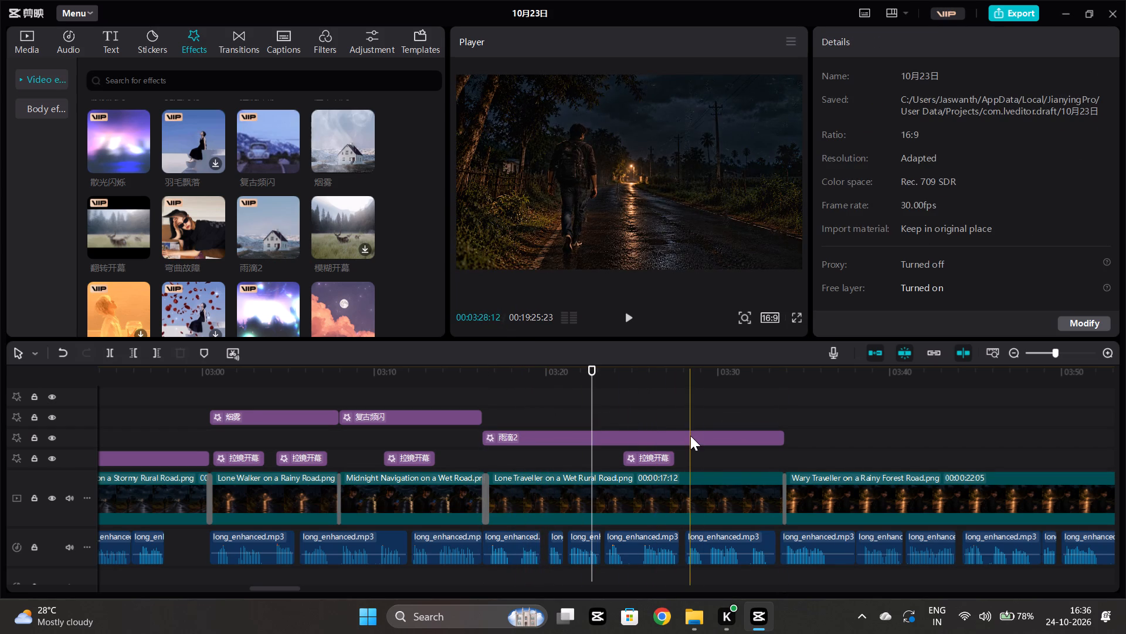
pyautogui.click(690, 436)
pyautogui.click(875, 167)
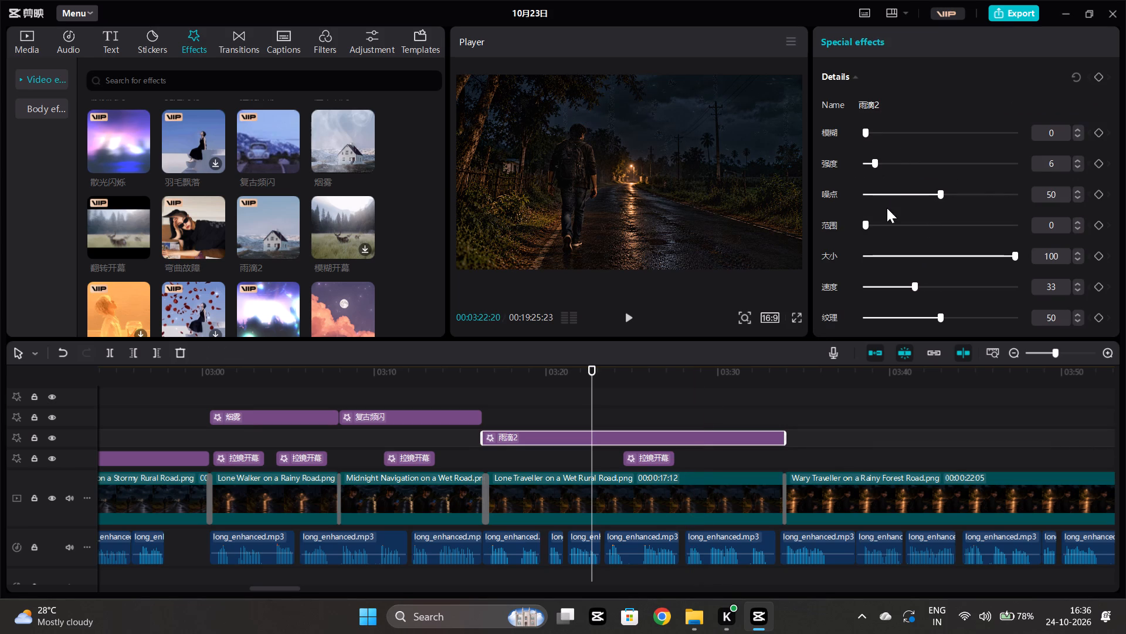
pyautogui.click(887, 191)
pyautogui.click(888, 259)
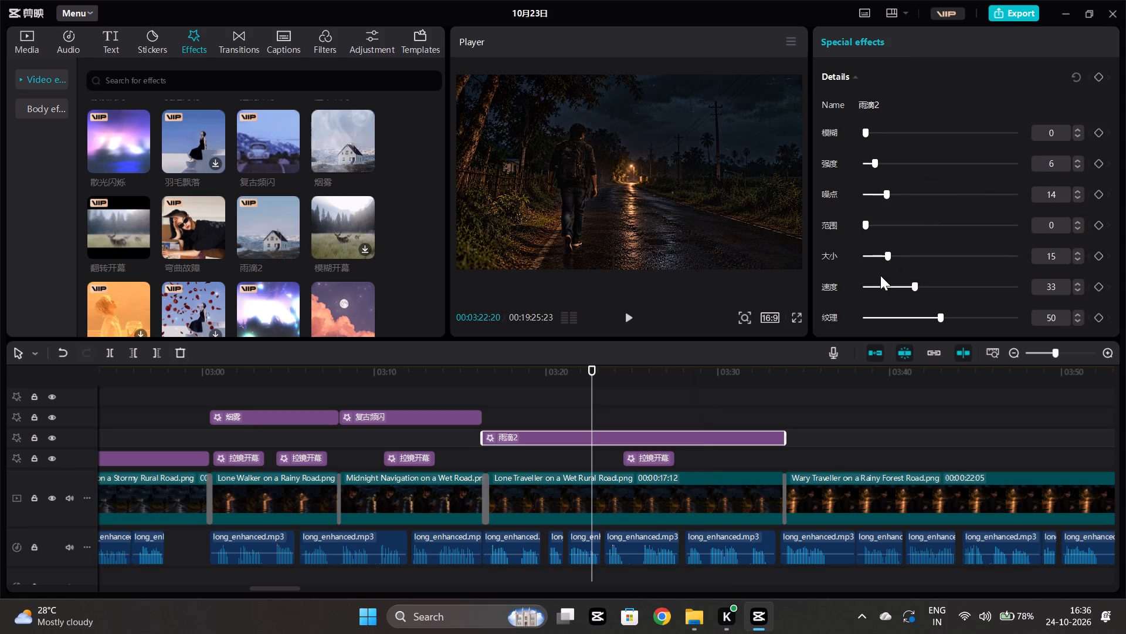
pyautogui.click(871, 254)
pyautogui.click(879, 287)
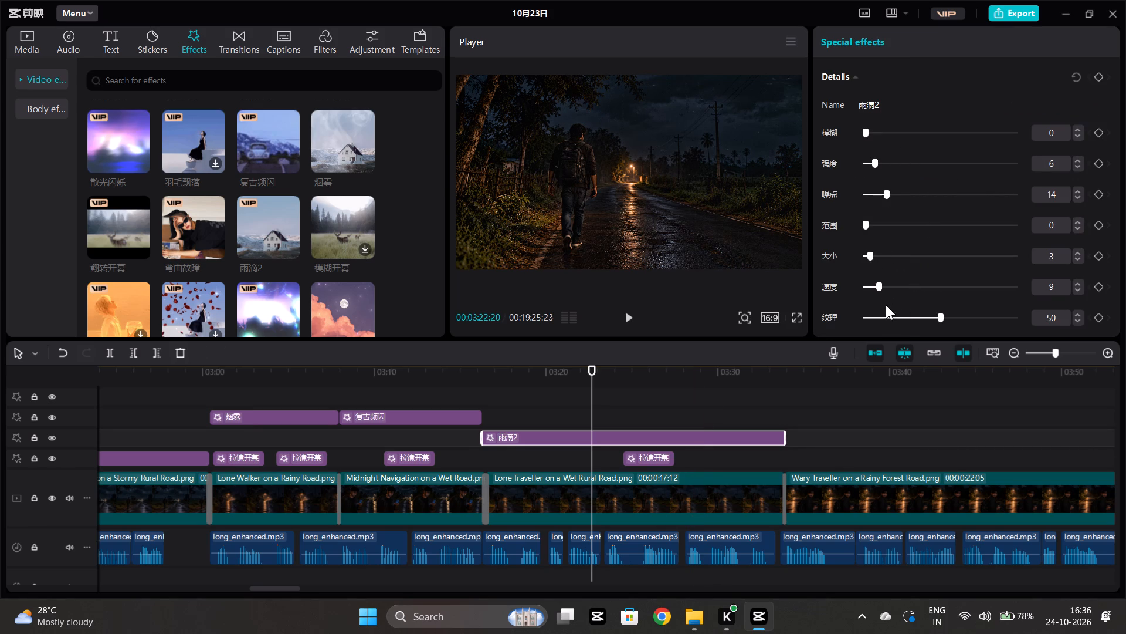
pyautogui.click(894, 313)
pyautogui.click(694, 424)
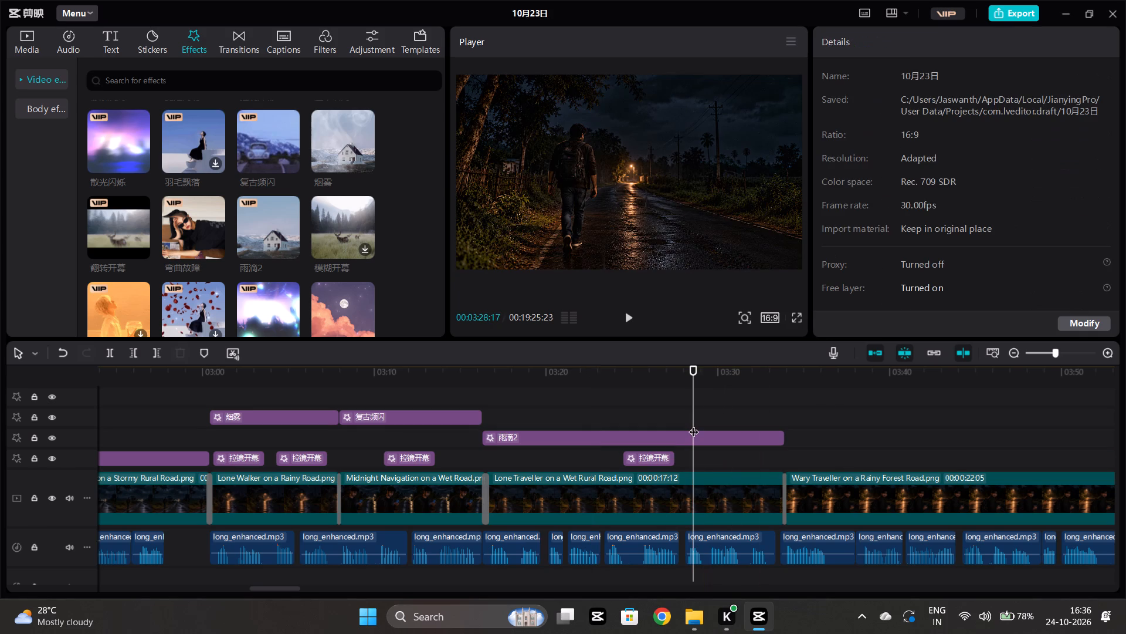
pyautogui.press('space')
# Copy the Lone Traveller clip's 拉镜开幕 effect to about 03:20 and 03:30.
pyautogui.hscroll(-1, 694, 424)
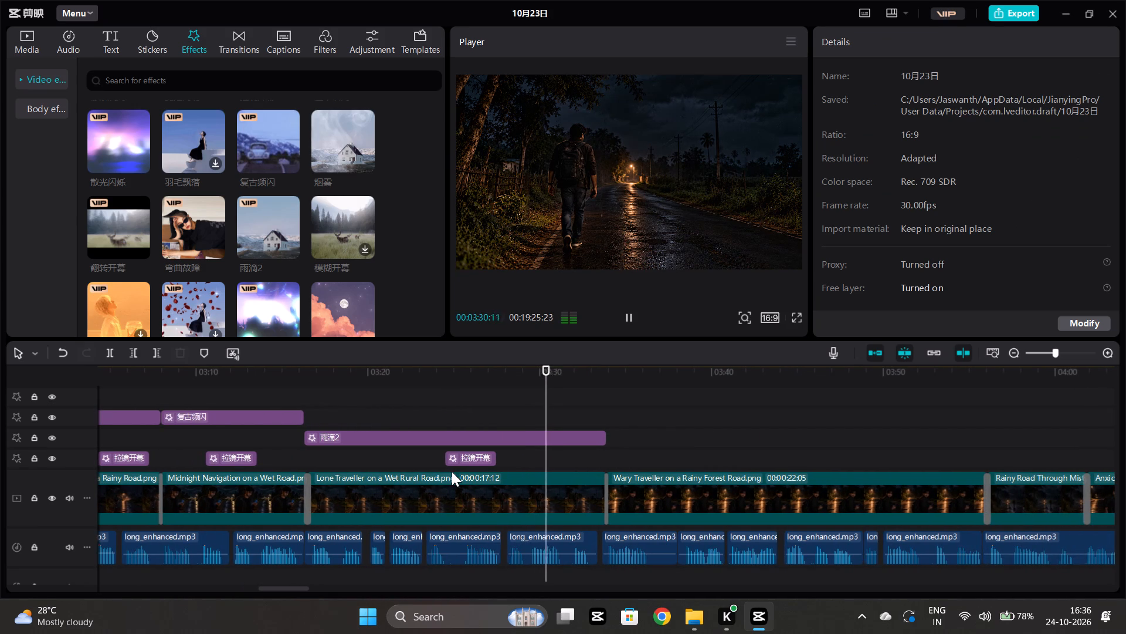
pyautogui.click(440, 450)
pyautogui.press('space')
pyautogui.click(470, 448)
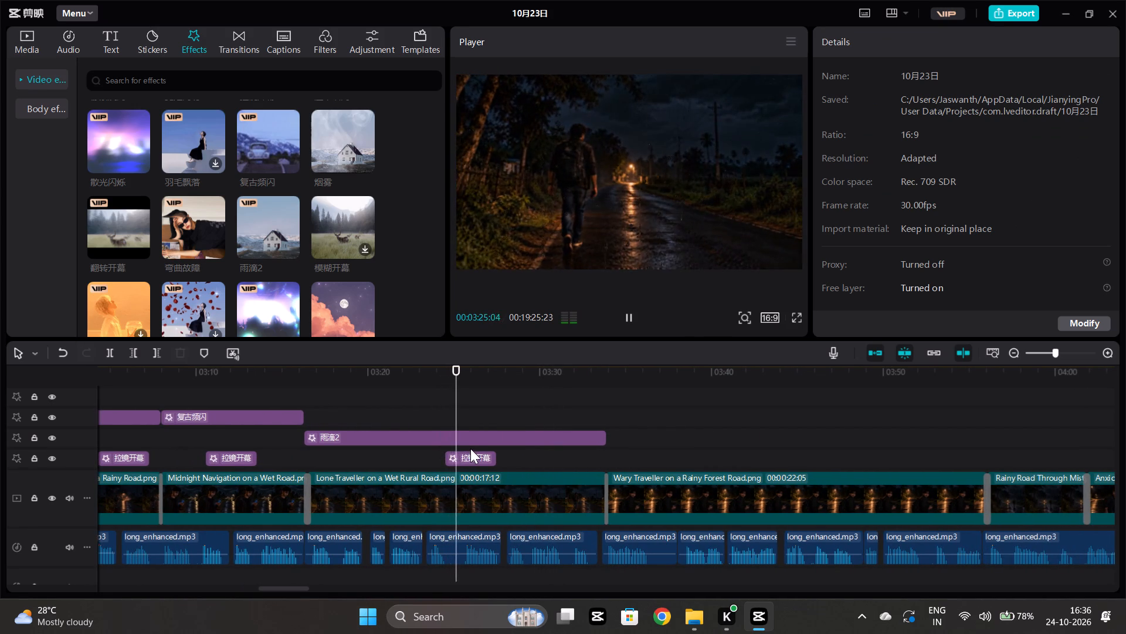
pyautogui.click(474, 457)
pyautogui.hotkey('ctrl', 'c')
pyautogui.click(368, 446)
pyautogui.hotkey('ctrl', 'v')
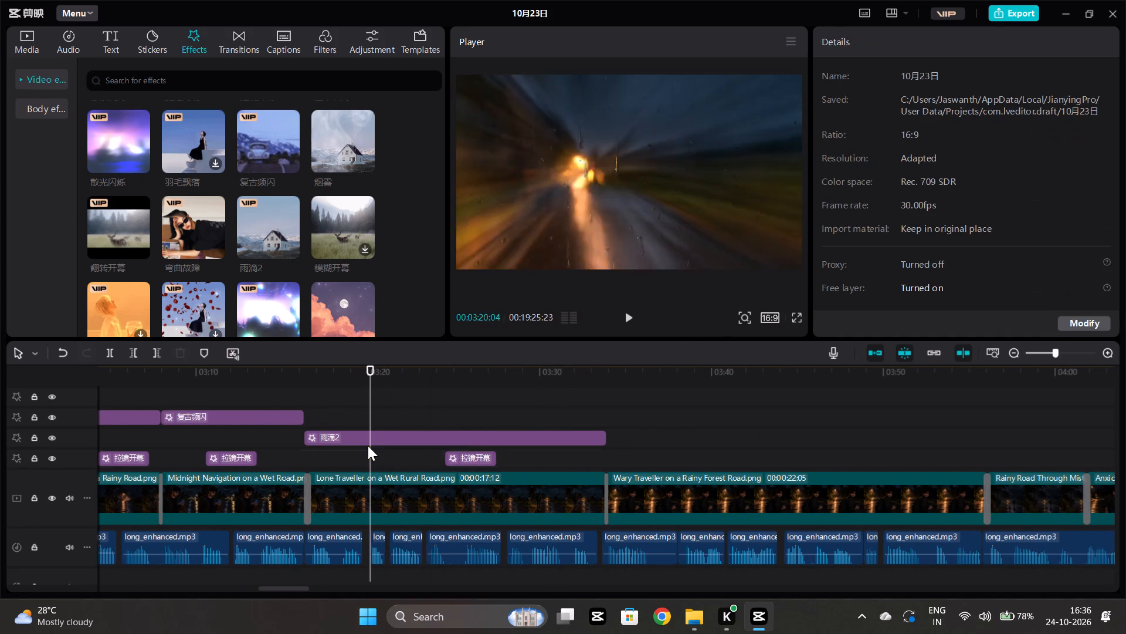
pyautogui.click(542, 456)
pyautogui.hotkey('ctrl', 'v')
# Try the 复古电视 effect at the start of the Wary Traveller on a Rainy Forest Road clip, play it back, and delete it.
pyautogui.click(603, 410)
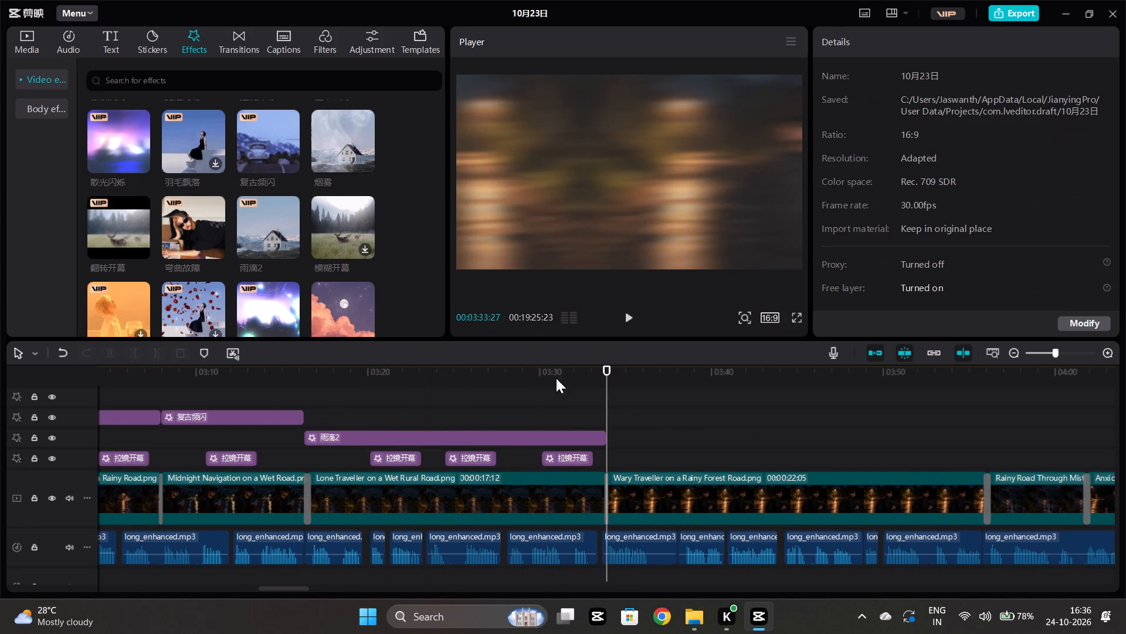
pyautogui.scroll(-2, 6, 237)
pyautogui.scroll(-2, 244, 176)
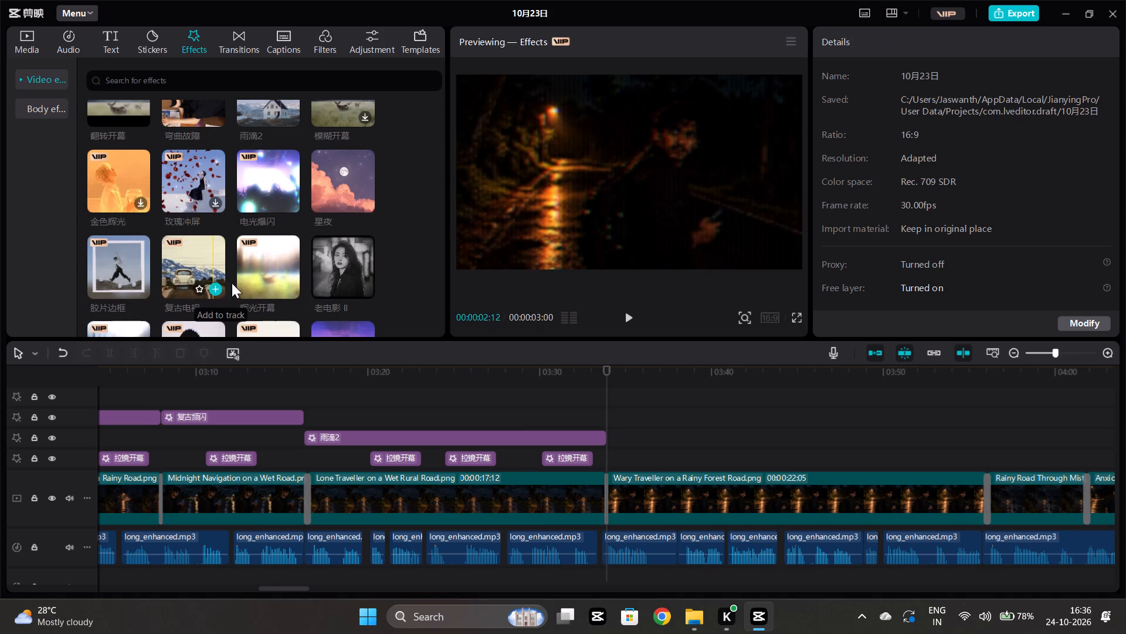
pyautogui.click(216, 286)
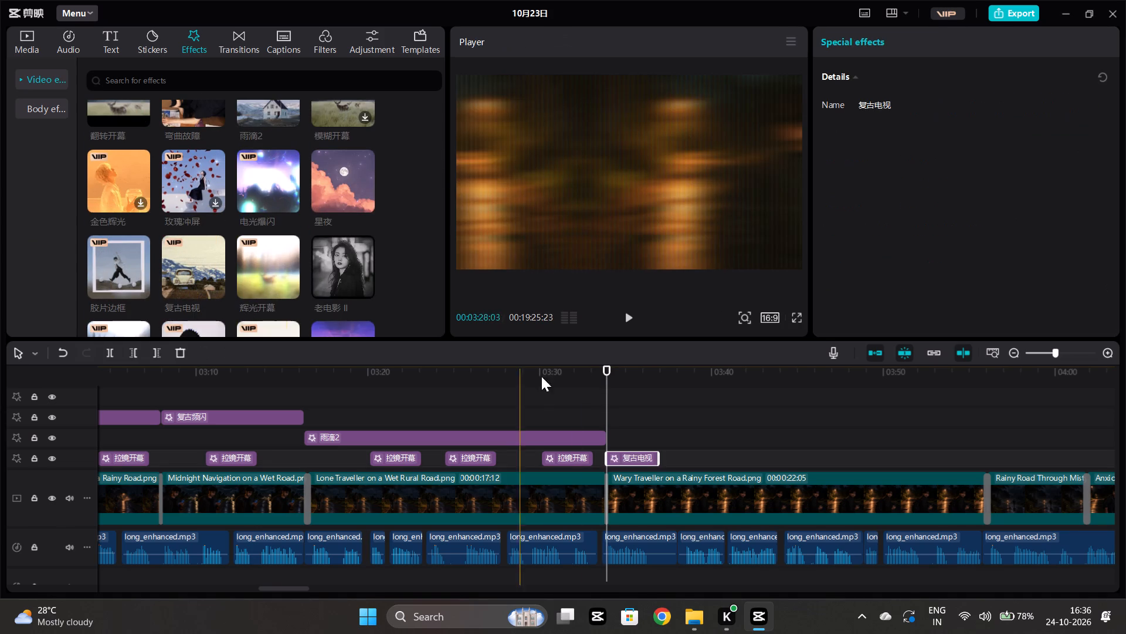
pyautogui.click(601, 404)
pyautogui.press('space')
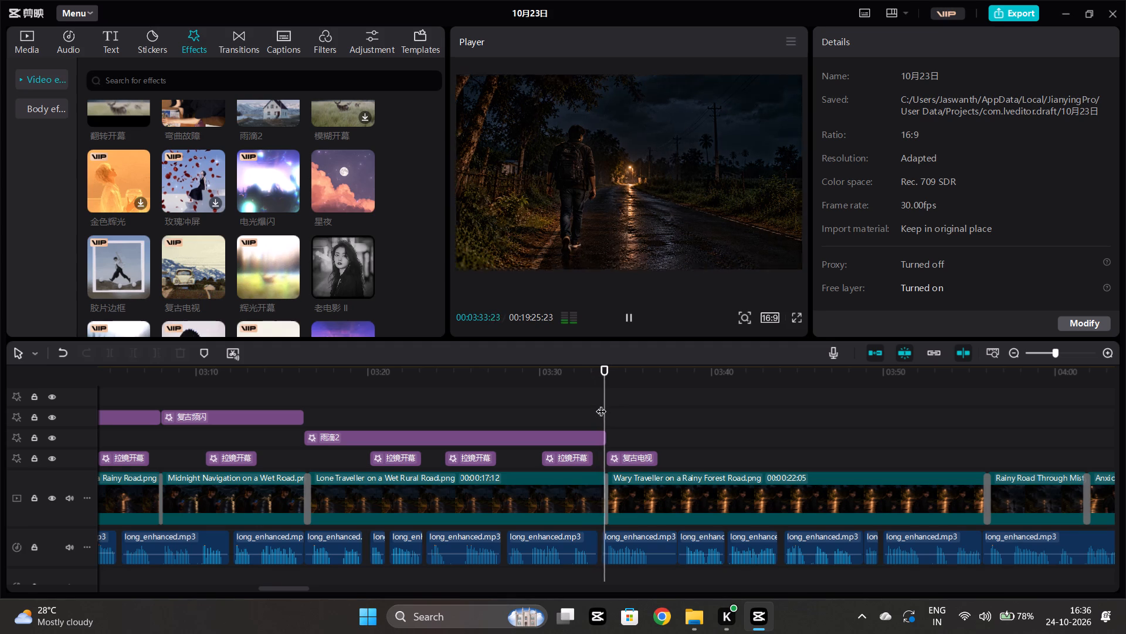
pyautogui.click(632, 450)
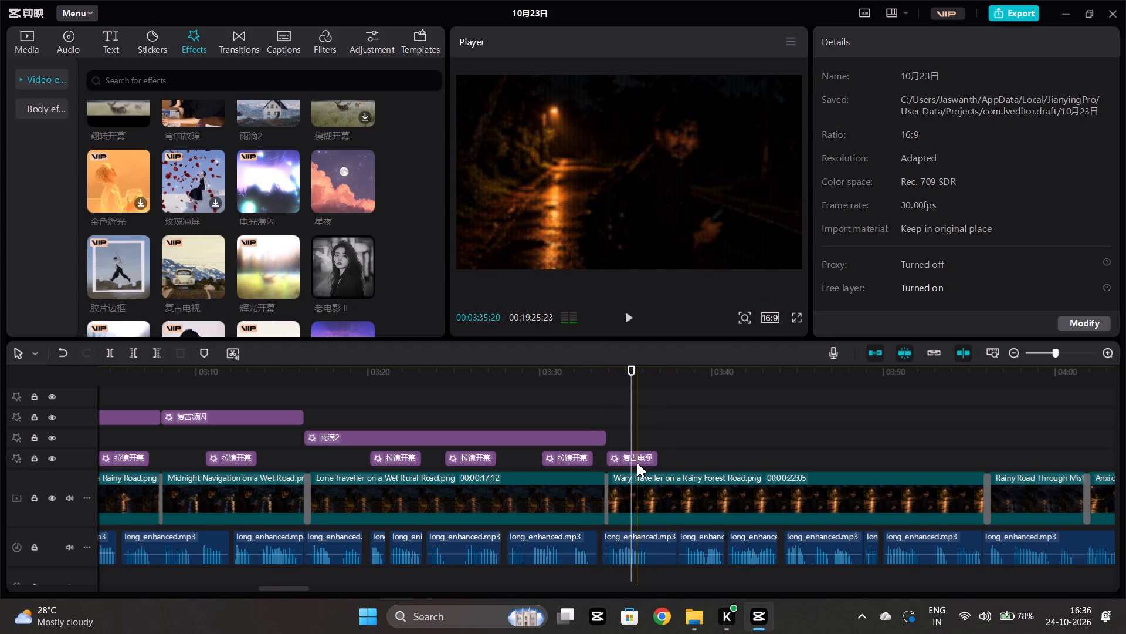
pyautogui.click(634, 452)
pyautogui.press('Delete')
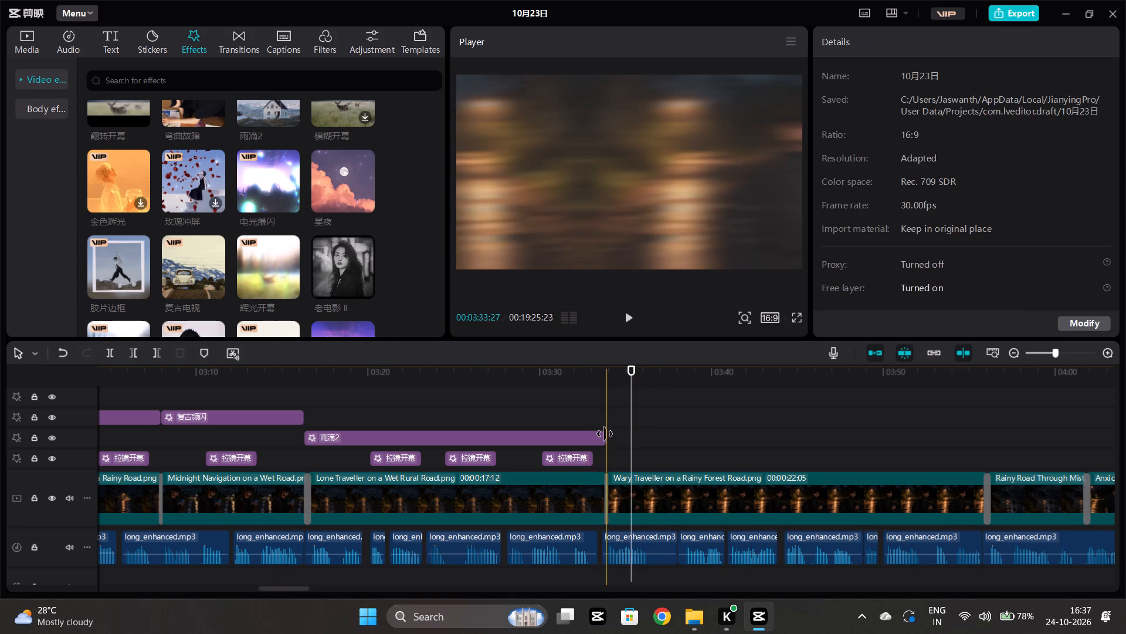
# Add the X-Signal effect to the Wary Traveller on a Rainy Forest Road clip, spanning from the clip's start to its end.
pyautogui.click(605, 434)
pyautogui.scroll(-1, 185, 236)
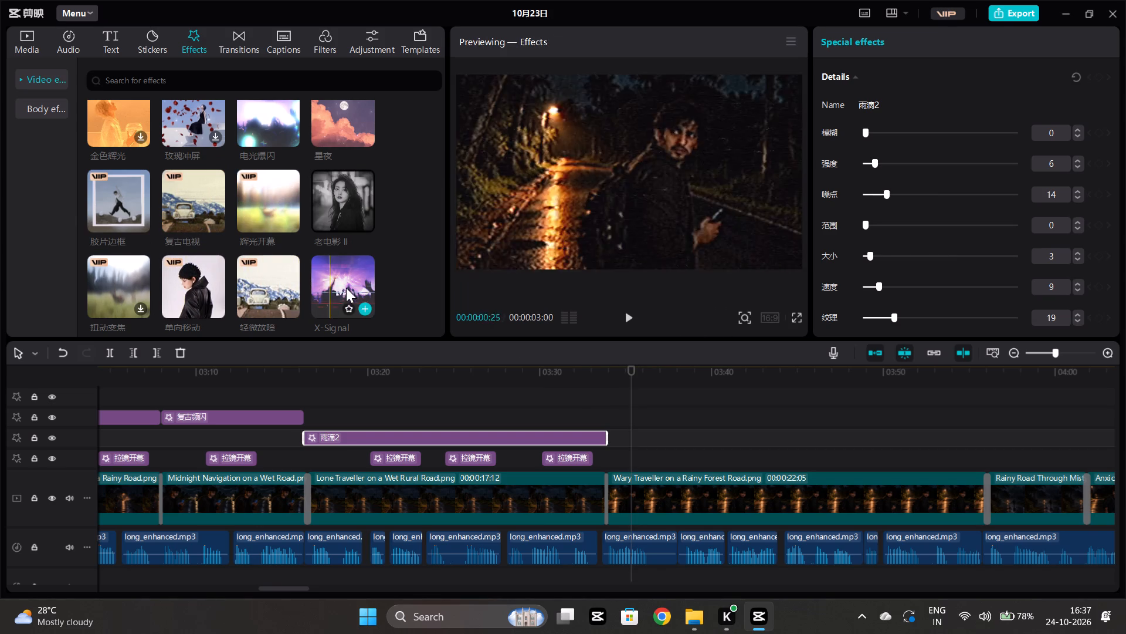
pyautogui.click(365, 311)
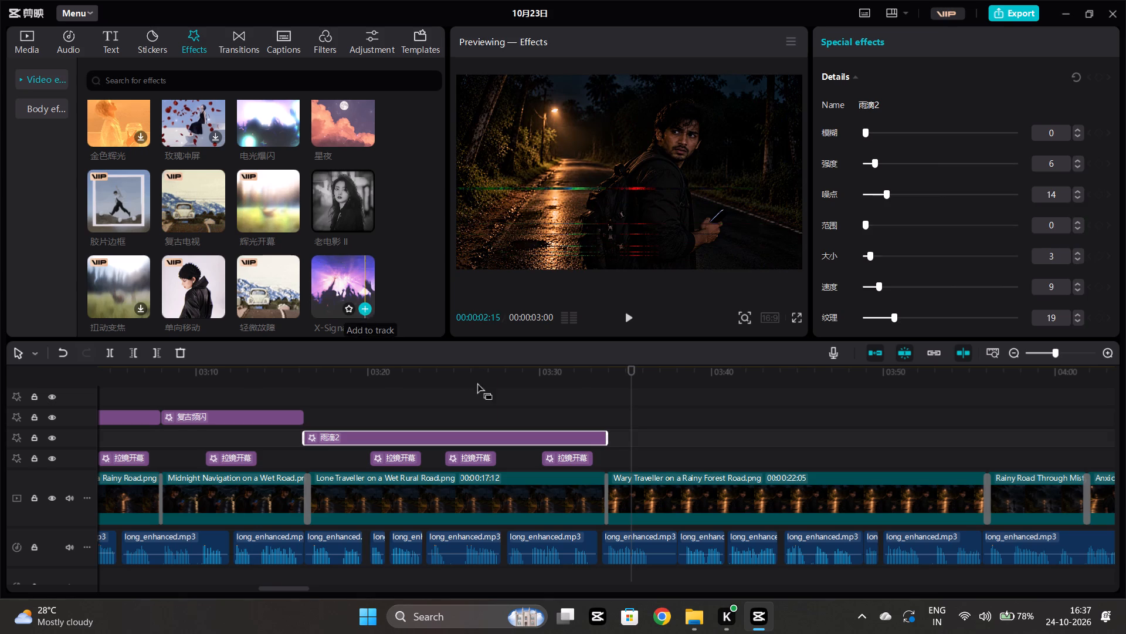
pyautogui.click(628, 450)
pyautogui.moveTo(631, 451); pyautogui.dragTo(603, 451)
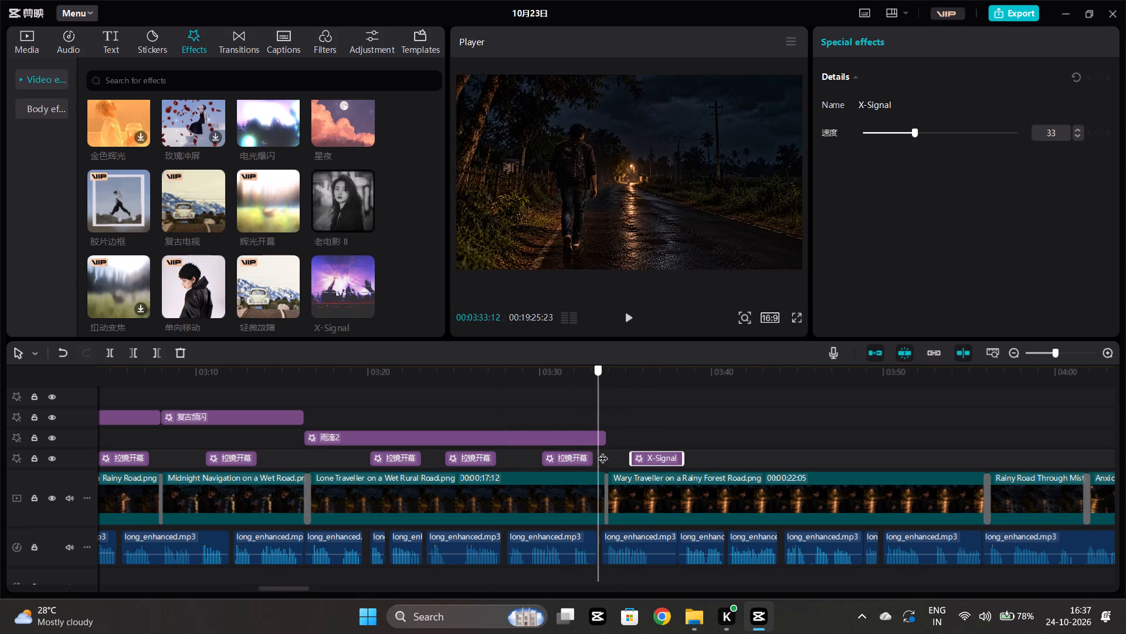
pyautogui.moveTo(603, 451); pyautogui.dragTo(600, 451)
pyautogui.moveTo(642, 457); pyautogui.dragTo(622, 458)
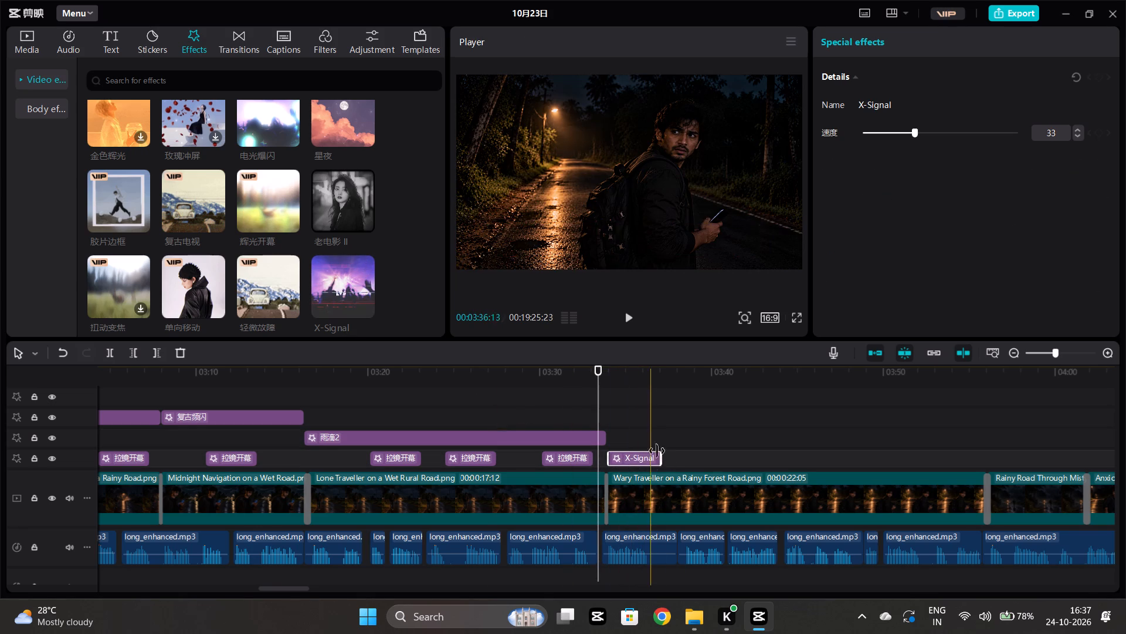
pyautogui.moveTo(659, 456); pyautogui.dragTo(978, 462)
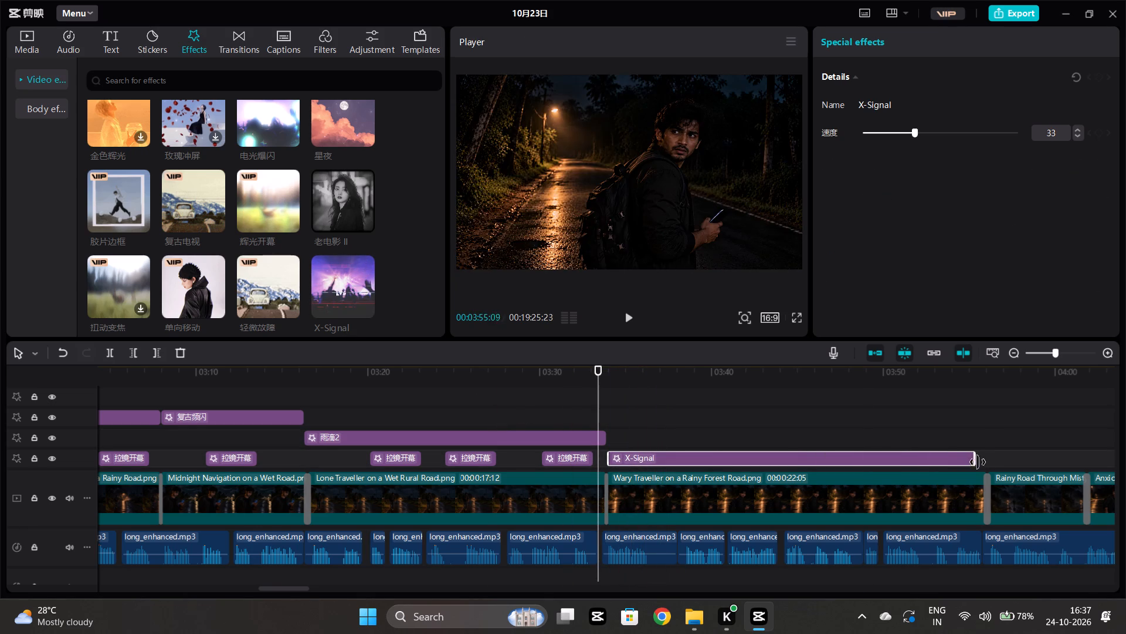
pyautogui.moveTo(978, 462); pyautogui.dragTo(989, 464)
pyautogui.moveTo(993, 460); pyautogui.dragTo(985, 460)
# Play back the change from the earphones title card to the Stormy Night in a Worn Guest Room clip around 00:20.
pyautogui.hscroll(20, 582, 461)
pyautogui.hscroll(6, 582, 461)
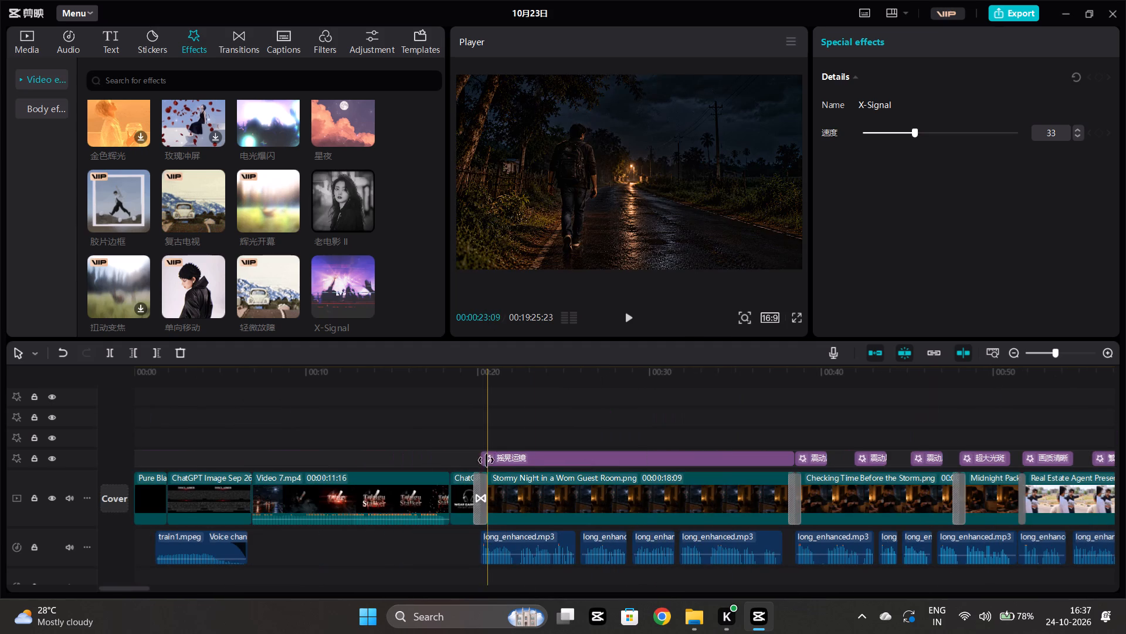
pyautogui.click(508, 426)
pyautogui.press('space')
pyautogui.click(467, 424)
pyautogui.press('space')
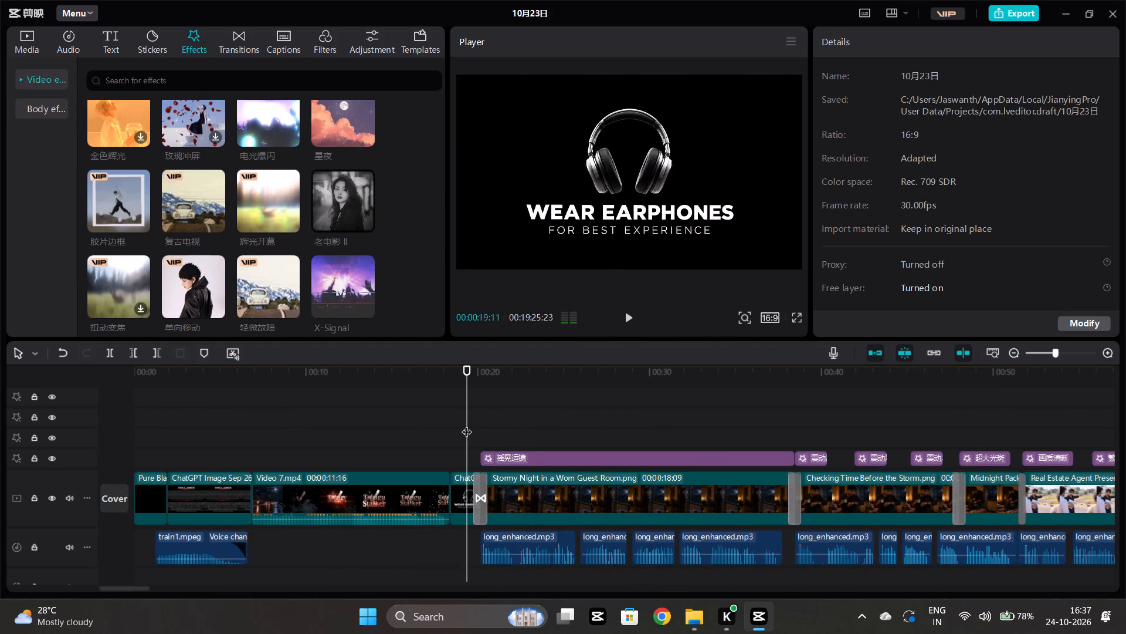
pyautogui.click(470, 426)
pyautogui.click(483, 423)
pyautogui.press('space')
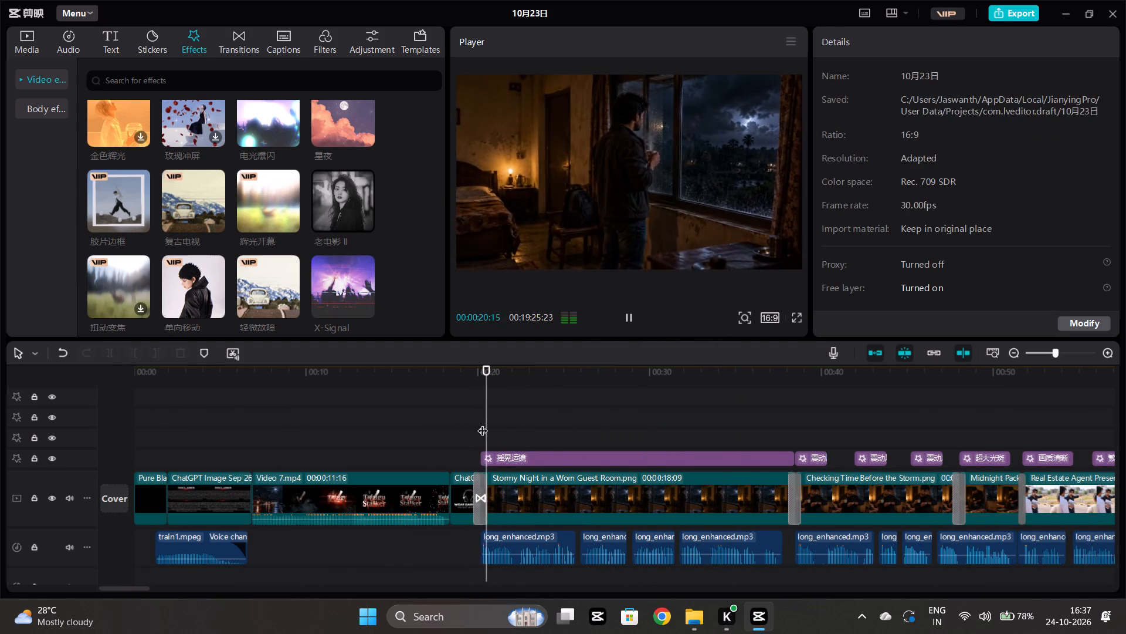
# Play back the 震动屏闪 effects on the Checking Time Before the Storm clip, between about 00:43 and 00:47.
pyautogui.hscroll(-1, 483, 423)
pyautogui.click(252, 411)
pyautogui.press('space')
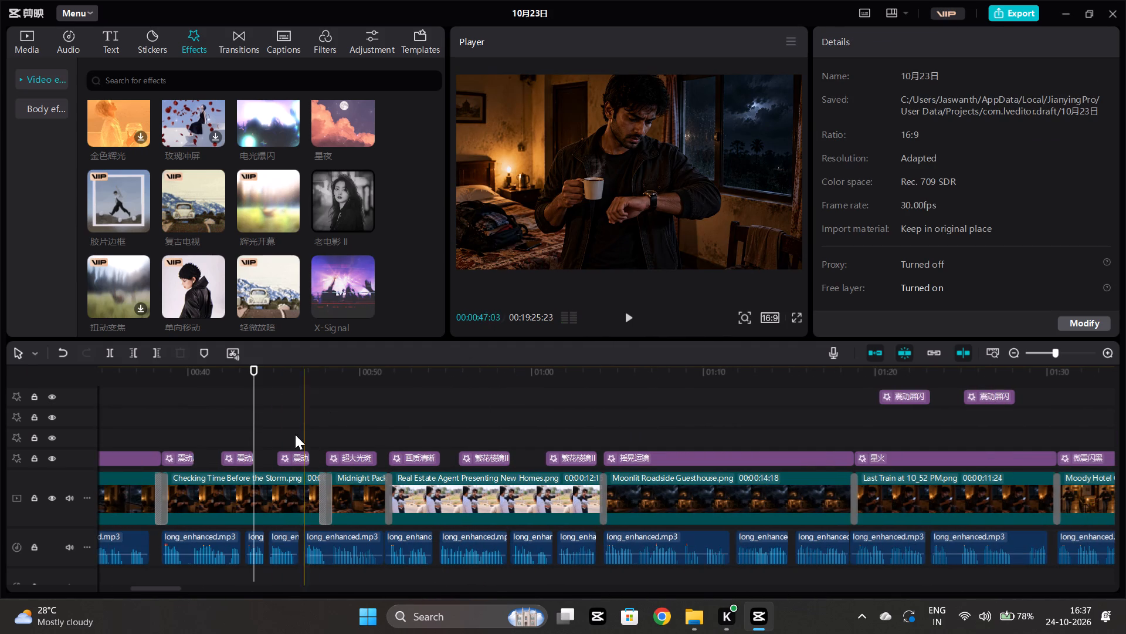
pyautogui.click(290, 431)
pyautogui.press('space')
pyautogui.click(279, 424)
pyautogui.press('space')
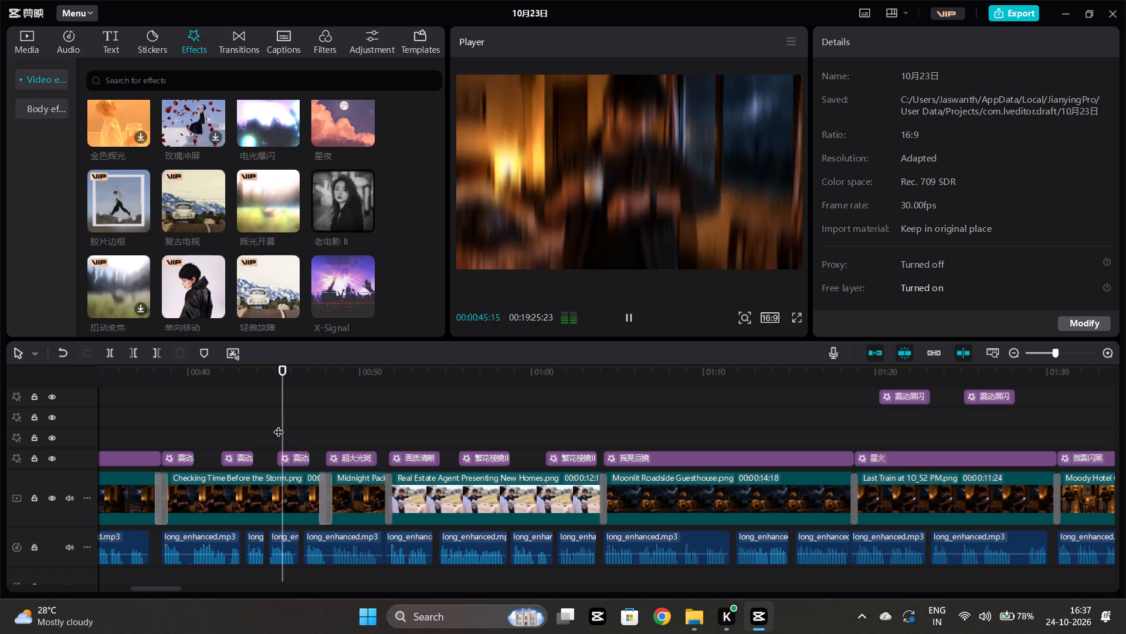
# Play back the 超大光斑, 画质清晰 and 繁花棱镜 effects between about 00:48 and 00:59.
pyautogui.click(330, 429)
pyautogui.press('space')
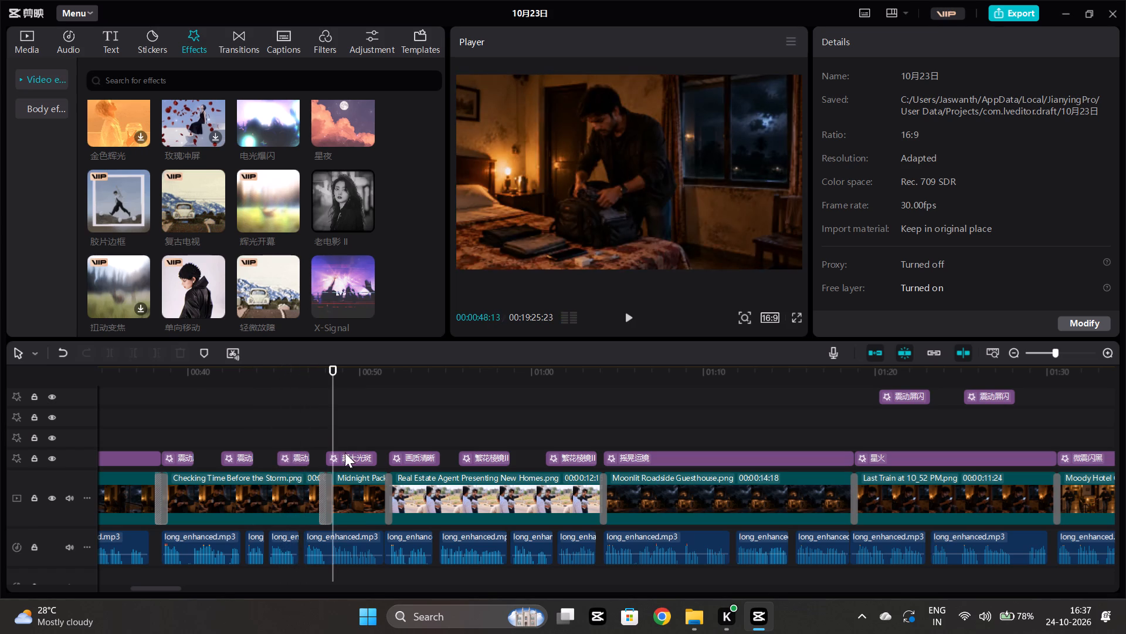
pyautogui.click(326, 413)
pyautogui.press('space')
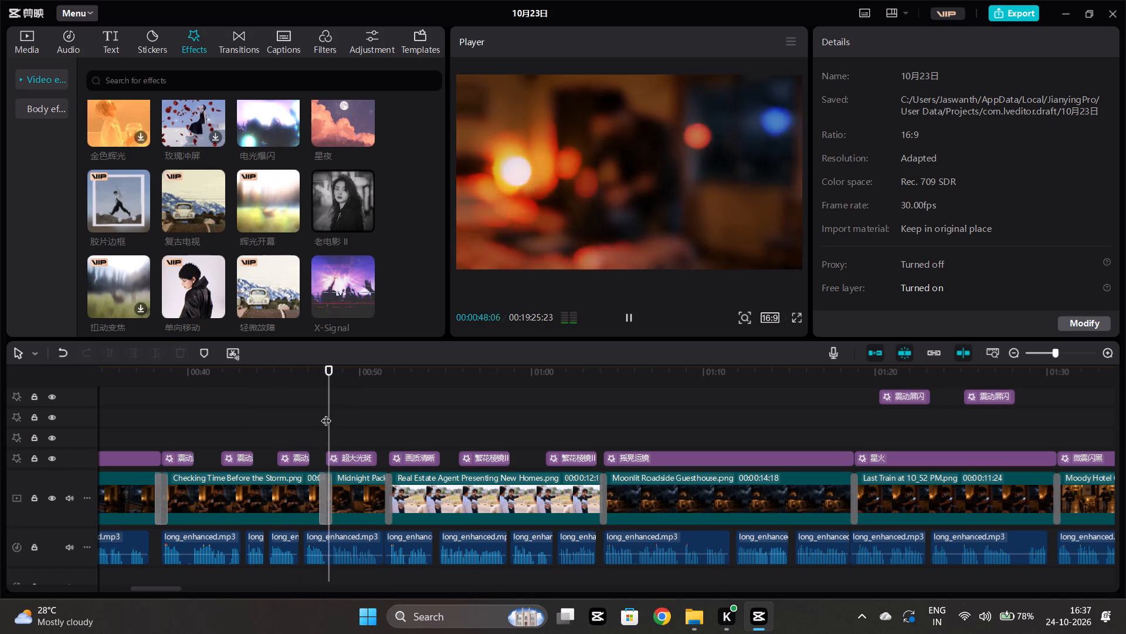
pyautogui.click(372, 400)
pyautogui.press('space')
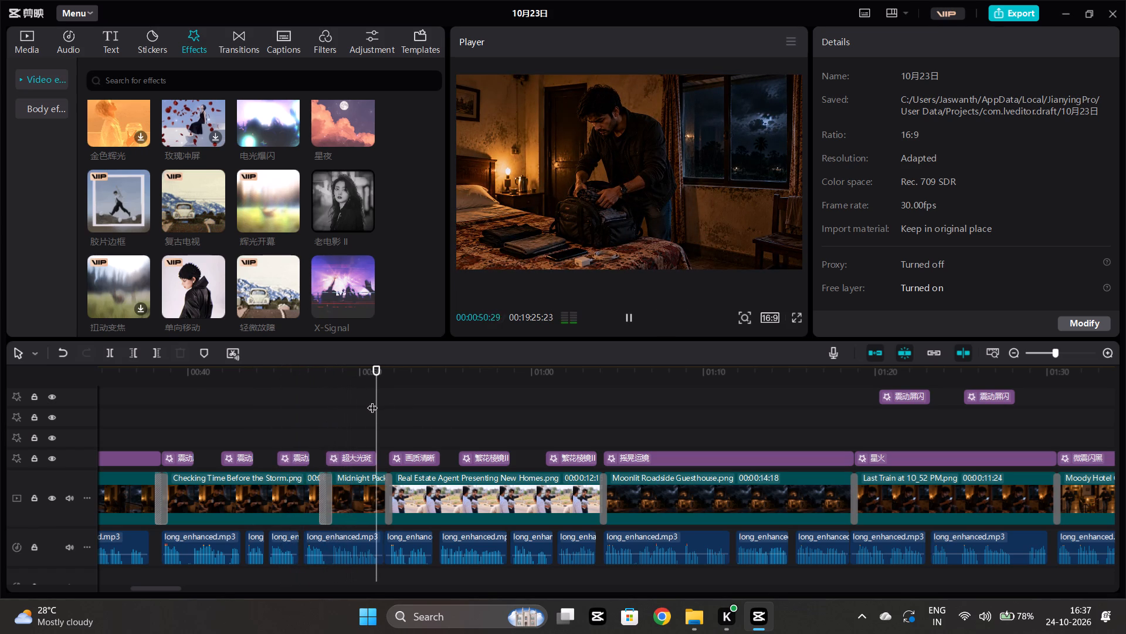
pyautogui.click(456, 406)
pyautogui.press('space')
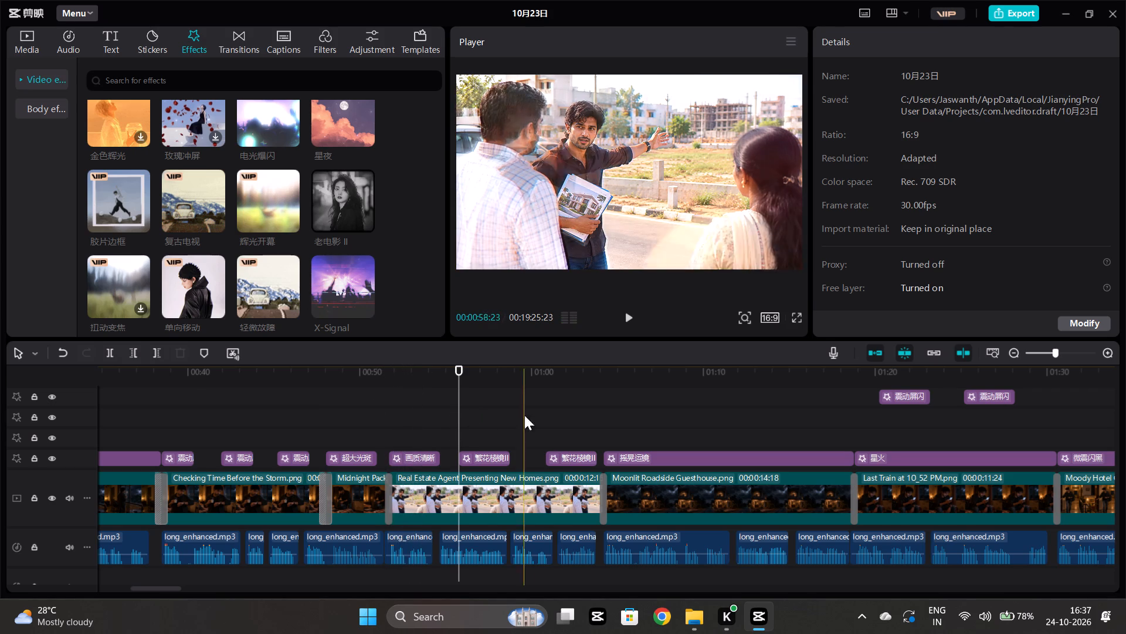
# Replay the Checking Time Before the Storm clip around its second 震动屏闪 effect, near 00:42.
pyautogui.click(300, 403)
pyautogui.press('space')
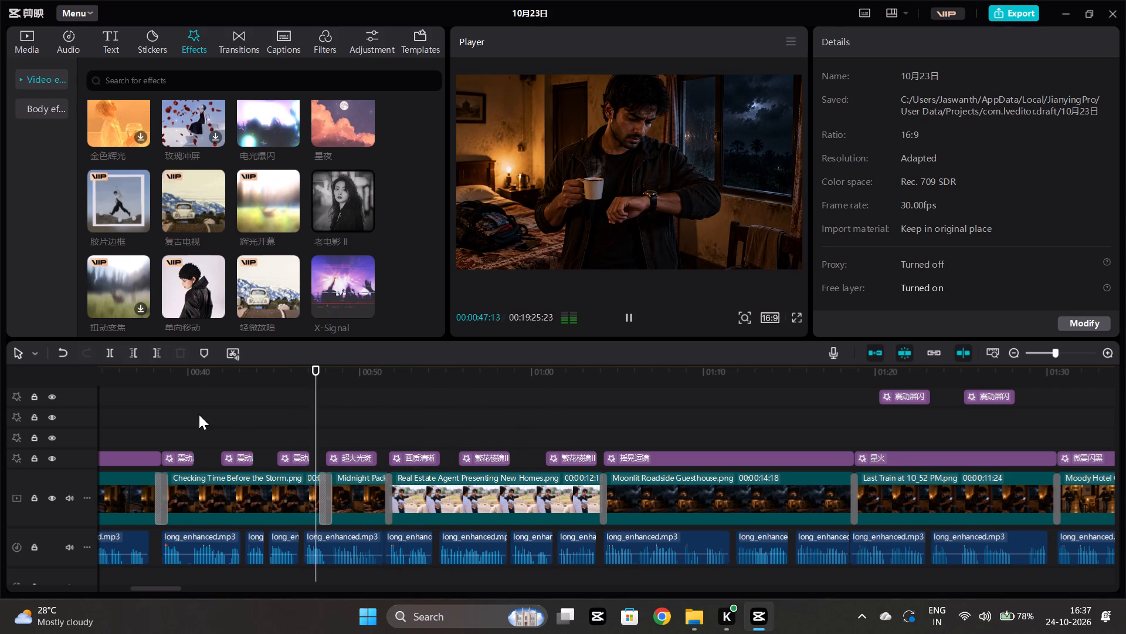
pyautogui.click(199, 414)
pyautogui.press('space')
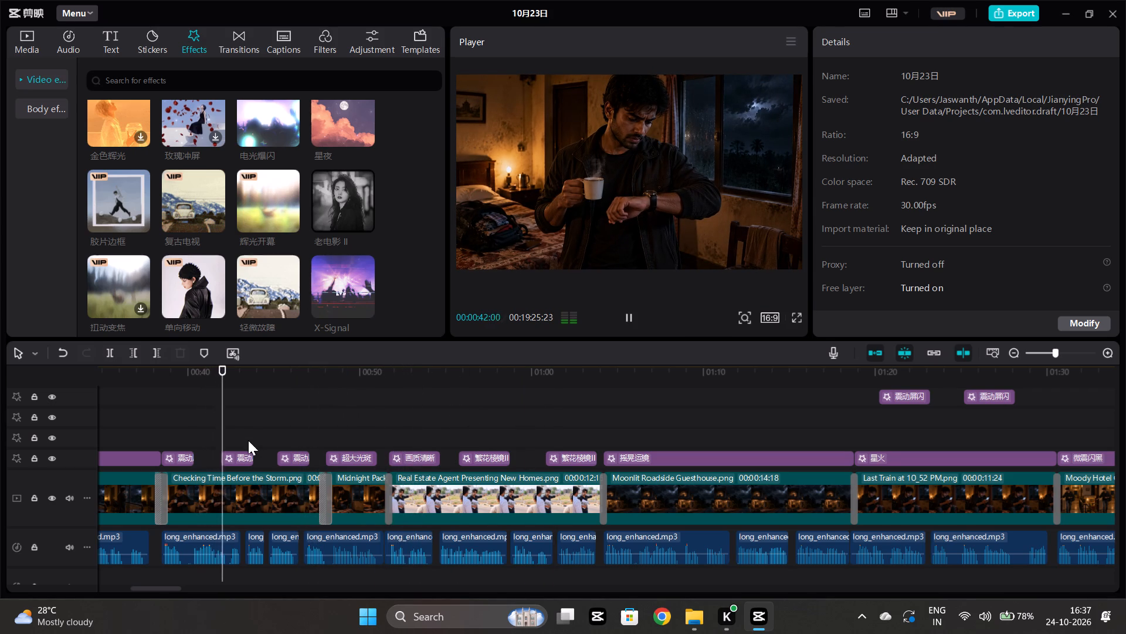
# Copy the 震动屏闪 effect at about 00:42 onto the Wary Traveller on a Rainy Forest Road clip, at about 03:35 and 03:40.
pyautogui.keyDown('ctrl'); pyautogui.click(247, 457); pyautogui.keyUp('ctrl')
pyautogui.hotkey('ctrl', 'c')
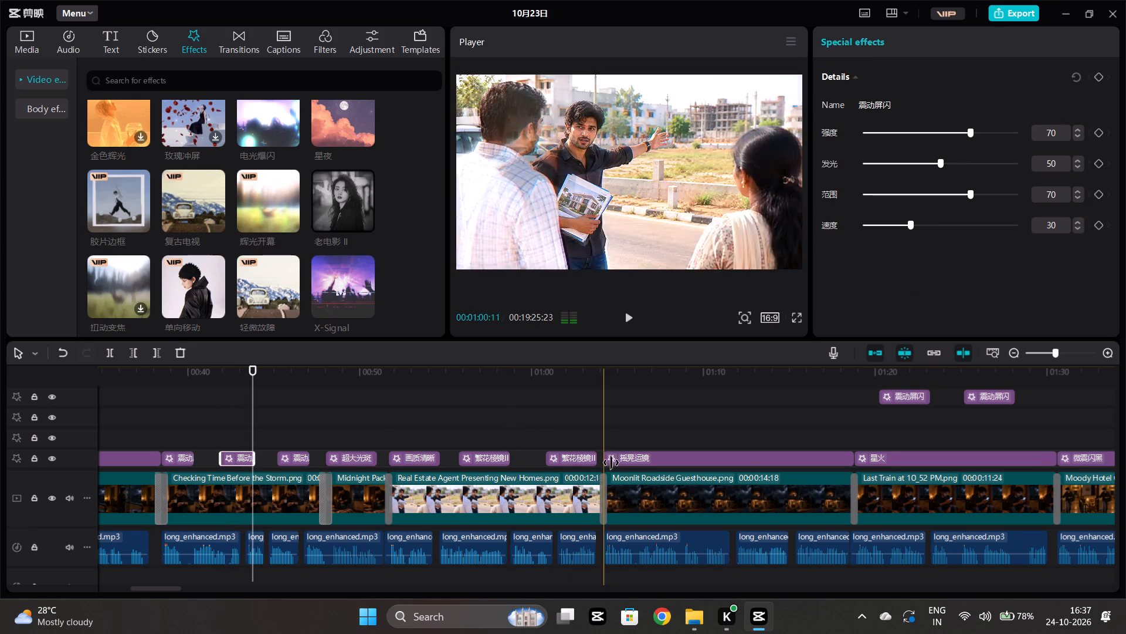
pyautogui.hscroll(-1, 612, 463)
pyautogui.keyDown('ctrl'); pyautogui.scroll(-1, 612, 463); pyautogui.keyUp('ctrl')
pyautogui.keyDown('ctrl'); pyautogui.hscroll(-1, 612, 463); pyautogui.keyUp('ctrl')
pyautogui.hscroll(-7, 612, 463)
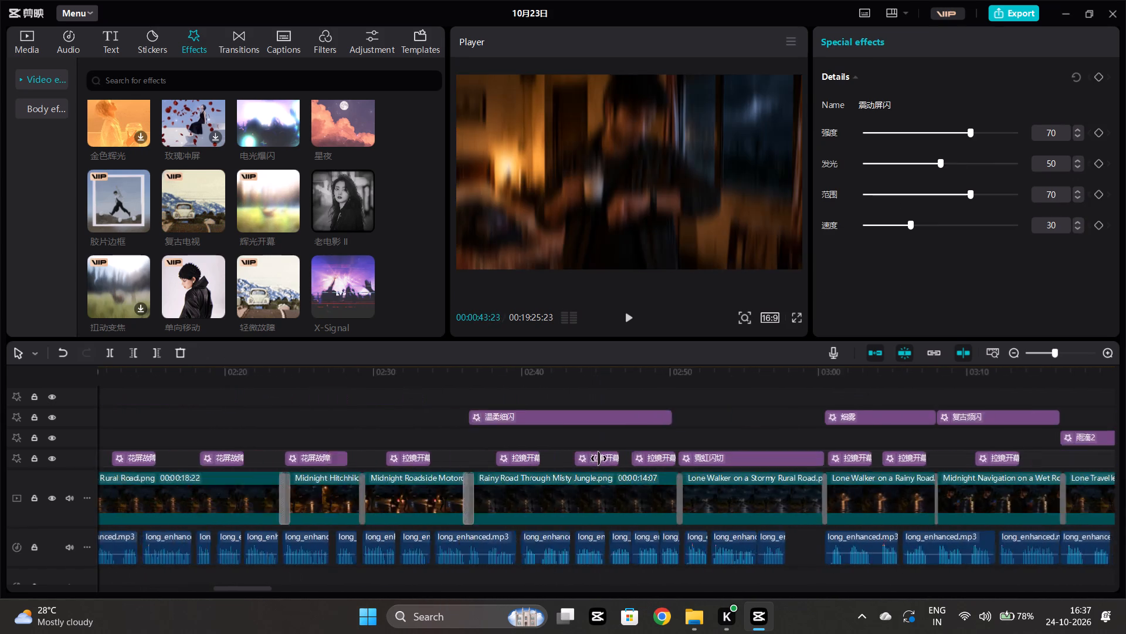
pyautogui.hscroll(-3, 599, 458)
pyautogui.click(300, 431)
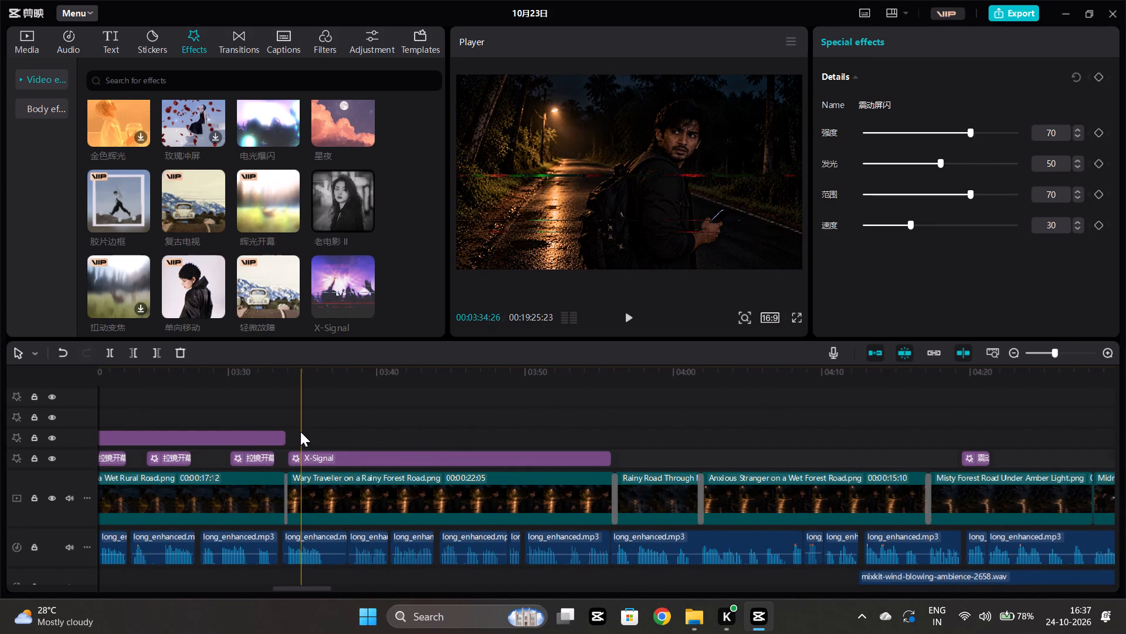
pyautogui.hotkey('ctrl', 'v')
pyautogui.click(383, 430)
pyautogui.hotkey('ctrl', 'v')
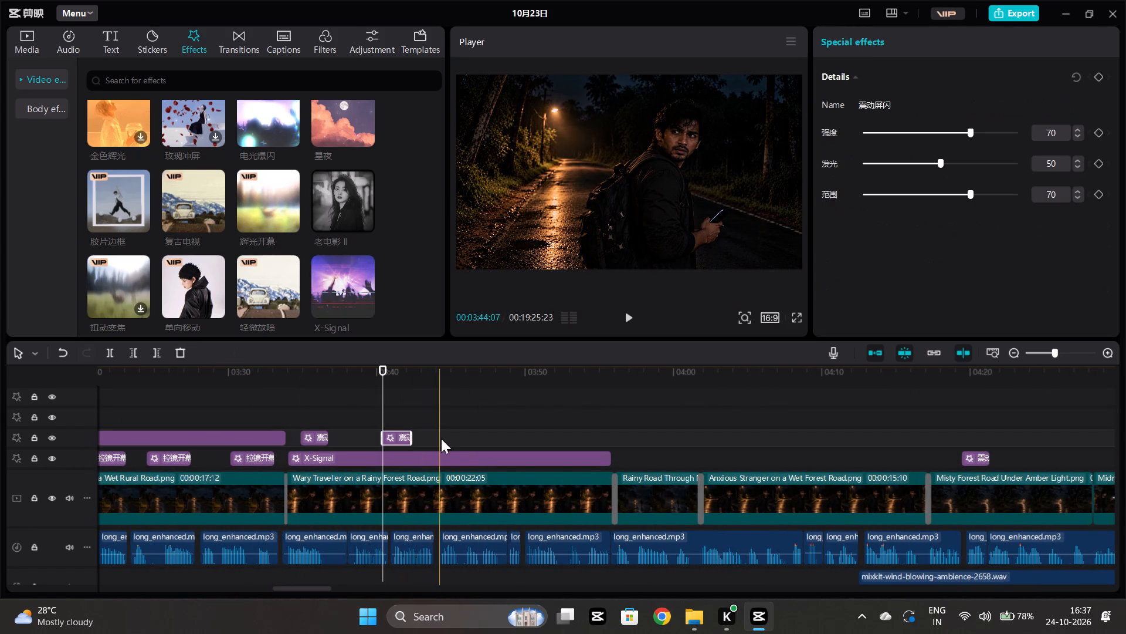
# Paste three more 震动屏闪 effects over the Wary Traveller clip, at about 03:45, 03:49 and 03:52.
pyautogui.click(449, 429)
pyautogui.hotkey('ctrl', 'v')
pyautogui.click(515, 424)
pyautogui.hotkey('ctrl', 'v')
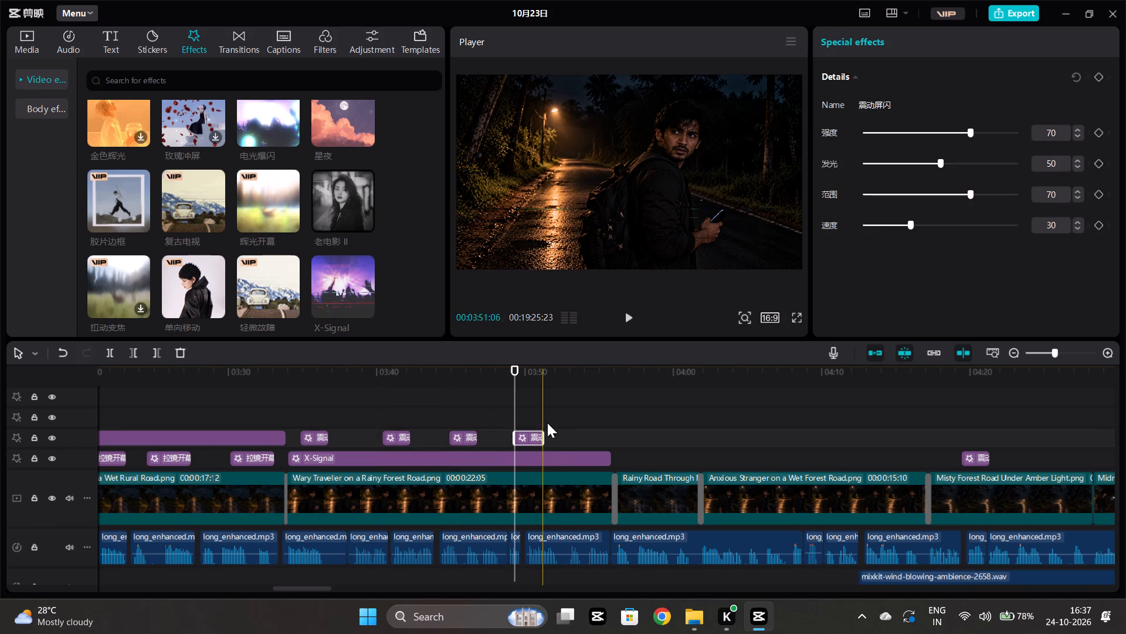
pyautogui.click(561, 424)
pyautogui.hotkey('ctrl', 'b')
pyautogui.hotkey('ctrl', 'z')
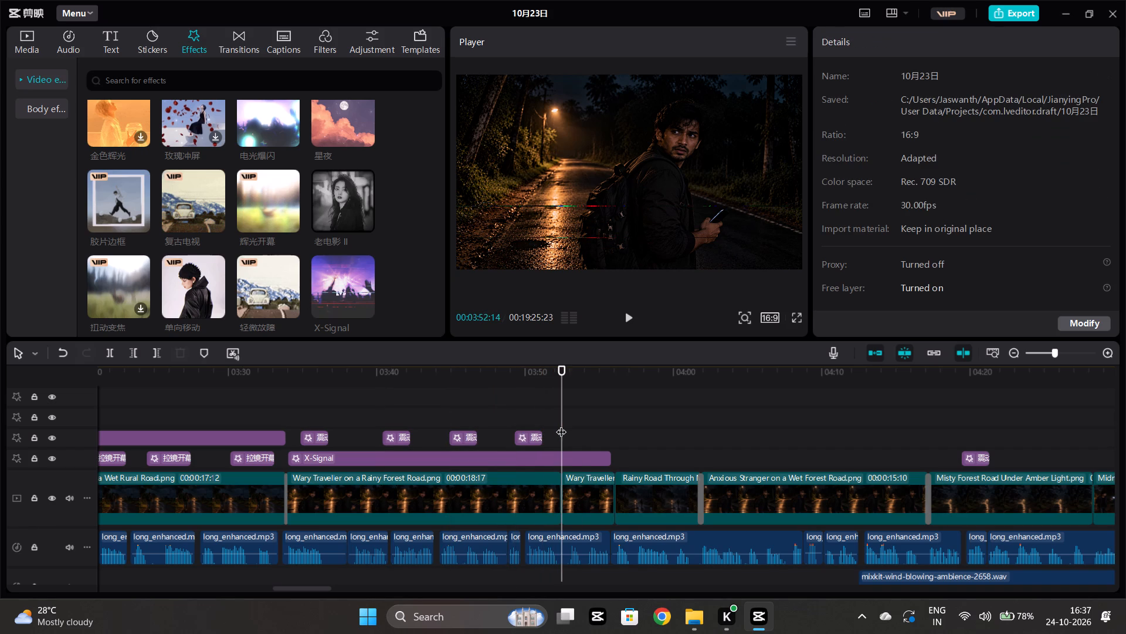
pyautogui.hotkey('ctrl', 'v')
# Copy the Wary Traveller clip's X-Signal effect and its five 震动屏闪 effects to the start of the Rainy Night at Begun Kodar Station (1) clip.
pyautogui.keyDown('ctrl'); pyautogui.click(503, 452); pyautogui.keyUp('ctrl')
pyautogui.keyDown('ctrl'); pyautogui.click(529, 433); pyautogui.keyUp('ctrl')
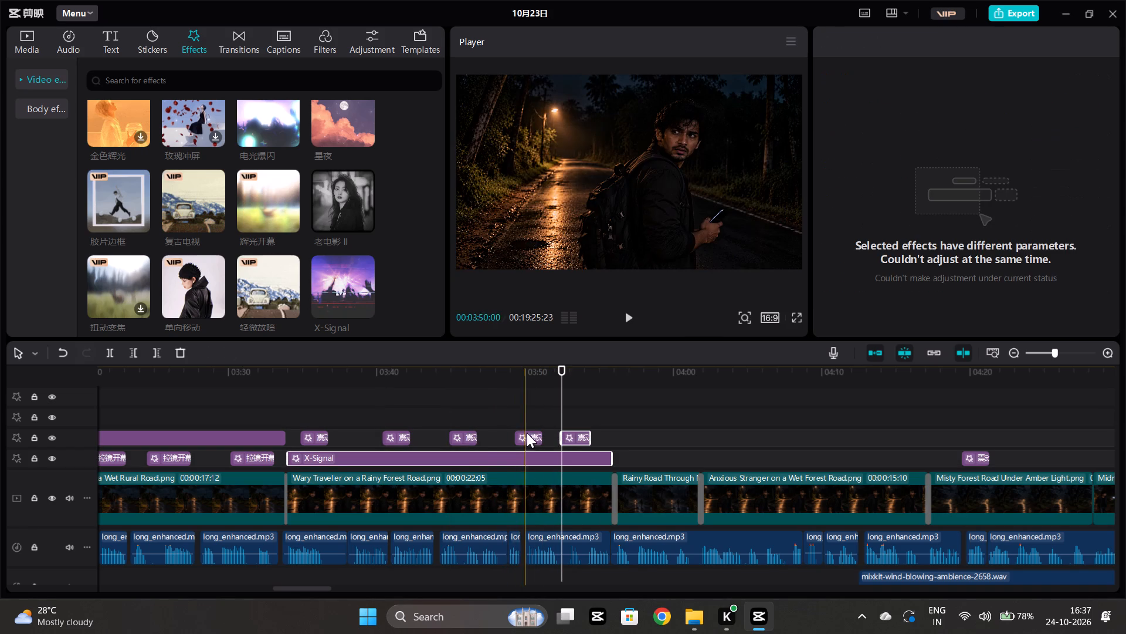
pyautogui.keyDown('ctrl'); pyautogui.click(460, 431); pyautogui.keyUp('ctrl')
pyautogui.keyDown('ctrl'); pyautogui.click(402, 433); pyautogui.keyUp('ctrl')
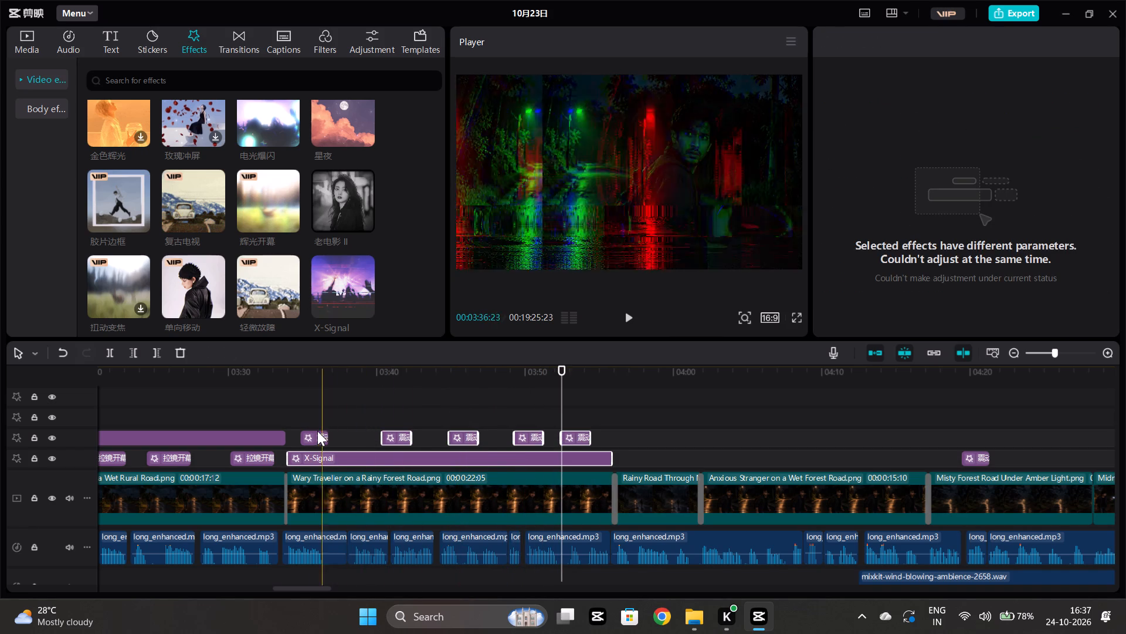
pyautogui.keyDown('ctrl'); pyautogui.click(316, 431); pyautogui.keyUp('ctrl')
pyautogui.hotkey('ctrl', 'c')
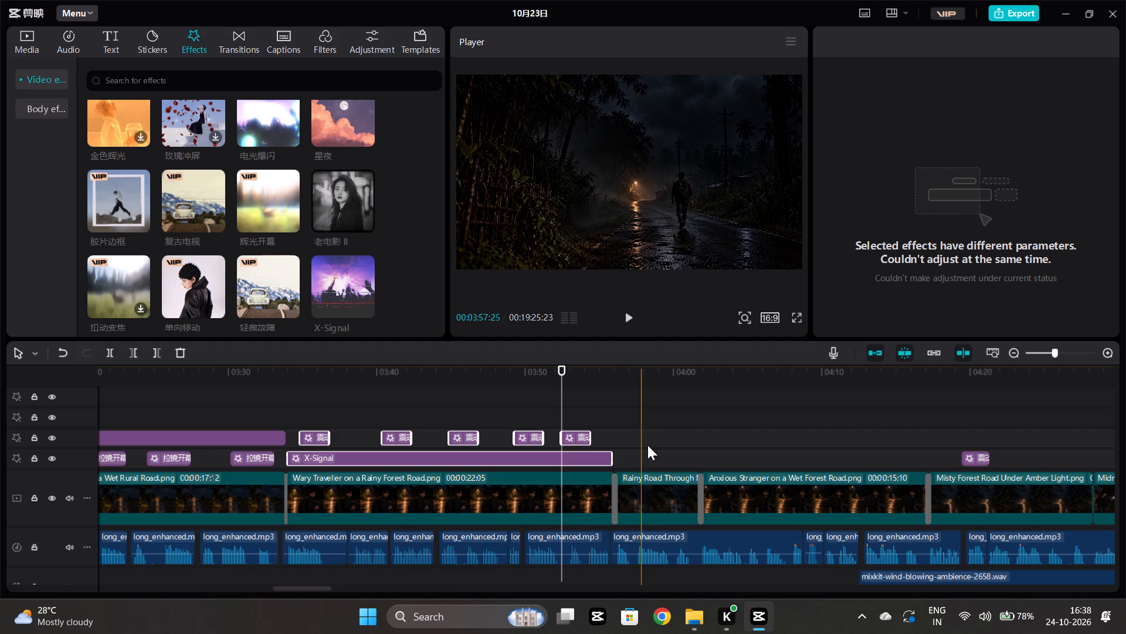
pyautogui.hscroll(-4, 669, 456)
pyautogui.click(562, 447)
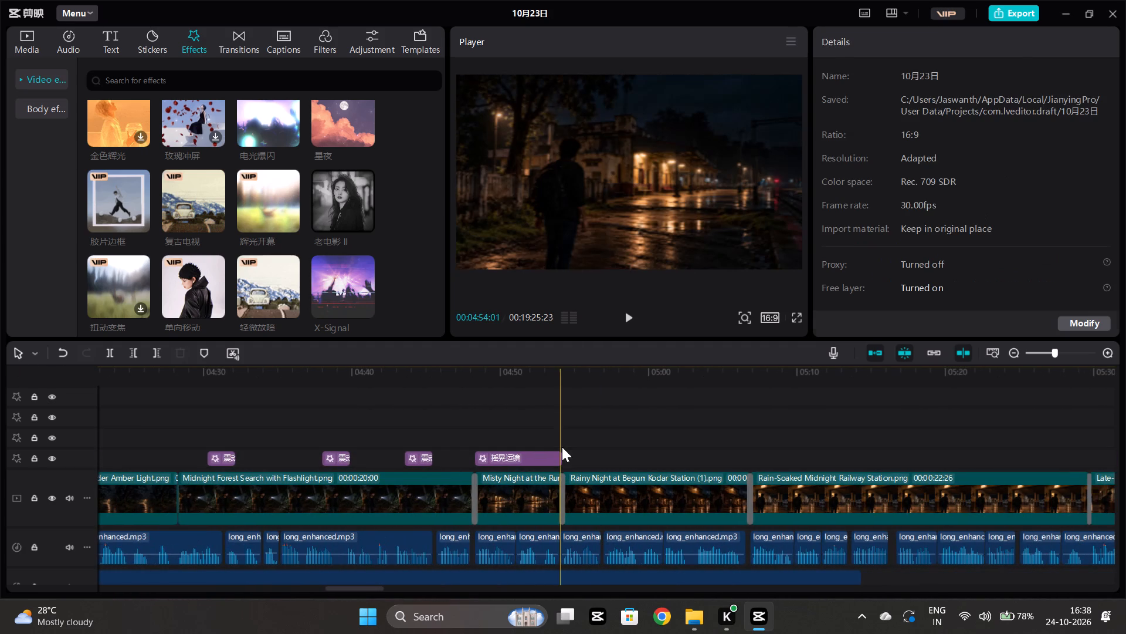
pyautogui.hotkey('ctrl', 'v')
pyautogui.moveTo(667, 454); pyautogui.dragTo(669, 479)
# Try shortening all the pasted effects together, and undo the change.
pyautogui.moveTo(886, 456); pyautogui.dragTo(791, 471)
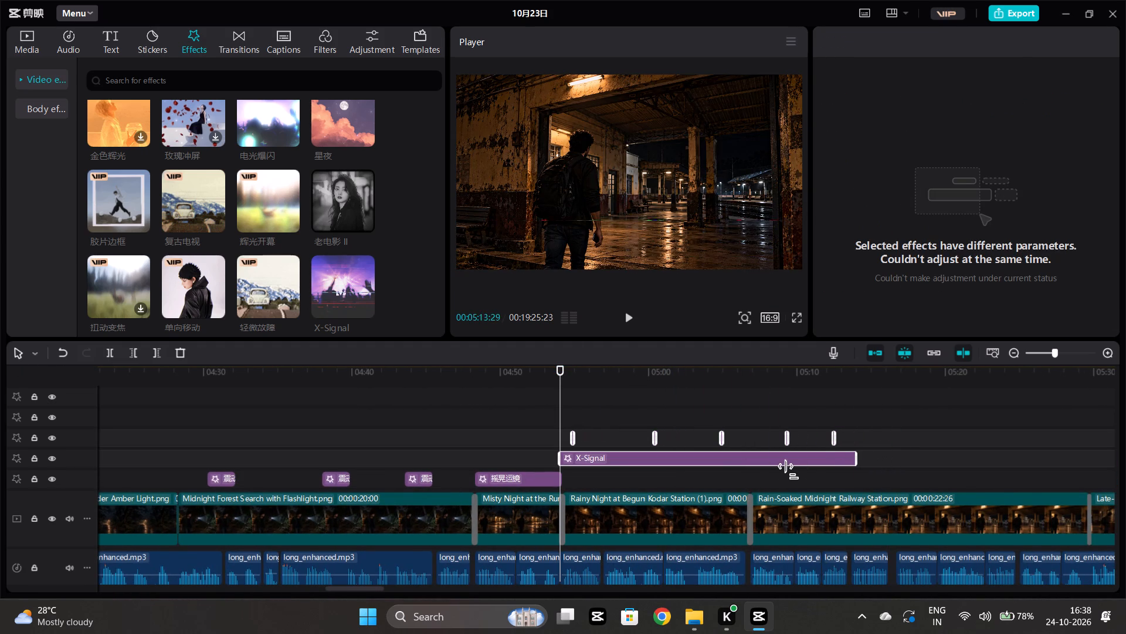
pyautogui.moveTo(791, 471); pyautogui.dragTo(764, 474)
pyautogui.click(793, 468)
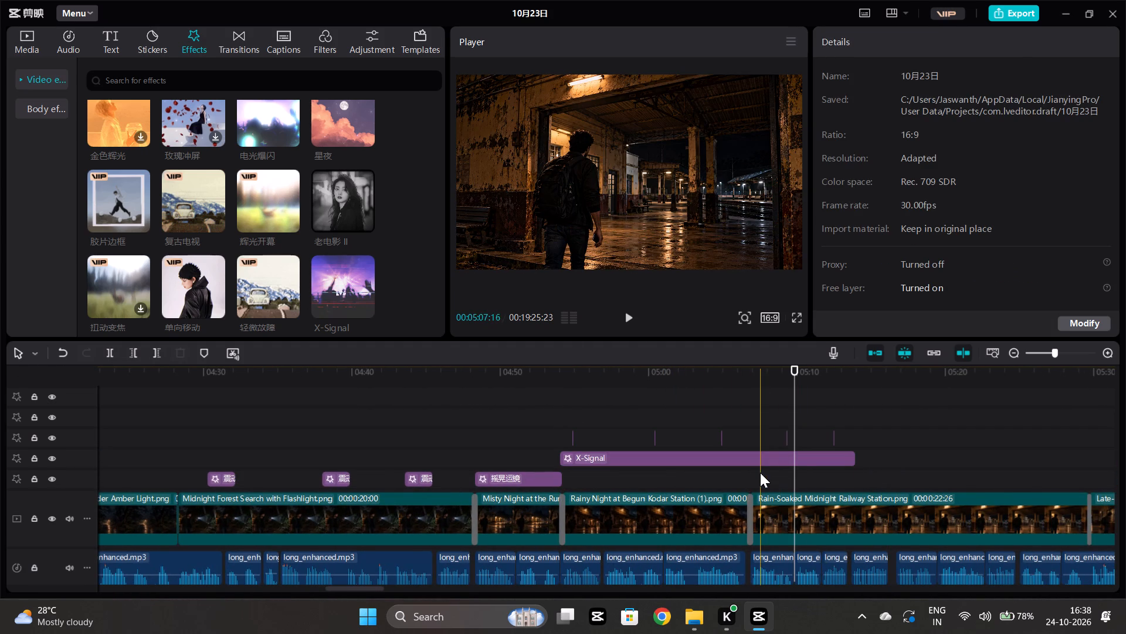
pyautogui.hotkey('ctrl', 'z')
# Trim the pasted X-Signal effect to the end of the Rainy Night at Begun Kodar Station (1) clip.
pyautogui.click(798, 452)
pyautogui.moveTo(879, 461); pyautogui.dragTo(757, 488)
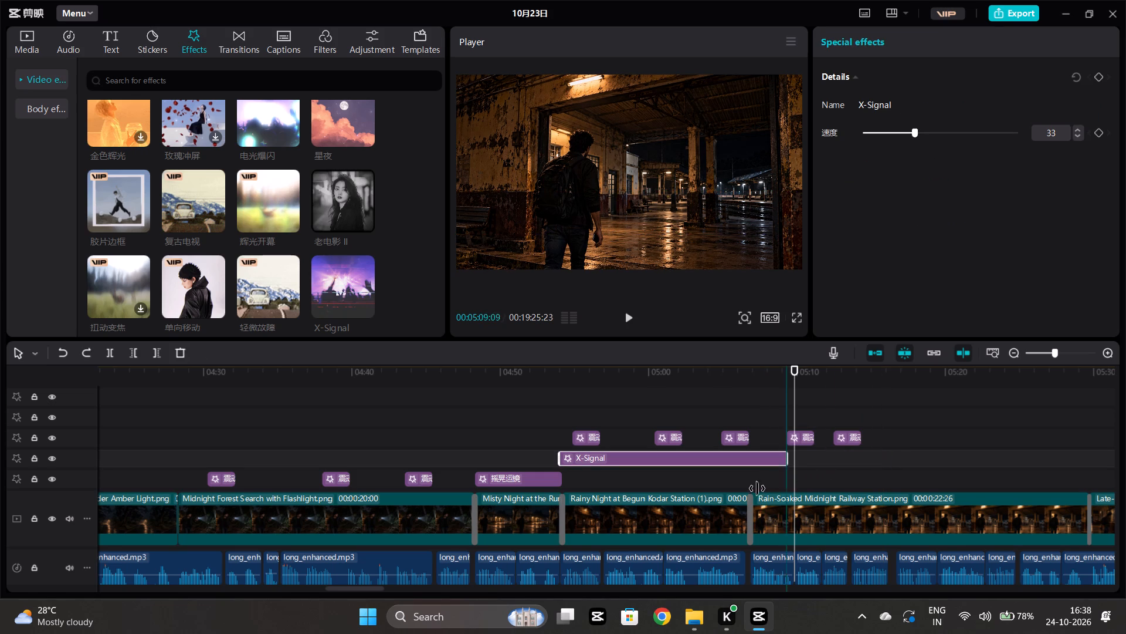
pyautogui.moveTo(757, 488); pyautogui.dragTo(751, 490)
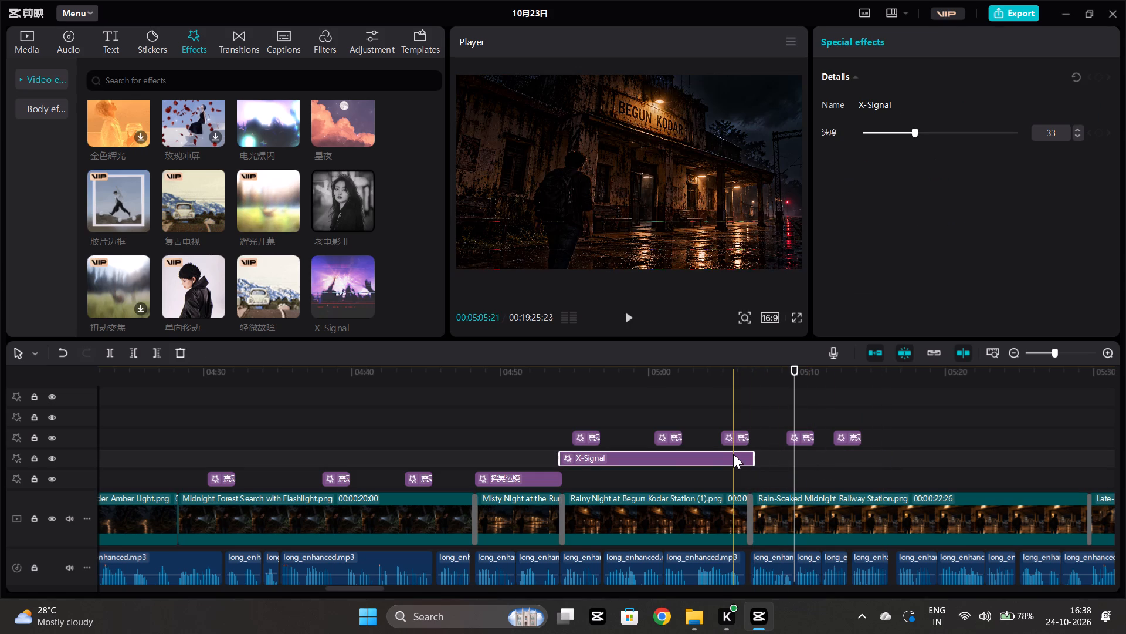
# Copy the trimmed X-Signal effect to the Late-Night Railway Ticket Counter clip and extend it to the clip's end.
pyautogui.click(733, 454)
pyautogui.hotkey('ctrl', 'c')
pyautogui.hscroll(-1, 924, 507)
pyautogui.keyDown('ctrl'); pyautogui.scroll(-1, 917, 488); pyautogui.keyUp('ctrl')
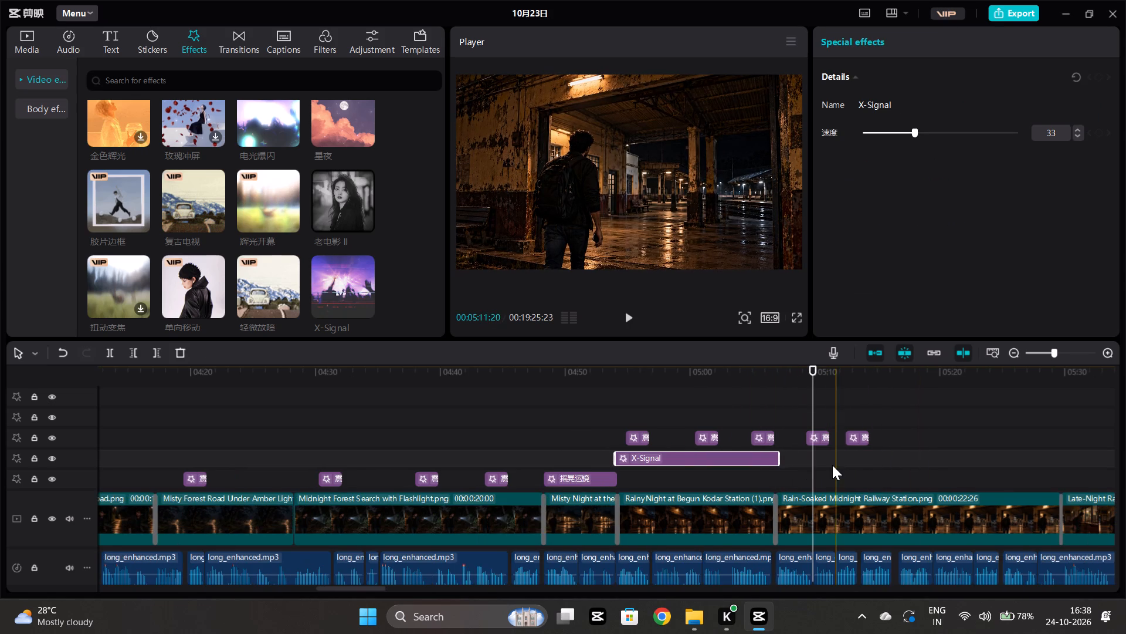
pyautogui.hscroll(-2, 832, 465)
pyautogui.click(557, 483)
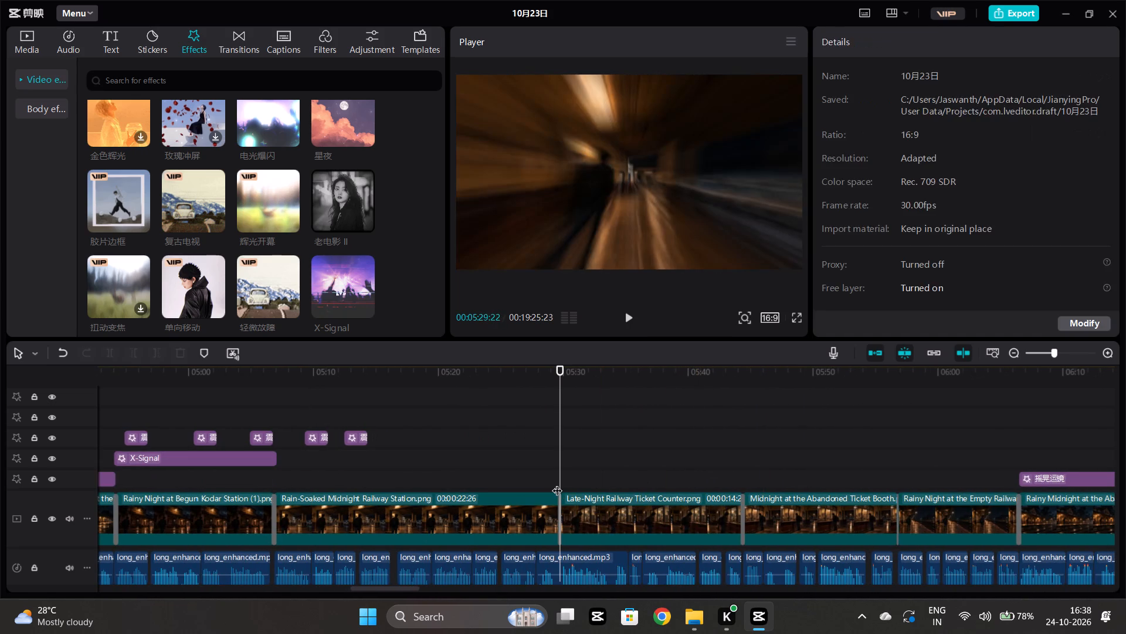
pyautogui.hotkey('ctrl', 'v')
pyautogui.moveTo(725, 457); pyautogui.dragTo(735, 456)
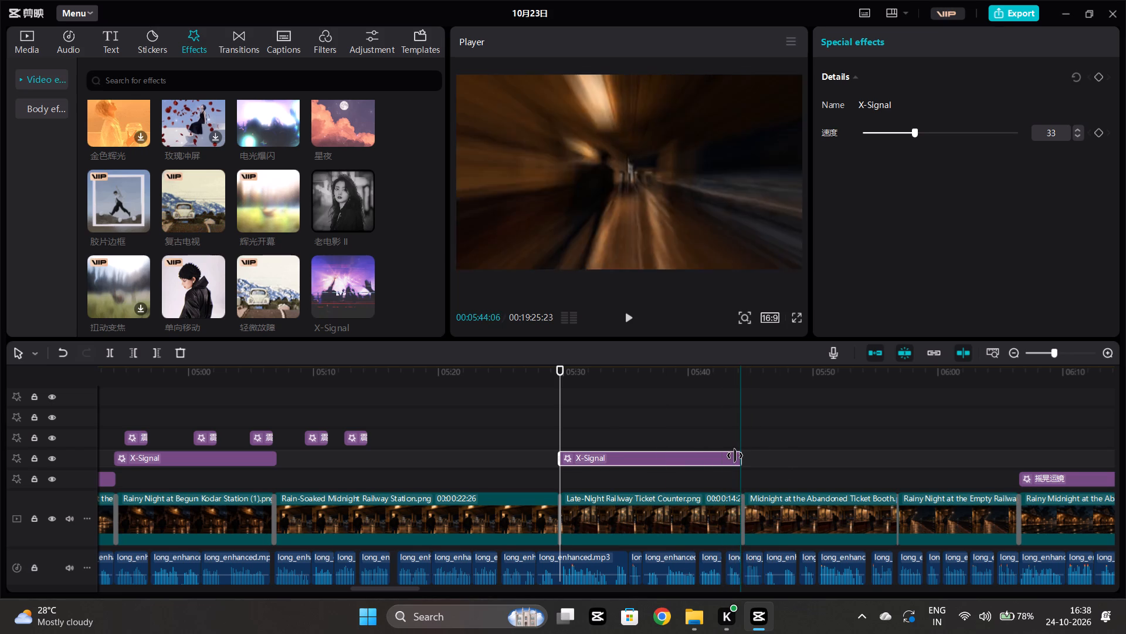
# Paste X-Signal at the start of the Midnight Office Visitor clip and extend it to the end of the Midnight Railway Office Mystery clip.
pyautogui.hscroll(-3, 785, 462)
pyautogui.click(433, 456)
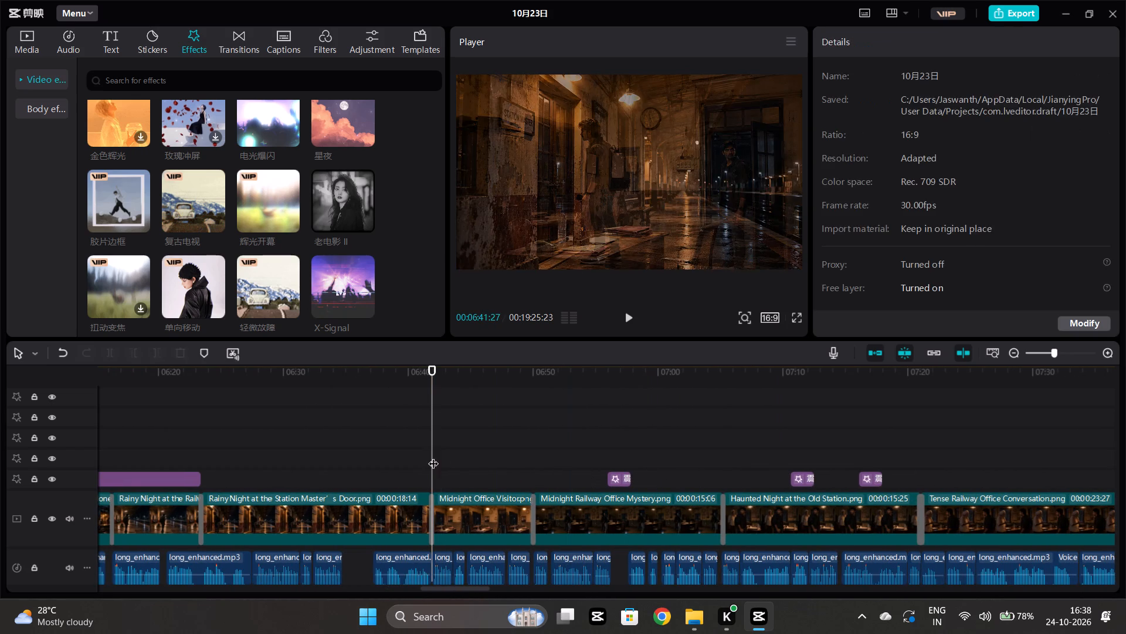
pyautogui.hotkey('ctrl', 'v')
pyautogui.moveTo(598, 452); pyautogui.dragTo(544, 465)
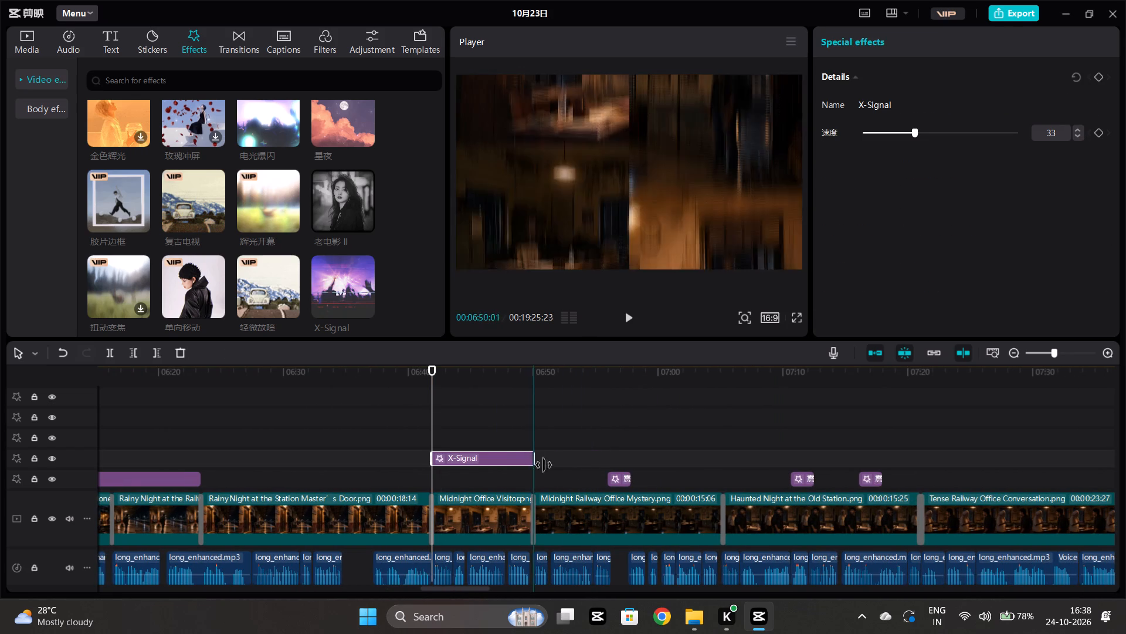
pyautogui.moveTo(544, 465); pyautogui.dragTo(720, 467)
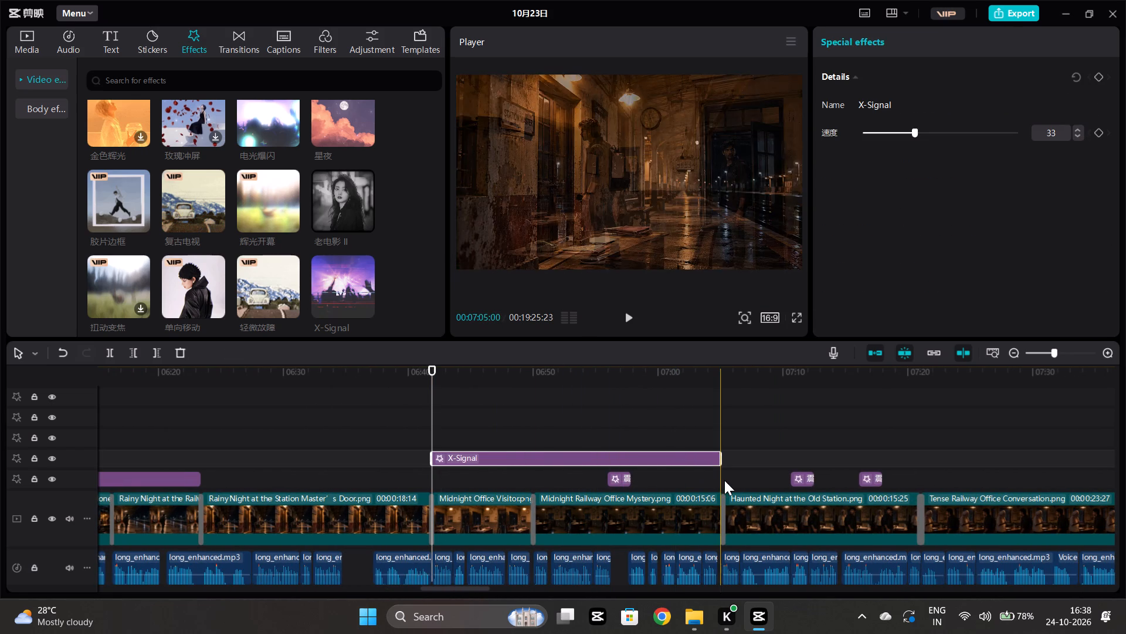
# Paste X-Signal at the start of the Tense Railway Office Conversation clip and extend it to the clip's end.
pyautogui.hscroll(-2, 724, 480)
pyautogui.click(463, 468)
pyautogui.hotkey('ctrl', 'v')
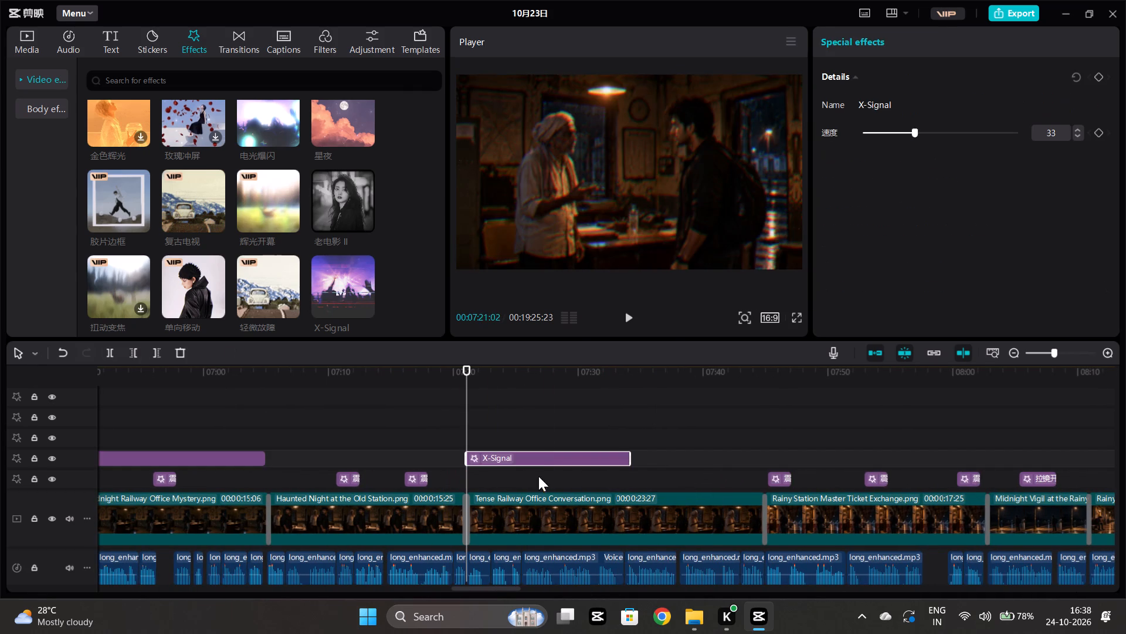
pyautogui.moveTo(631, 459); pyautogui.dragTo(755, 466)
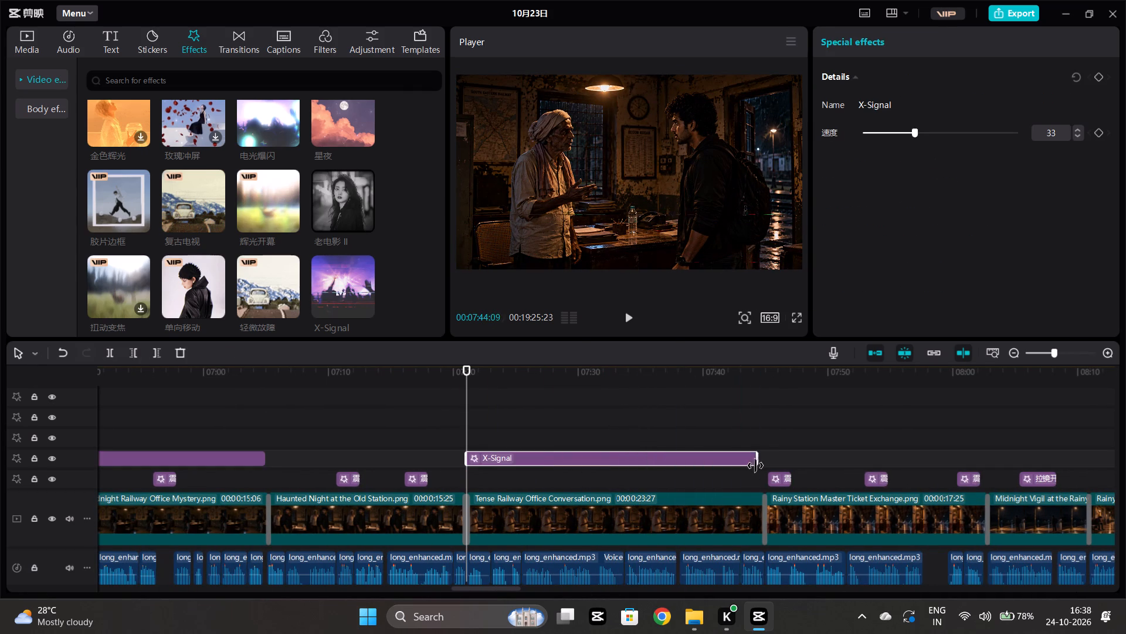
pyautogui.moveTo(755, 466); pyautogui.dragTo(762, 466)
# Paste X-Signal at the start of the Rainy Midnight Station Door clip and extend it to the clip's end.
pyautogui.hscroll(-2, 749, 472)
pyautogui.hscroll(-7, 662, 458)
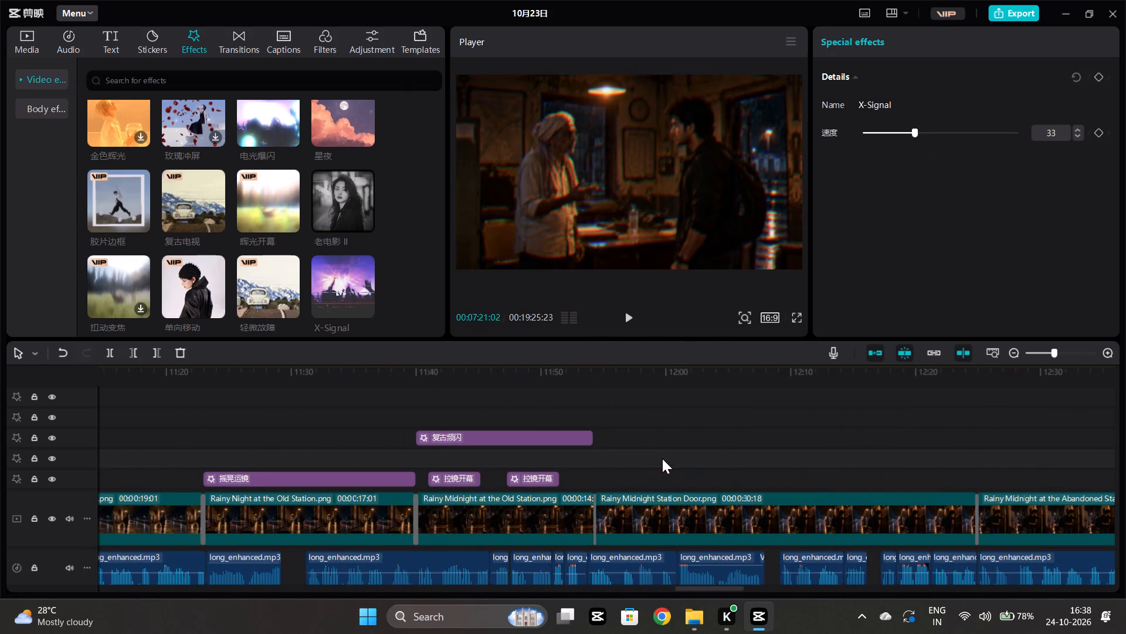
pyautogui.click(596, 447)
pyautogui.hotkey('ctrl', 'v')
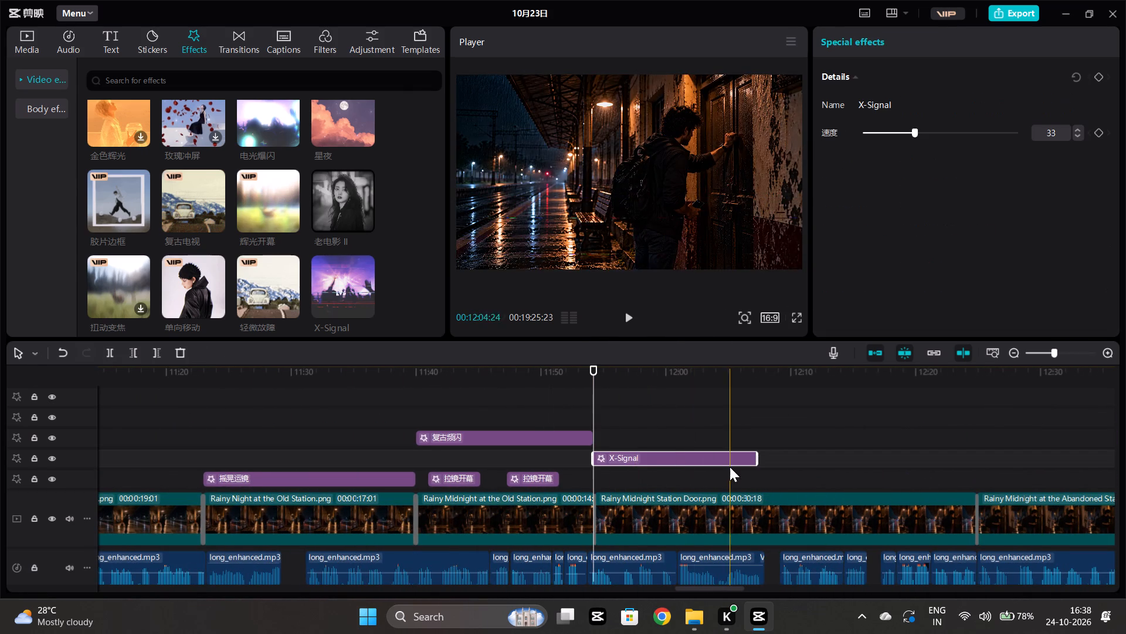
pyautogui.moveTo(758, 456); pyautogui.dragTo(970, 469)
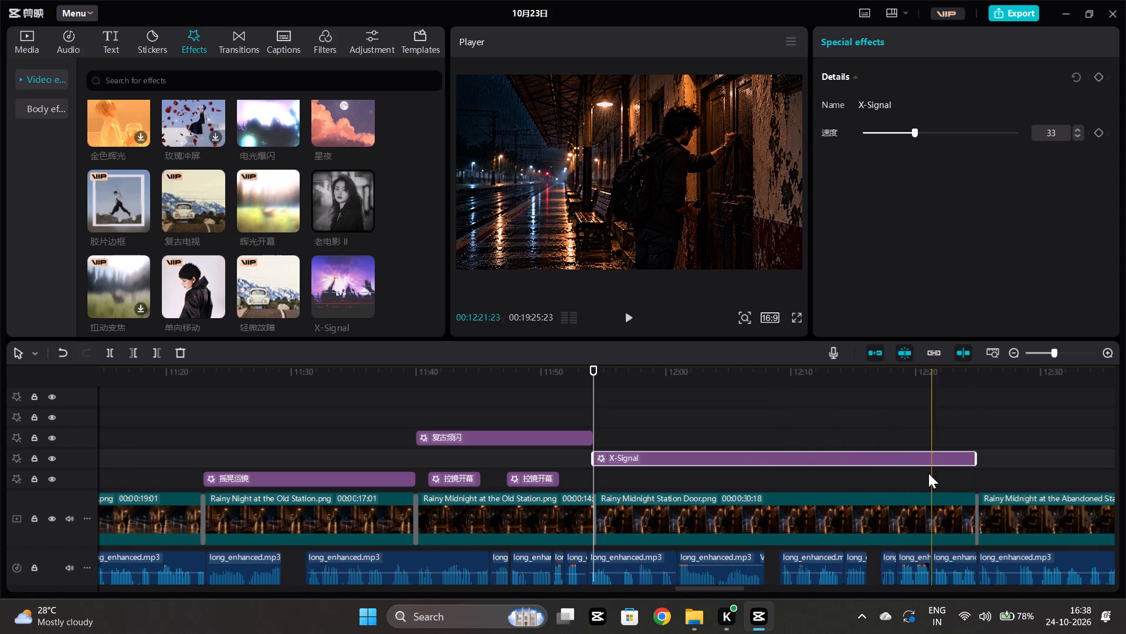
# Paste X-Signal at the start of the Rain-Soaked Railway Ghost Encounter (1) clip and extend it to the clip's end.
pyautogui.hscroll(-4, 924, 474)
pyautogui.hscroll(-1, 842, 481)
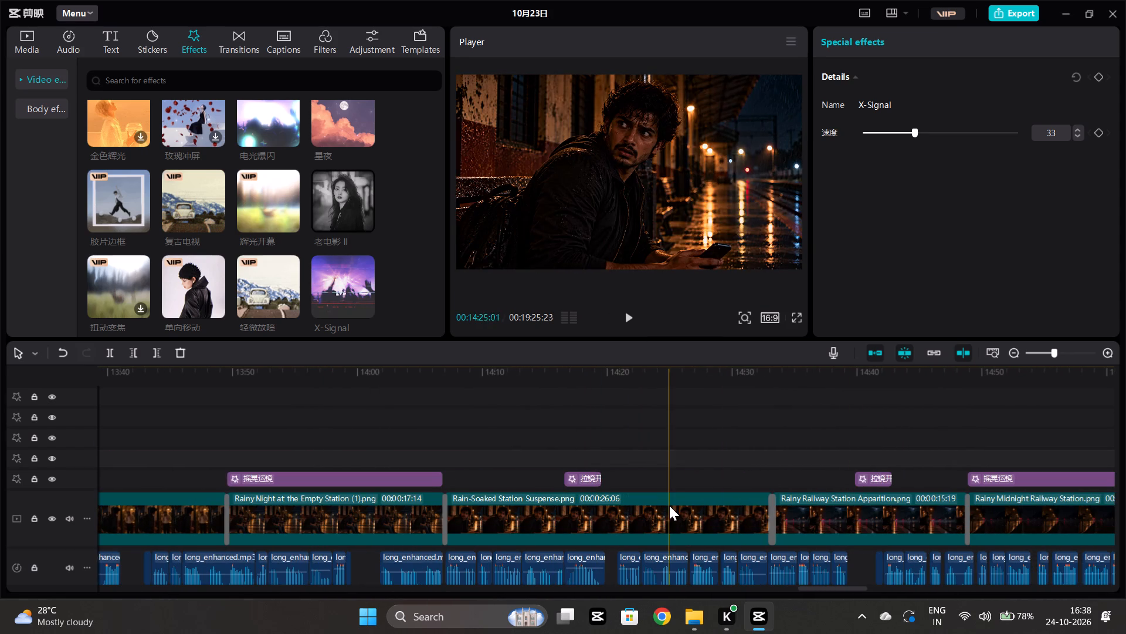
pyautogui.hscroll(-1, 630, 506)
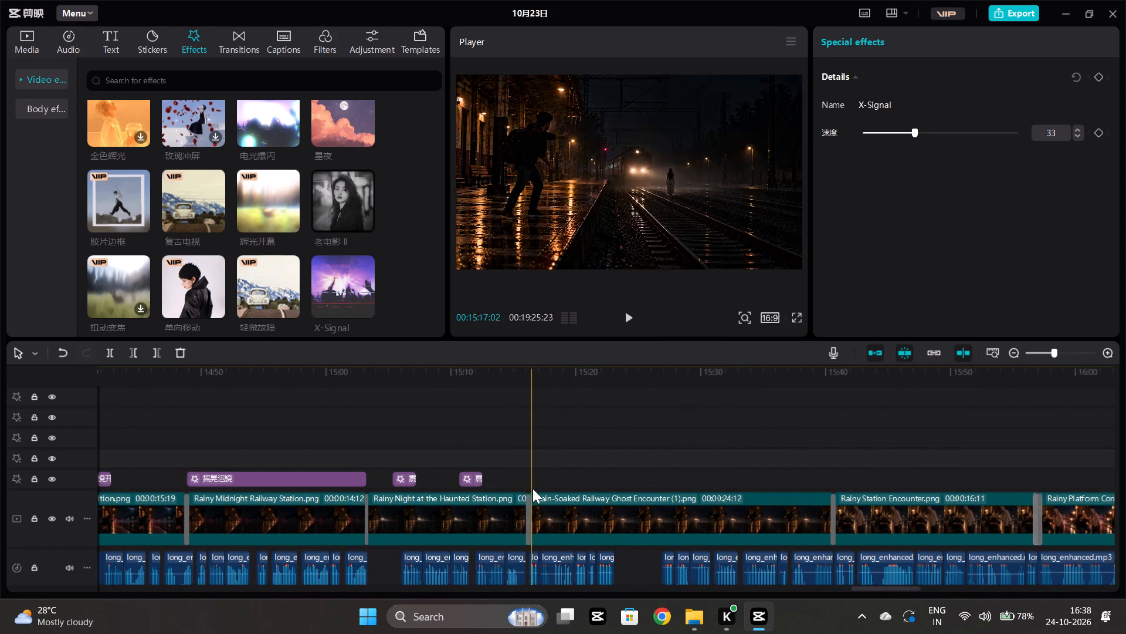
pyautogui.hscroll(-1, 533, 488)
pyautogui.click(524, 460)
pyautogui.hotkey('ctrl', 'v')
pyautogui.click(690, 450)
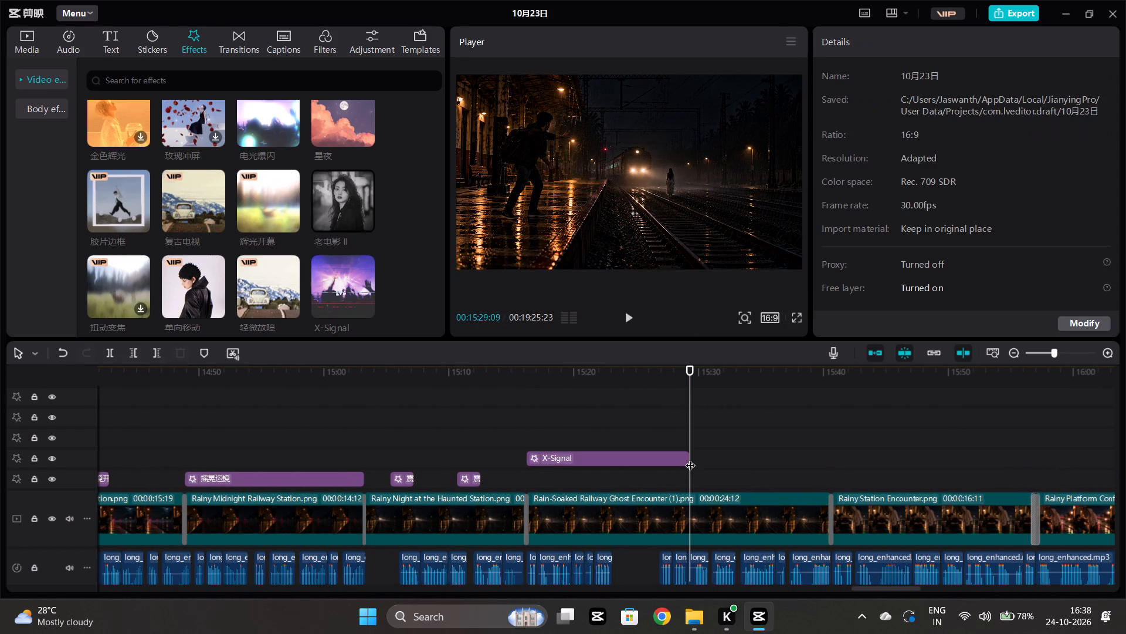
pyautogui.click(680, 454)
pyautogui.moveTo(684, 453); pyautogui.dragTo(804, 466)
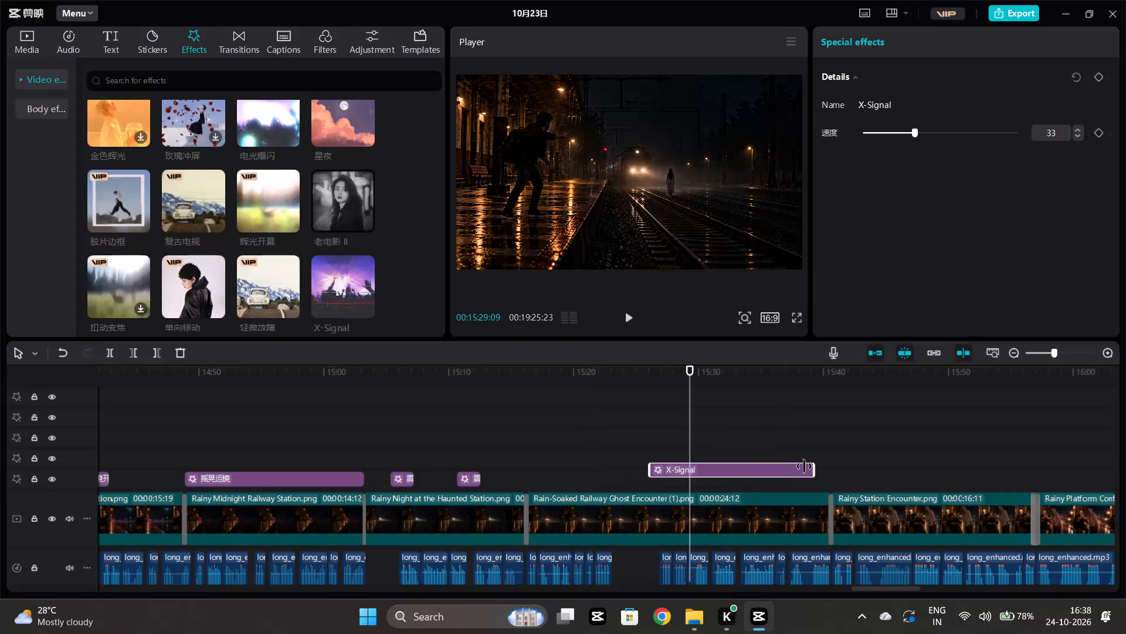
pyautogui.moveTo(804, 466); pyautogui.dragTo(680, 477)
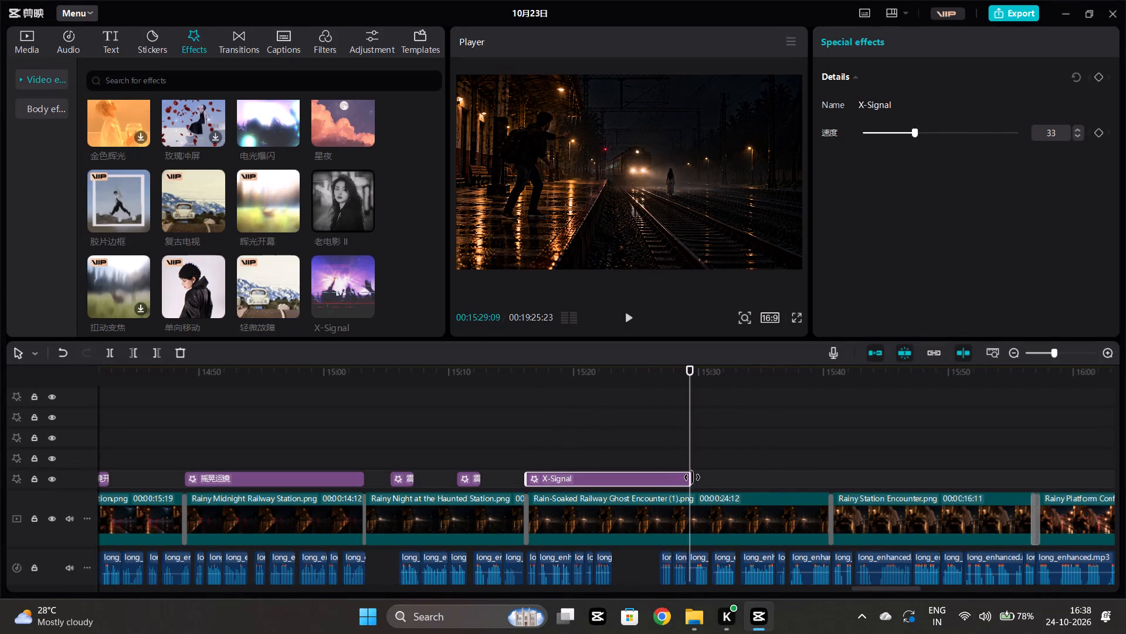
pyautogui.moveTo(692, 477); pyautogui.dragTo(827, 468)
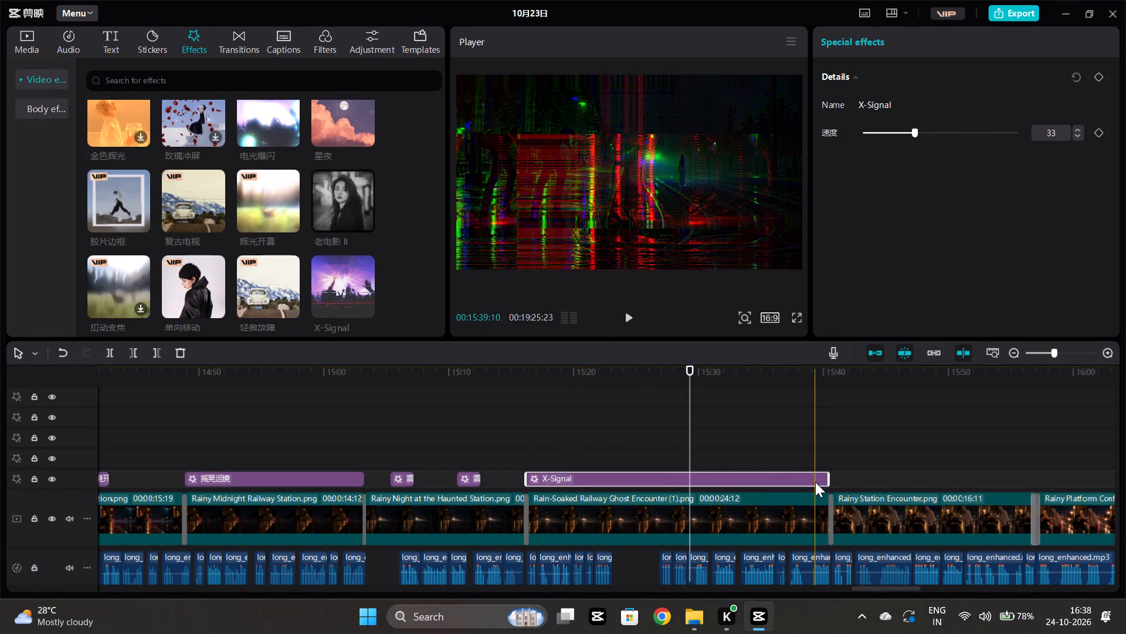
pyautogui.click(827, 483)
# Paste X-Signal at the start of the Rainy Farewell at the Night Station clip and extend it to the clip's end.
pyautogui.hscroll(-3, 819, 483)
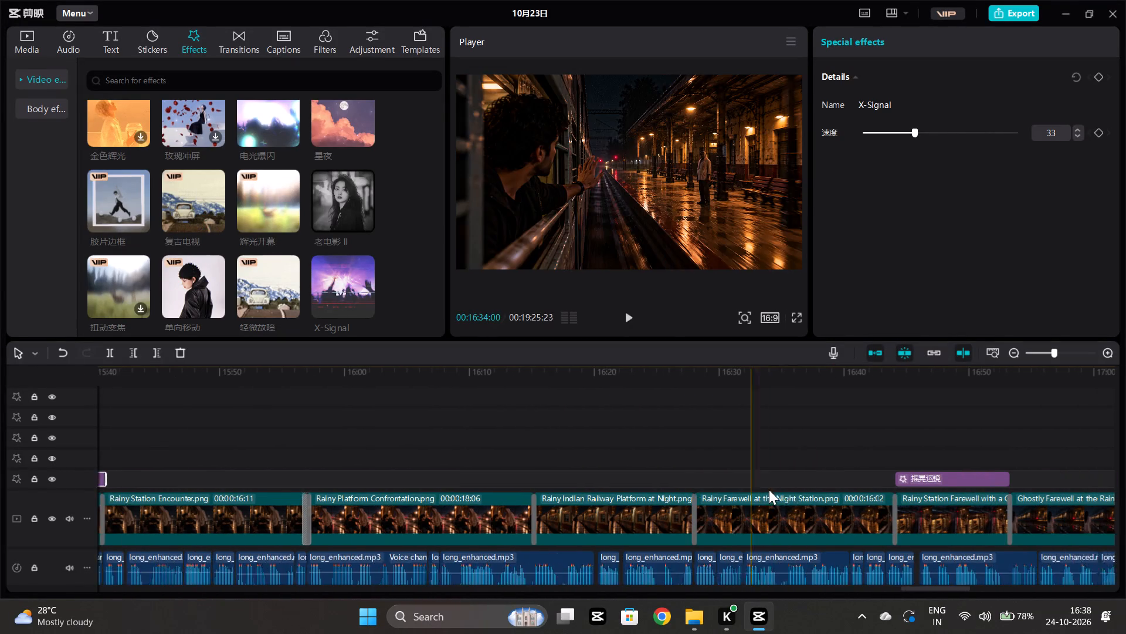
pyautogui.hscroll(-2, 769, 490)
pyautogui.click(665, 482)
pyautogui.hotkey('ctrl', 'v')
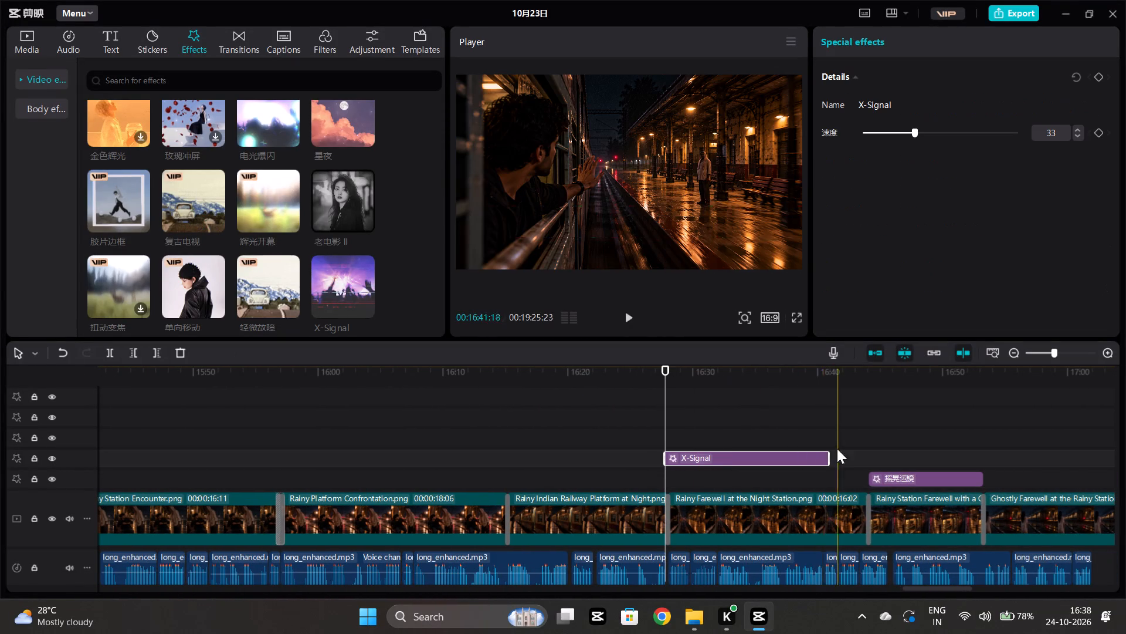
pyautogui.moveTo(828, 454); pyautogui.dragTo(864, 448)
# Paste X-Signal at the start of the Rainy Train Ride, Focused Traveller clip and extend it to the clip's end.
pyautogui.hscroll(-1, 843, 462)
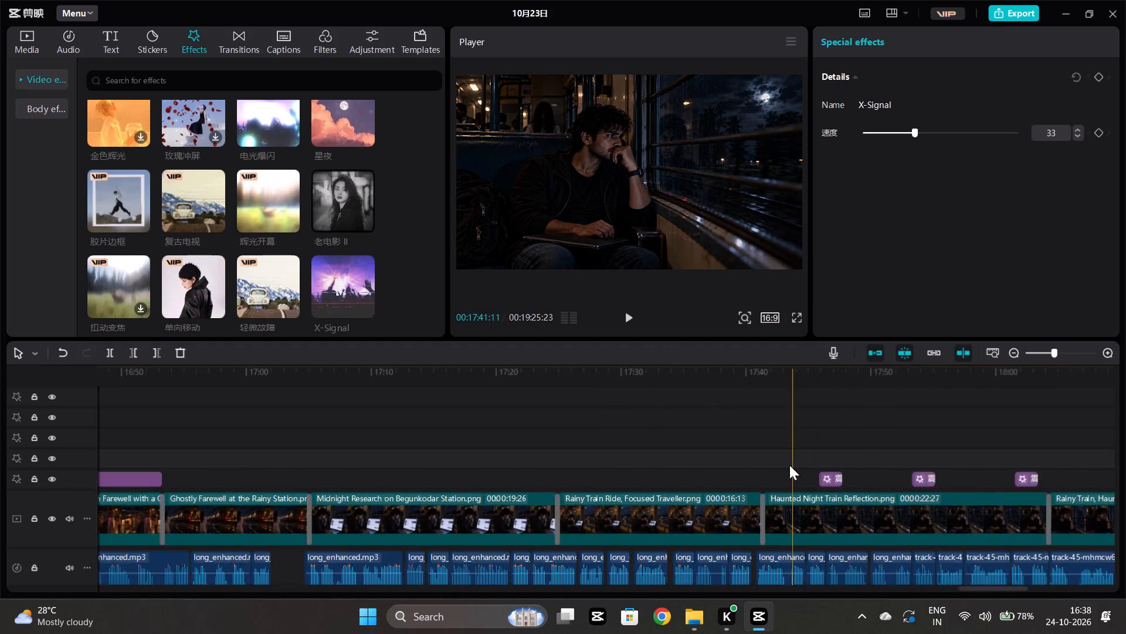
pyautogui.hscroll(-1, 789, 465)
pyautogui.click(352, 481)
pyautogui.hotkey('ctrl', 'v')
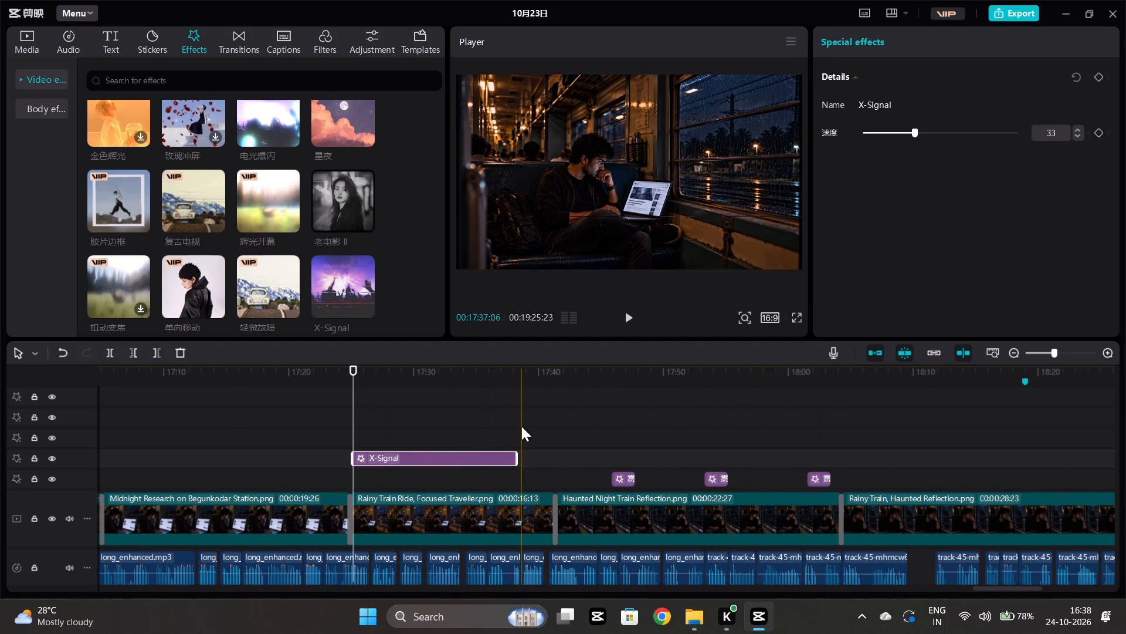
pyautogui.moveTo(517, 457); pyautogui.dragTo(554, 467)
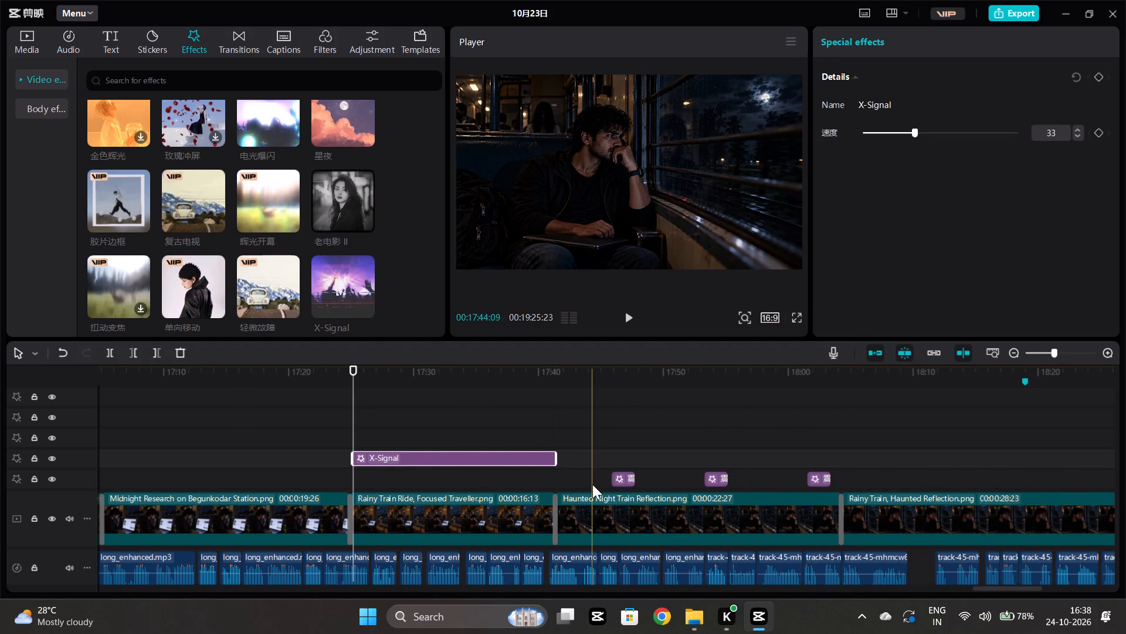
# Paste X-Signal at the start of the Rainy Train, Haunted Reflection clip and extend it to the clip's end.
pyautogui.keyDown('ctrl'); pyautogui.scroll(-1, 592, 484); pyautogui.keyUp('ctrl')
pyautogui.hscroll(-4, 592, 484)
pyautogui.hscroll(1, 592, 484)
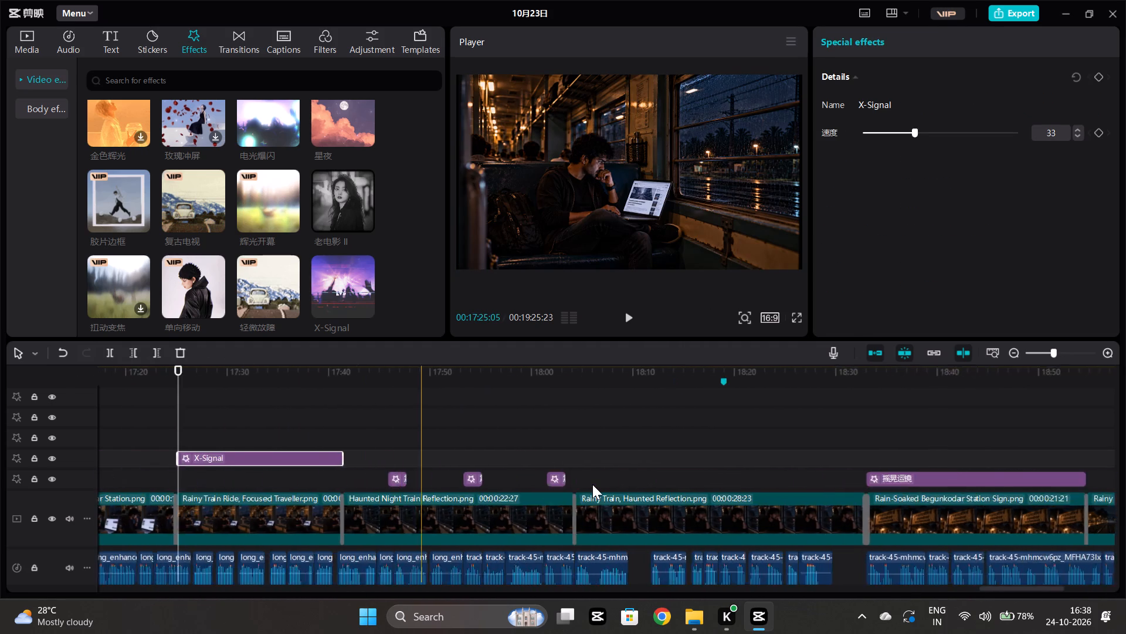
pyautogui.hscroll(2, 592, 484)
pyautogui.click(911, 459)
pyautogui.hotkey('ctrl', 'v')
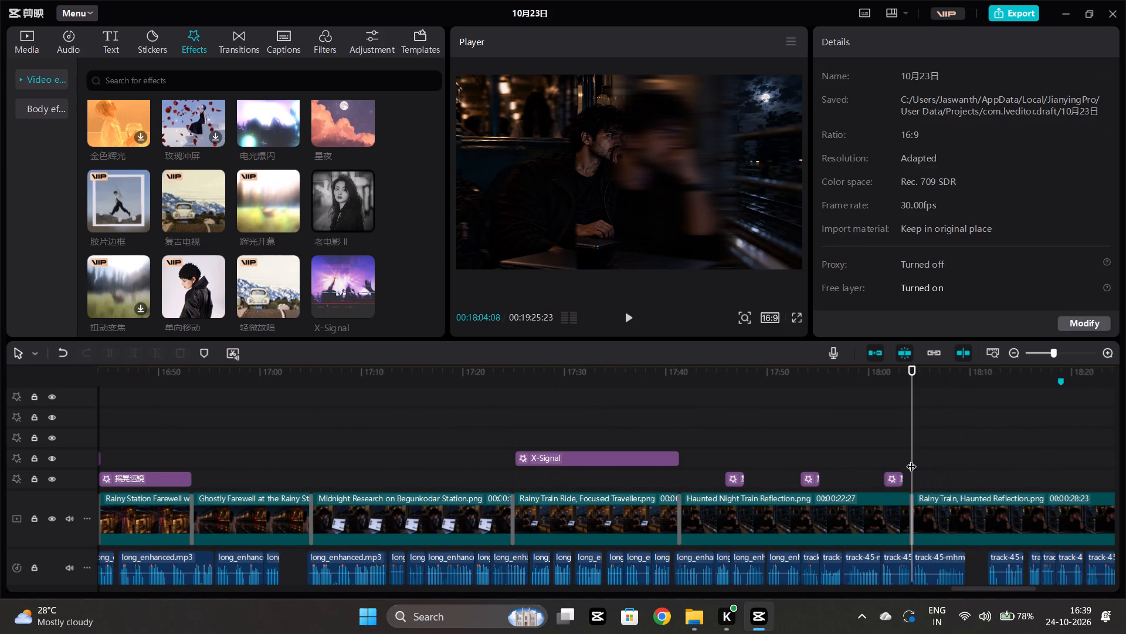
pyautogui.hscroll(-1, 924, 460)
pyautogui.keyDown('ctrl'); pyautogui.scroll(-1, 923, 463); pyautogui.keyUp('ctrl')
pyautogui.keyDown('ctrl'); pyautogui.hscroll(-2, 922, 463); pyautogui.keyUp('ctrl')
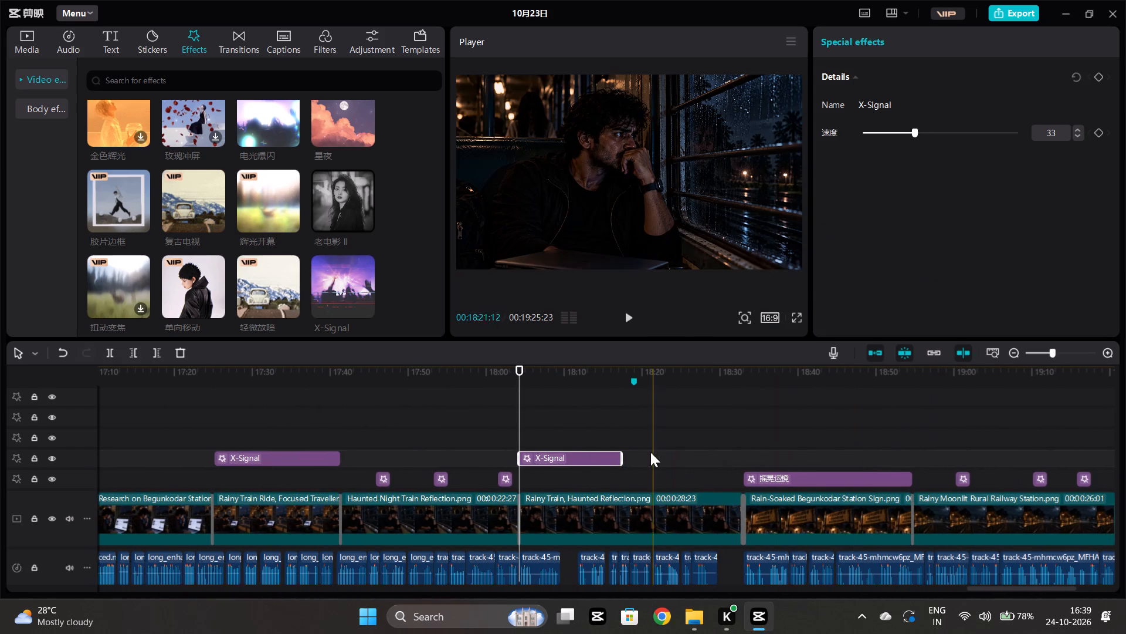
pyautogui.moveTo(625, 458); pyautogui.dragTo(746, 468)
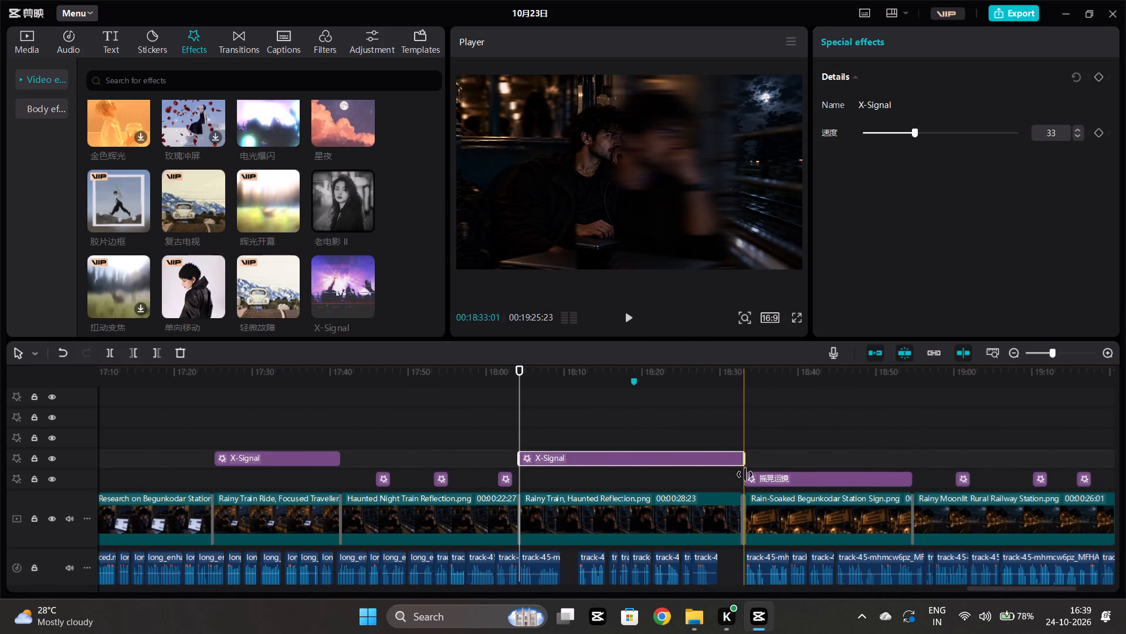
# Add the 色散冲击 effect right after the X-Signal on the Wary Traveller on a Rainy Forest Road clip.
pyautogui.hscroll(7, 744, 474)
pyautogui.hscroll(12, 623, 517)
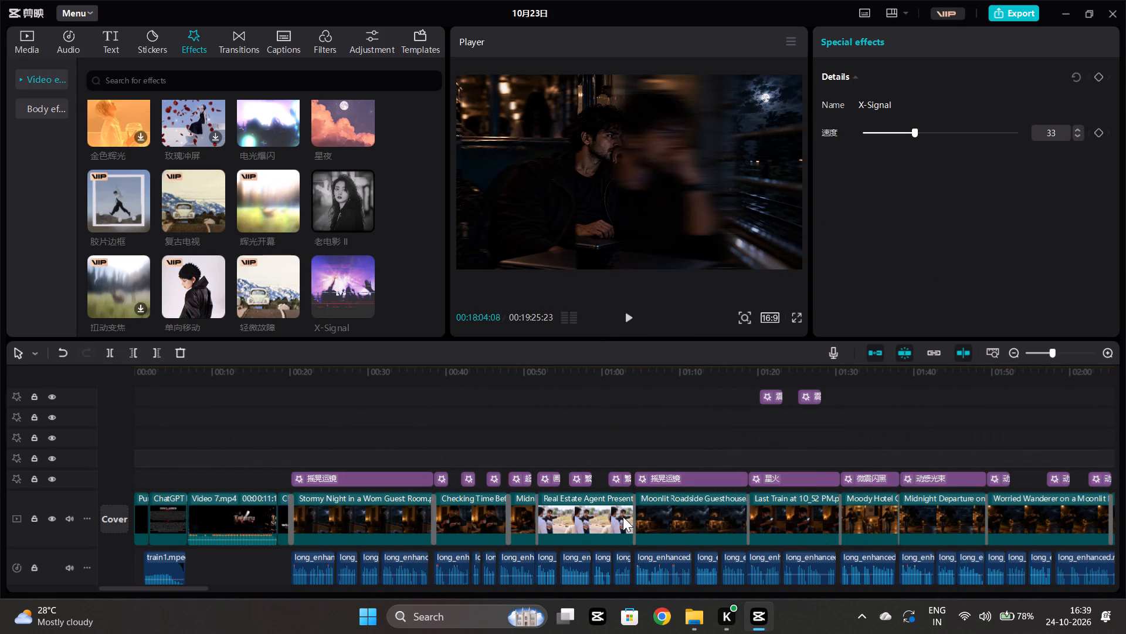
pyautogui.hscroll(2, 623, 517)
pyautogui.hscroll(2, 503, 480)
pyautogui.hscroll(-2, 695, 404)
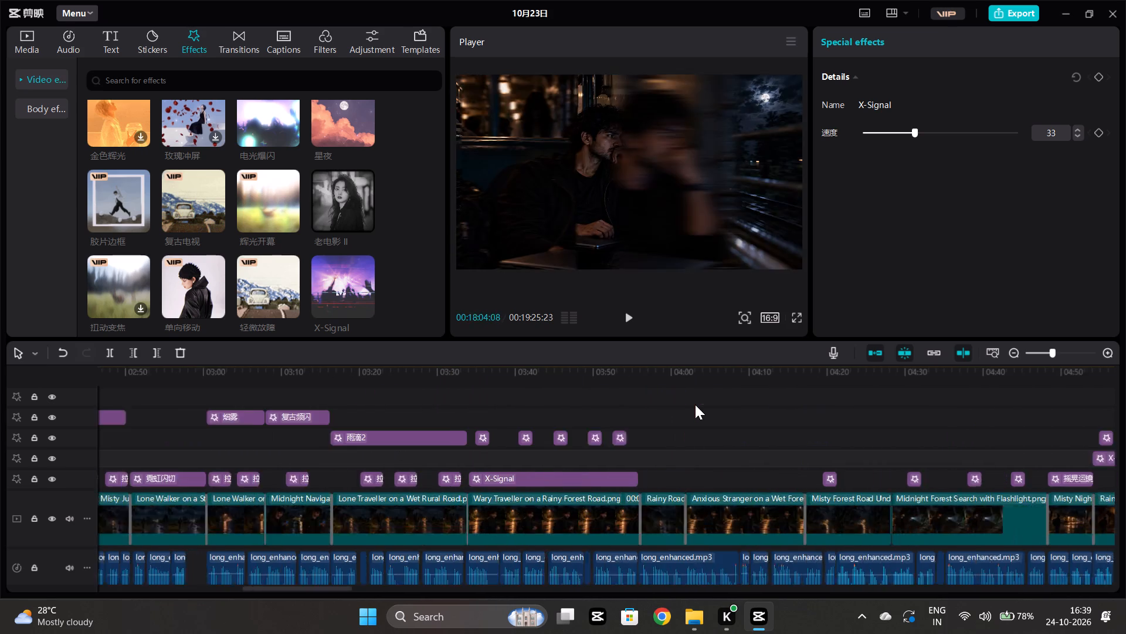
pyautogui.hscroll(-2, 695, 404)
pyautogui.click(374, 448)
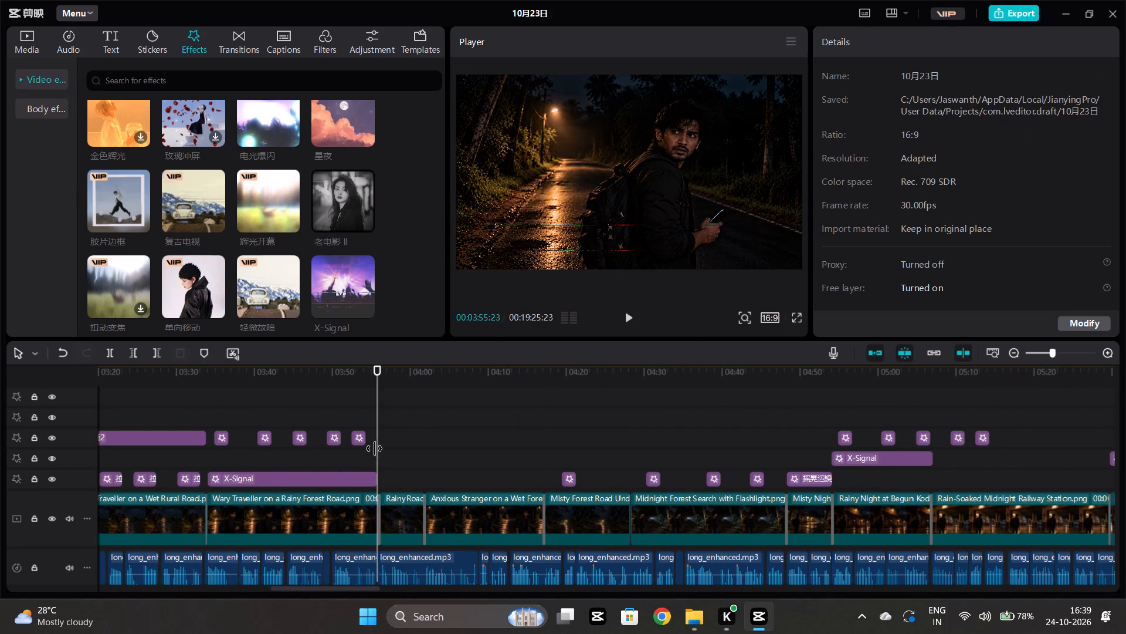
pyautogui.press('space')
pyautogui.click(379, 446)
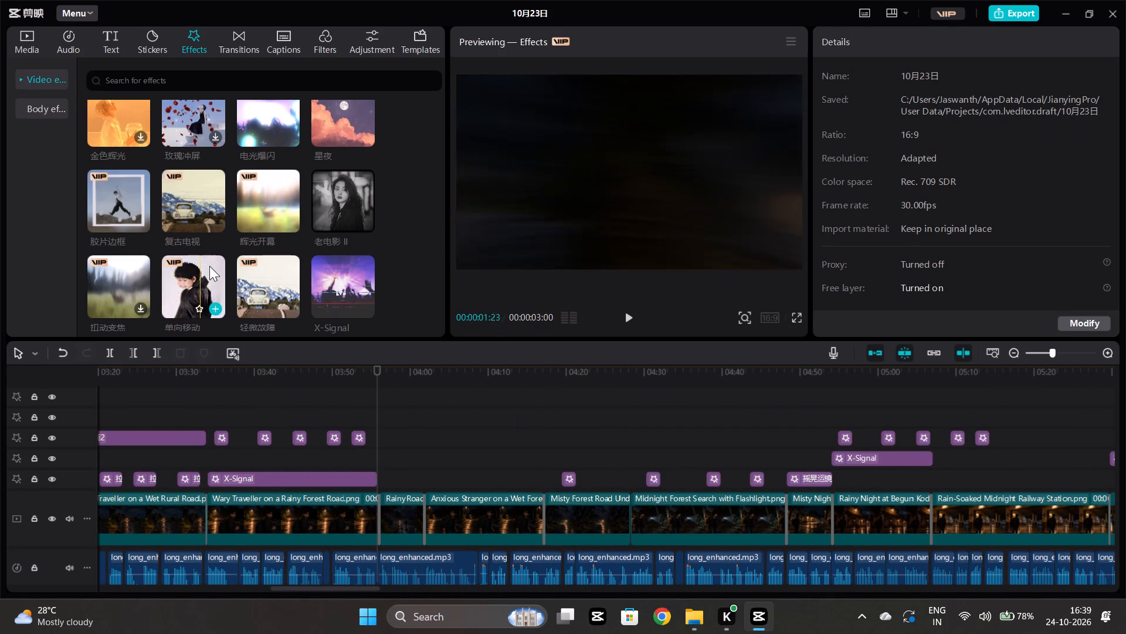
pyautogui.scroll(-2, 324, 258)
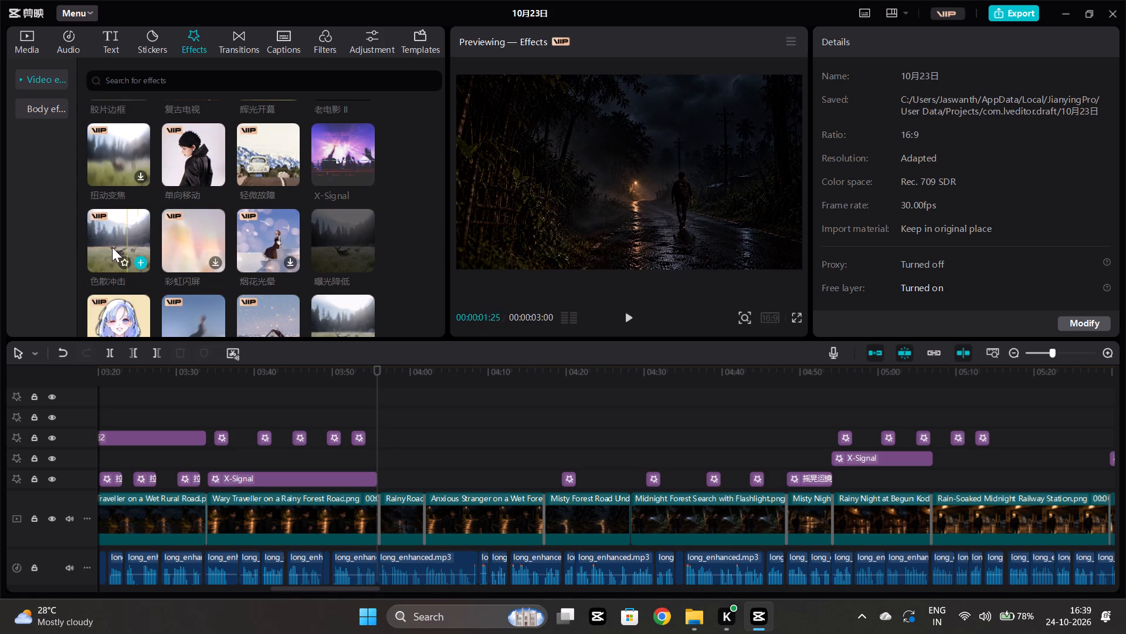
pyautogui.click(142, 261)
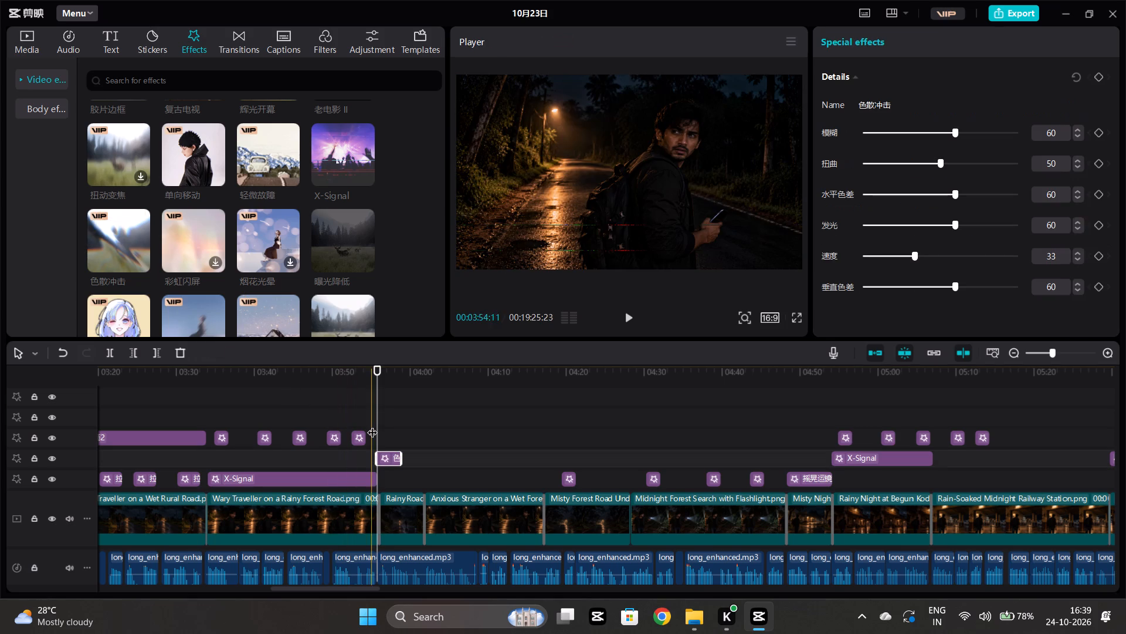
# Preview 色散冲击, move it to about 03:57 on the same effect track as the neighbouring X-Signal, and preview it again.
pyautogui.click(374, 425)
pyautogui.press('space')
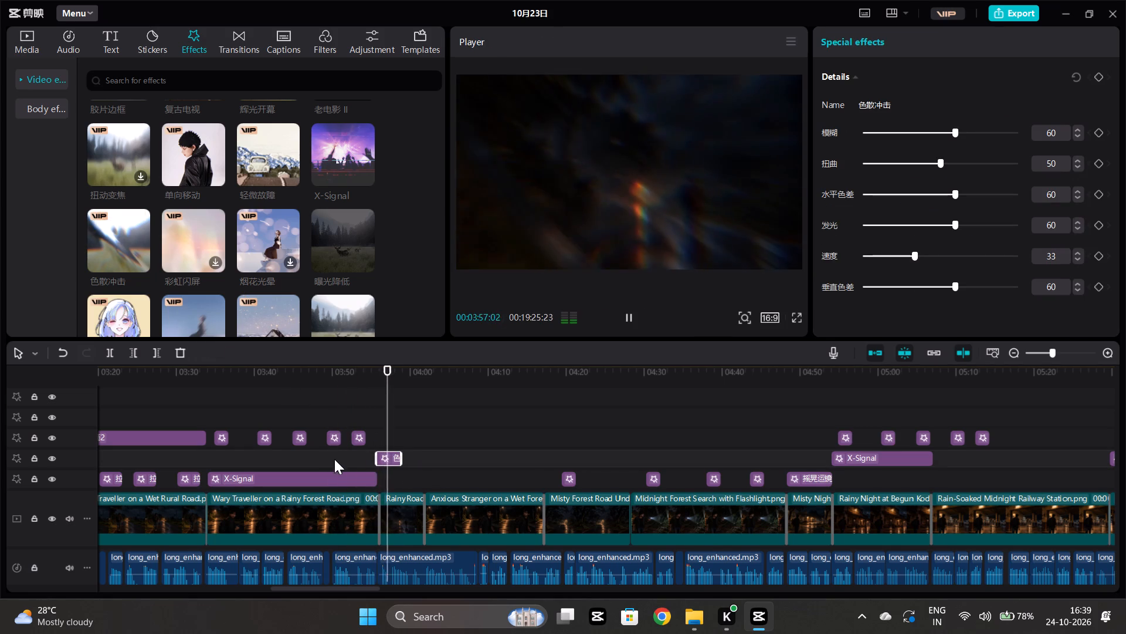
pyautogui.moveTo(388, 458); pyautogui.dragTo(420, 474)
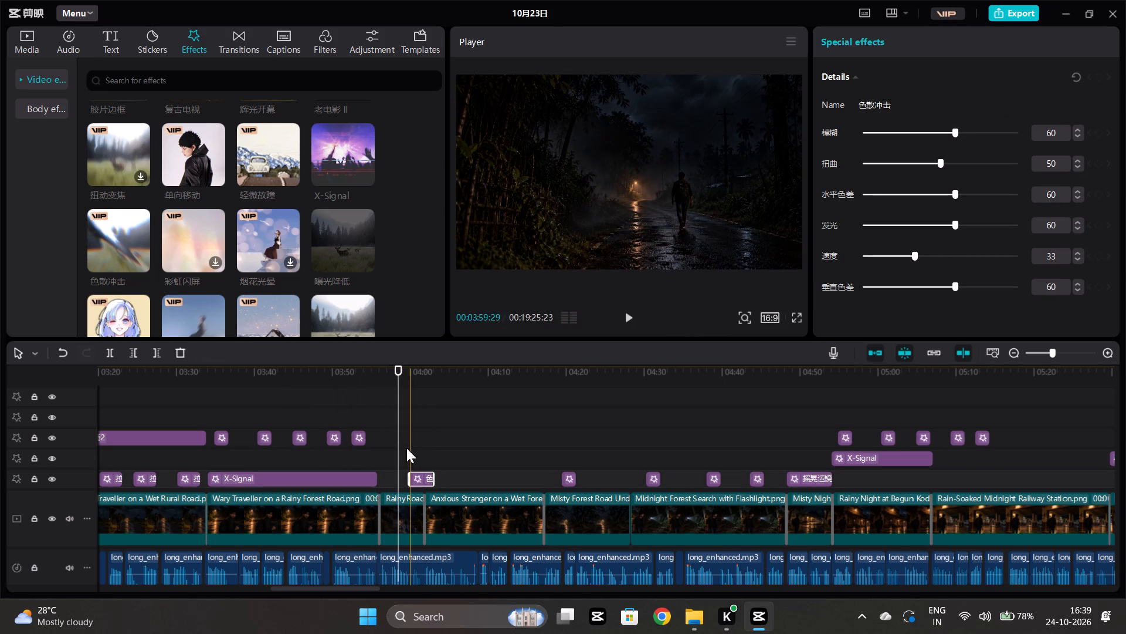
pyautogui.moveTo(418, 483); pyautogui.dragTo(402, 487)
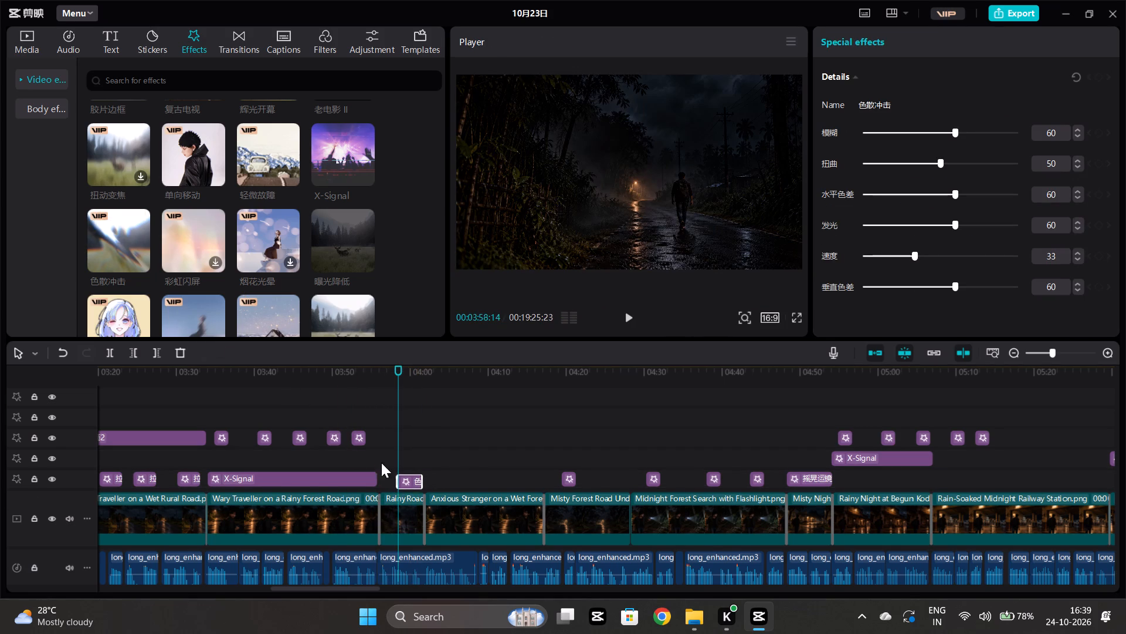
pyautogui.click(381, 457)
pyautogui.hotkey('ctrl', 'z')
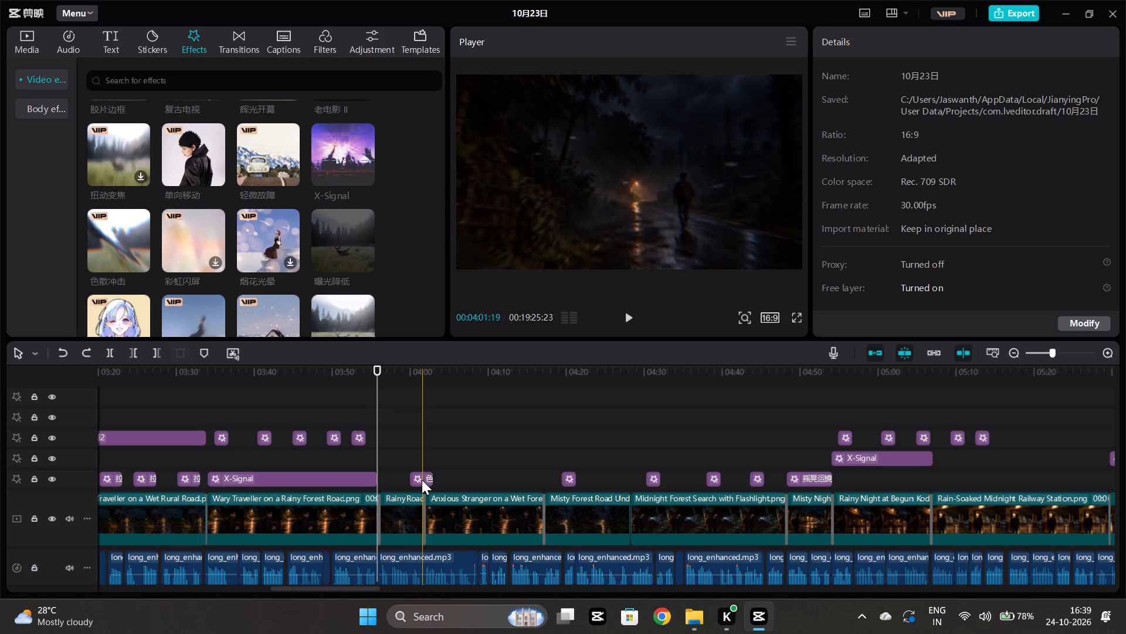
pyautogui.moveTo(422, 480); pyautogui.dragTo(403, 480)
pyautogui.click(377, 445)
pyautogui.click(390, 446)
pyautogui.press('space')
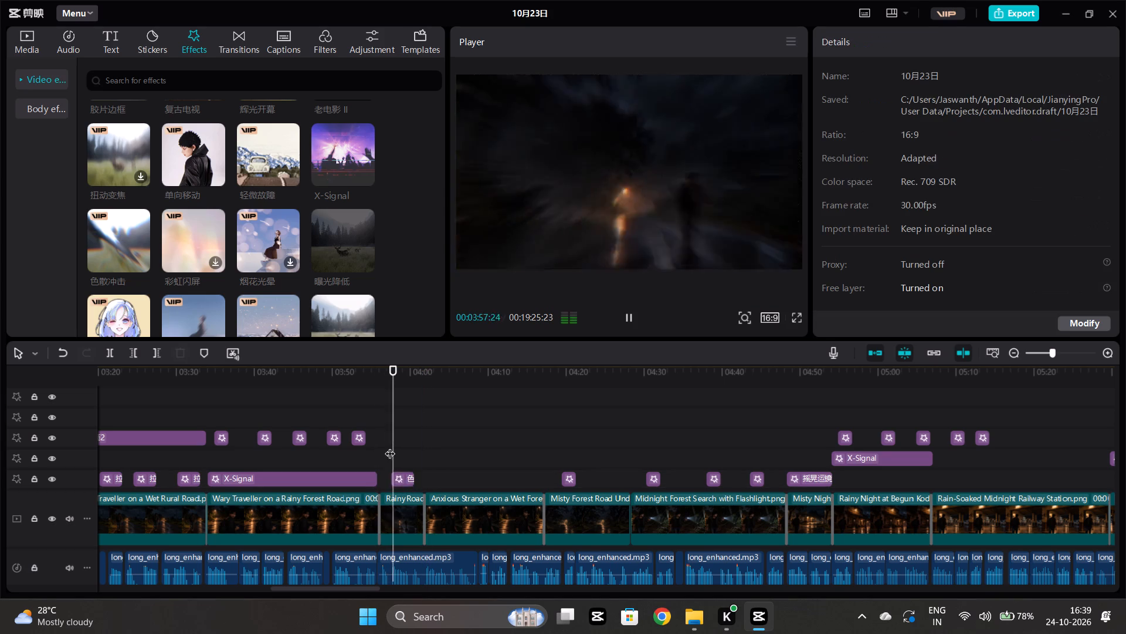
# Set the 垂直色差 of the 色散冲击 effect to 12 and preview it.
pyautogui.click(397, 473)
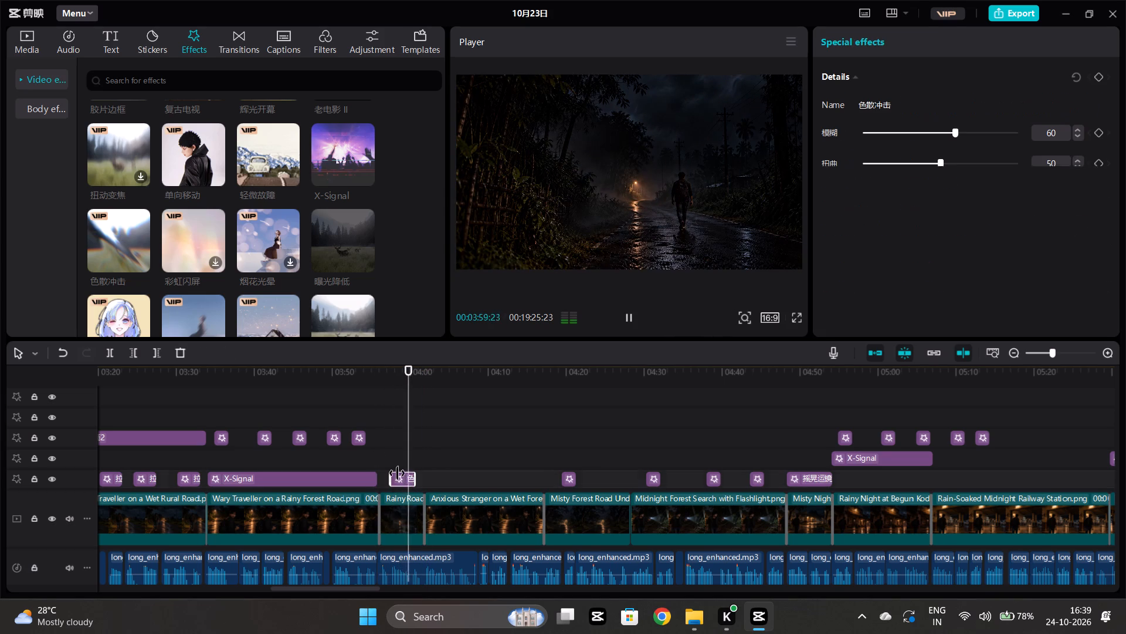
pyautogui.click(403, 481)
pyautogui.click(883, 289)
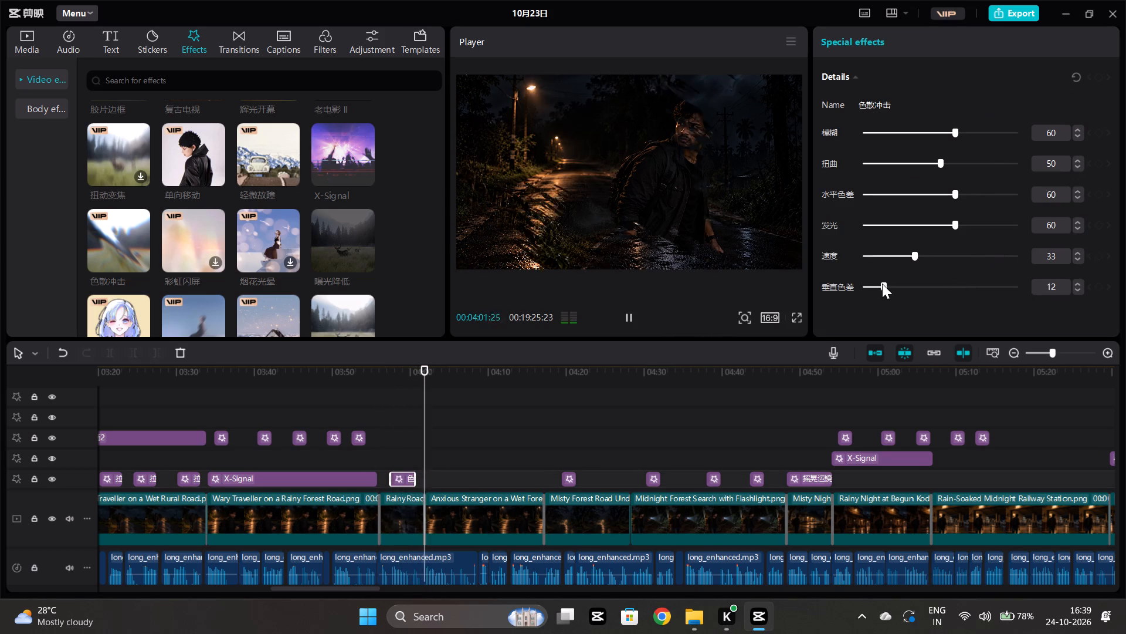
pyautogui.click(367, 452)
pyautogui.click(392, 429)
pyautogui.press('space')
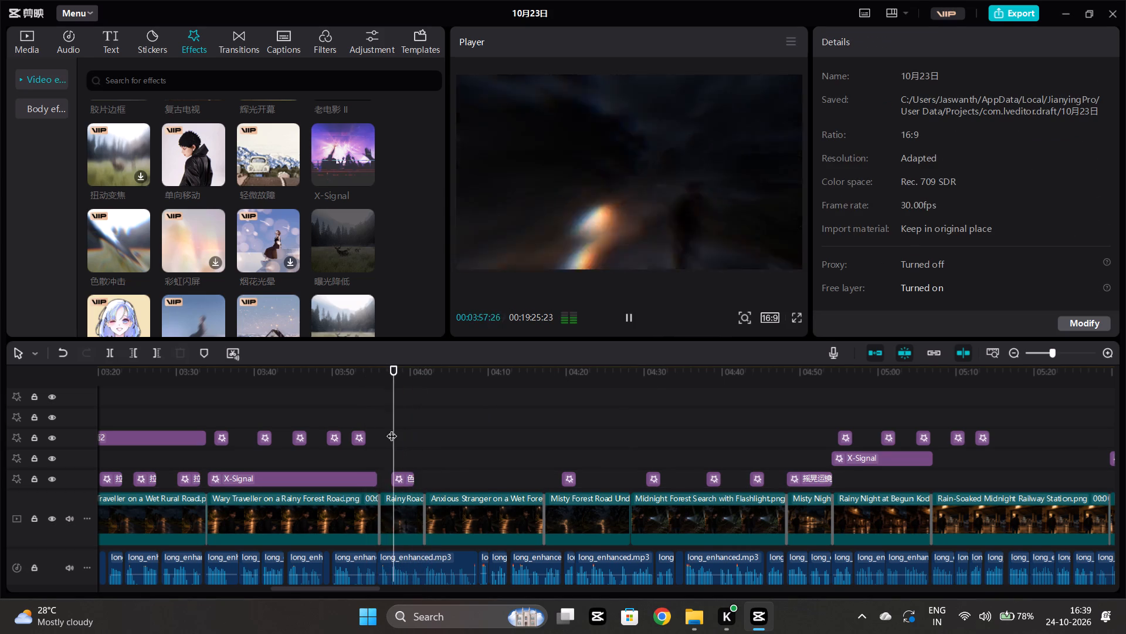
pyautogui.press('space')
# Set 色散冲击's 模糊 to 11 and its 扭曲, 水平色差, 发光 and 速度 to 9, and preview the effect.
pyautogui.click(409, 483)
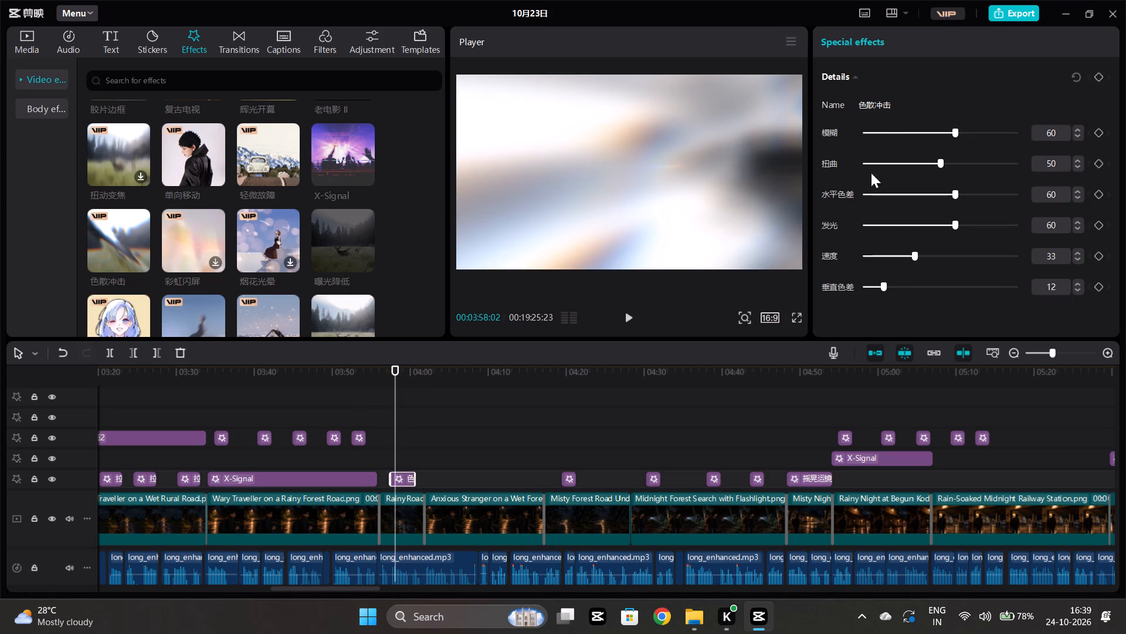
pyautogui.click(882, 130)
pyautogui.click(879, 170)
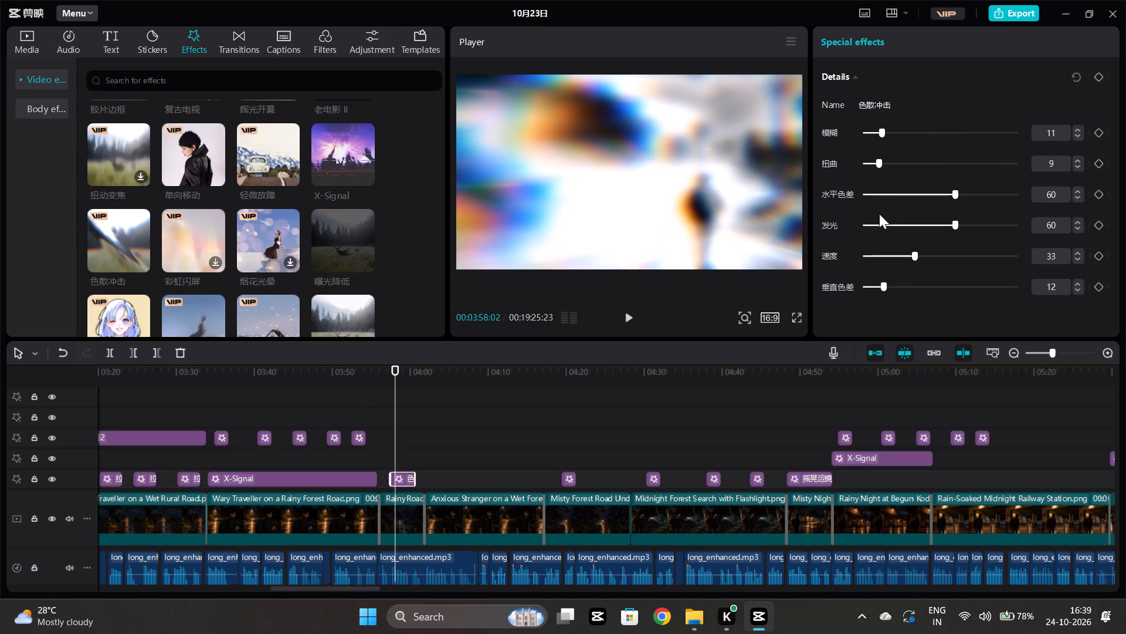
pyautogui.click(879, 195)
pyautogui.click(880, 225)
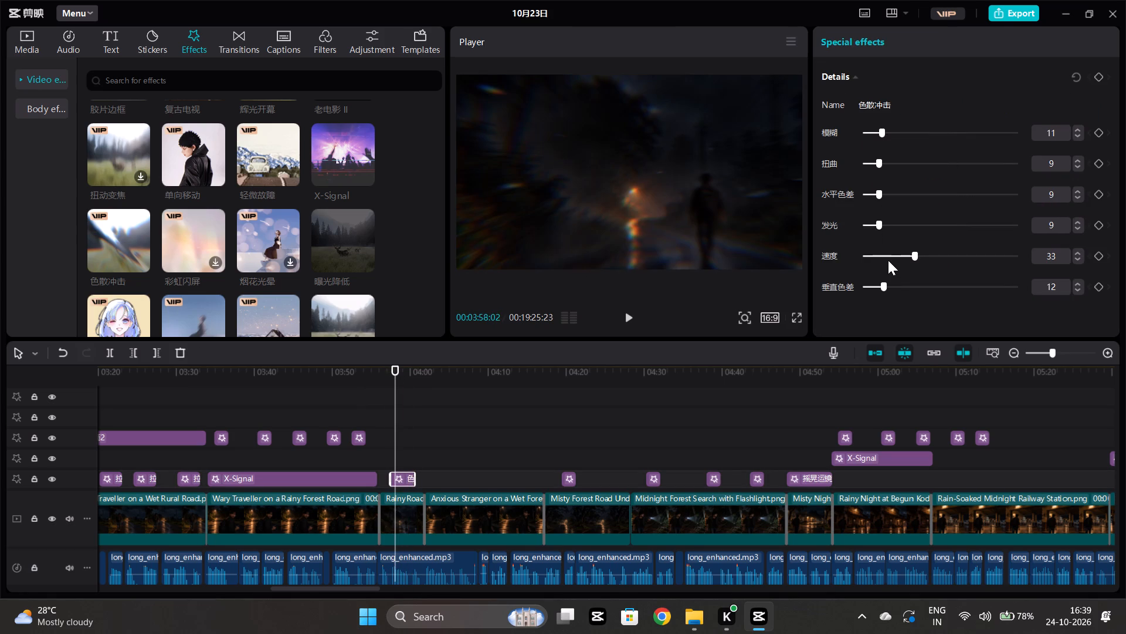
pyautogui.click(880, 254)
pyautogui.click(381, 434)
pyautogui.press('space')
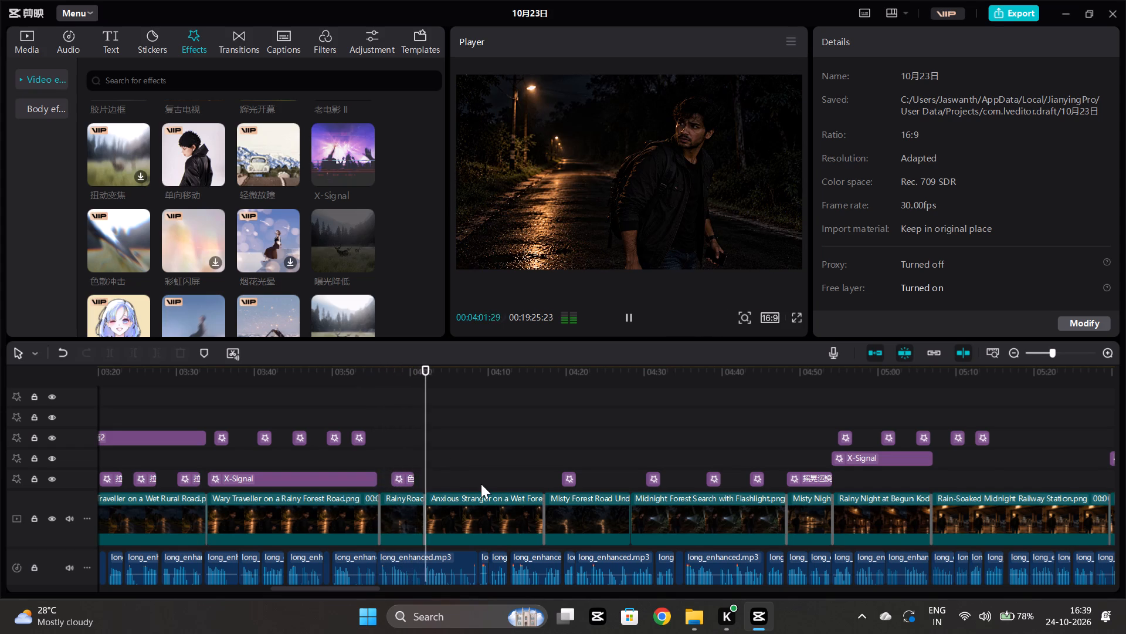
# Move 色散冲击 to about 04:07 in the Anxious Stranger on a Wet Forest clip and preview it.
pyautogui.moveTo(408, 472); pyautogui.dragTo(470, 480)
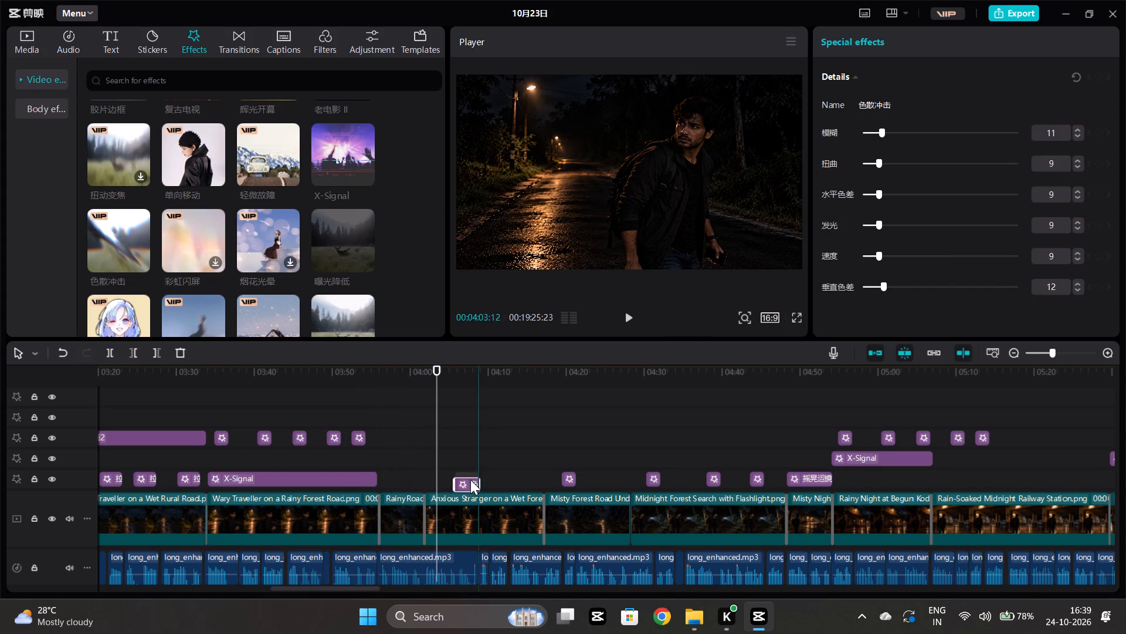
pyautogui.moveTo(470, 480); pyautogui.dragTo(479, 475)
pyautogui.click(464, 457)
pyautogui.press('space')
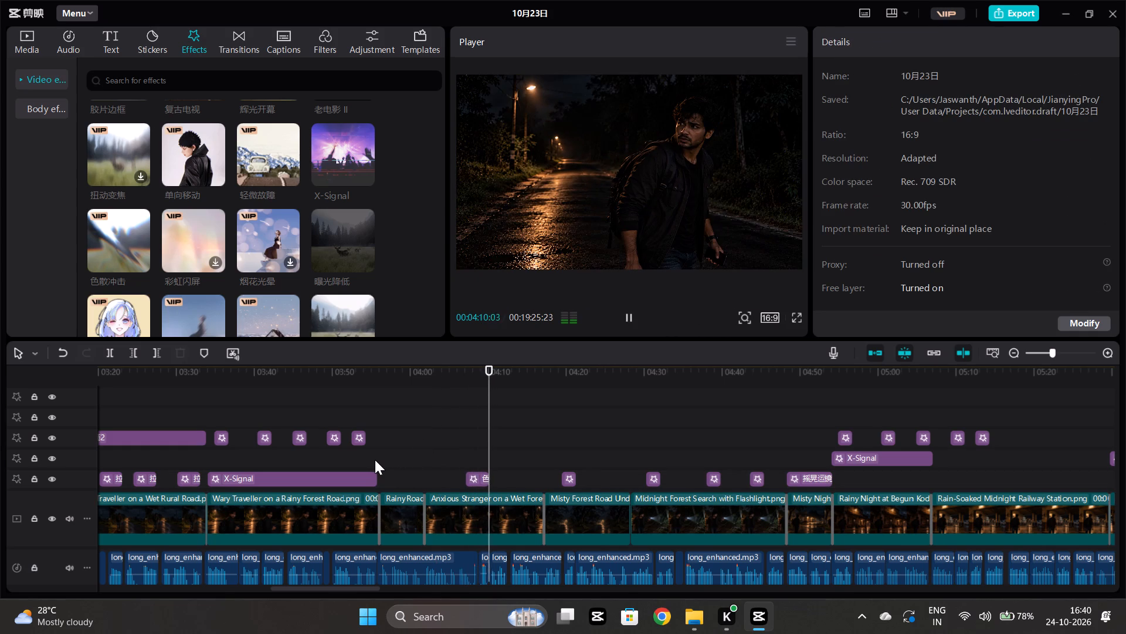
# Add the 金色雪花 effect at about 03:56 and extend it to the end of the RainyRoad clip.
pyautogui.click(382, 457)
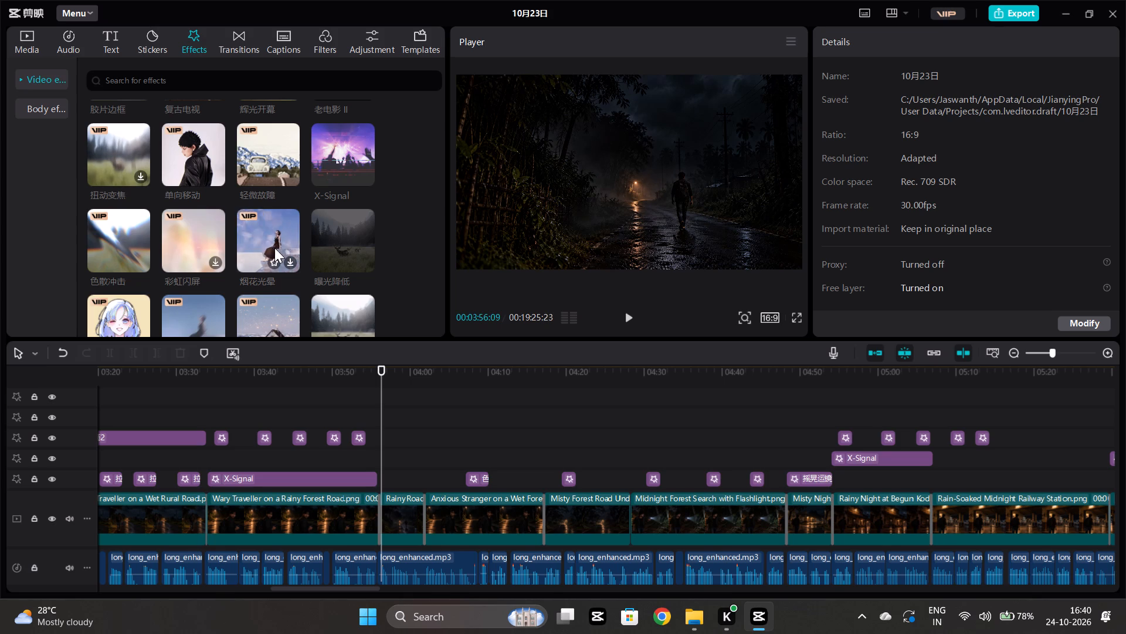
pyautogui.scroll(-1, 274, 248)
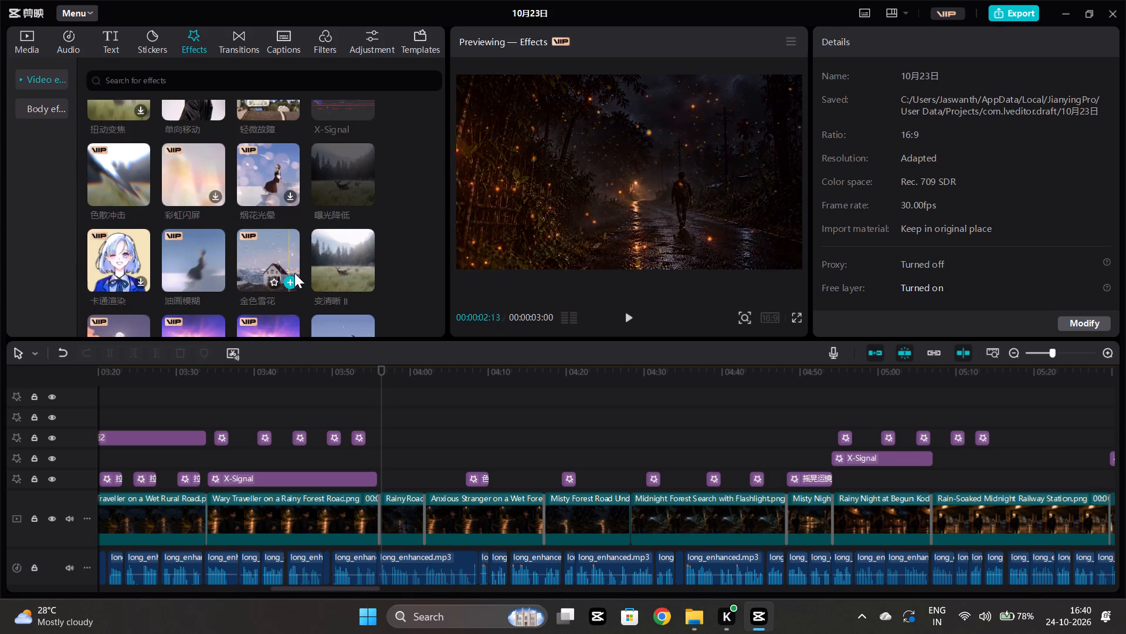
pyautogui.click(292, 283)
pyautogui.moveTo(401, 481); pyautogui.dragTo(404, 480)
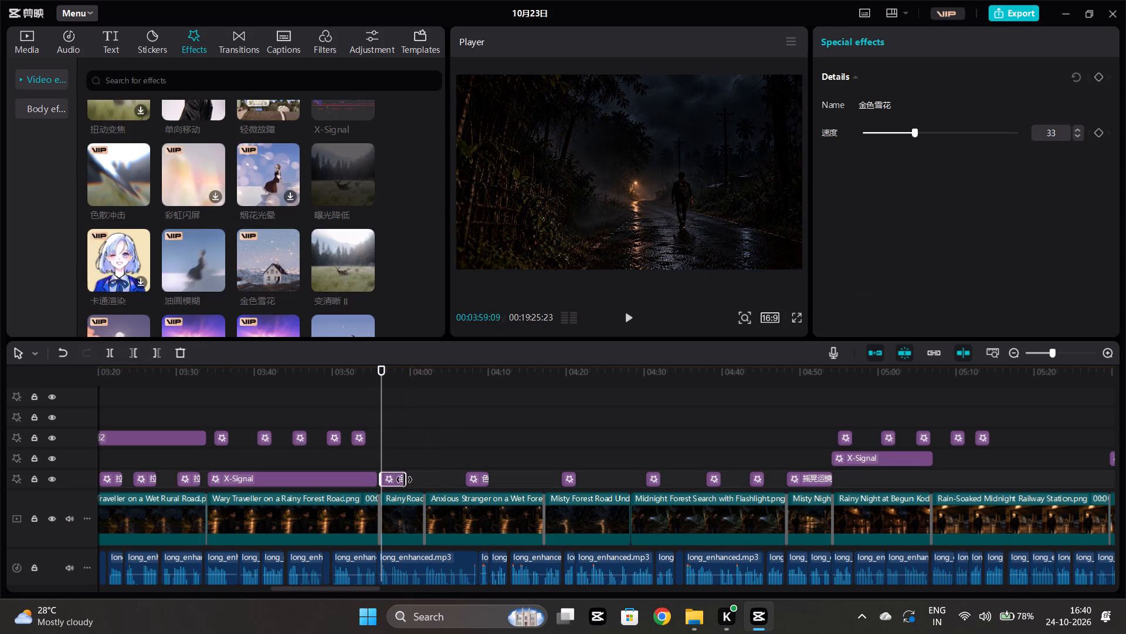
pyautogui.moveTo(404, 480); pyautogui.dragTo(423, 481)
# Set the 速度 of 金色雪花 to 5, preview it, and lower the 速度 to 0.
pyautogui.click(873, 137)
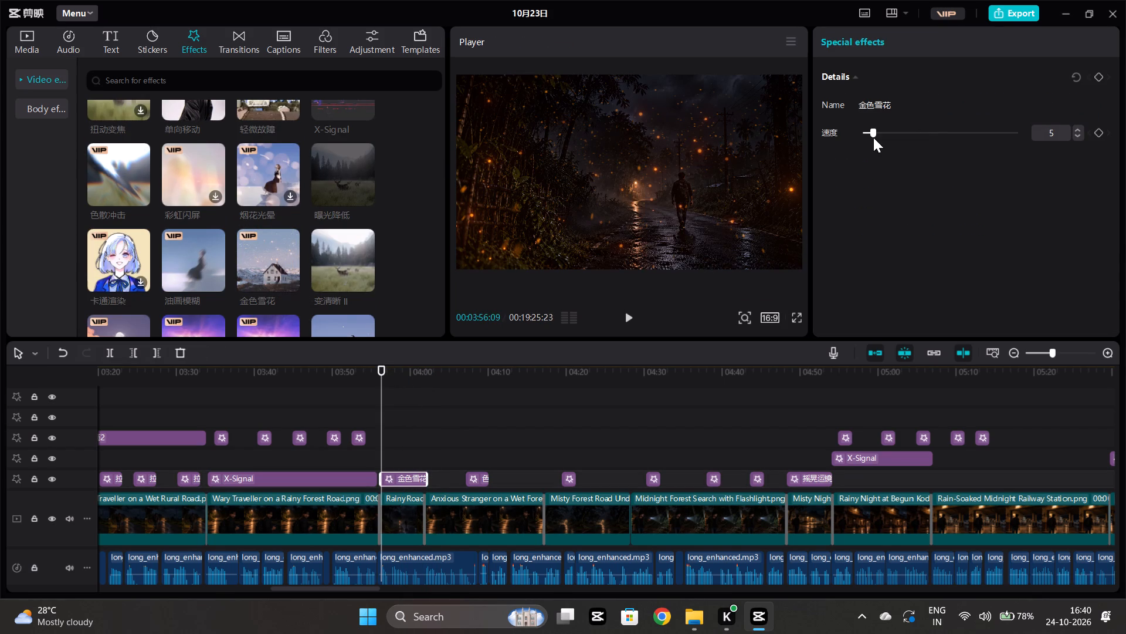
pyautogui.click(343, 443)
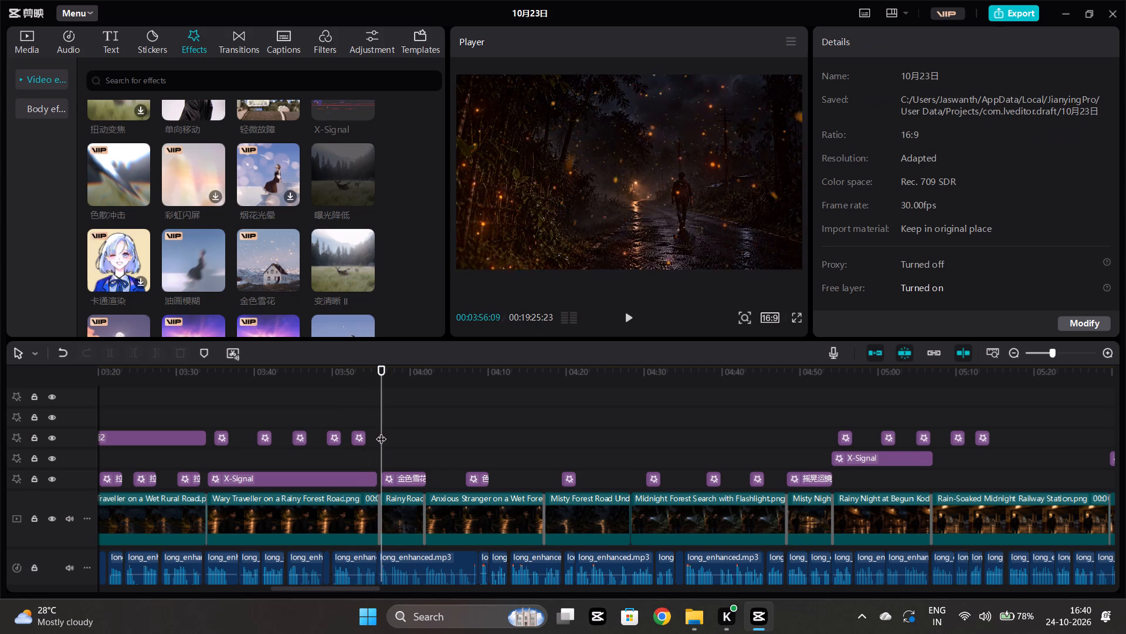
pyautogui.click(381, 431)
pyautogui.press('space')
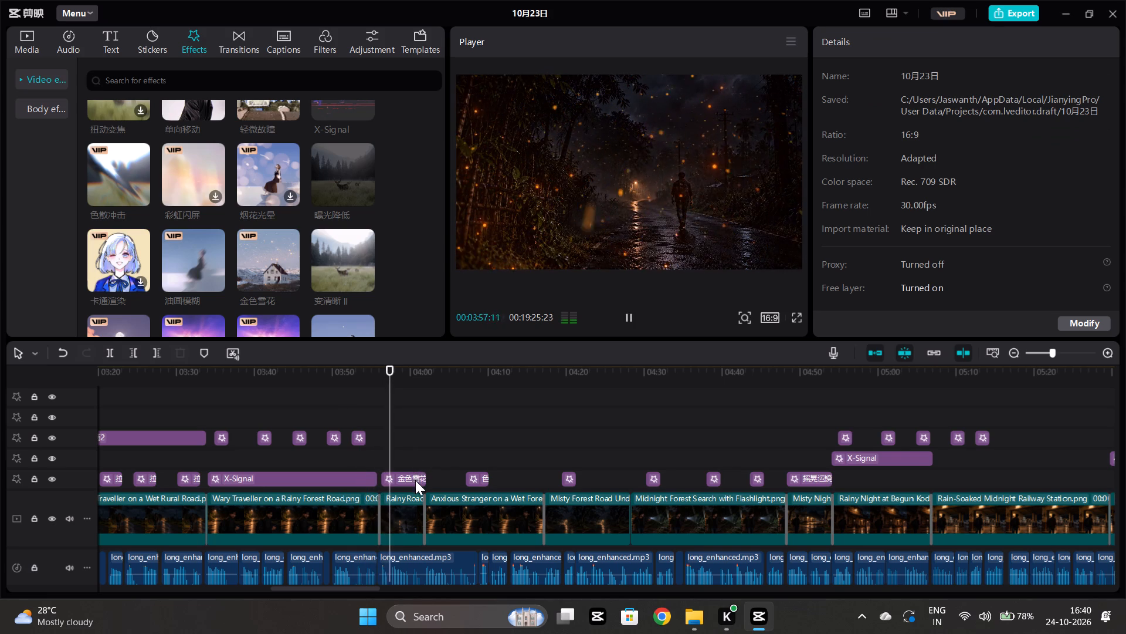
pyautogui.click(411, 480)
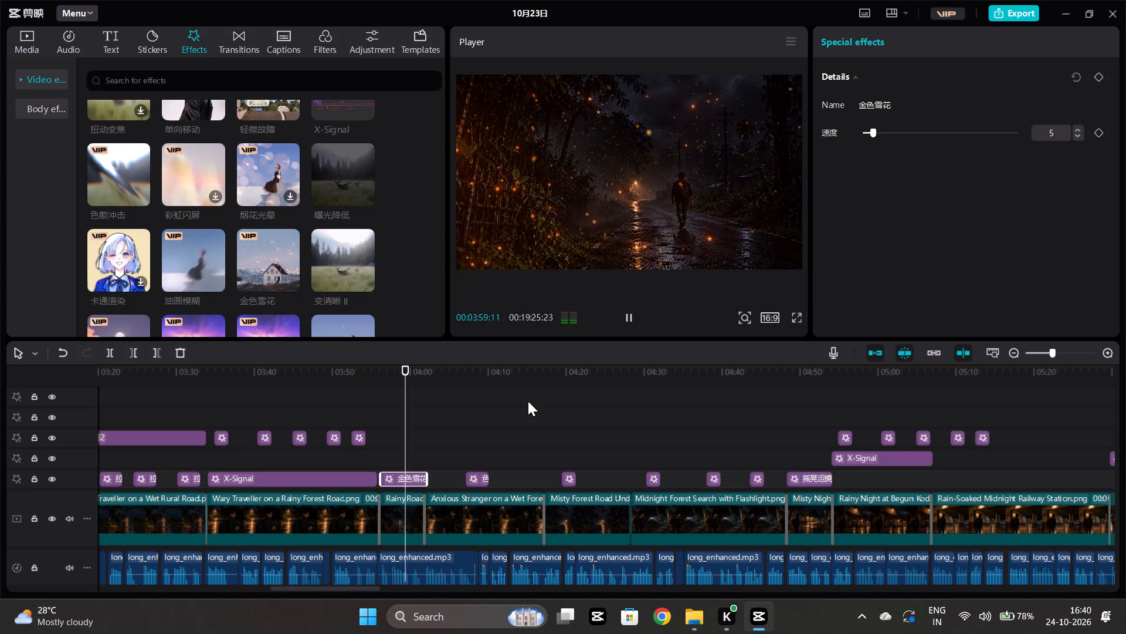
pyautogui.moveTo(874, 129); pyautogui.dragTo(857, 126)
# Add 变清晰 II at the start of the Anxious Stranger clip, preview it, shift it to about 04:03 and preview again.
pyautogui.click(428, 386)
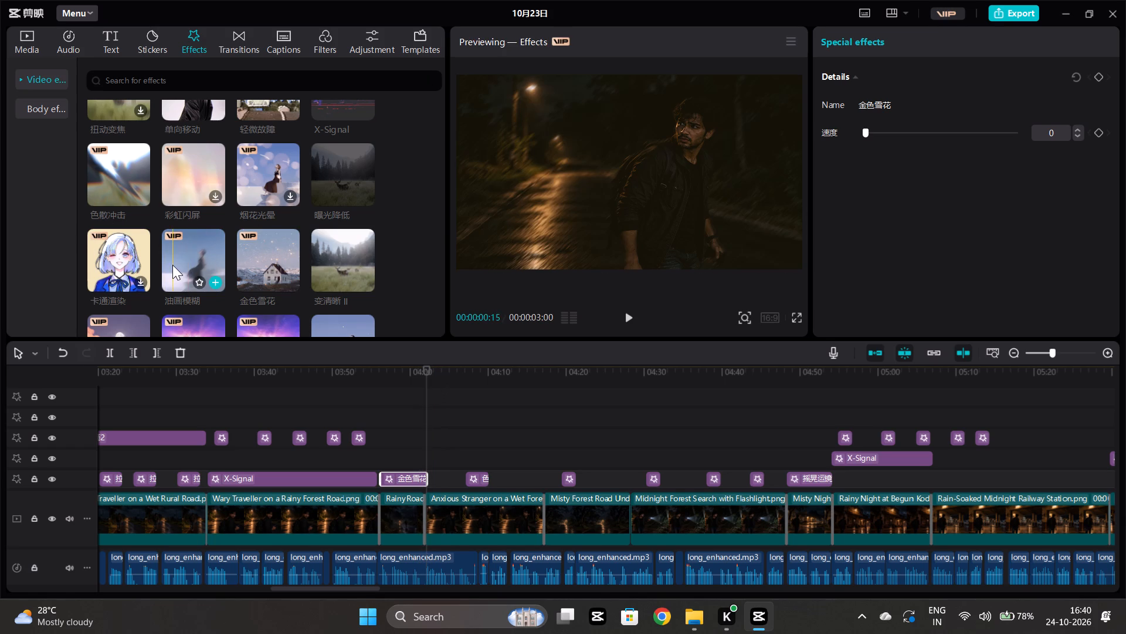
pyautogui.scroll(-1, 186, 265)
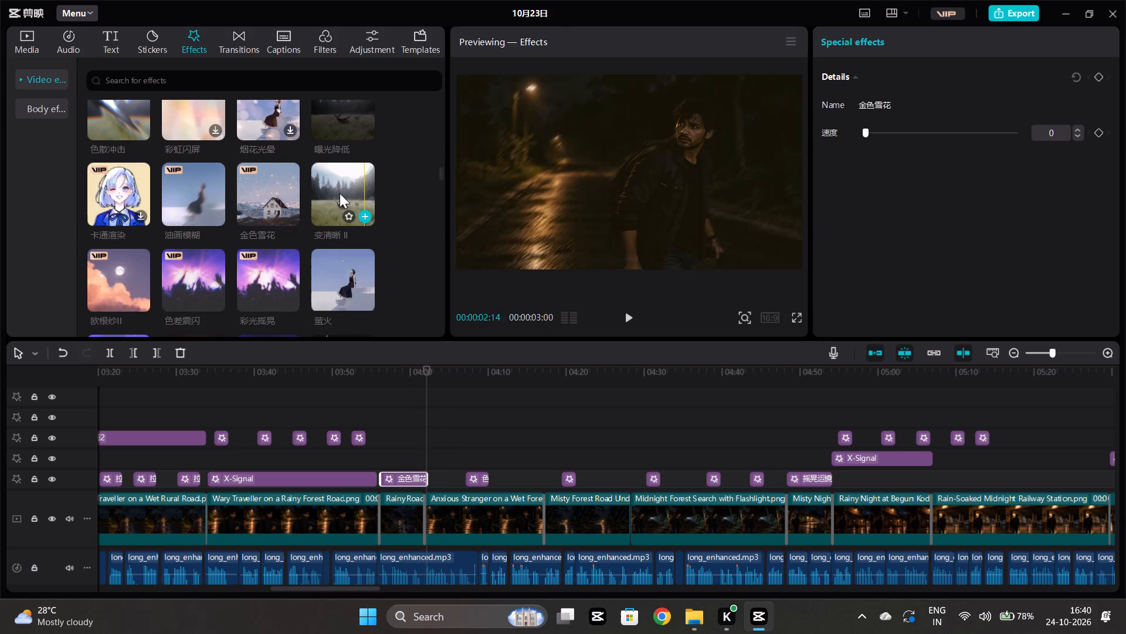
pyautogui.click(369, 216)
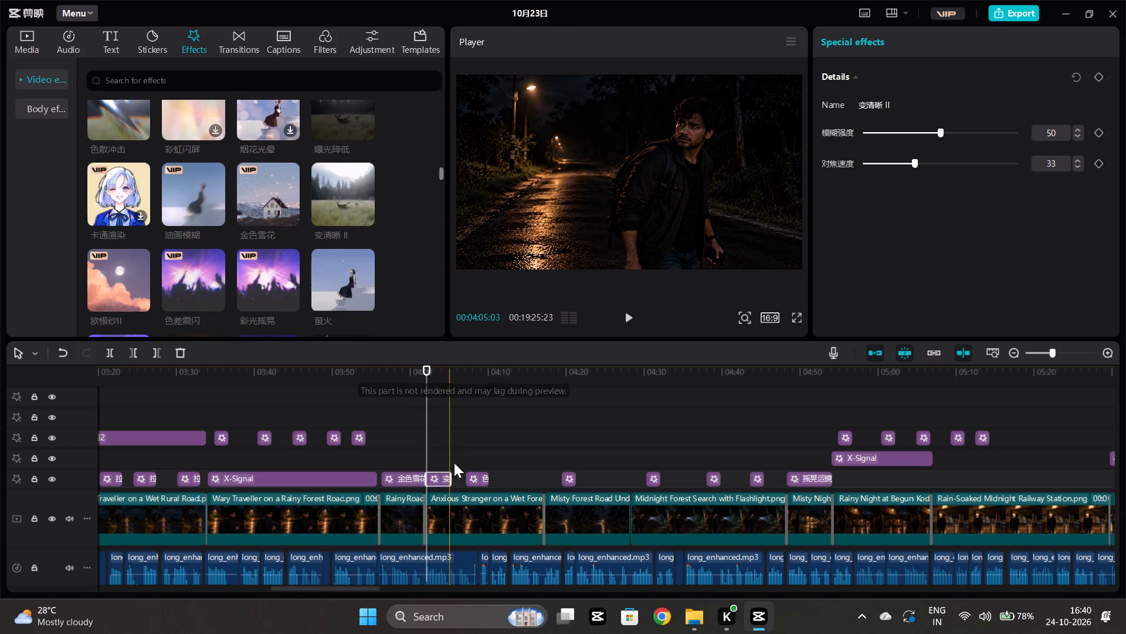
pyautogui.click(425, 447)
pyautogui.press('space')
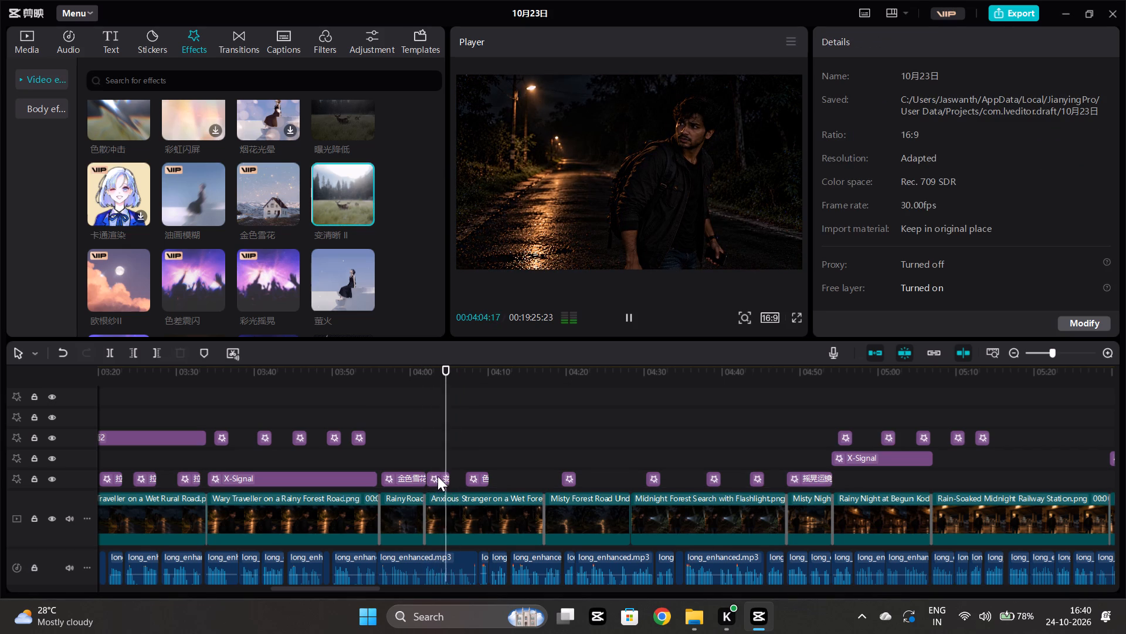
pyautogui.moveTo(437, 476); pyautogui.dragTo(449, 476)
pyautogui.click(441, 461)
pyautogui.press('space')
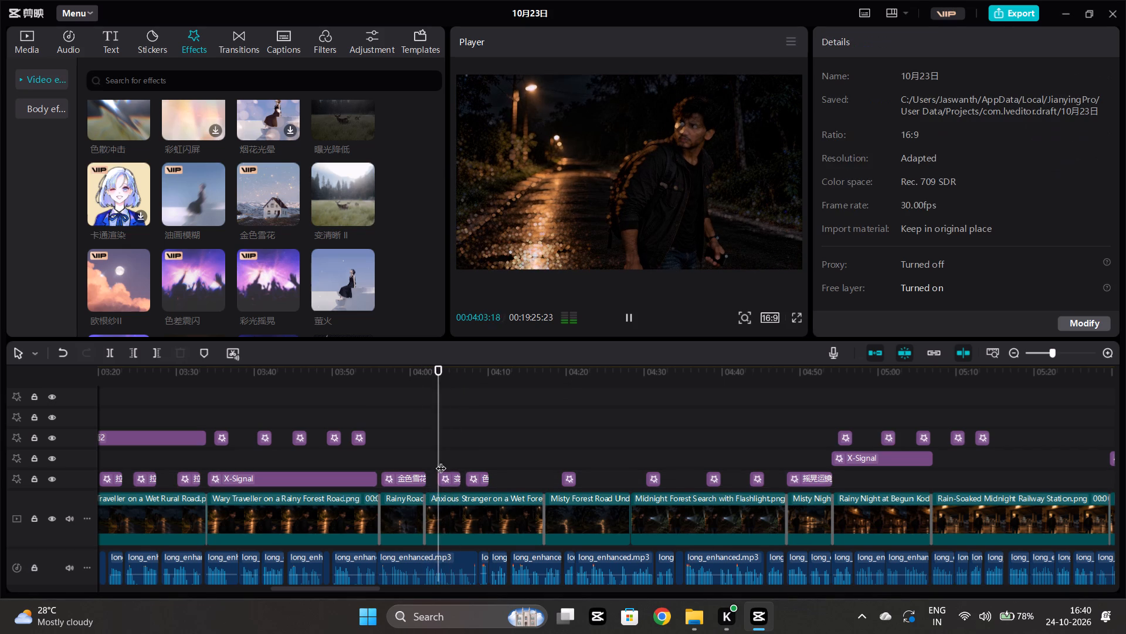
# Add the 色差震闪 effect above the existing effects and stretch it across the whole Anxious Stranger on a Wet Forest clip.
pyautogui.scroll(-1, 136, 248)
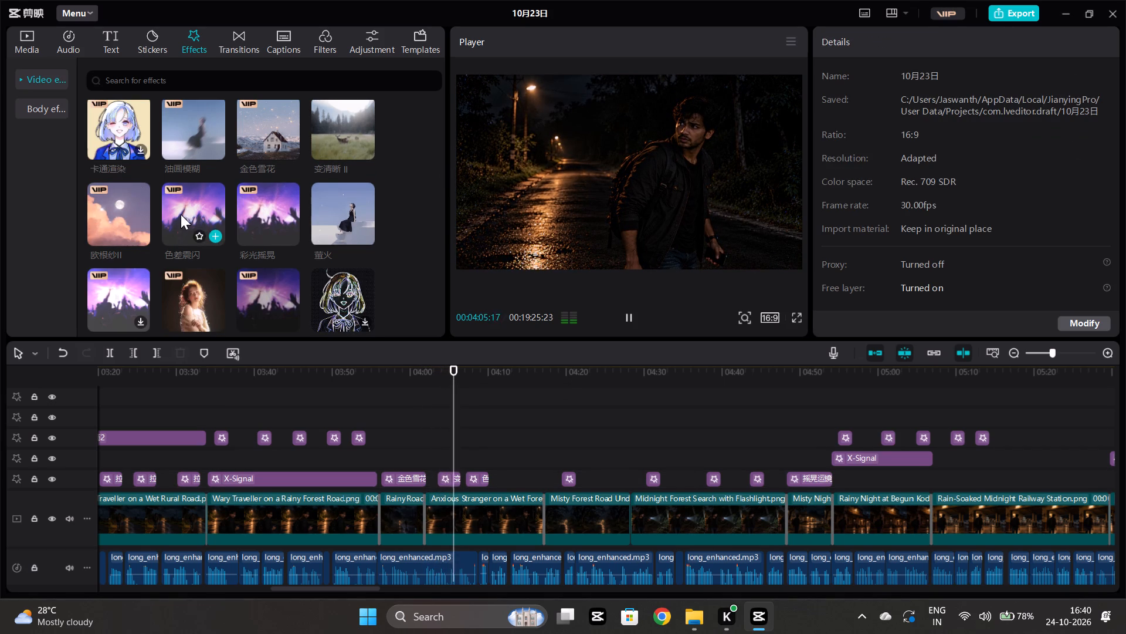
pyautogui.click(216, 232)
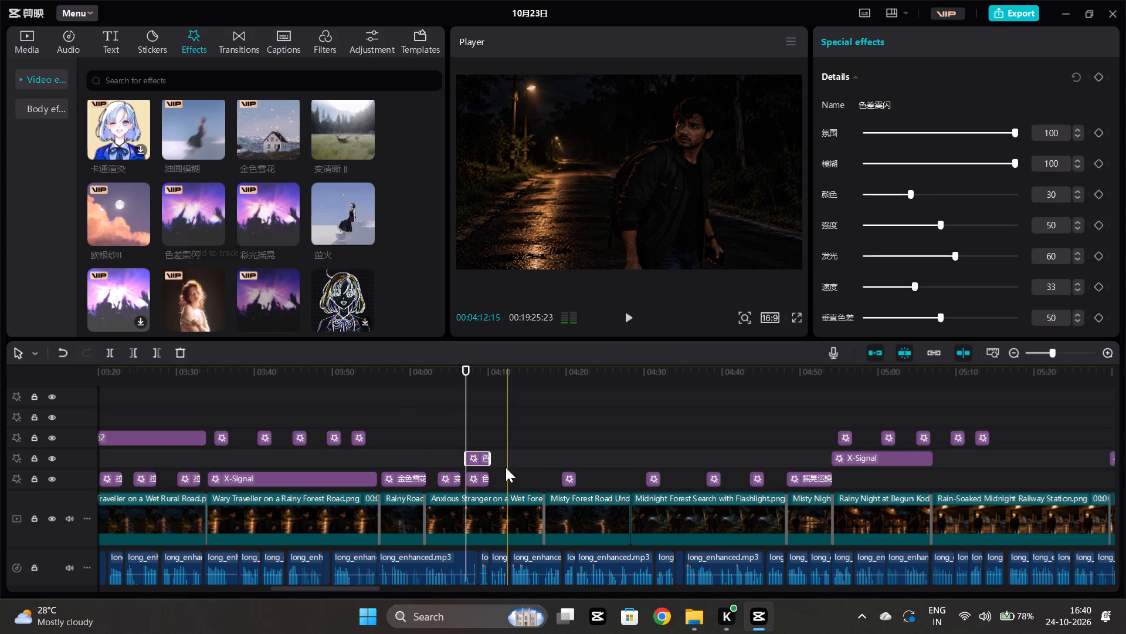
pyautogui.moveTo(467, 462); pyautogui.dragTo(425, 453)
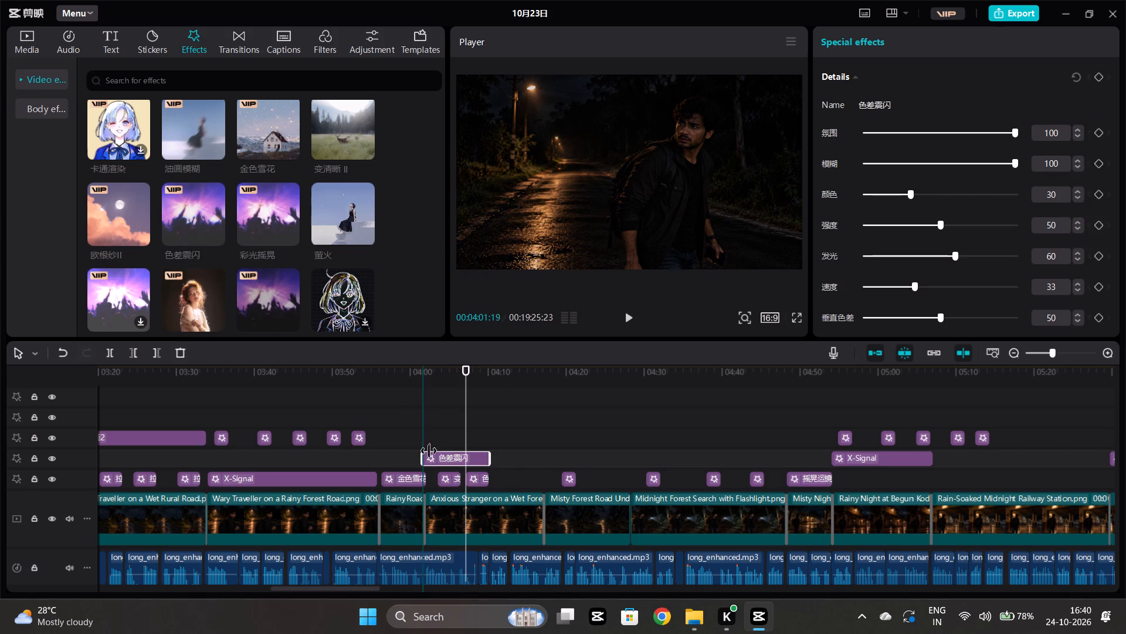
pyautogui.moveTo(488, 451); pyautogui.dragTo(544, 469)
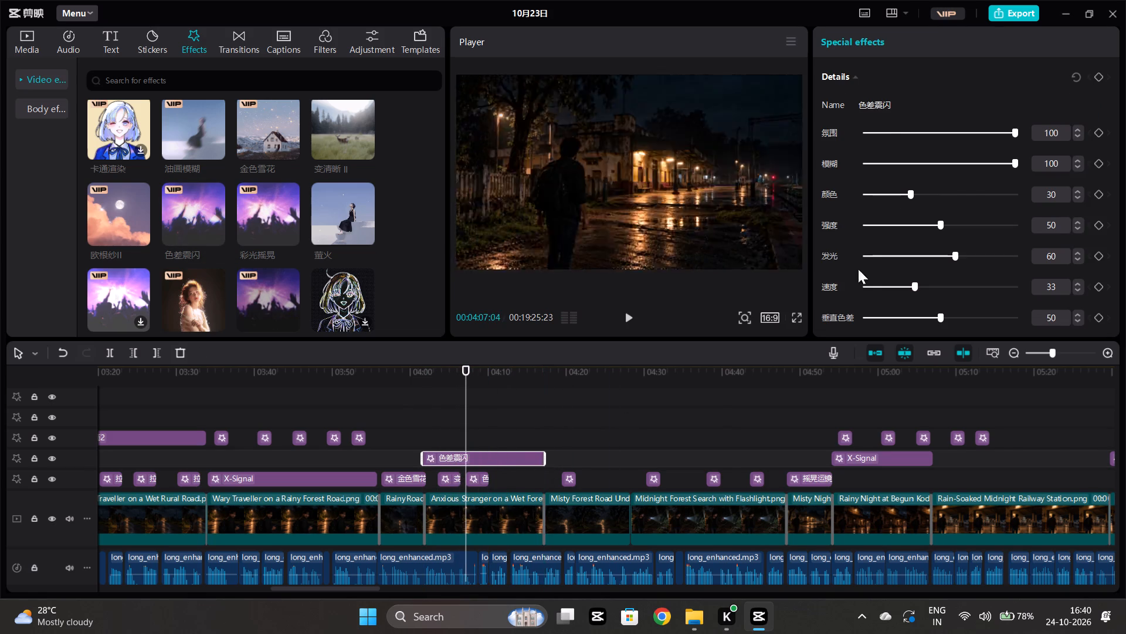
# Set 色差震闪's 氛围 to 25, 模糊 21, 颜色 18, 强度 10, 发光 12, 速度 9 and 垂直色差 6, and preview it.
pyautogui.click(497, 429)
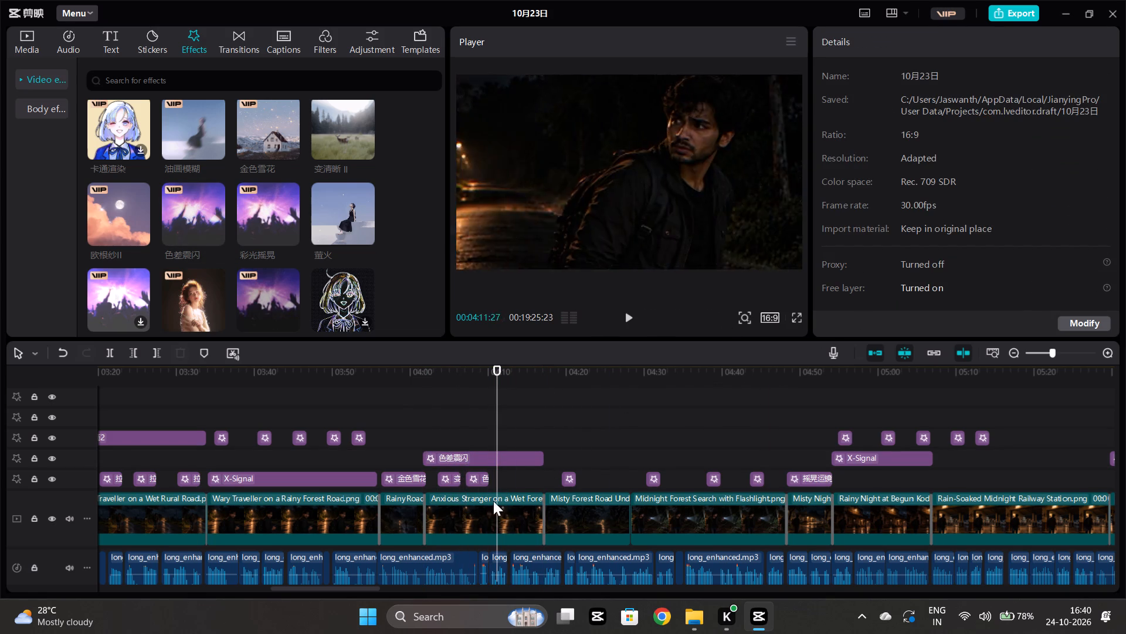
pyautogui.click(518, 456)
pyautogui.click(904, 135)
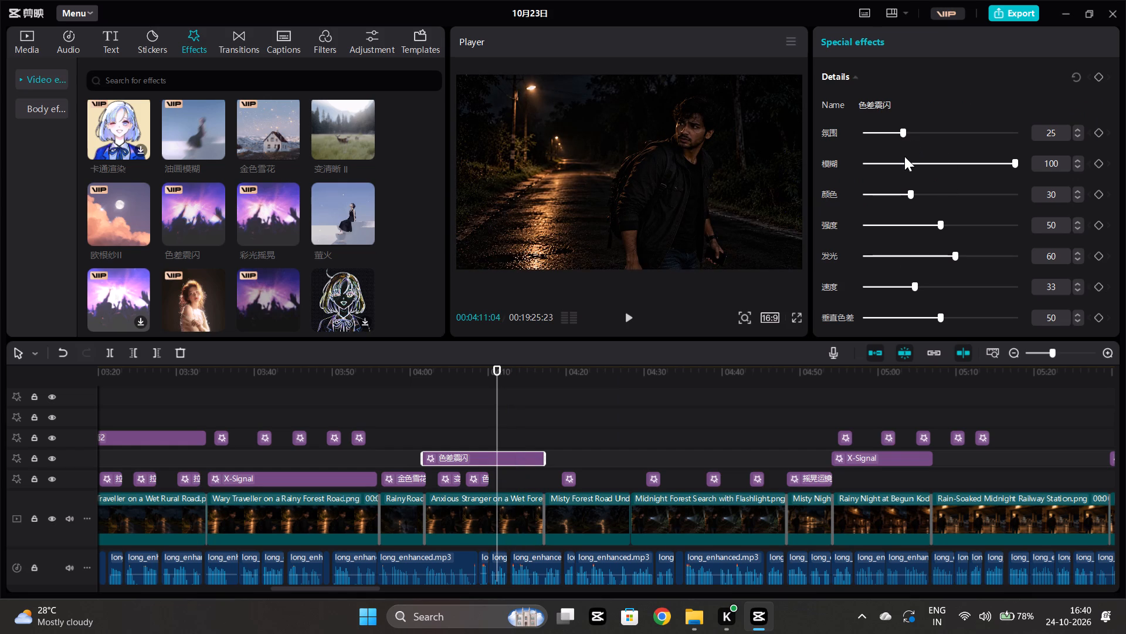
pyautogui.click(897, 167)
pyautogui.click(893, 194)
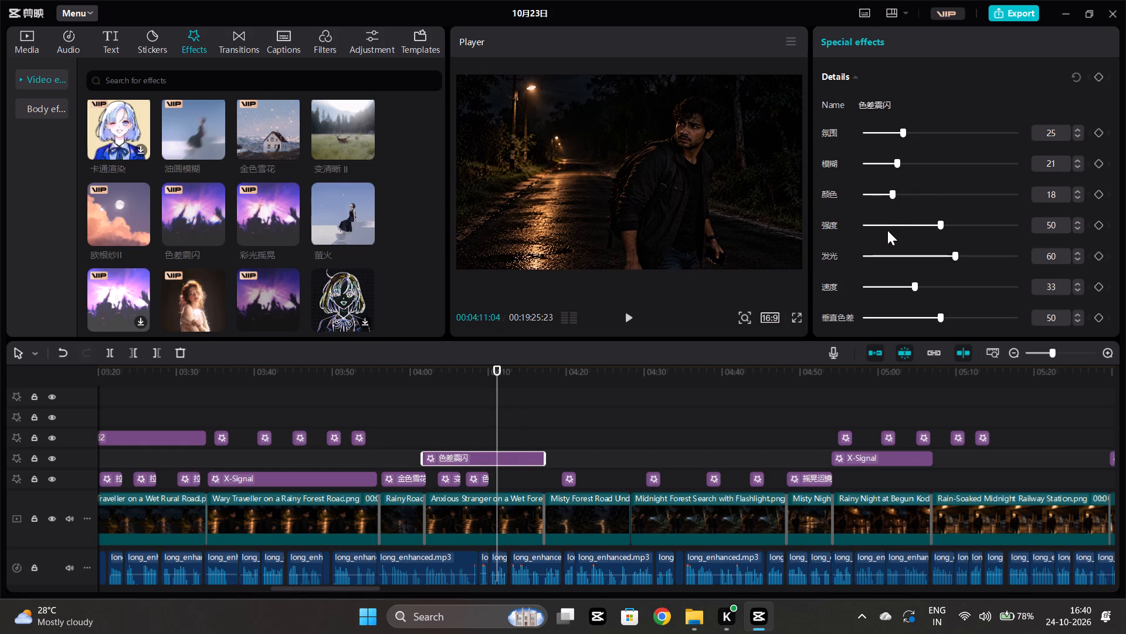
pyautogui.click(881, 230)
pyautogui.click(883, 259)
pyautogui.click(879, 279)
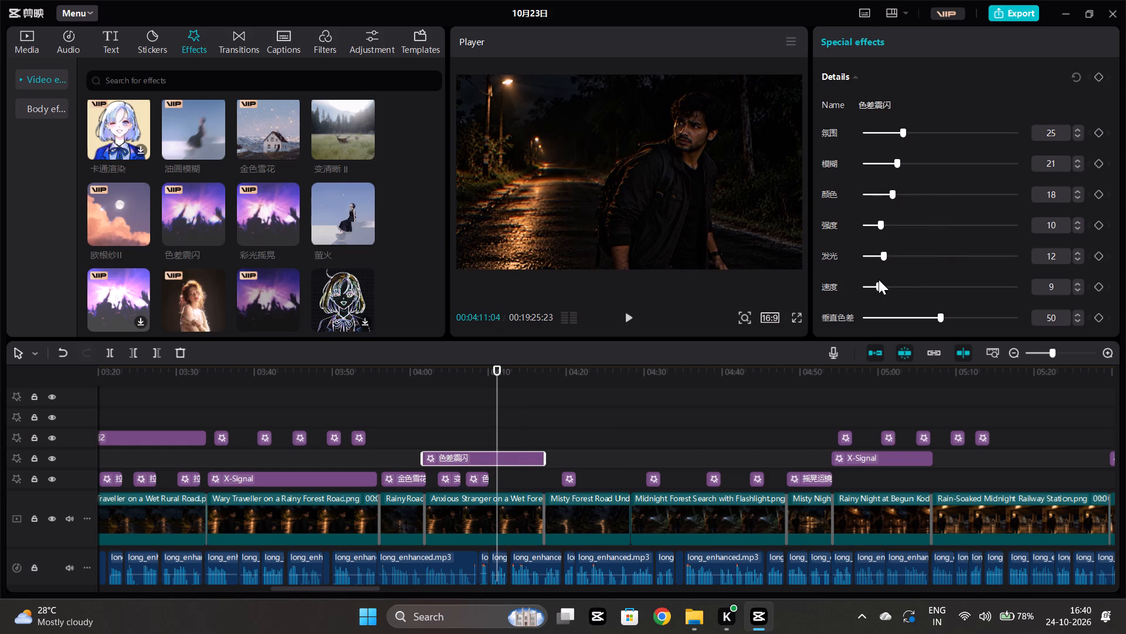
pyautogui.click(874, 318)
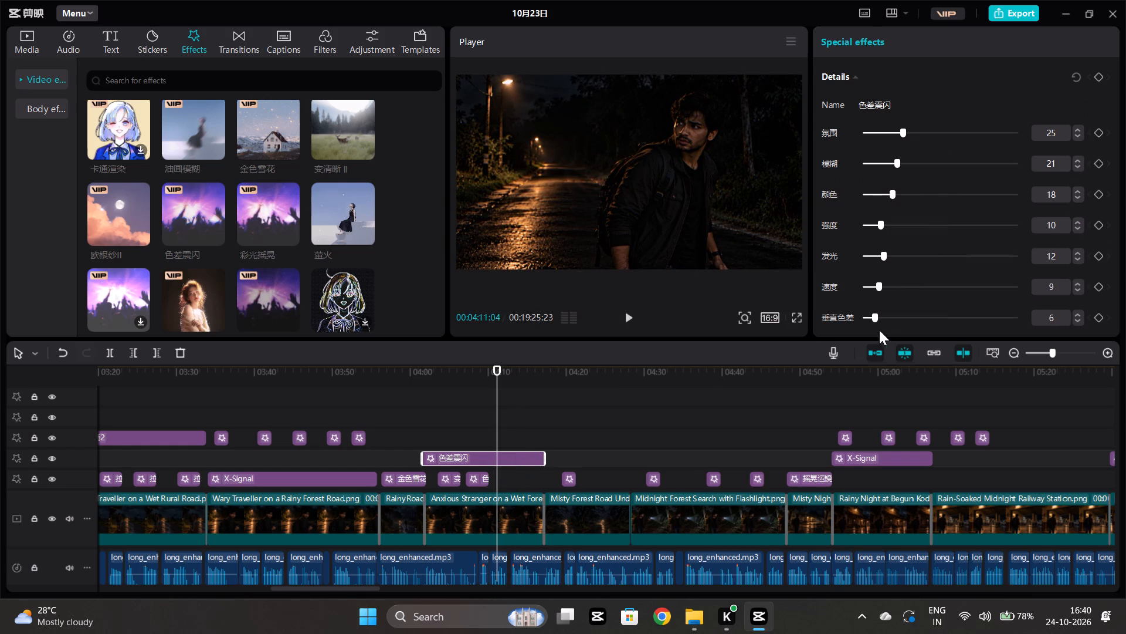
pyautogui.click(423, 427)
pyautogui.press('space')
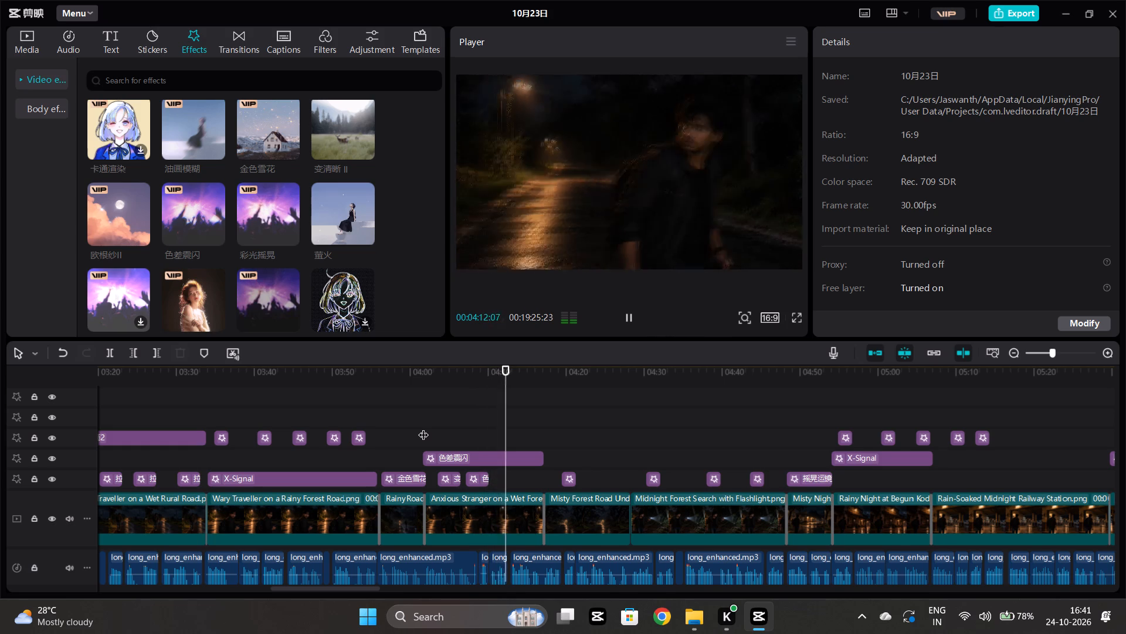
# Add the 彩光摇晃 effect at about 04:17, directly after 色差震闪 on the same track, and preview it.
pyautogui.click(549, 434)
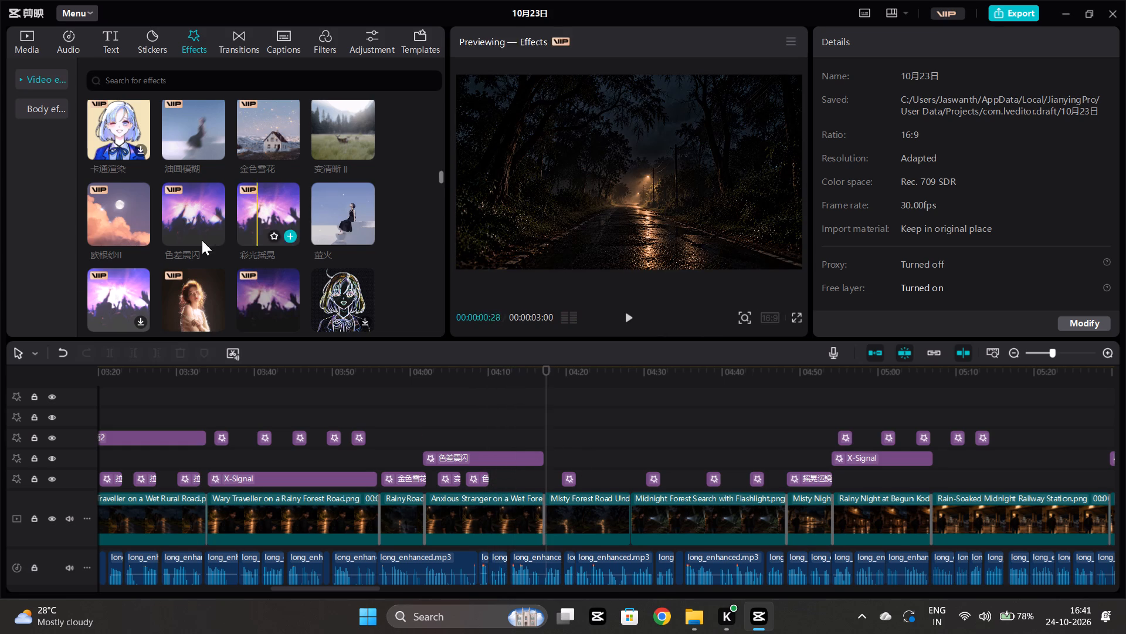
pyautogui.scroll(-2, 115, 257)
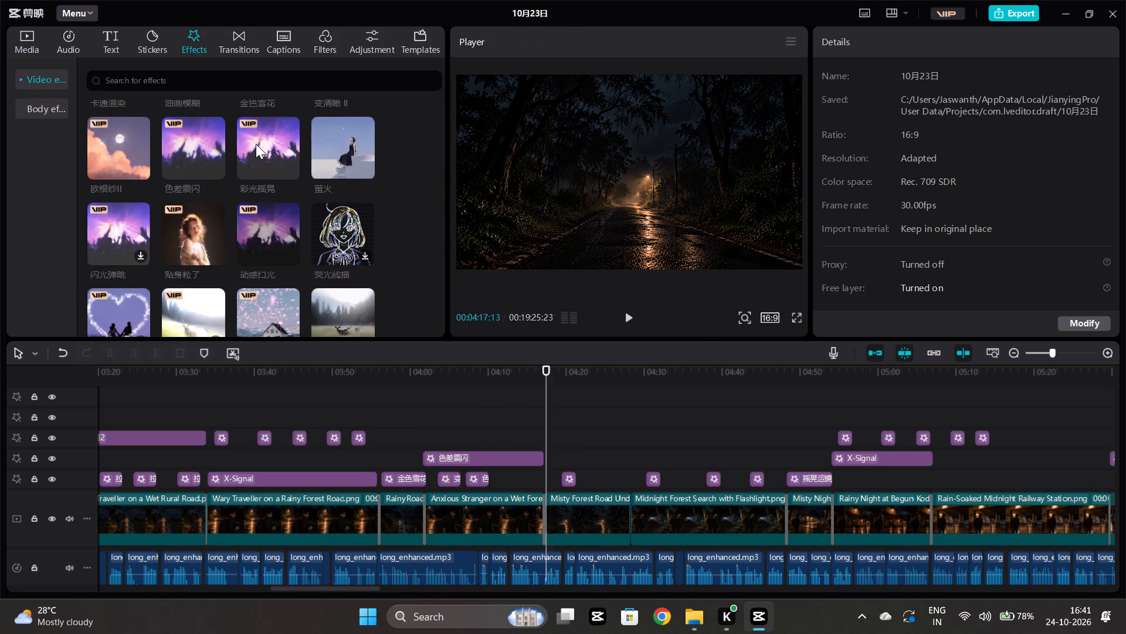
pyautogui.click(291, 173)
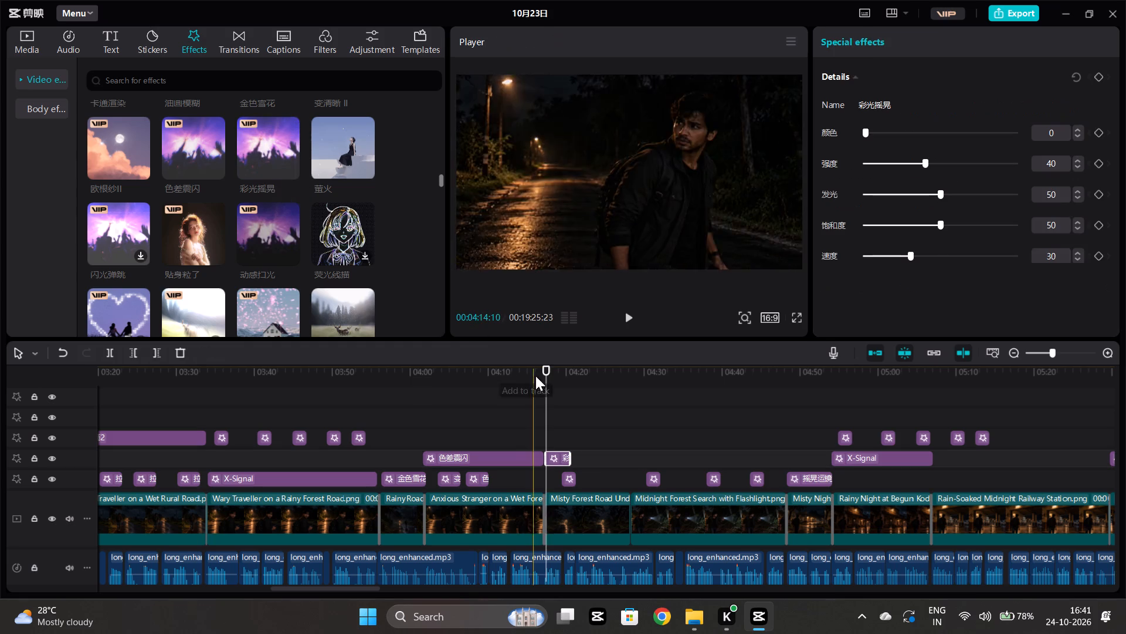
pyautogui.click(543, 387)
pyautogui.press('space')
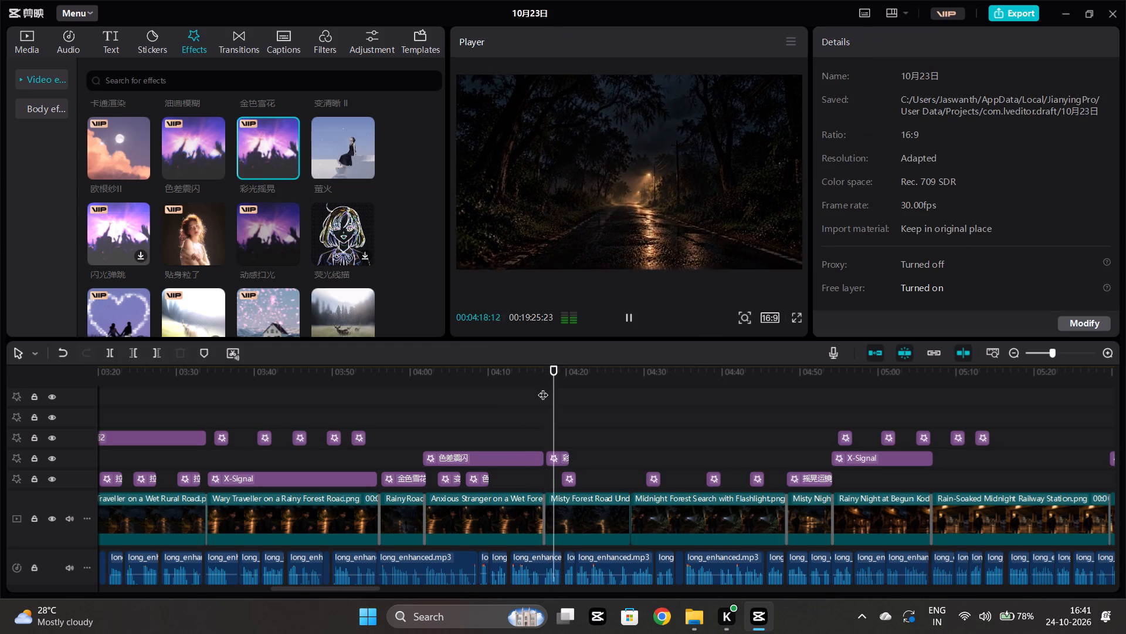
# Set 彩光摇晃's 强度 to 14, 发光 to 13 and 饱和度 to 9, lower its 速度, and preview the effect.
pyautogui.click(562, 456)
pyautogui.click(886, 161)
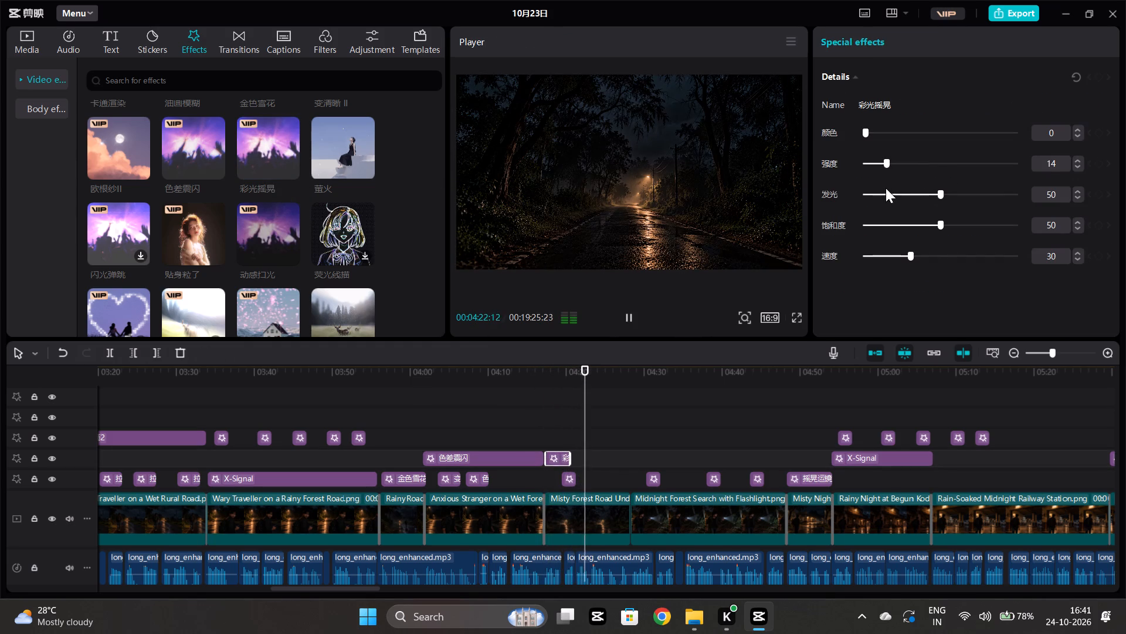
pyautogui.click(886, 188)
pyautogui.click(880, 222)
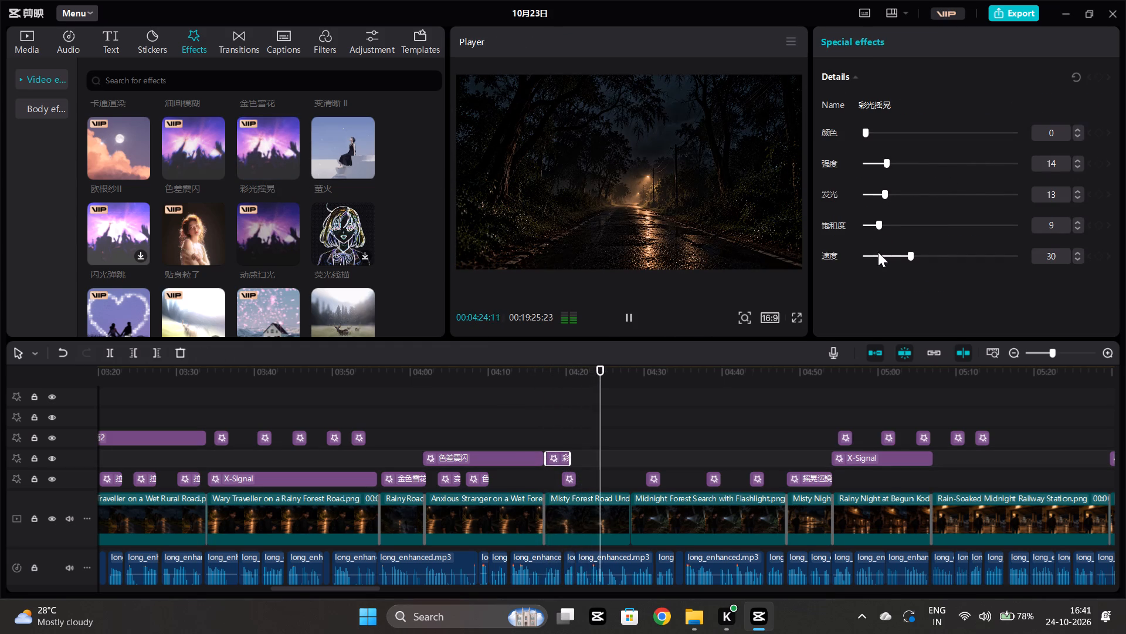
pyautogui.click(878, 252)
pyautogui.click(554, 411)
pyautogui.click(541, 415)
pyautogui.press('space')
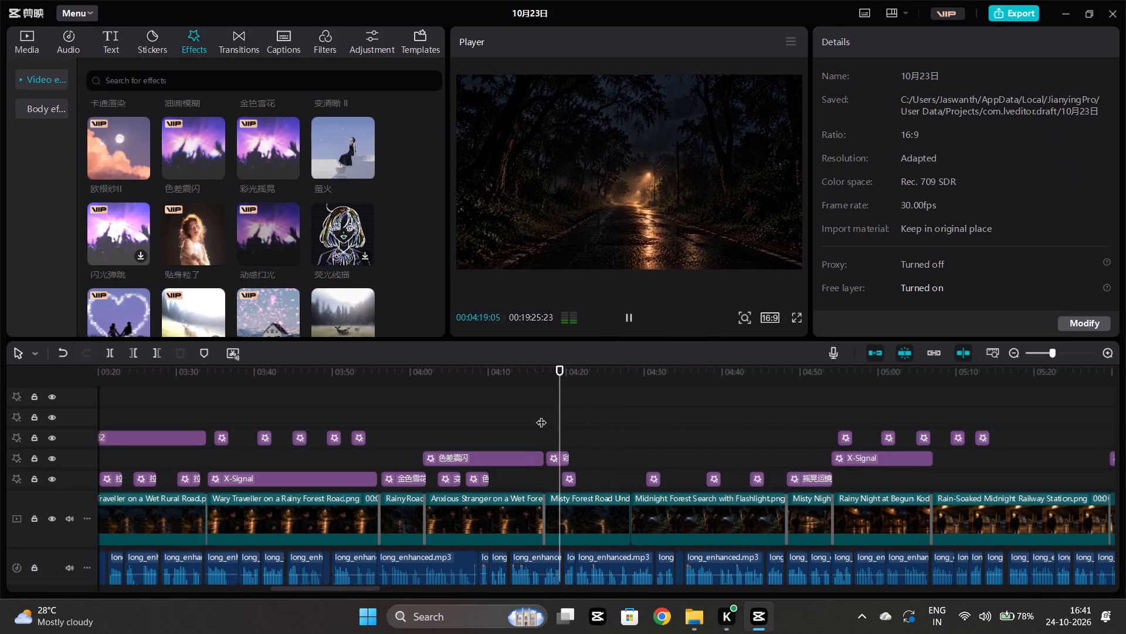
# Copy 彩光摇晃 to about 04:22 and 04:26 in the Misty Forest Road clip and preview the copies.
pyautogui.click(555, 448)
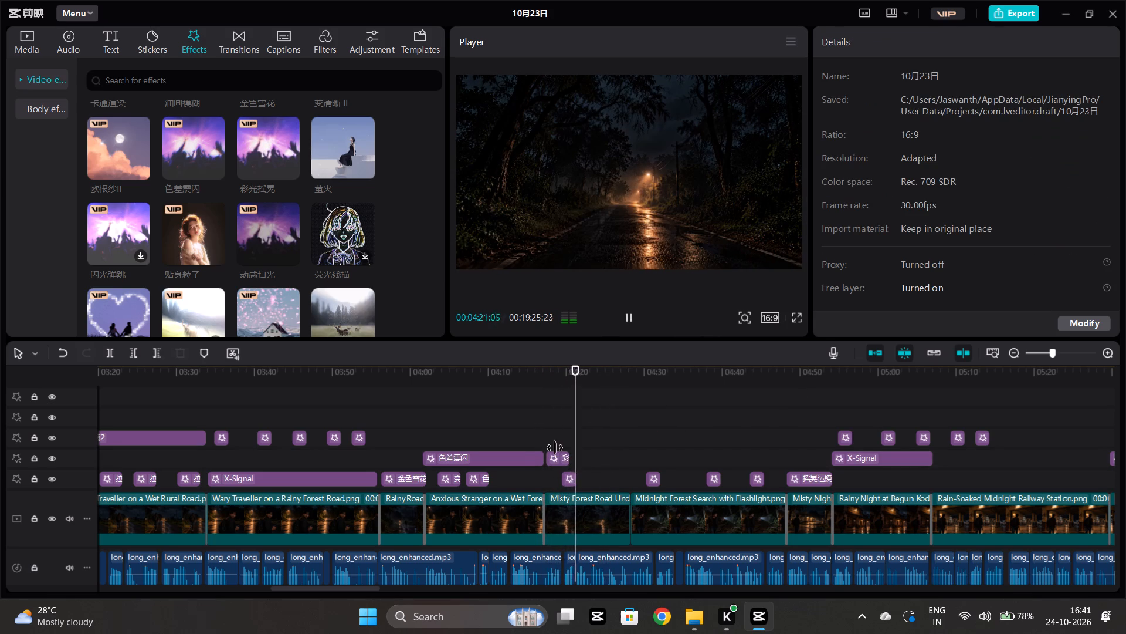
pyautogui.click(559, 451)
pyautogui.hotkey('ctrl', 'c')
pyautogui.click(584, 439)
pyautogui.hotkey('ctrl', 'v')
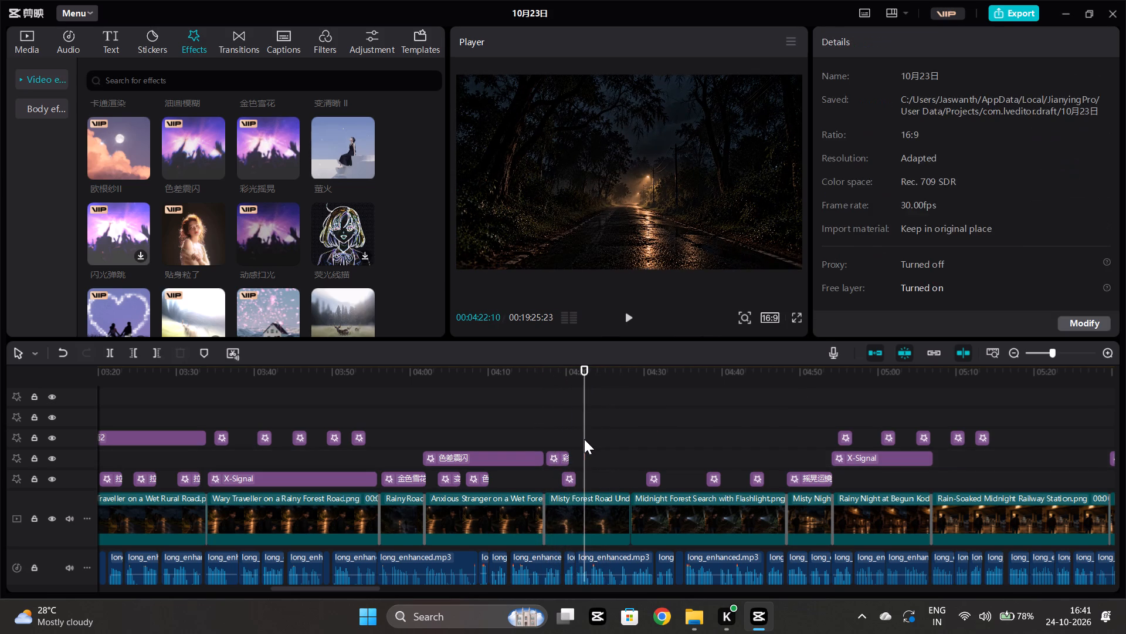
pyautogui.click(611, 437)
pyautogui.click(613, 435)
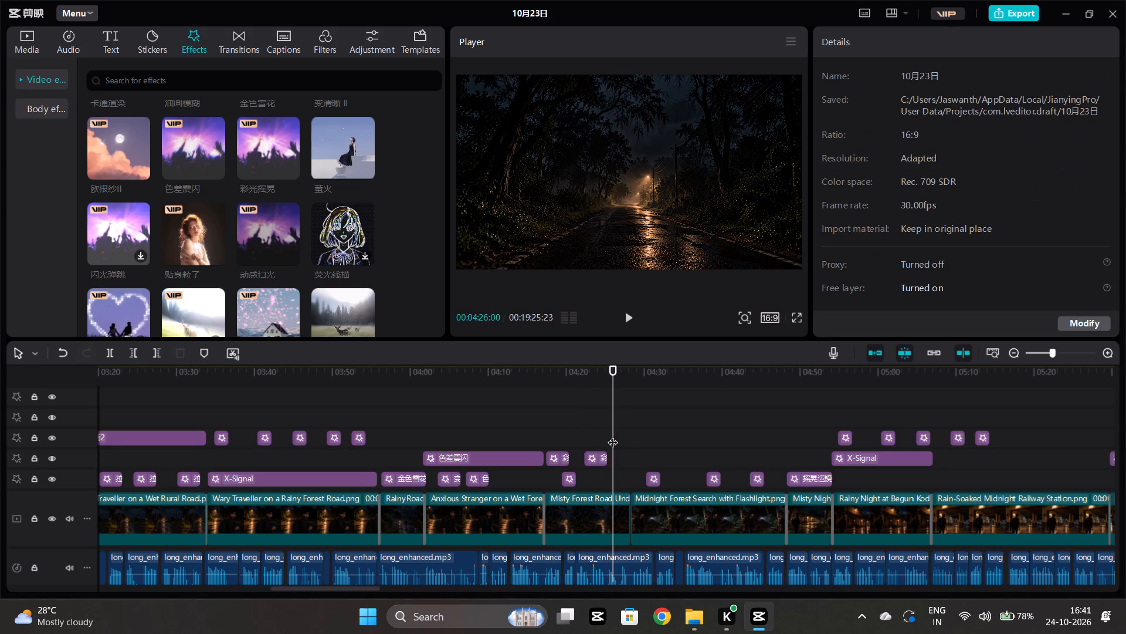
pyautogui.hotkey('ctrl', 'v')
pyautogui.click(594, 435)
pyautogui.press('space')
pyautogui.click(620, 435)
pyautogui.press('space')
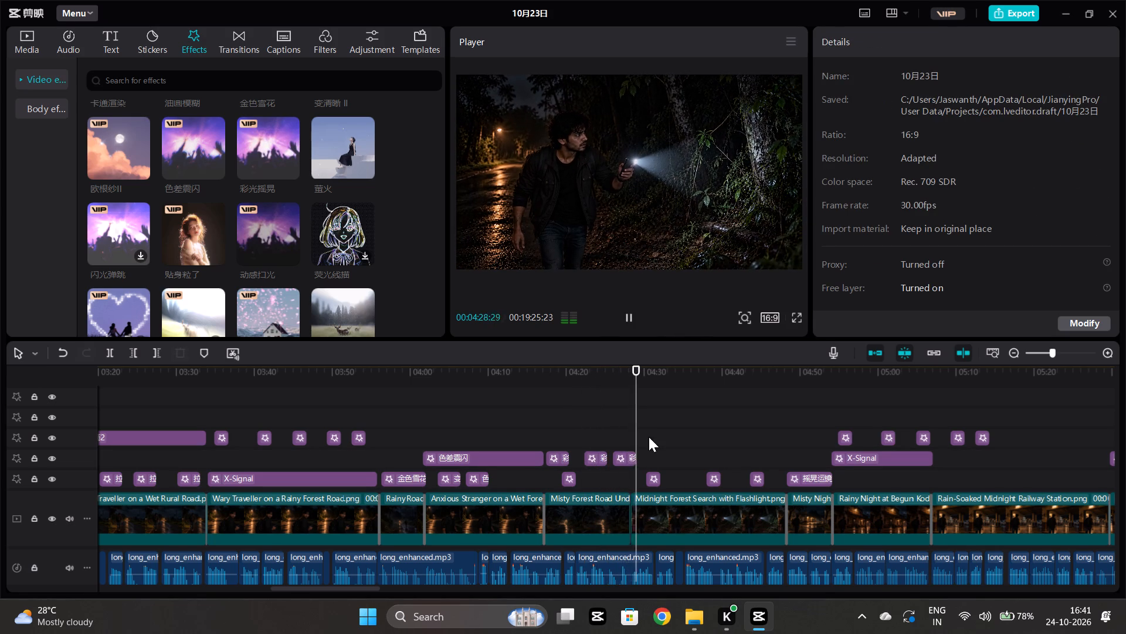
# Play from about 04:32 and add the 动感 concert-light effect at about 04:34 in the Midnight Forest Search with Flashlight clip.
pyautogui.click(663, 443)
pyautogui.press('space')
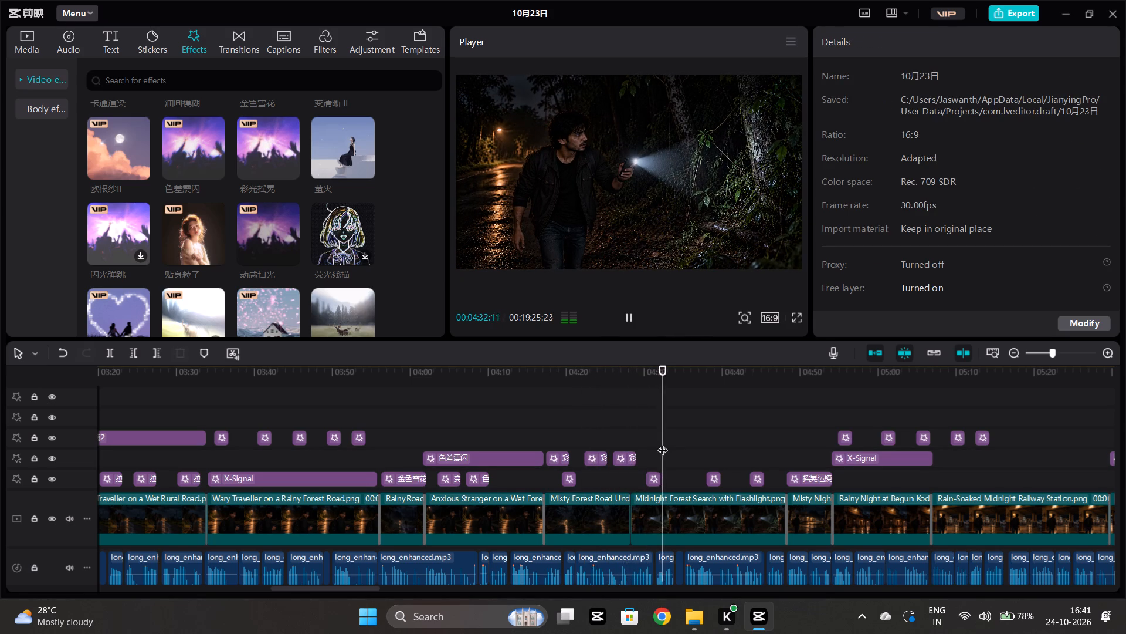
pyautogui.click(287, 252)
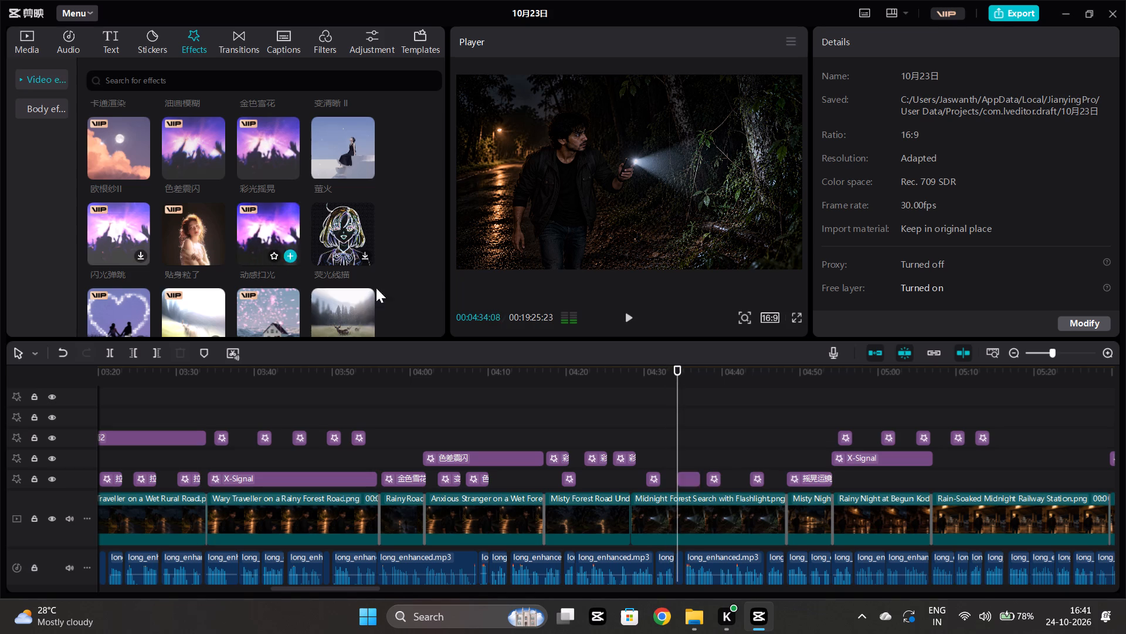
# Play the 动感扫光 effect from about 04:32 and preview 贴身粒子 in the effects library.
pyautogui.click(664, 430)
pyautogui.press('space')
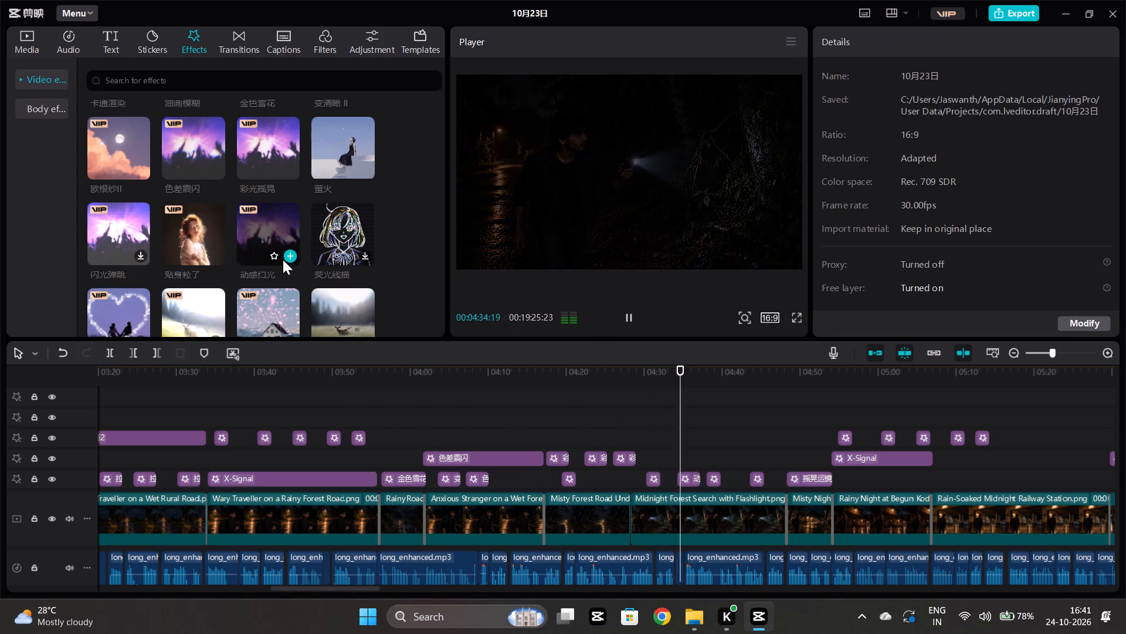
pyautogui.scroll(-1, 283, 259)
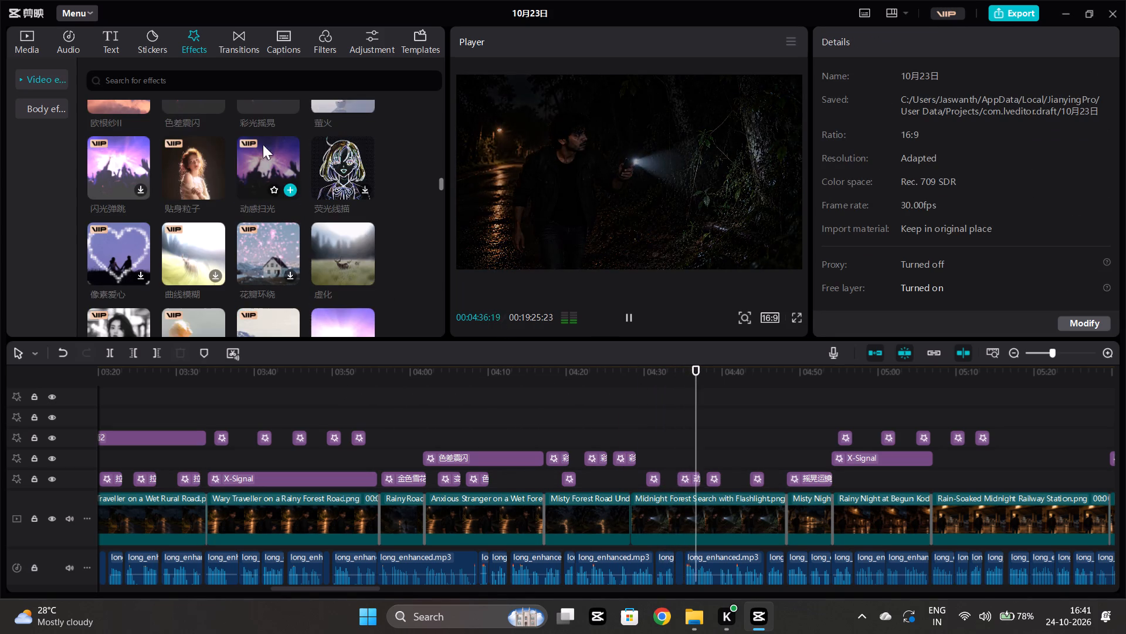
pyautogui.click(188, 165)
pyautogui.press('space')
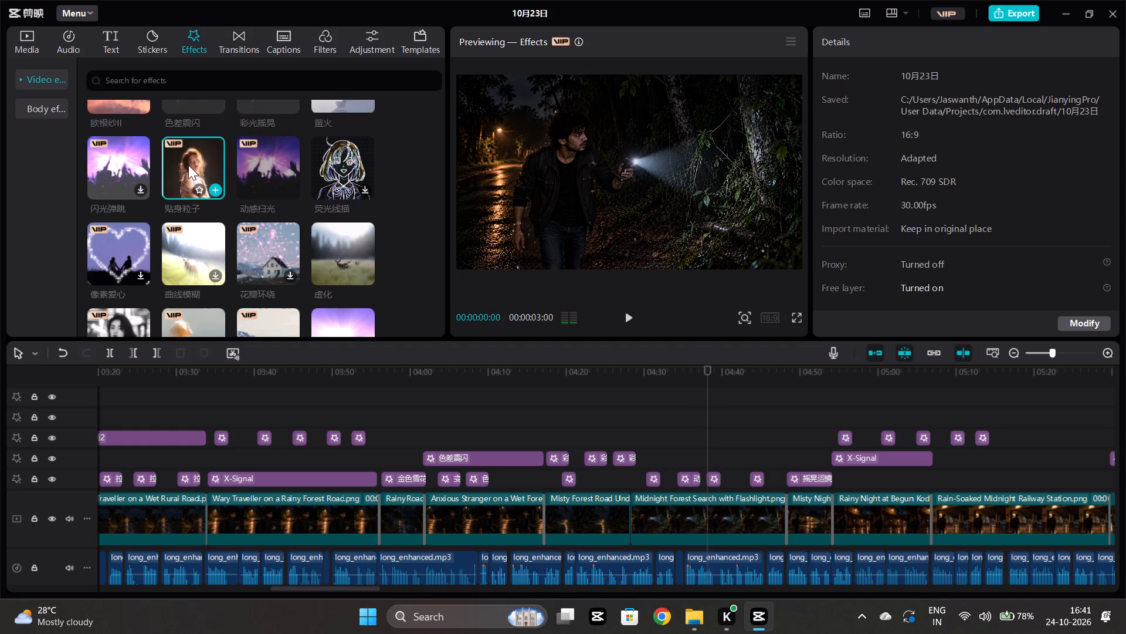
# Add the 闪黑II effect at about 05:06, stretch it across the Rain-Soaked Midnight Railway Station clip, and preview it.
pyautogui.hscroll(-1, 777, 391)
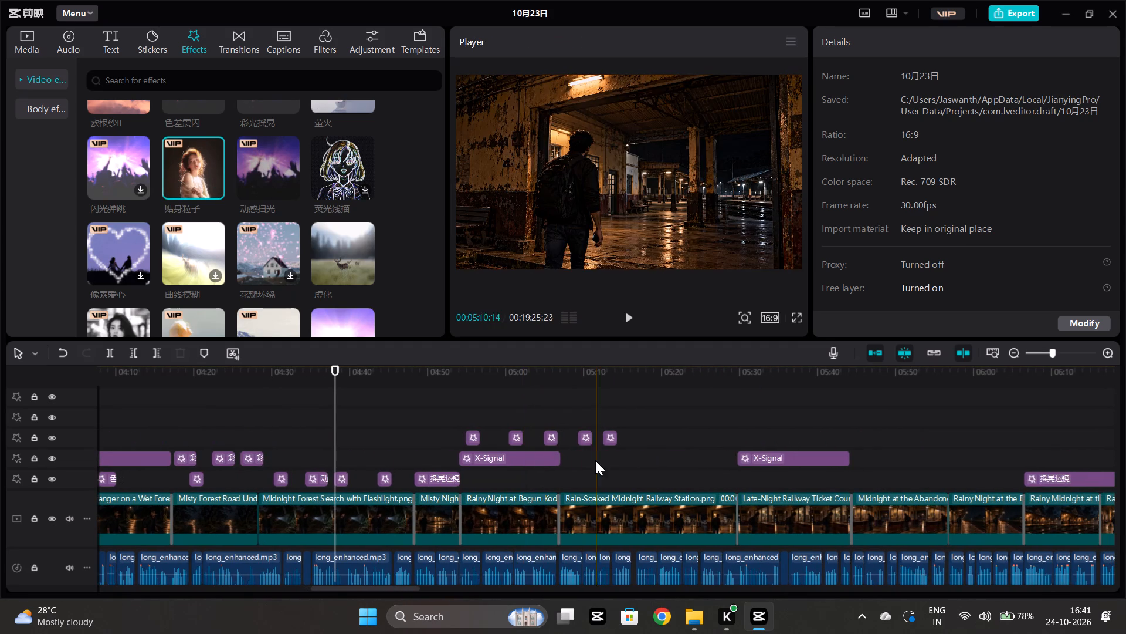
pyautogui.click(561, 450)
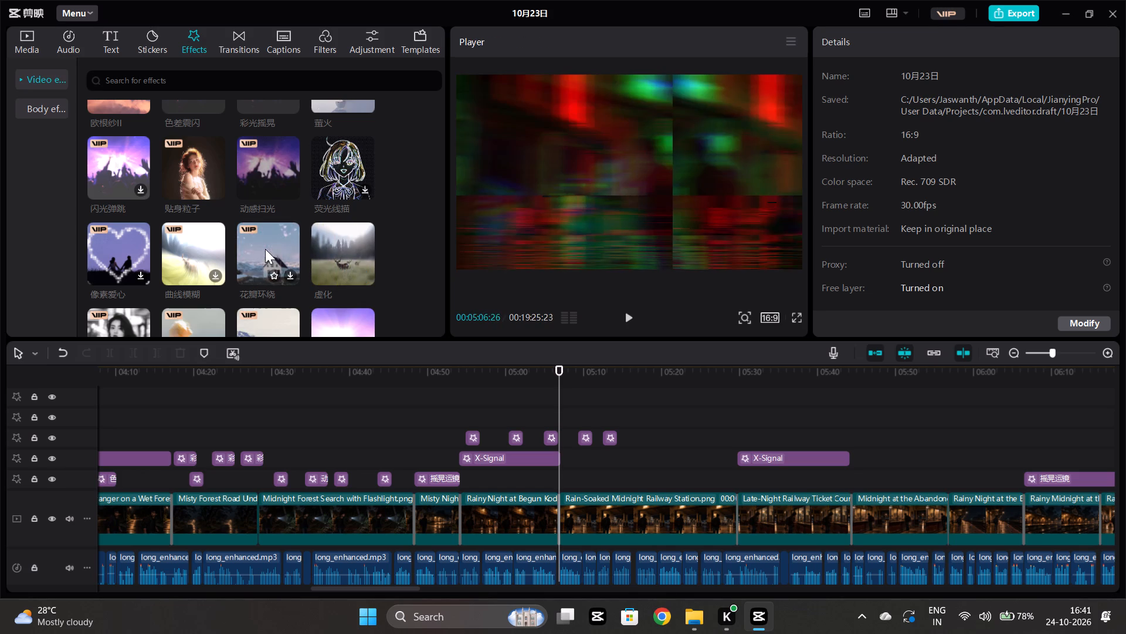
pyautogui.scroll(-3, 355, 222)
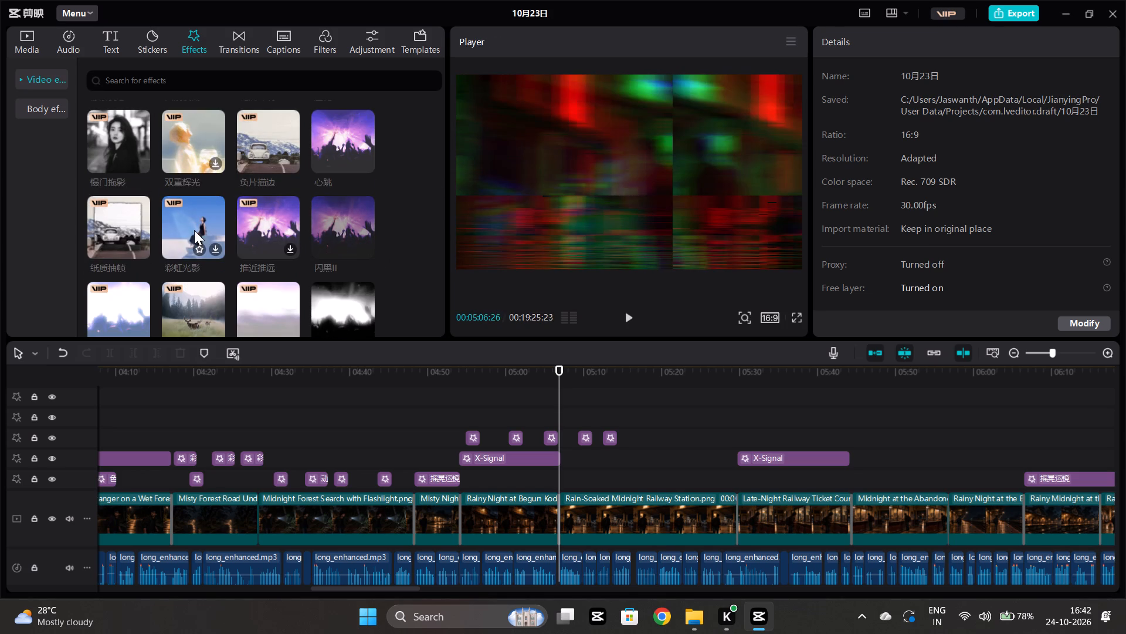
pyautogui.click(368, 248)
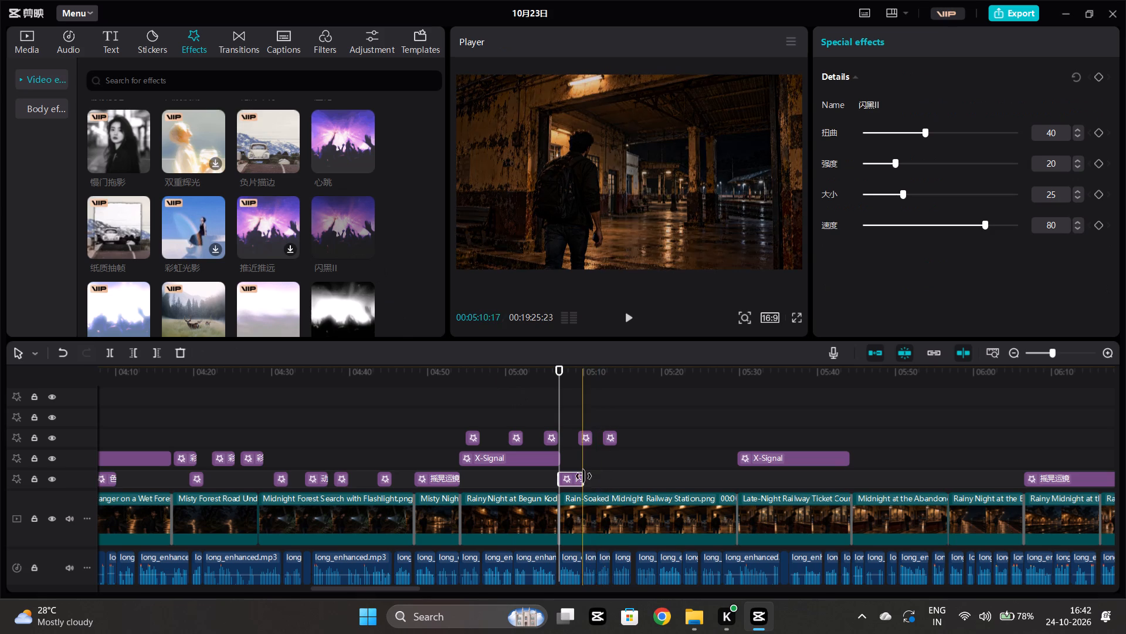
pyautogui.moveTo(583, 475); pyautogui.dragTo(729, 468)
pyautogui.click(633, 457)
pyautogui.press('space')
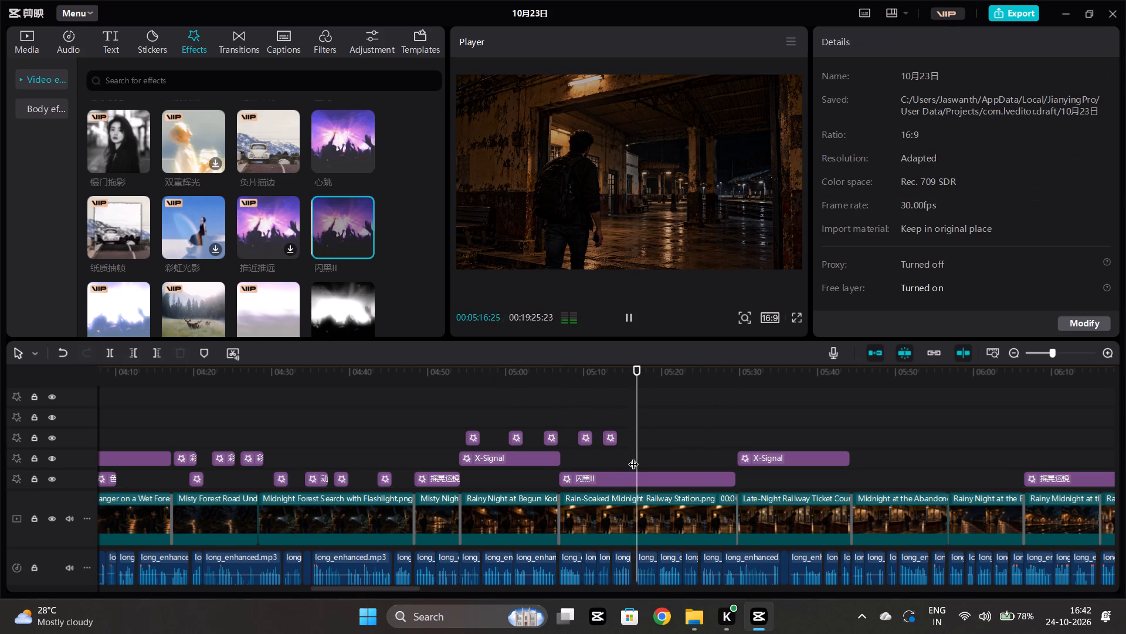
pyautogui.click(594, 416)
pyautogui.press('space')
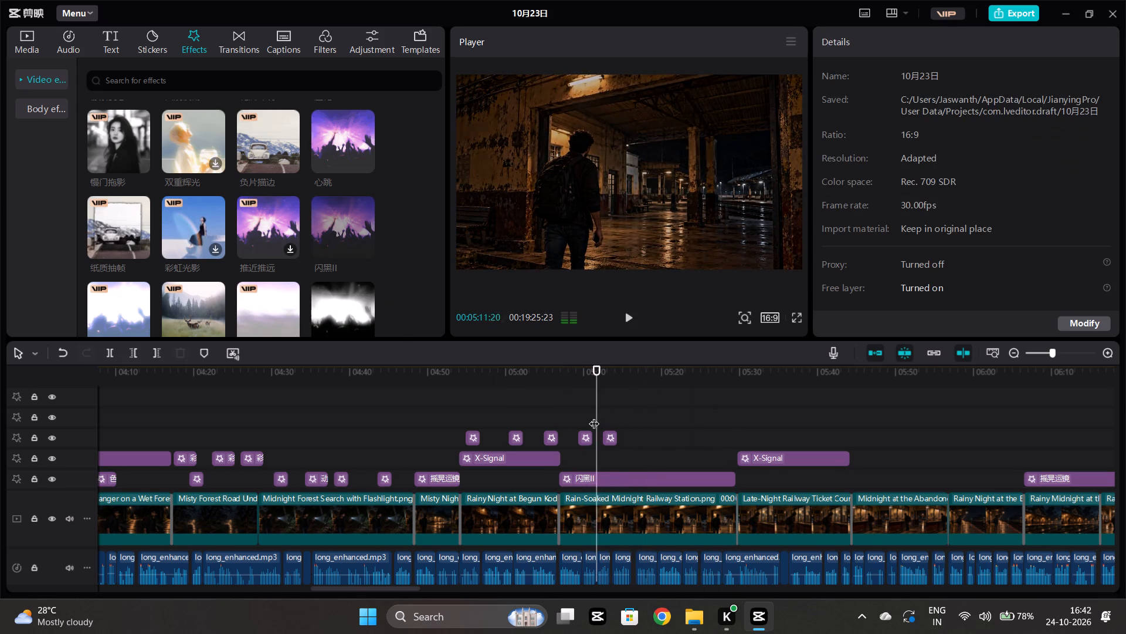
# Copy the 震动屏闪 effect from about 05:13 to about 05:18, 05:23 and 05:26, and preview the last copies.
pyautogui.click(611, 441)
pyautogui.hotkey('ctrl', 'c')
pyautogui.click(648, 436)
pyautogui.hotkey('ctrl', 'v')
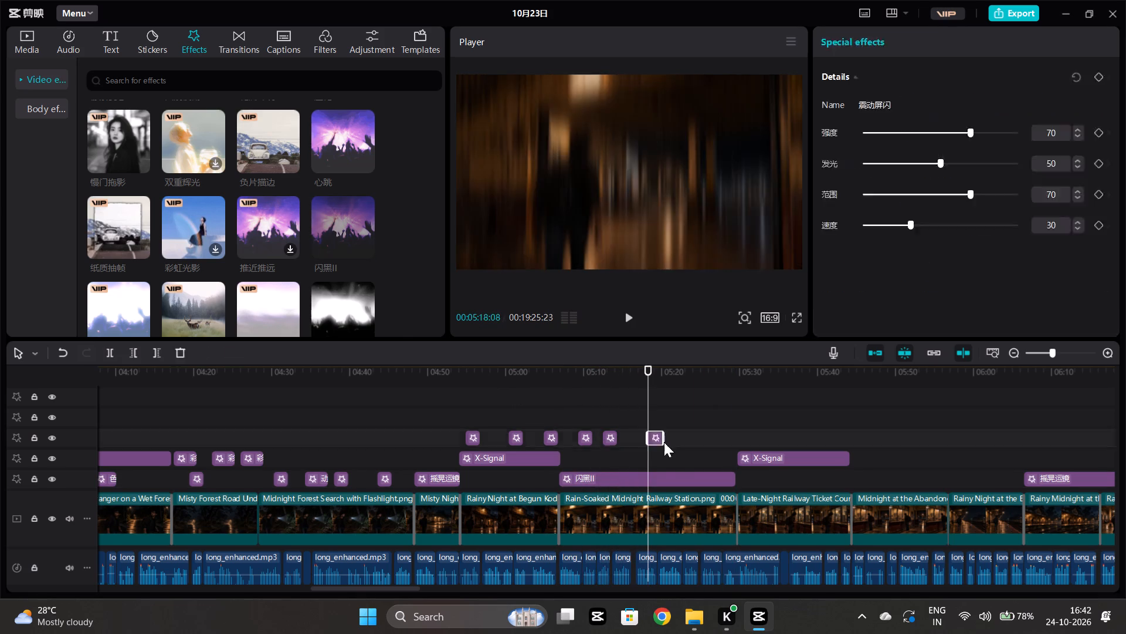
pyautogui.click(687, 439)
pyautogui.hotkey('ctrl', 'v')
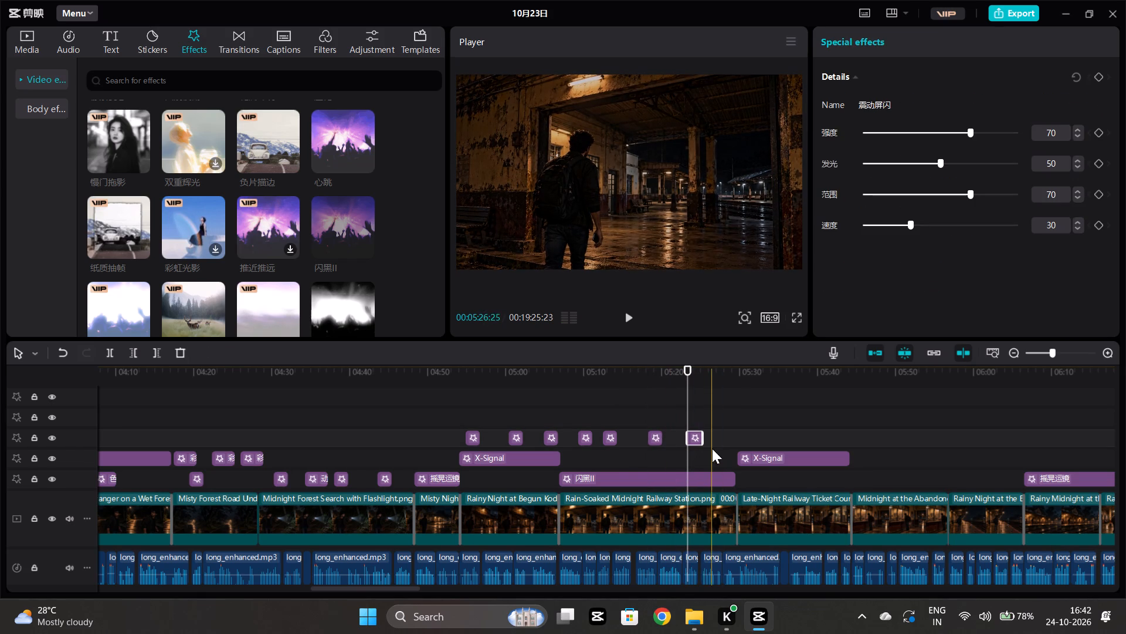
pyautogui.click(712, 448)
pyautogui.hotkey('ctrl', 'v')
pyautogui.click(700, 457)
pyautogui.press('space')
pyautogui.hscroll(-1, 700, 457)
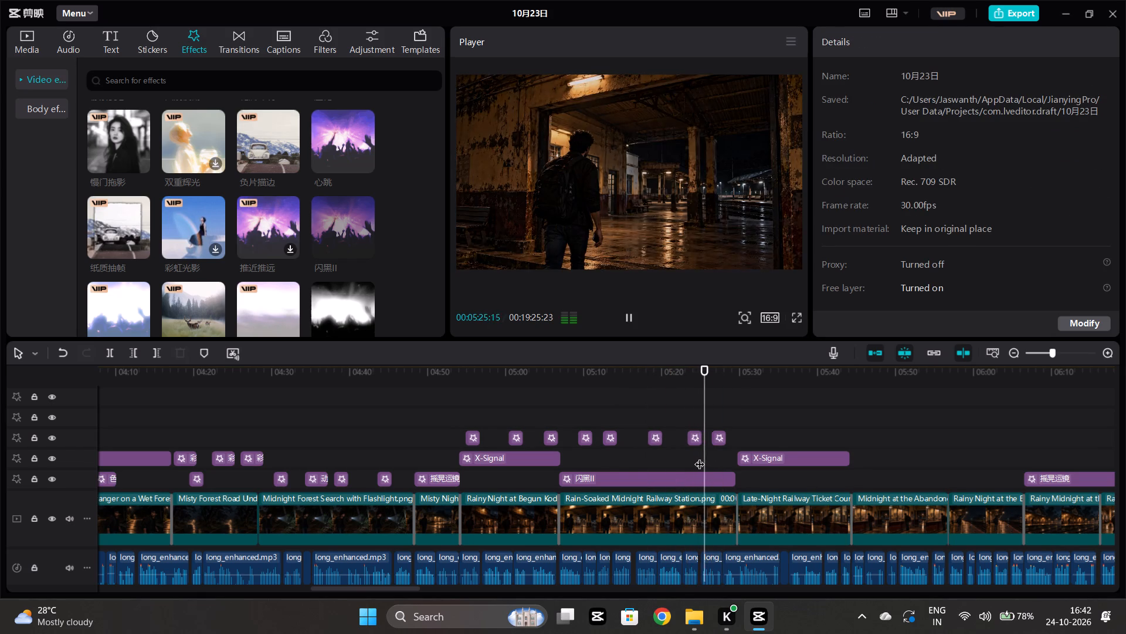
pyautogui.hscroll(-1, 700, 457)
pyautogui.keyDown('ctrl'); pyautogui.scroll(-1, 700, 457); pyautogui.keyUp('ctrl')
pyautogui.keyDown('ctrl'); pyautogui.hscroll(-1, 700, 457); pyautogui.keyUp('ctrl')
pyautogui.hscroll(-1, 730, 467)
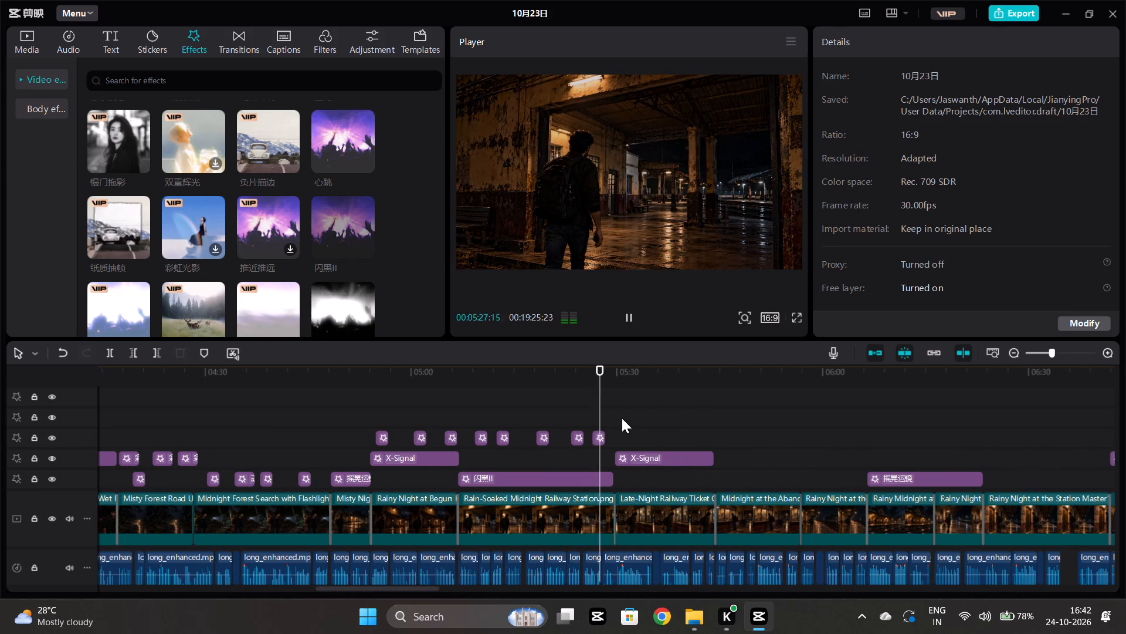
pyautogui.press('space')
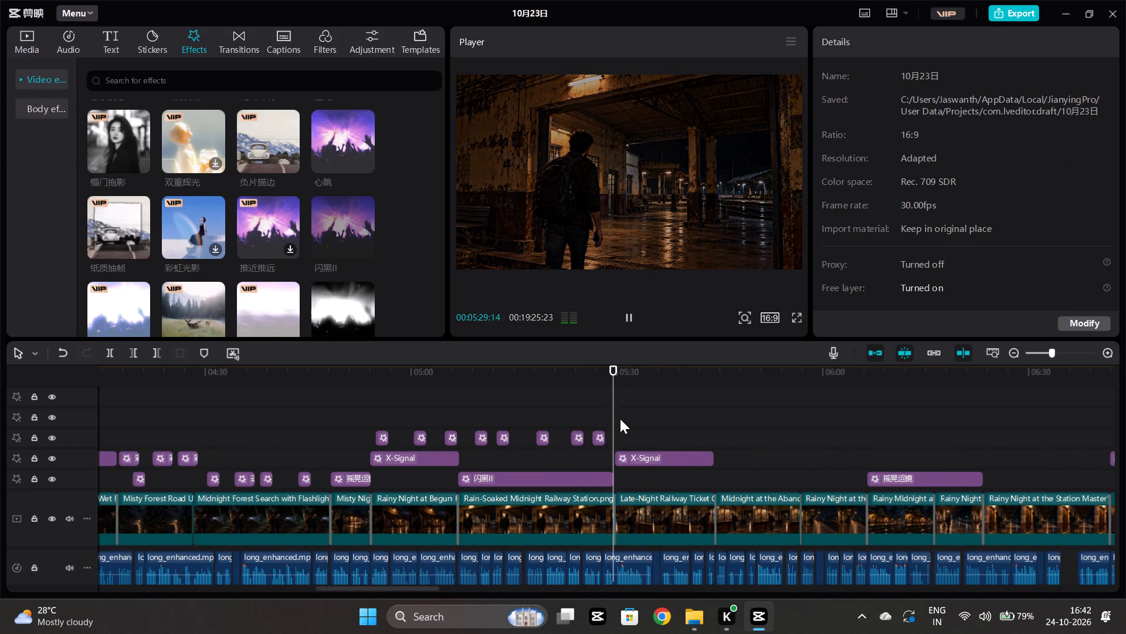
# Add the 高速彩光 effect at about 05:44, directly after X-Signal, and stretch it to the start of the following effect on its track.
pyautogui.click(681, 432)
pyautogui.press('space')
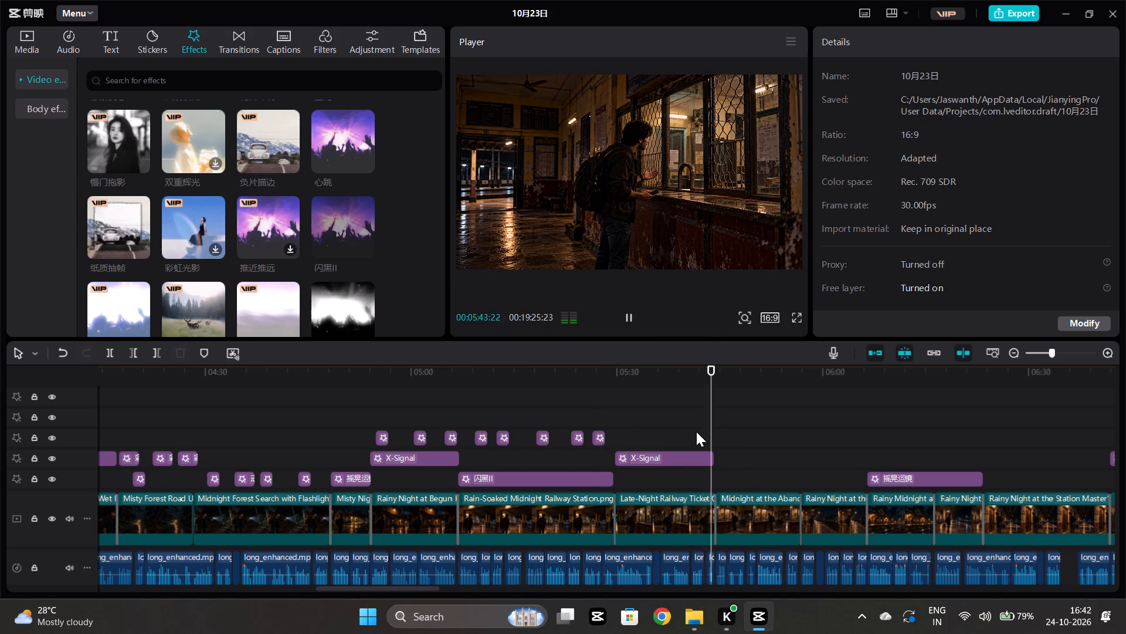
pyautogui.click(714, 427)
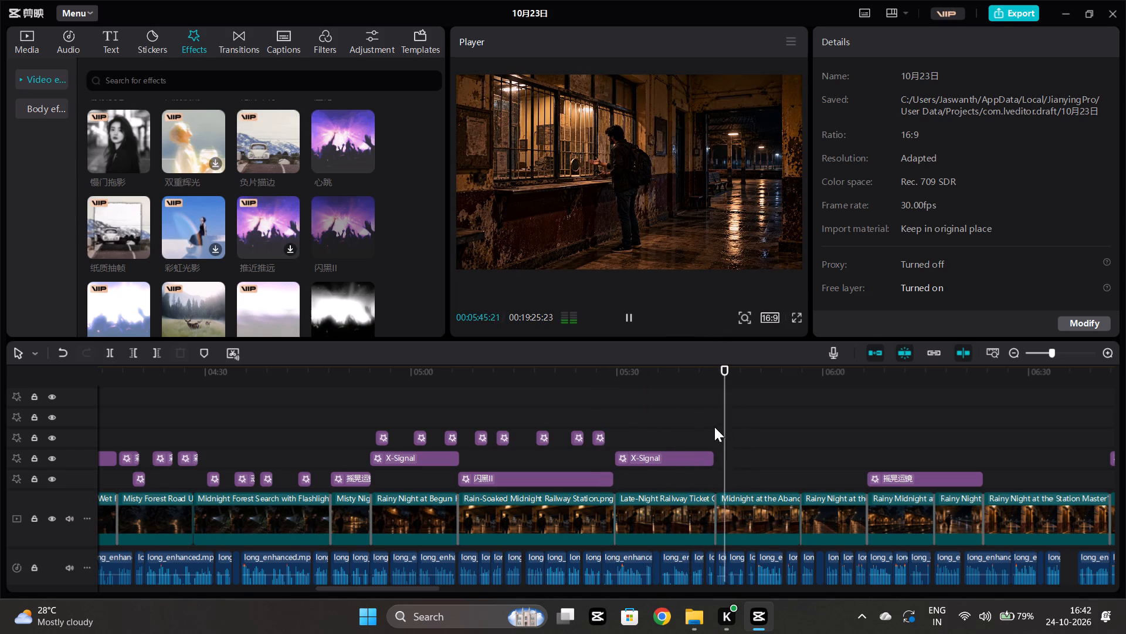
pyautogui.scroll(-2, 118, 133)
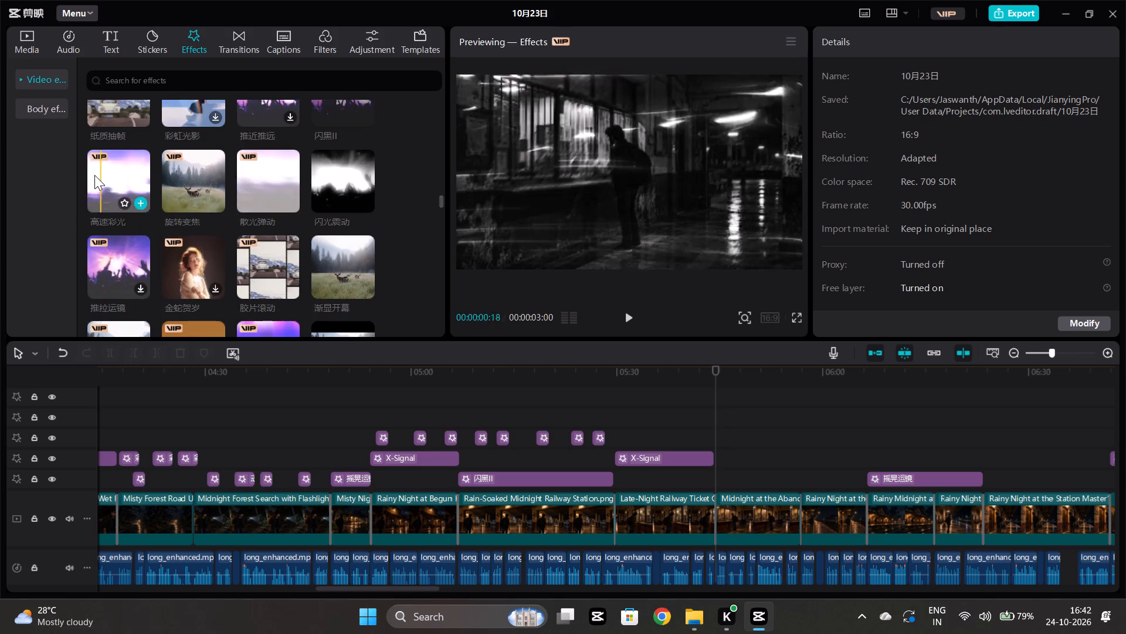
pyautogui.click(144, 202)
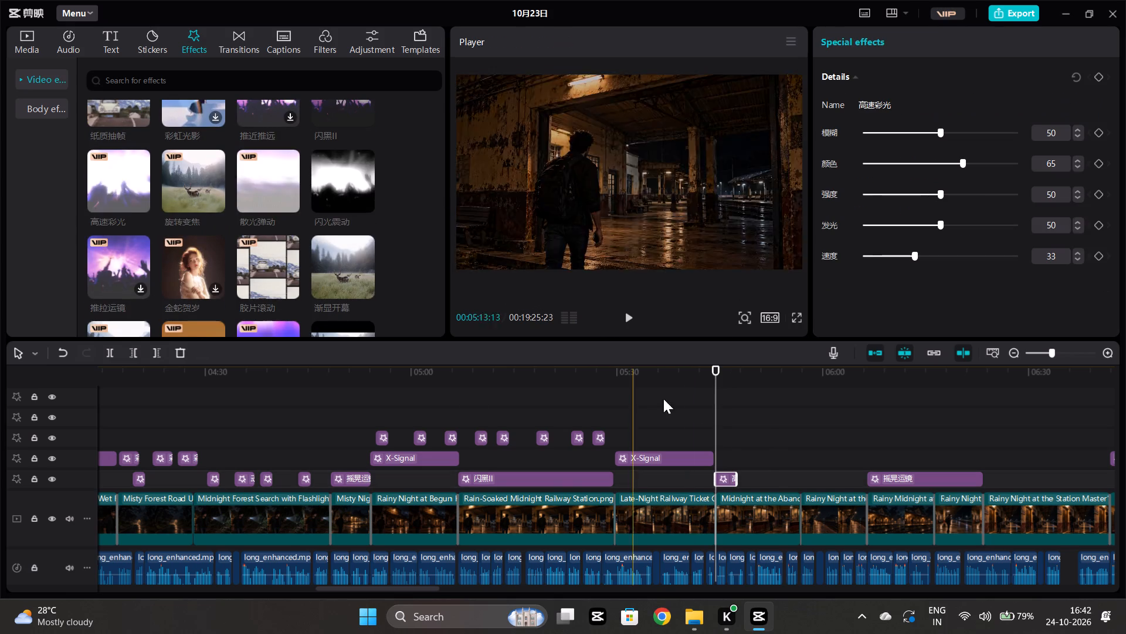
pyautogui.moveTo(737, 478); pyautogui.dragTo(861, 479)
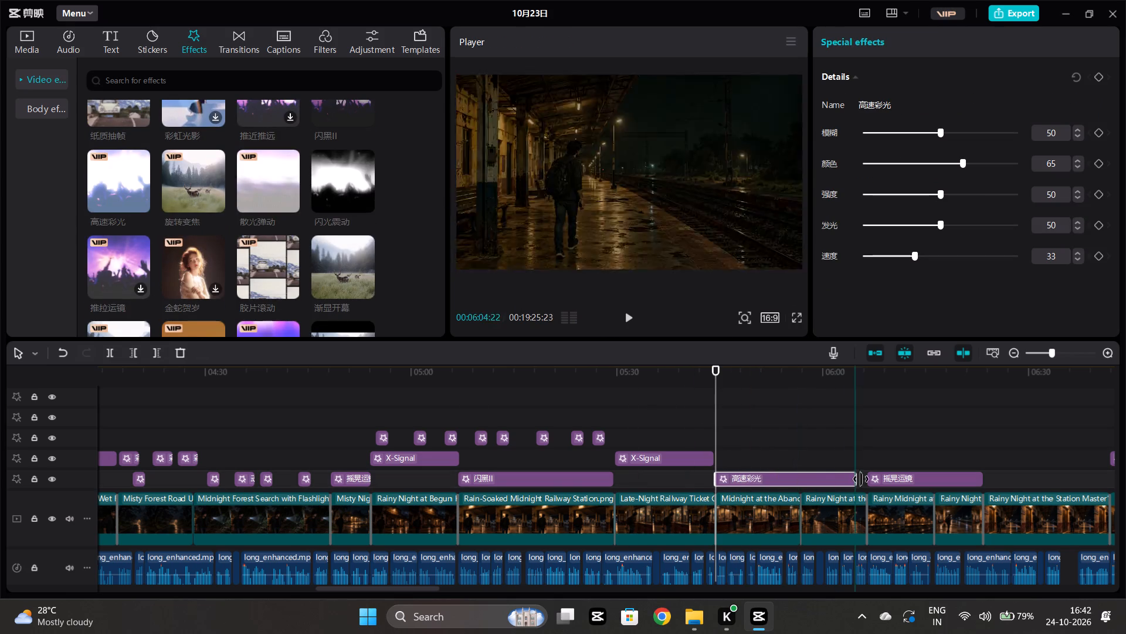
pyautogui.moveTo(861, 479); pyautogui.dragTo(863, 479)
# Set 高速彩光's 模糊 to 12, 强度 to 12, 发光 to 10 and 速度 to 9, adjust its 颜色, and preview the effect.
pyautogui.click(883, 130)
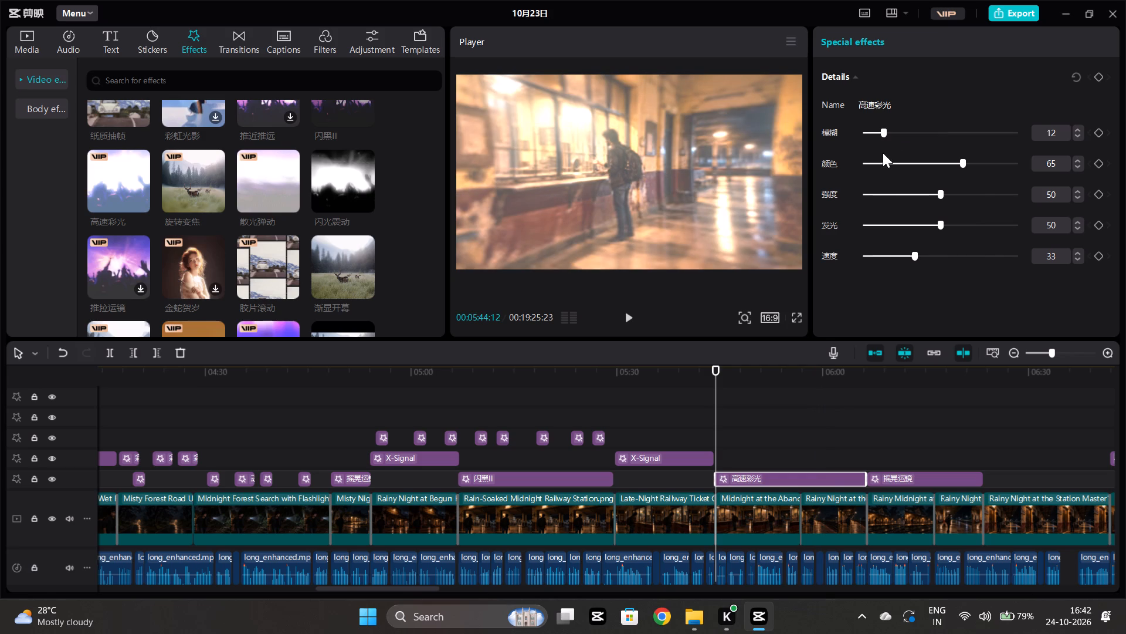
pyautogui.click(873, 161)
pyautogui.click(884, 195)
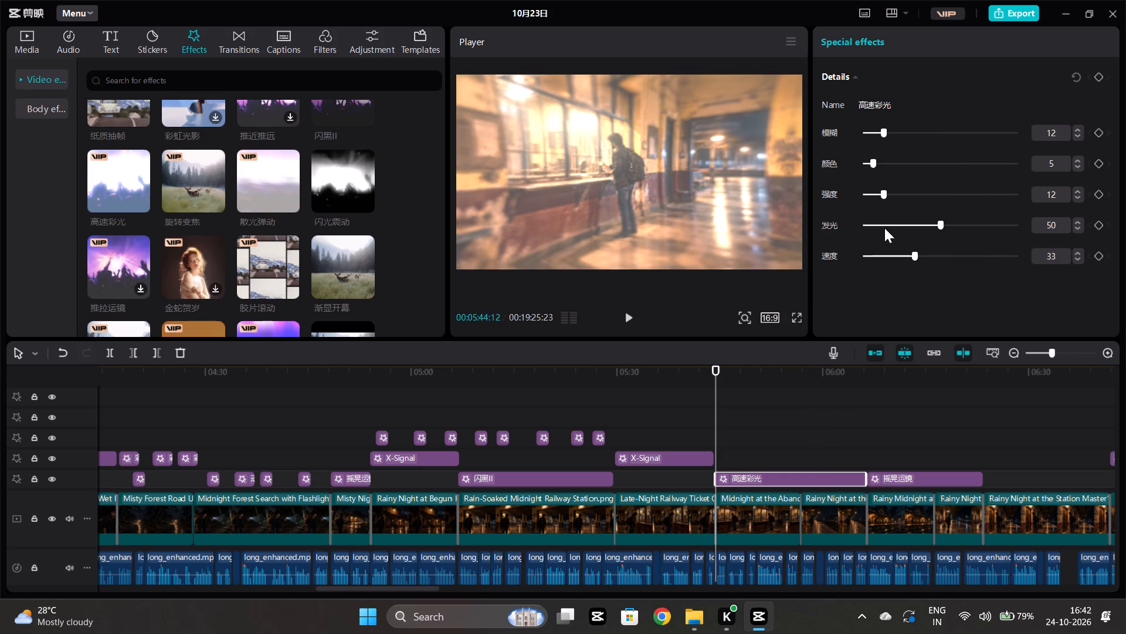
pyautogui.click(881, 232)
pyautogui.click(879, 258)
pyautogui.click(909, 154)
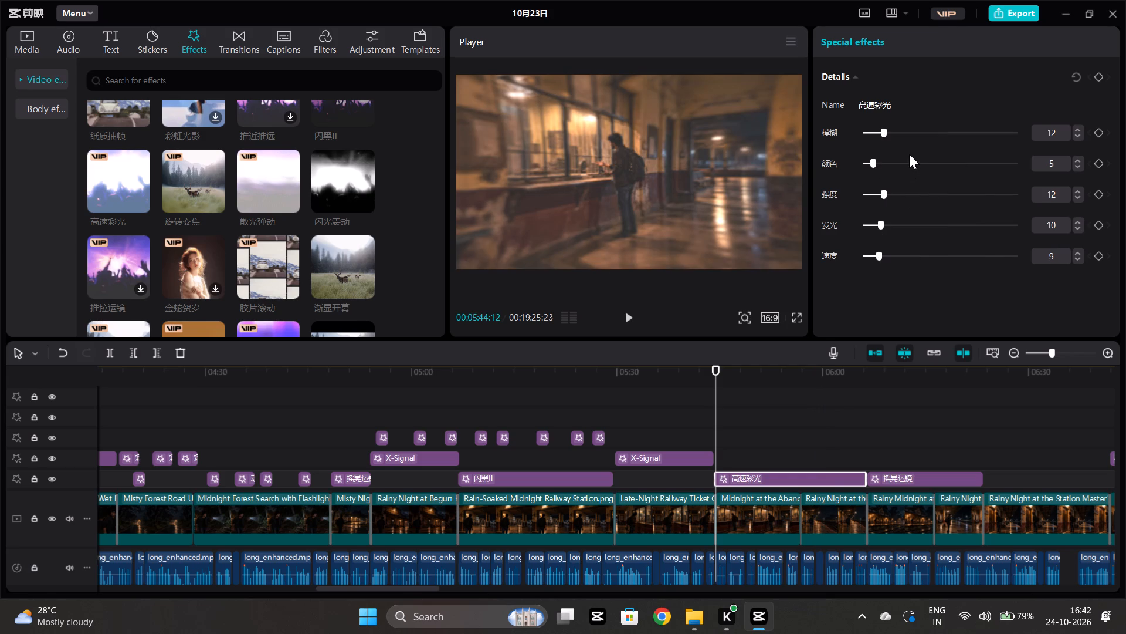
pyautogui.click(908, 161)
pyautogui.click(911, 166)
pyautogui.click(710, 429)
pyautogui.press('space')
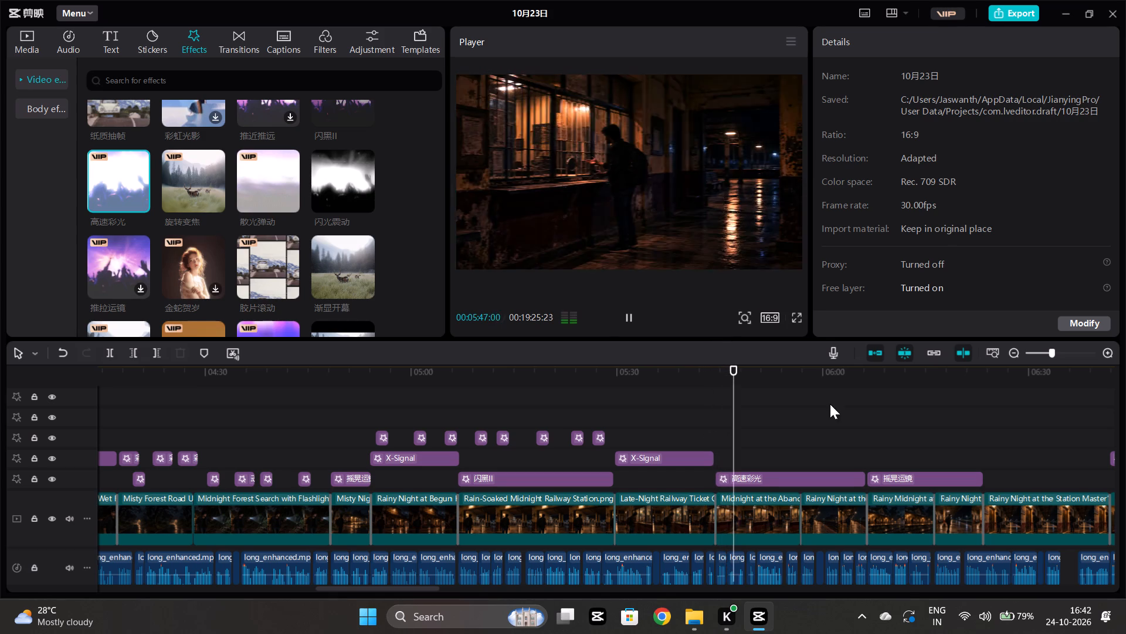
# Copy the 震动屏闪 effect from about 05:00 to about 05:48, 05:53, 05:56 and 06:00, above 高速彩光.
pyautogui.click(418, 441)
pyautogui.hotkey('ctrl', 'c')
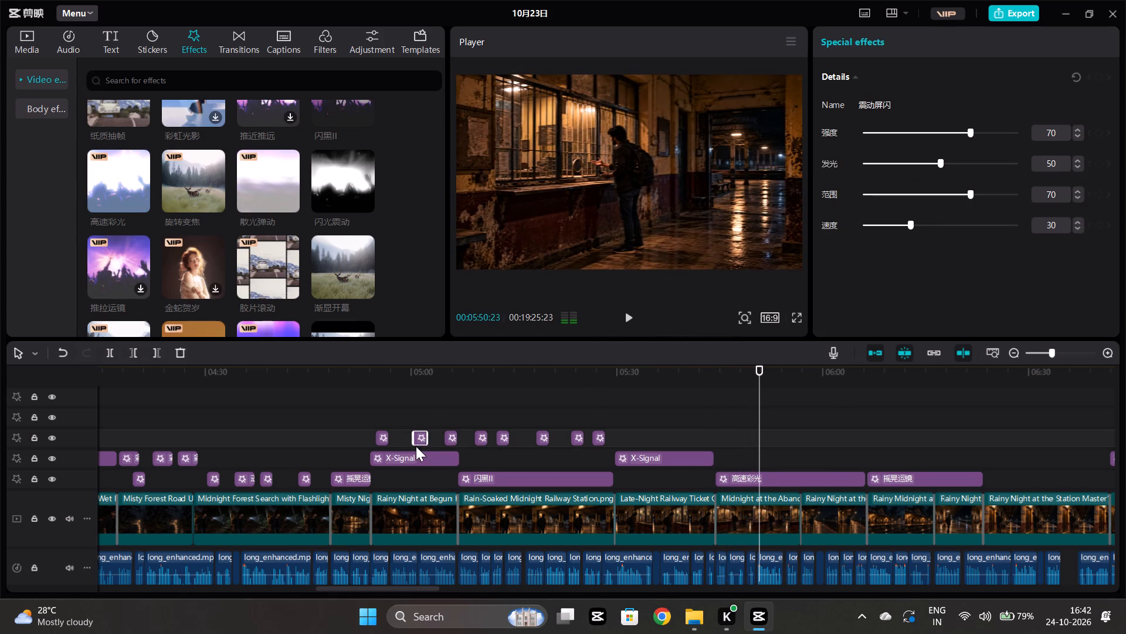
pyautogui.click(743, 430)
pyautogui.hotkey('ctrl', 'v')
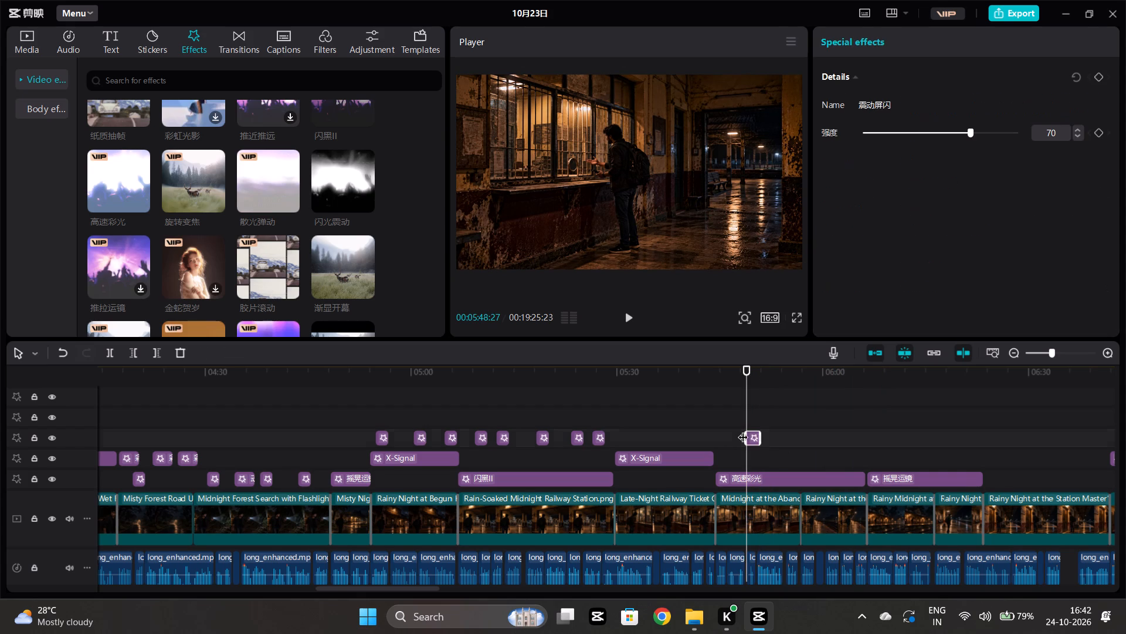
pyautogui.click(775, 446)
pyautogui.hotkey('ctrl', 'v')
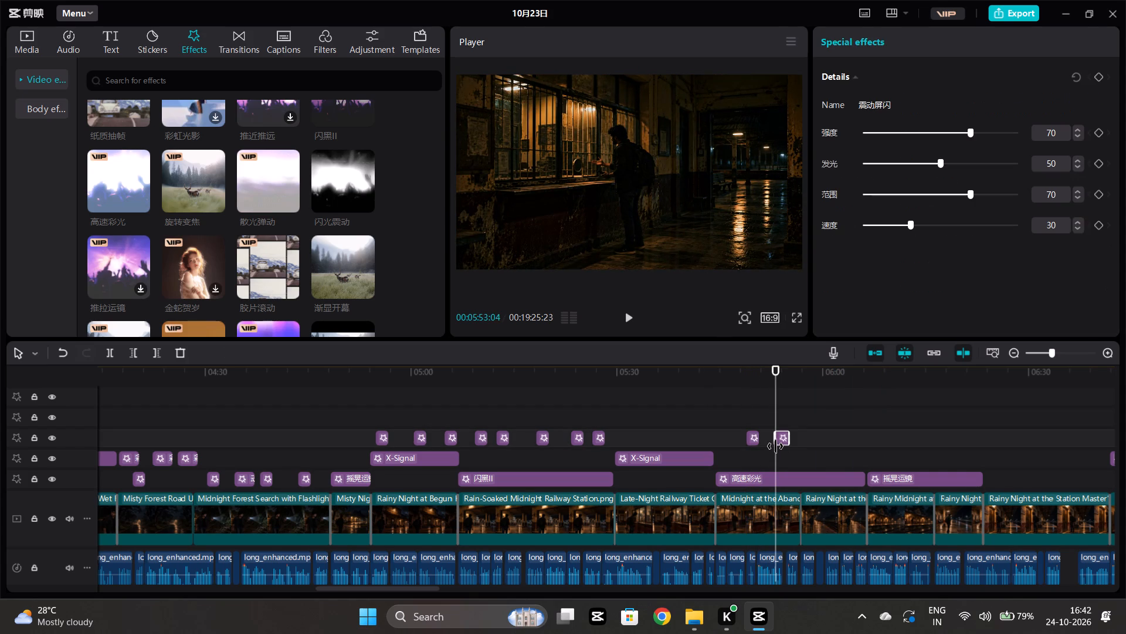
pyautogui.click(803, 449)
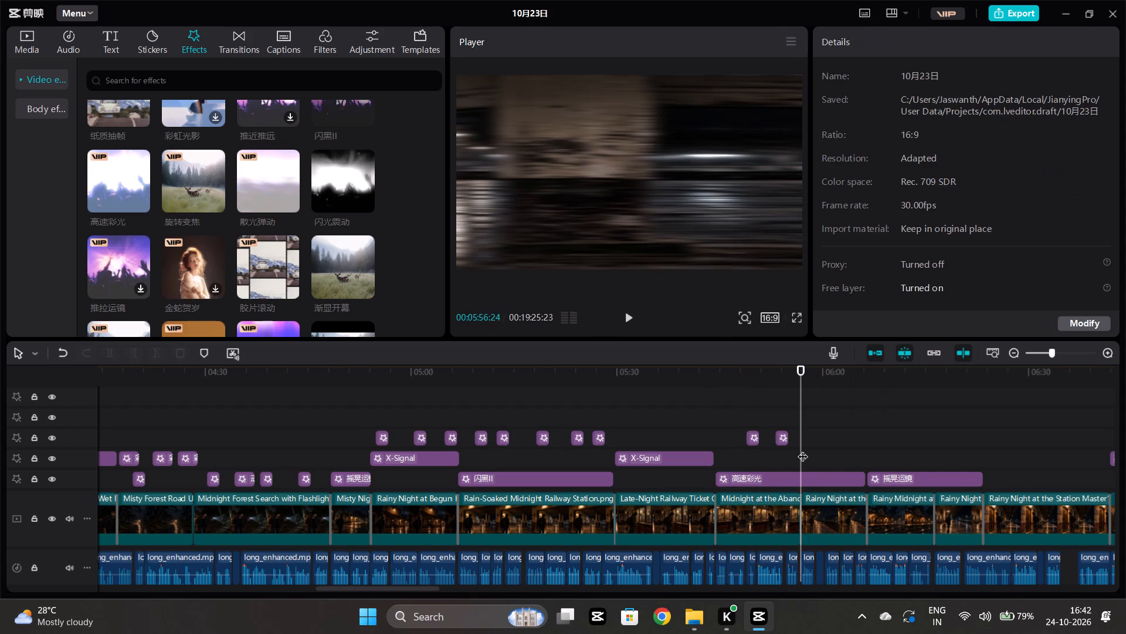
pyautogui.hotkey('ctrl', 'v')
pyautogui.click(827, 456)
pyautogui.hotkey('ctrl', 'v')
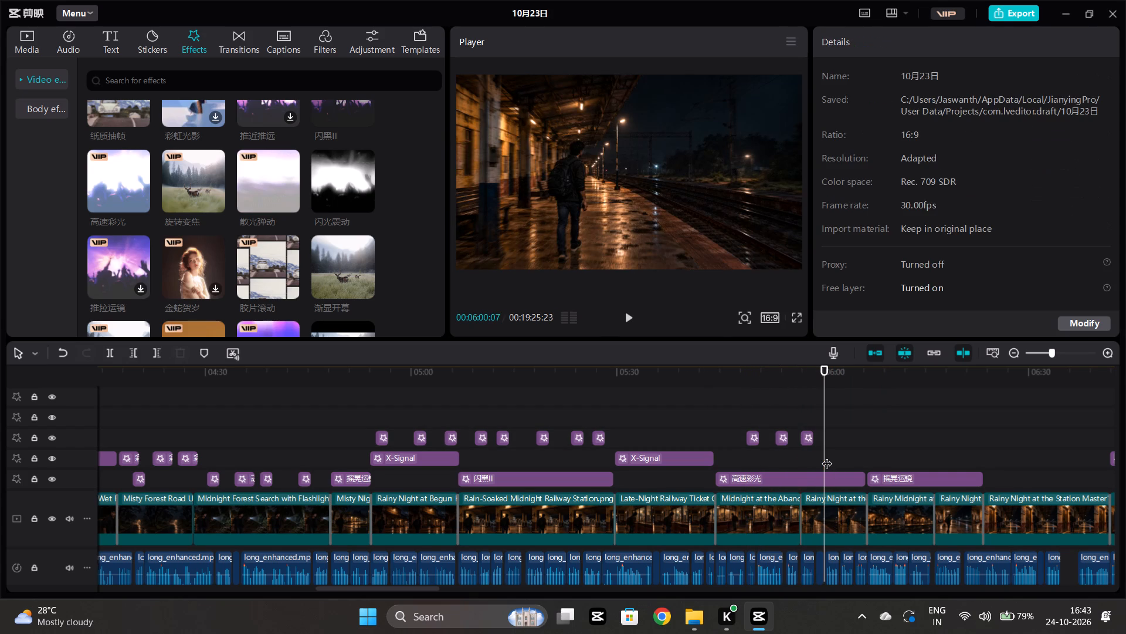
# Add the 手持运镜 effect at the start of the Rainy Night at the Station Master clip and stretch it to the clip's end.
pyautogui.hscroll(-2, 827, 456)
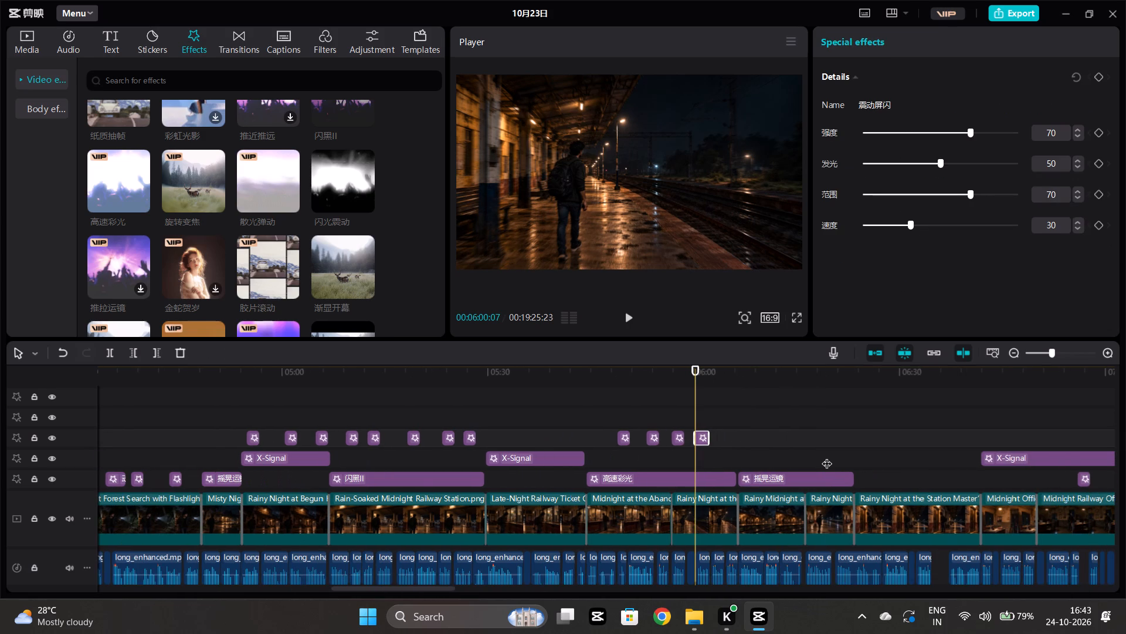
pyautogui.click(856, 454)
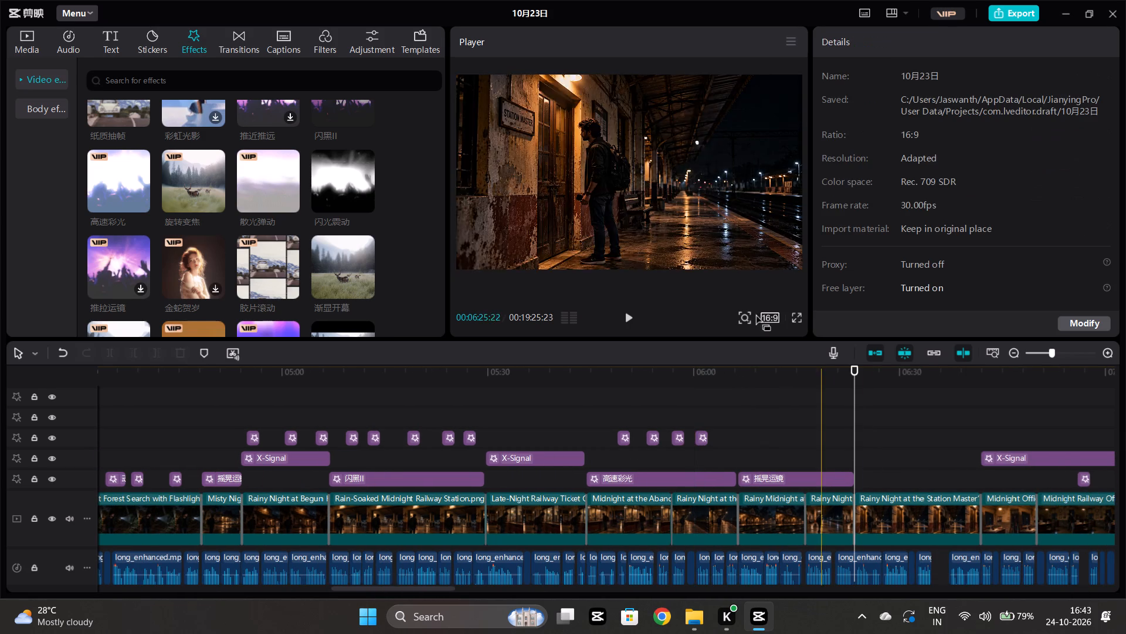
pyautogui.scroll(-3, 53, 129)
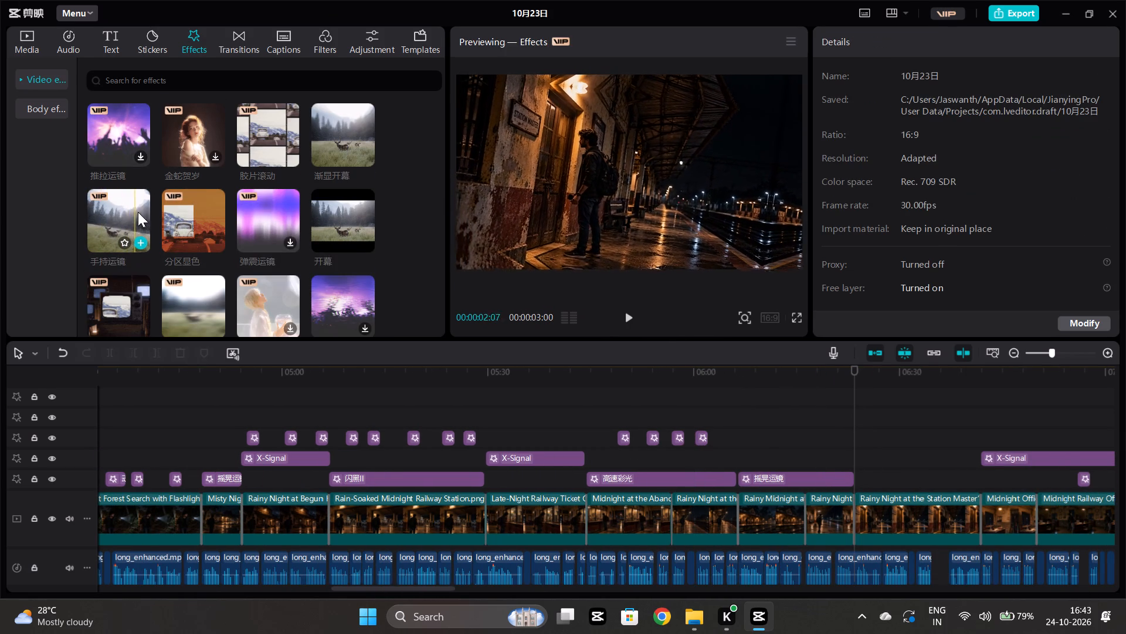
pyautogui.click(139, 238)
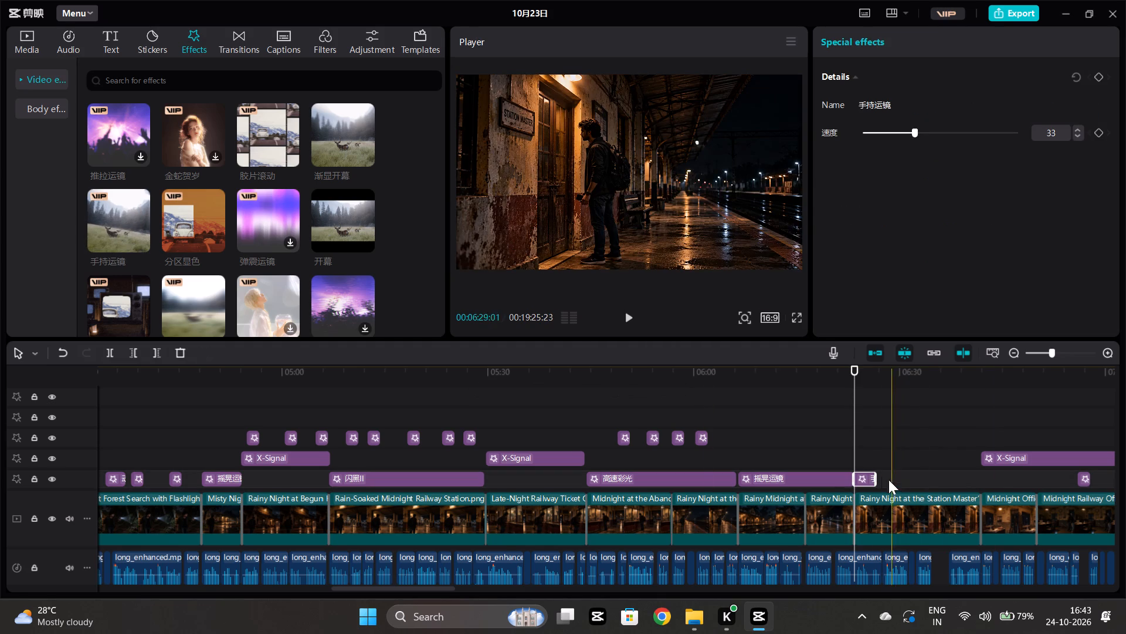
pyautogui.moveTo(874, 474); pyautogui.dragTo(977, 496)
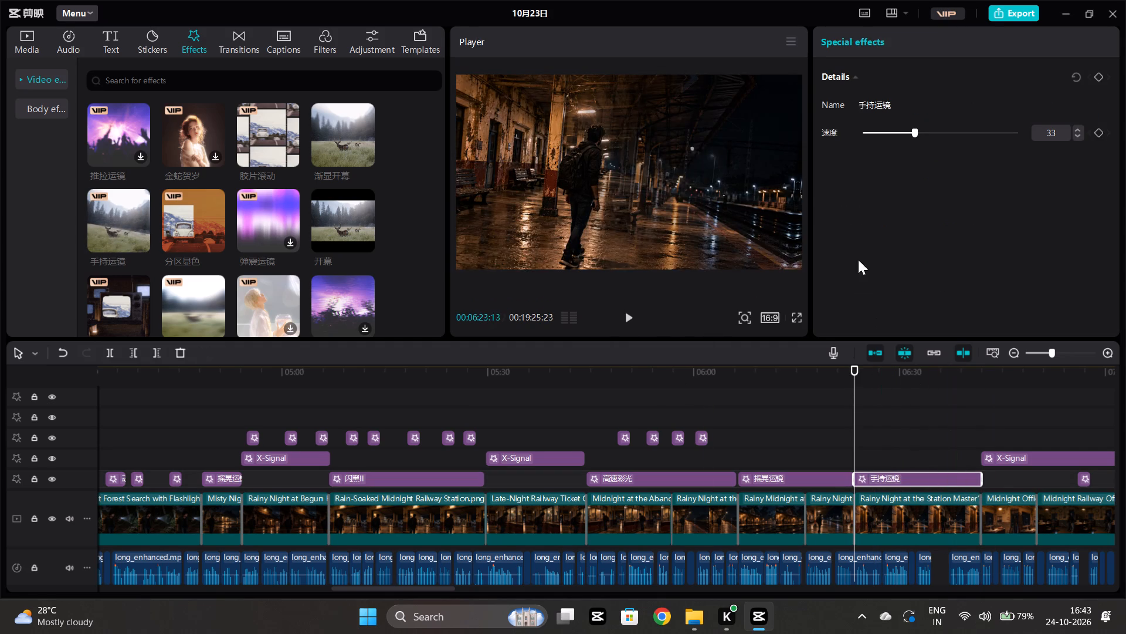
# Set 手持运镜's 速度 to 9 and preview the effect from its start.
pyautogui.click(879, 131)
pyautogui.click(854, 431)
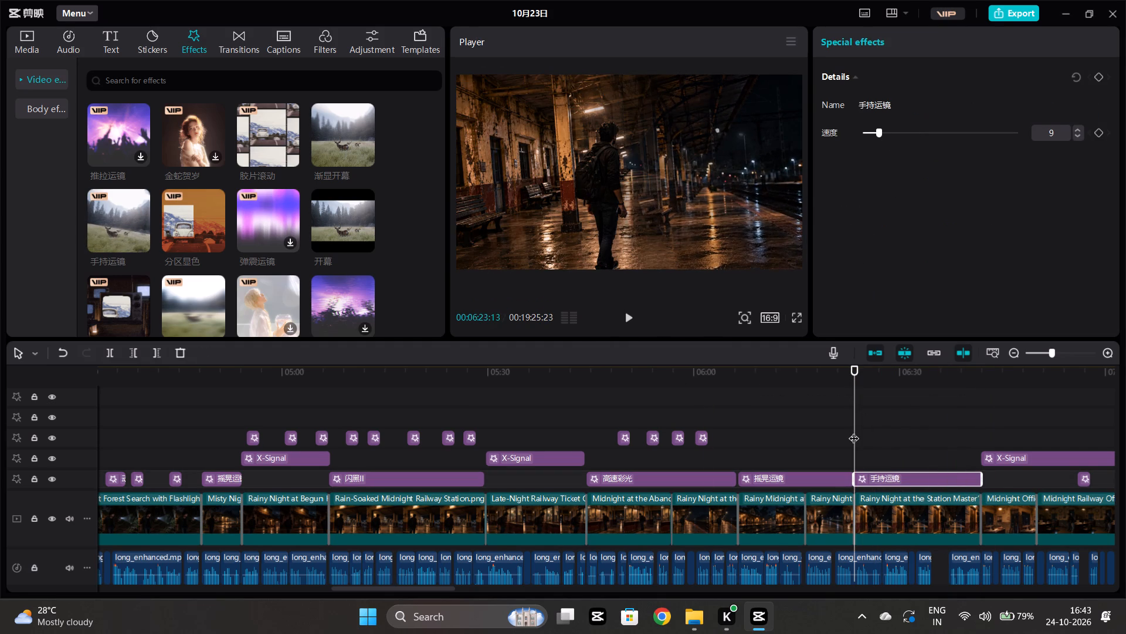
pyautogui.press('space')
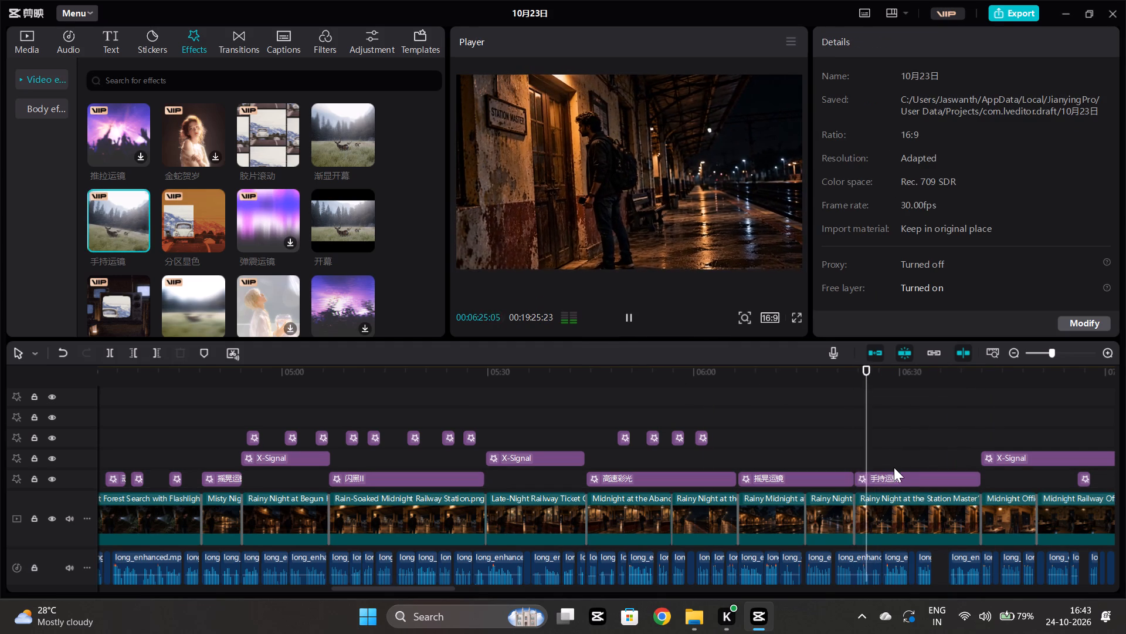
# Set the 速度 of the 手持运镜 effect over the Station Master clip to 14 and preview it.
pyautogui.click(906, 472)
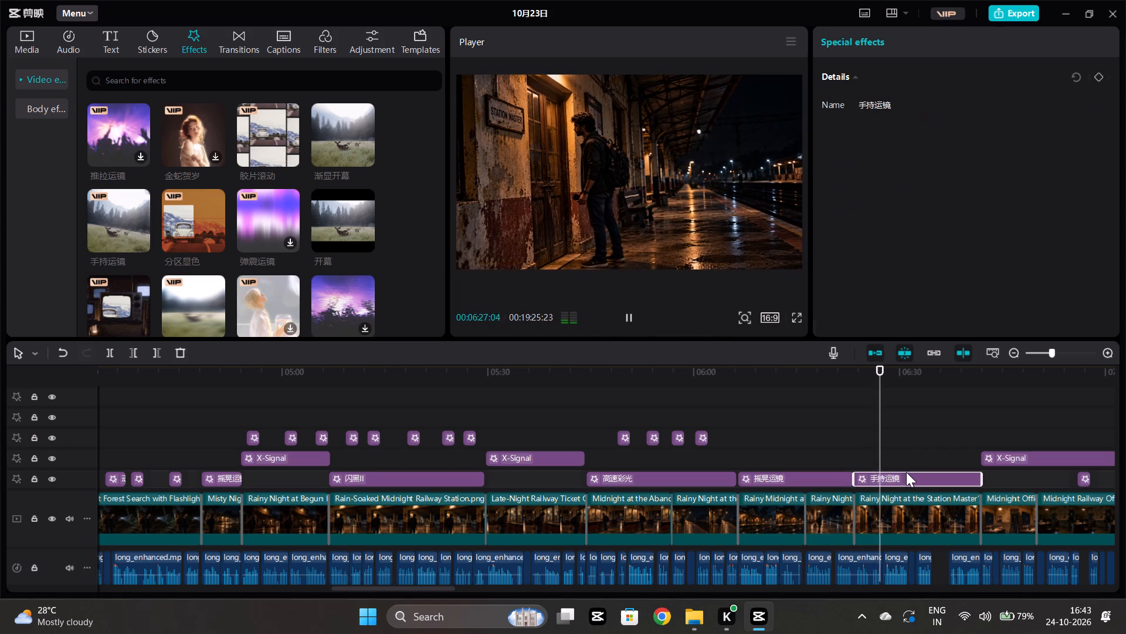
pyautogui.click(886, 133)
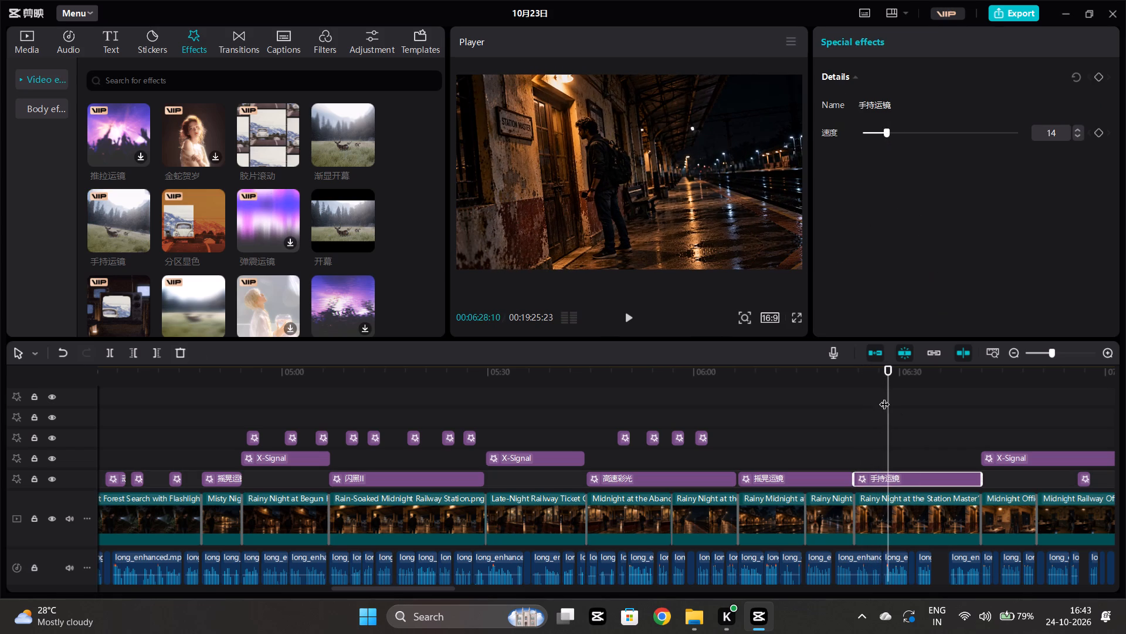
pyautogui.click(883, 412)
pyautogui.press('space')
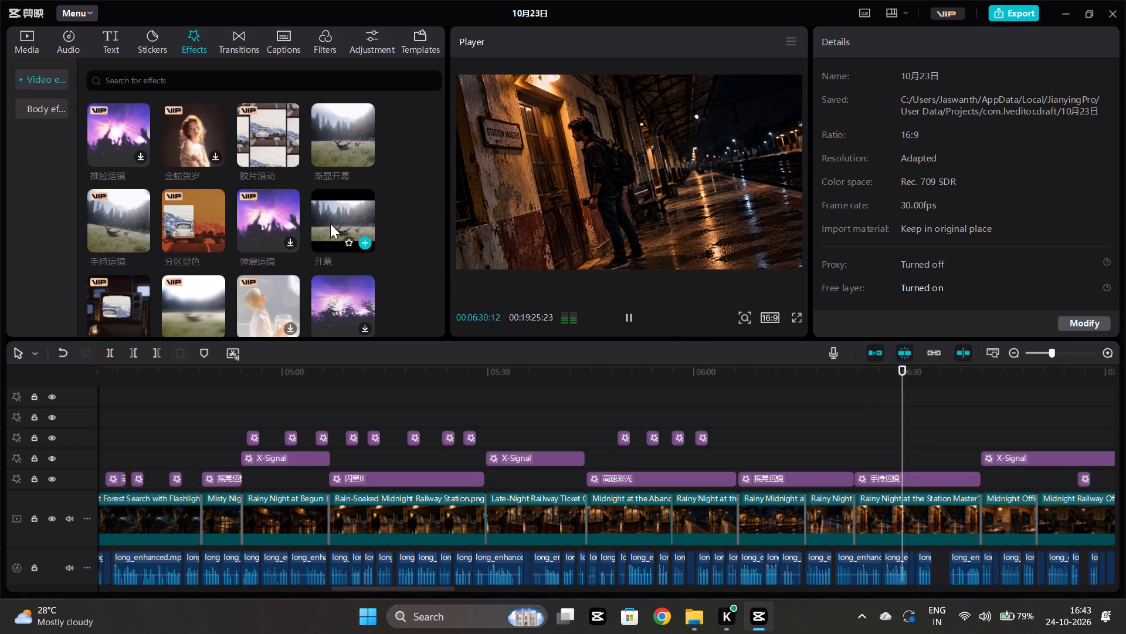
# Download the 毛刺 effect from the video effects library and preview it.
pyautogui.scroll(-1, 331, 224)
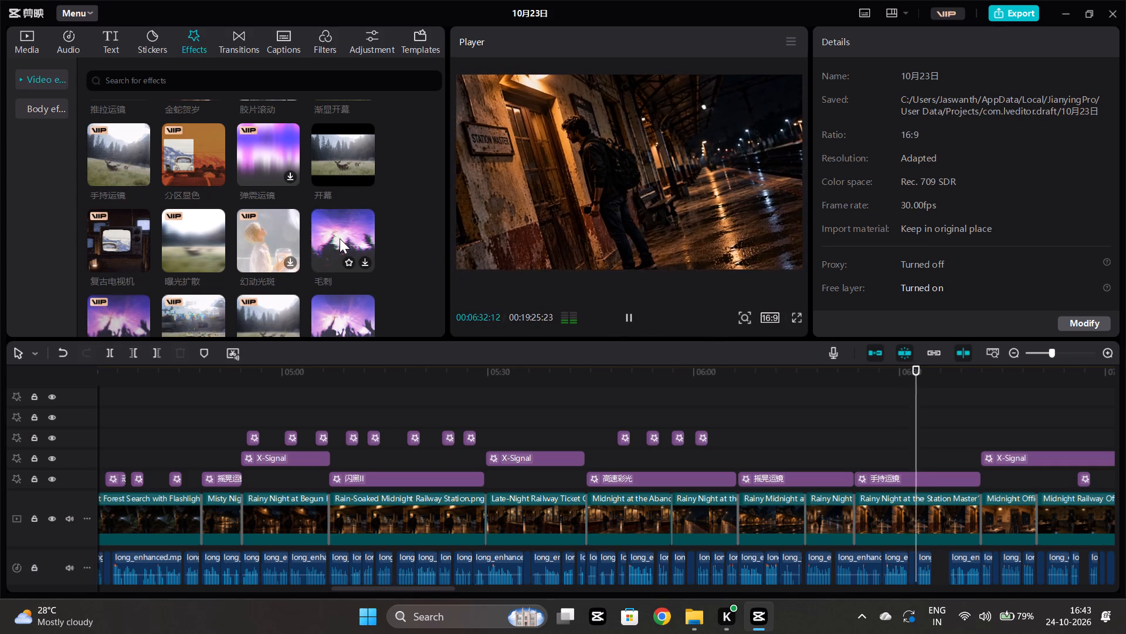
pyautogui.click(361, 261)
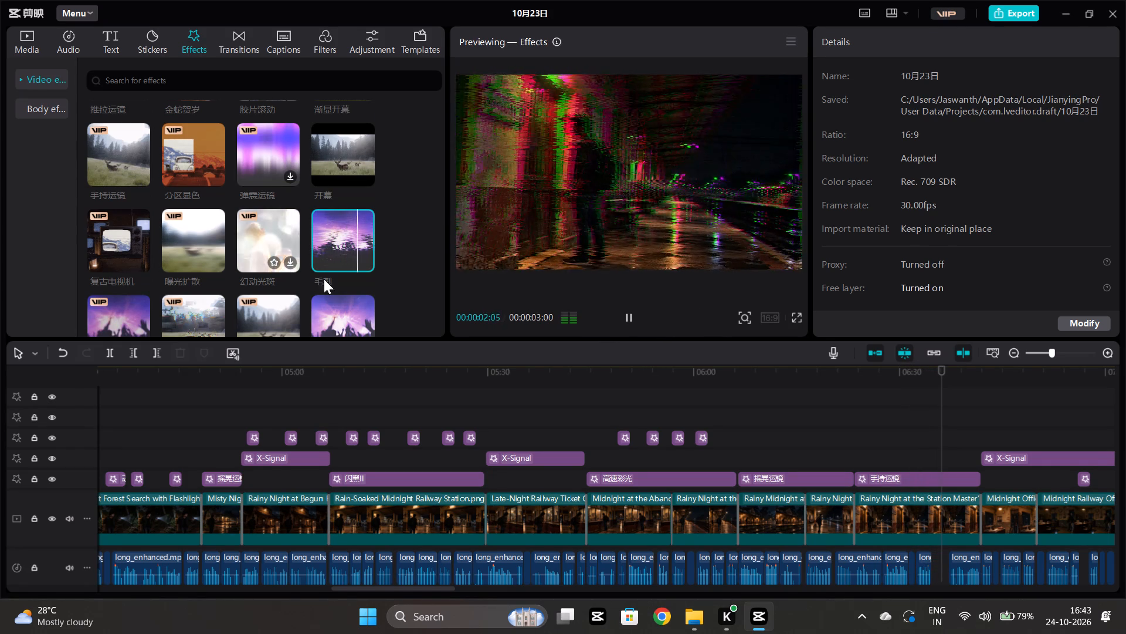
# Play back the 手持运镜 effect over the Station Master clip from about 06:27 through its end to check the motion.
pyautogui.click(878, 421)
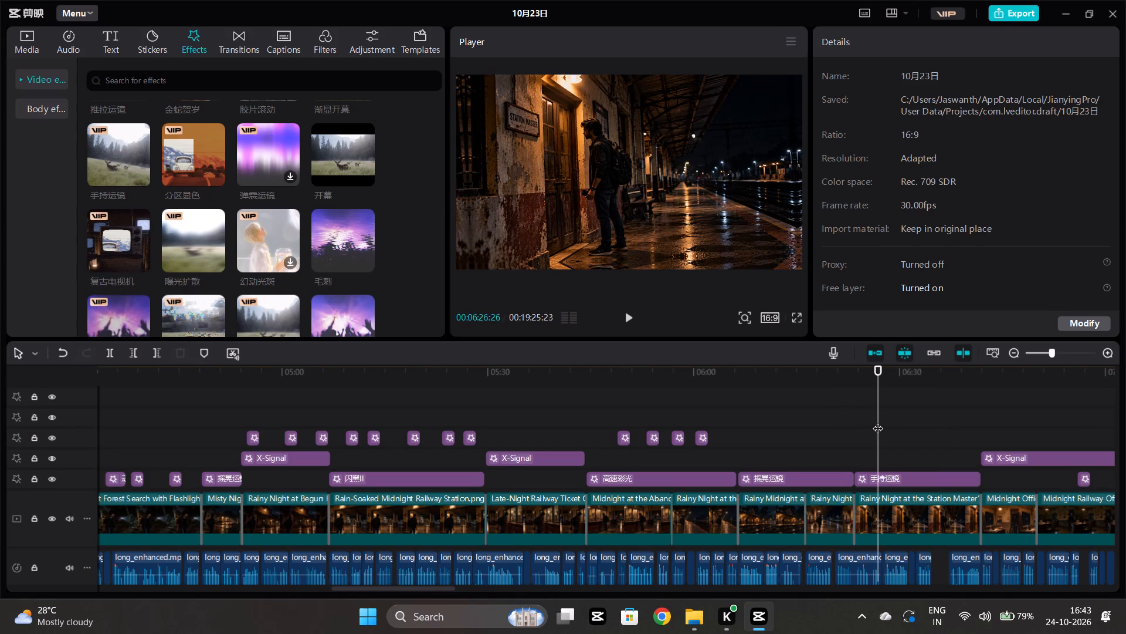
pyautogui.press('space')
pyautogui.hscroll(-1, 878, 421)
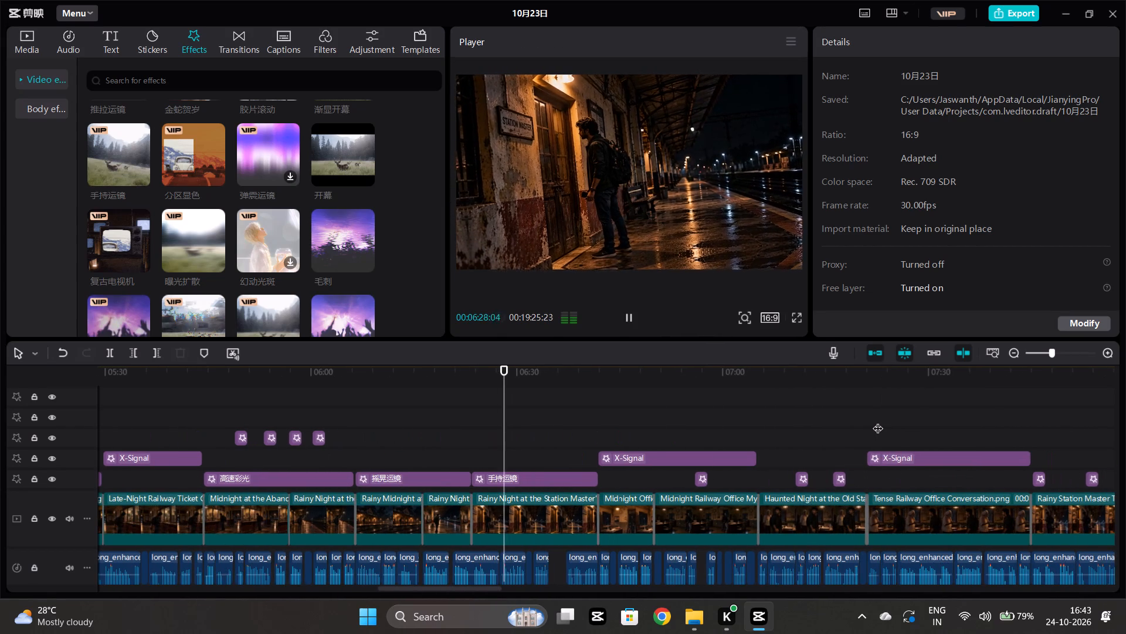
pyautogui.click(592, 419)
pyautogui.press('space')
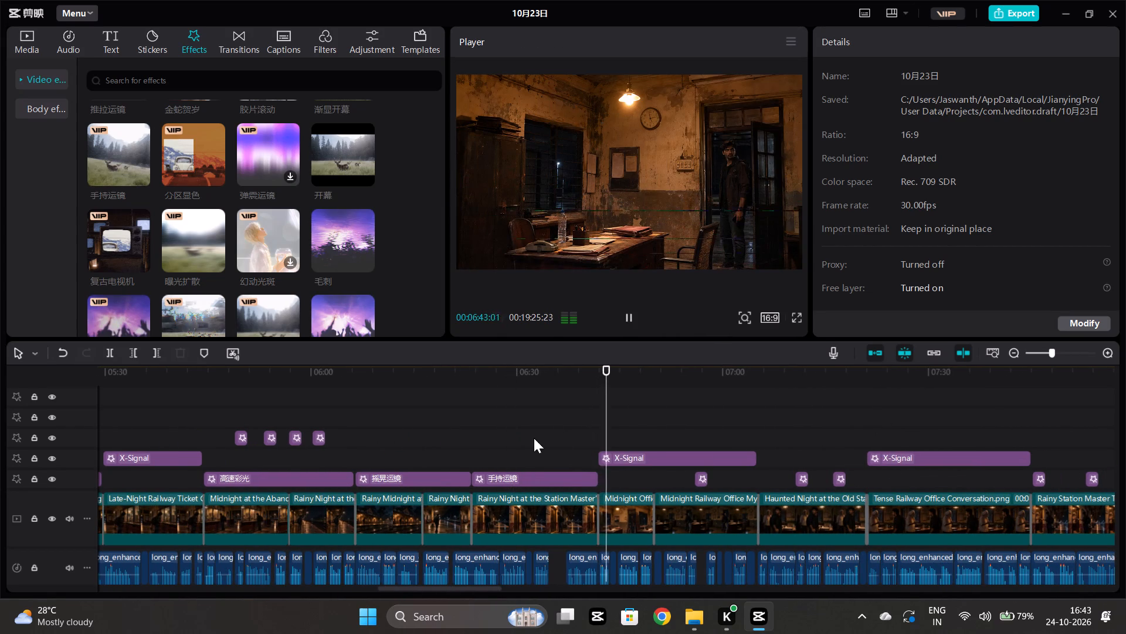
pyautogui.click(560, 453)
pyautogui.press('space')
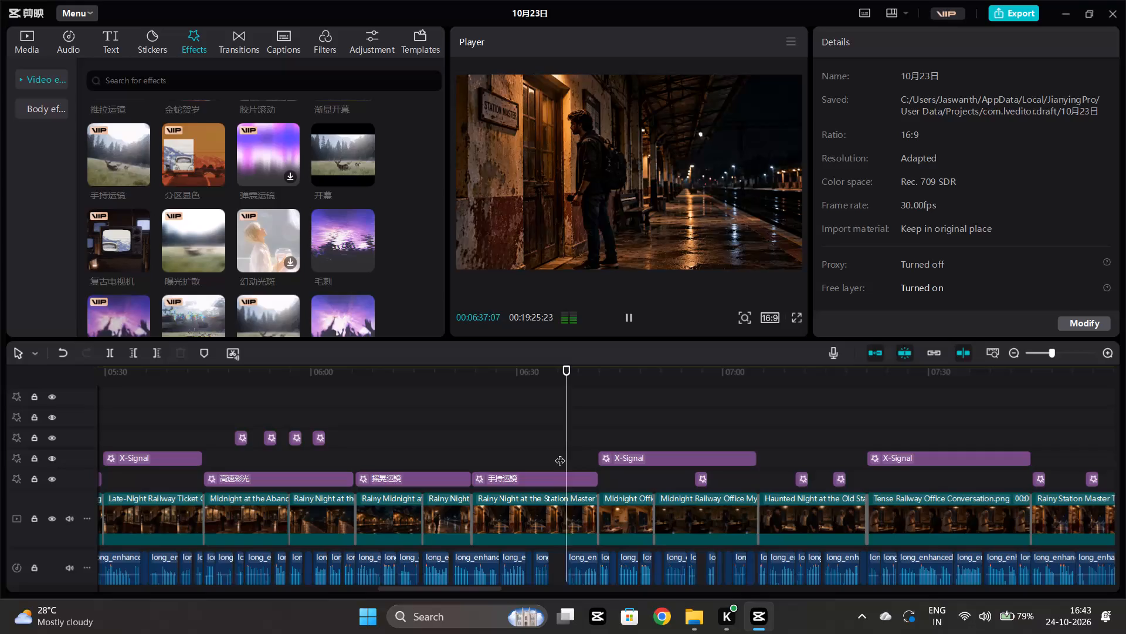
pyautogui.scroll(-1, 560, 453)
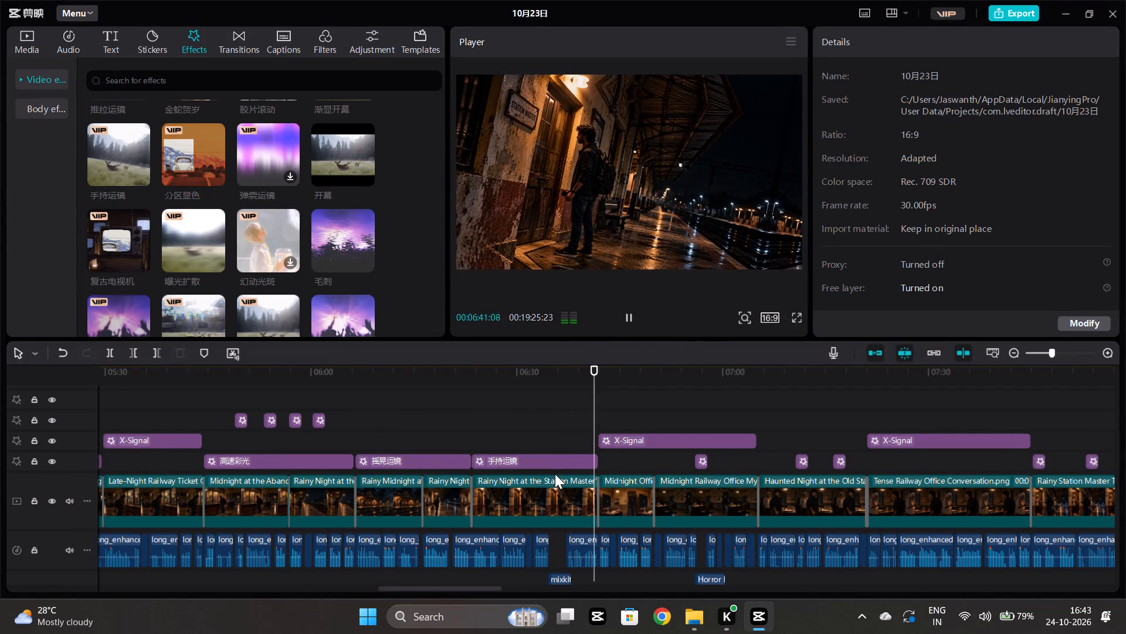
# Copy the 手持运镜 effect to about 07:05 over the Haunted Night clip, trim it to the clip's end, and preview it.
pyautogui.click(542, 461)
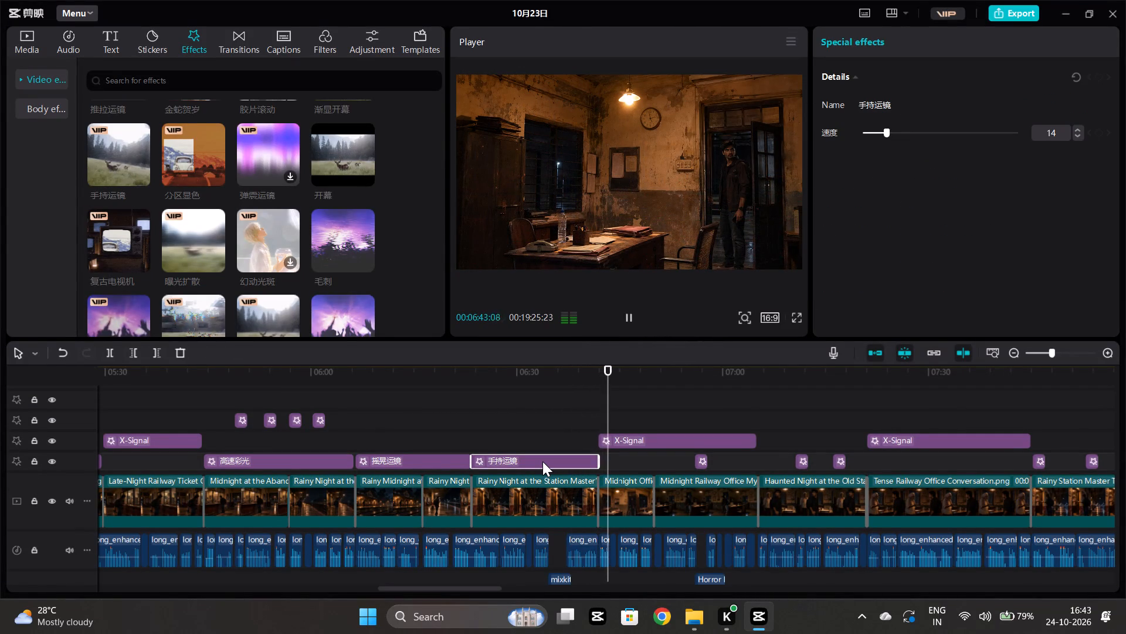
pyautogui.hotkey('ctrl', 'c')
pyautogui.hscroll(-1, 705, 466)
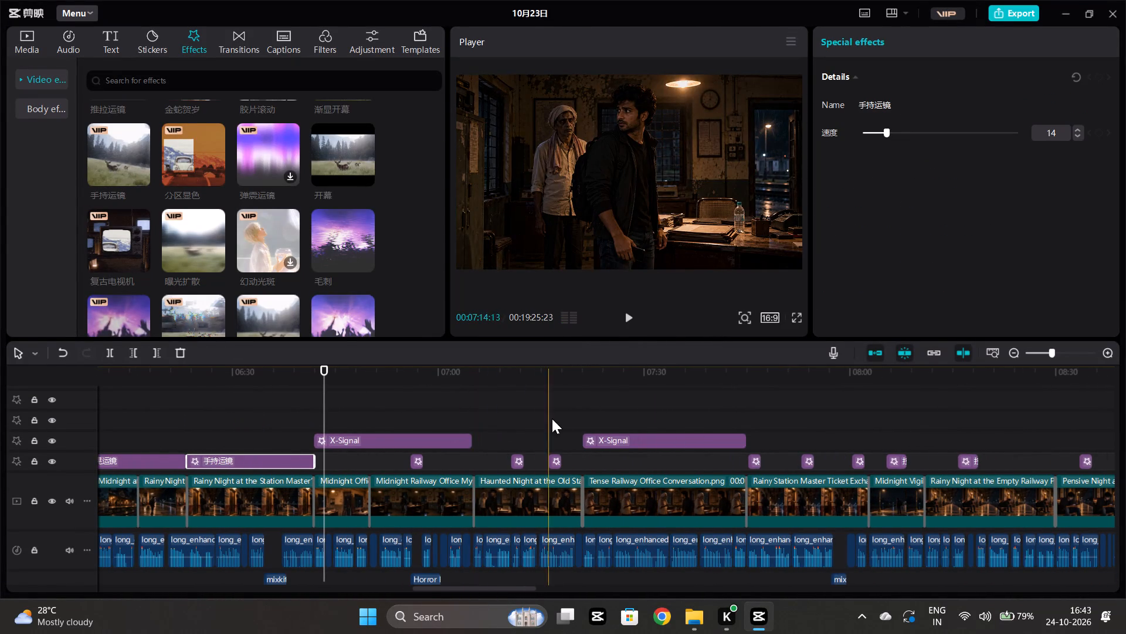
pyautogui.click(474, 412)
pyautogui.hotkey('ctrl', 'v')
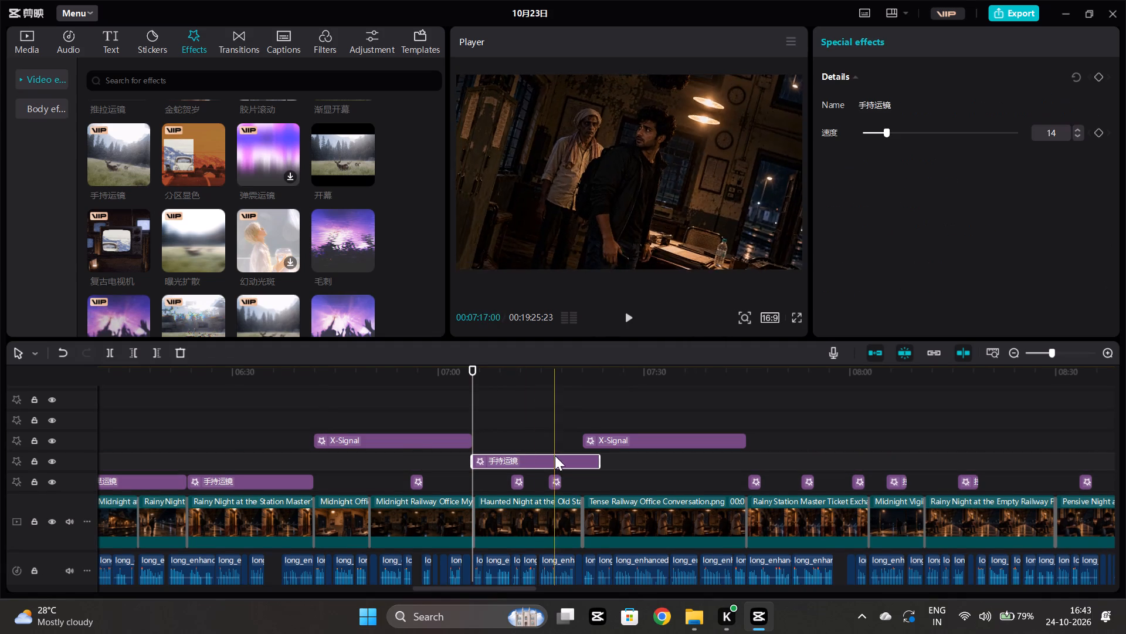
pyautogui.moveTo(598, 458); pyautogui.dragTo(581, 457)
pyautogui.click(472, 407)
pyautogui.press('space')
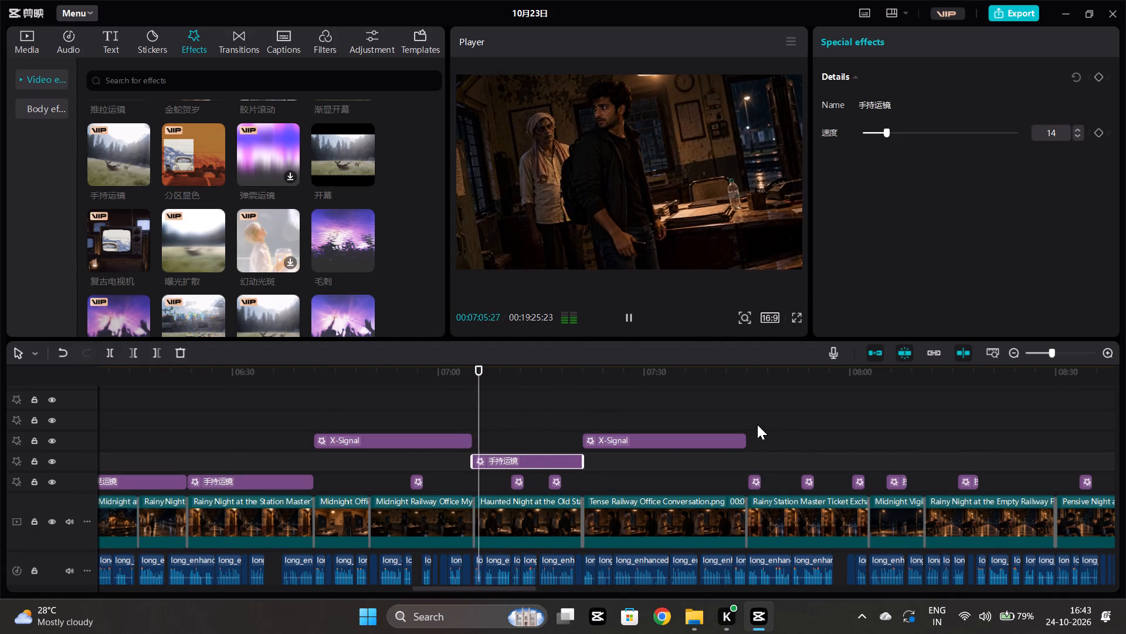
# Paste 手持运镜 at about 07:45 over the Rainy Station Master Ticket clip and trim it to the clip's end.
pyautogui.click(749, 419)
pyautogui.hotkey('ctrl', 'v')
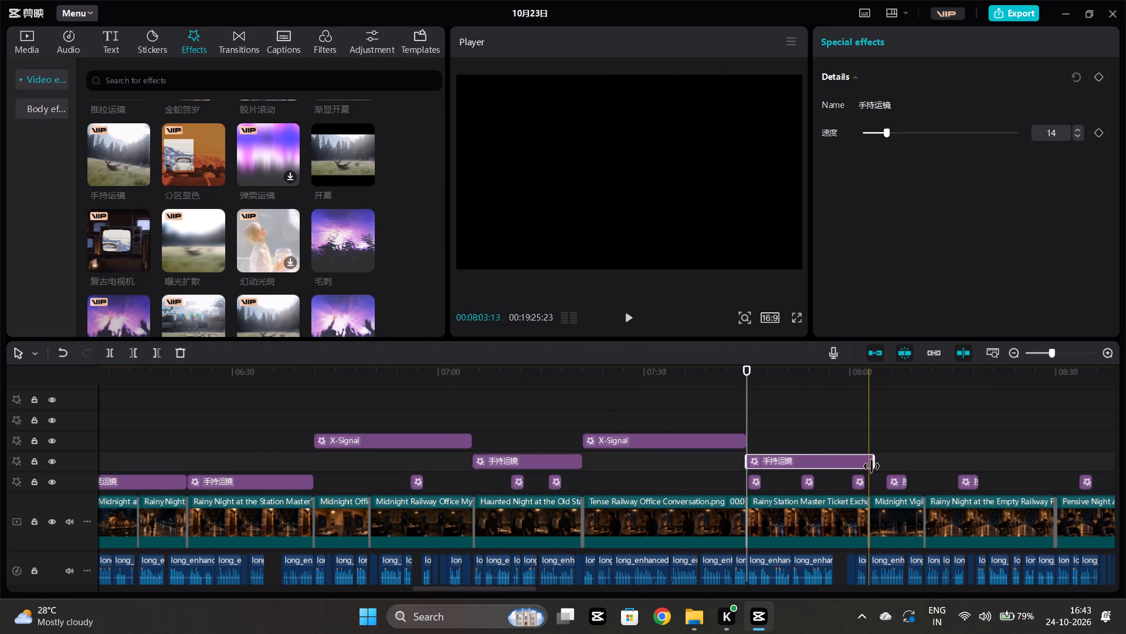
pyautogui.moveTo(871, 466); pyautogui.dragTo(864, 464)
# Paste 手持运镜 at about 09:48 over the Rainy Night at the Railway Platform clip and stretch it to the clip's end.
pyautogui.keyDown('ctrl'); pyautogui.scroll(-1, 861, 463); pyautogui.keyUp('ctrl')
pyautogui.hscroll(-1, 941, 459)
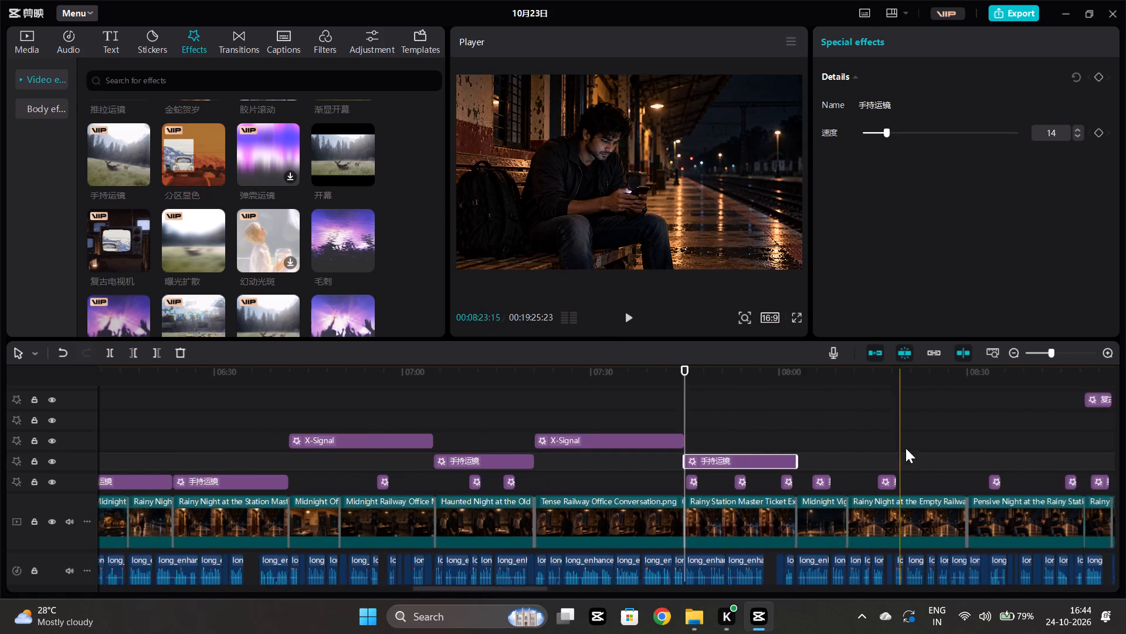
pyautogui.hscroll(-2, 905, 448)
pyautogui.click(744, 445)
pyautogui.hotkey('ctrl', 'v')
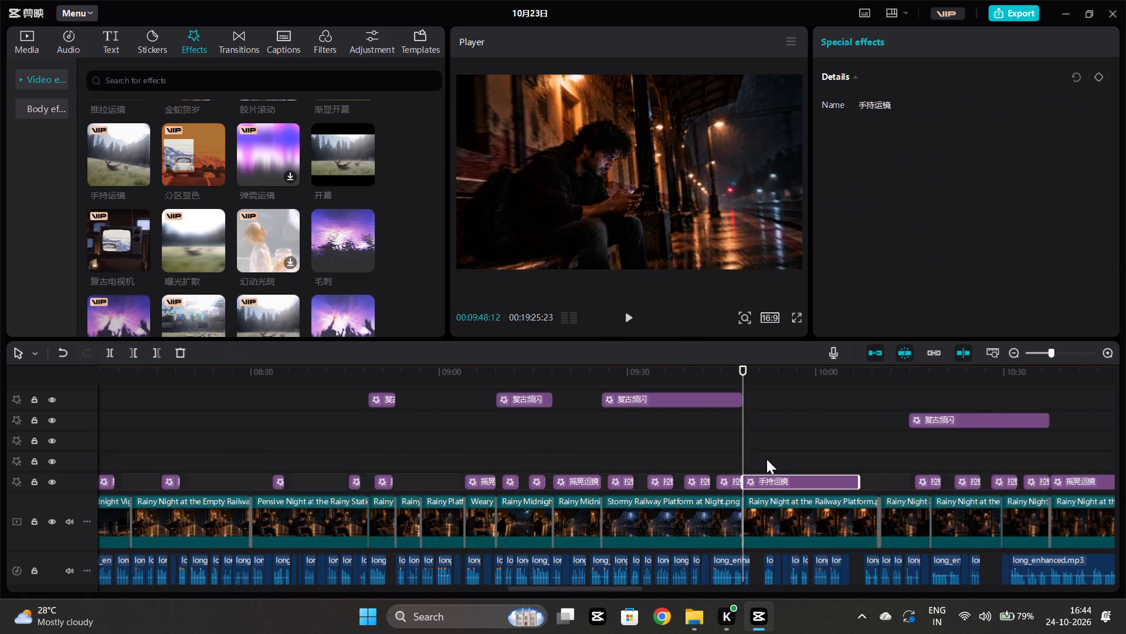
pyautogui.moveTo(859, 483); pyautogui.dragTo(878, 479)
# Paste 手持运镜 at about 11:03, at the start of the Rainy Night at the Railway clip after the Train Platform clip.
pyautogui.hscroll(-1, 878, 479)
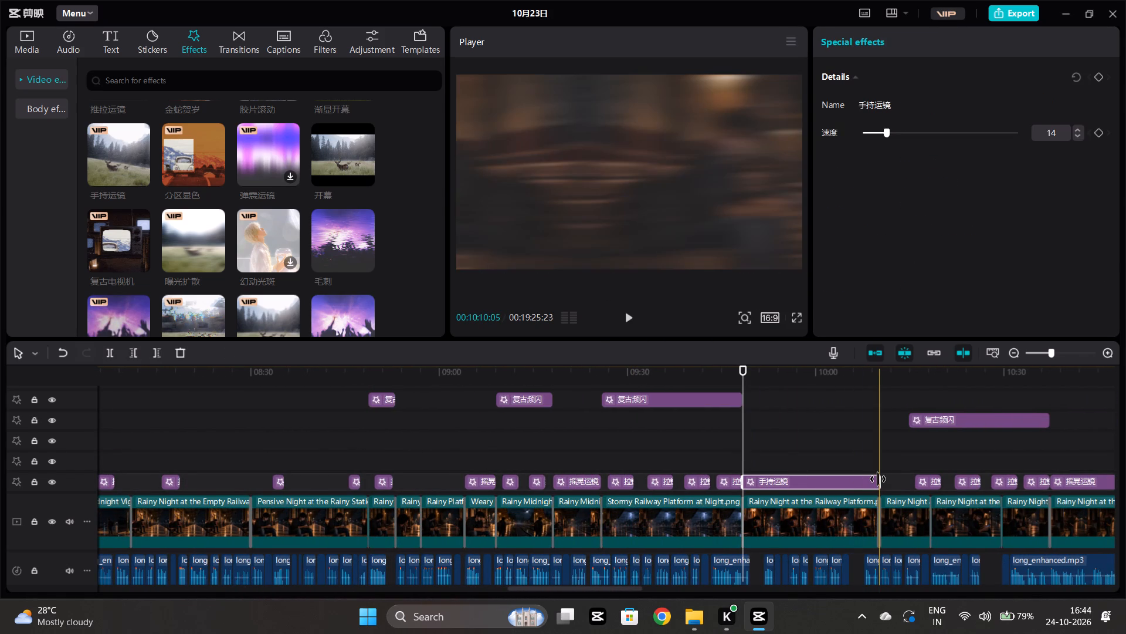
pyautogui.hscroll(-1, 878, 479)
pyautogui.keyDown('ctrl'); pyautogui.scroll(-1, 878, 479); pyautogui.keyUp('ctrl')
pyautogui.keyDown('ctrl'); pyautogui.hscroll(-1, 878, 479); pyautogui.keyUp('ctrl')
pyautogui.hscroll(-3, 892, 481)
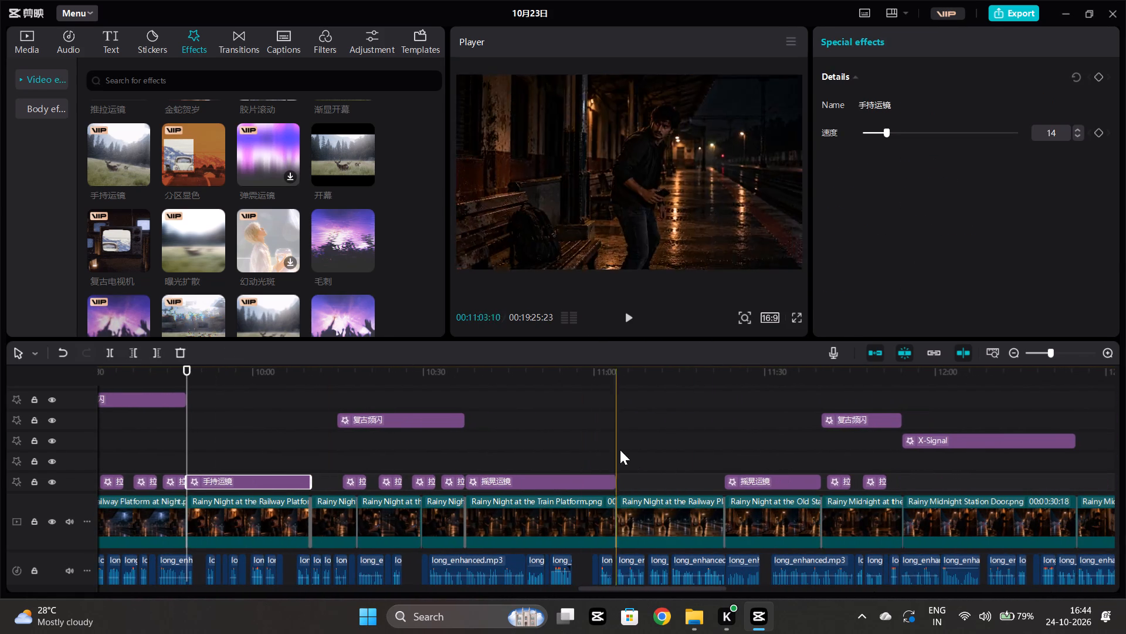
pyautogui.click(620, 448)
pyautogui.hotkey('ctrl', 'v')
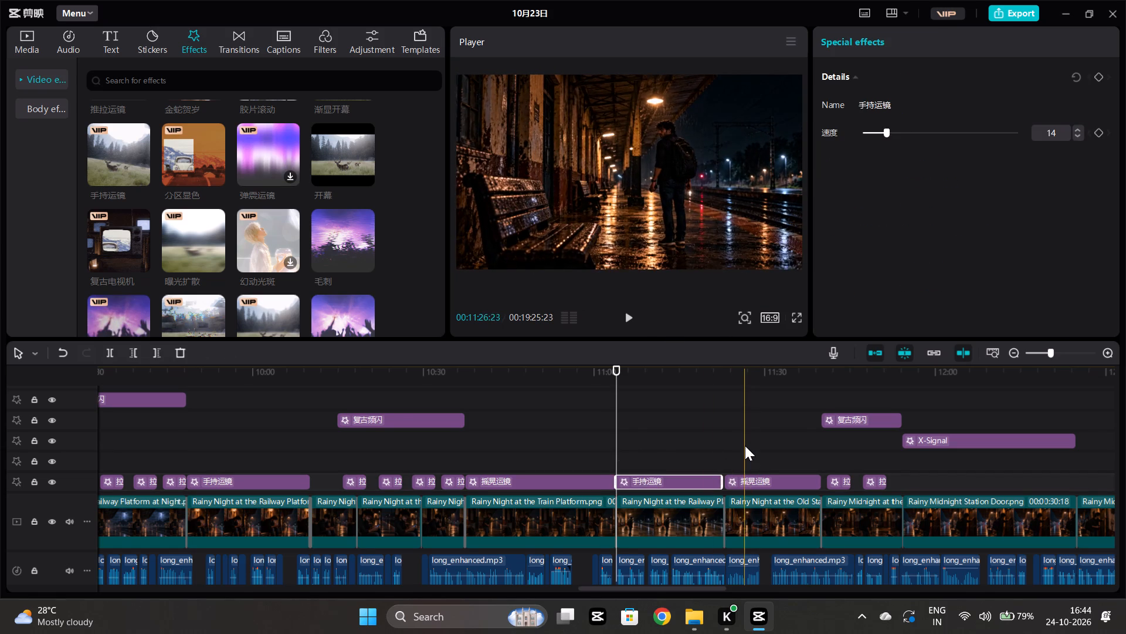
# Paste 手持运镜 at about 12:24, at the start of the Rainy Midnight clip following Rainy Midnight Station Door.
pyautogui.hscroll(-1, 745, 446)
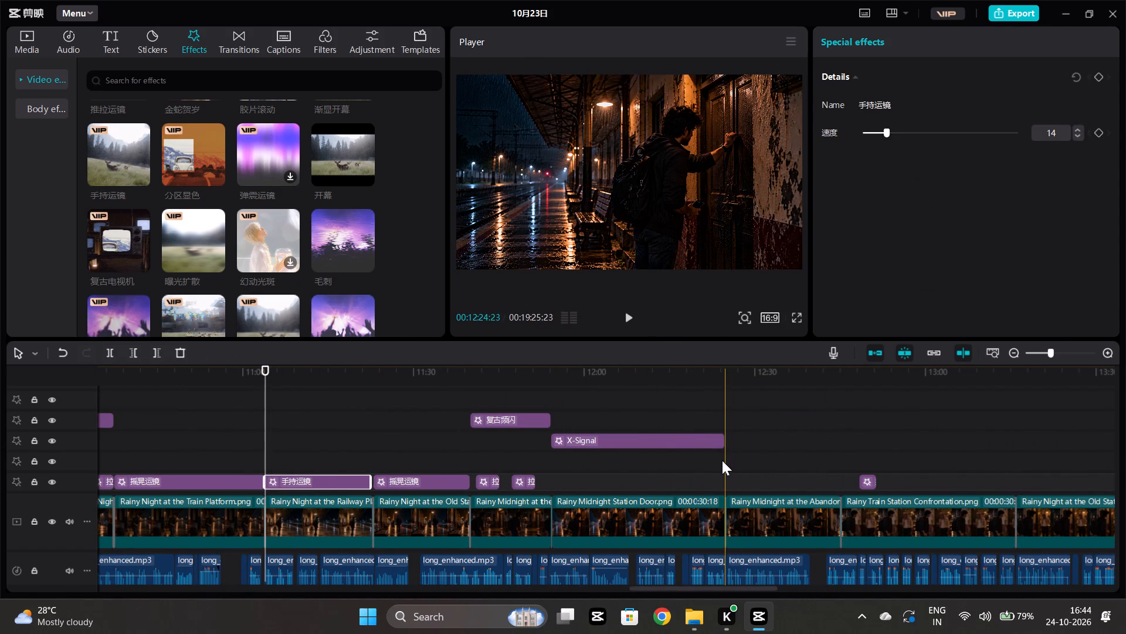
pyautogui.click(722, 460)
pyautogui.hotkey('ctrl', 'v')
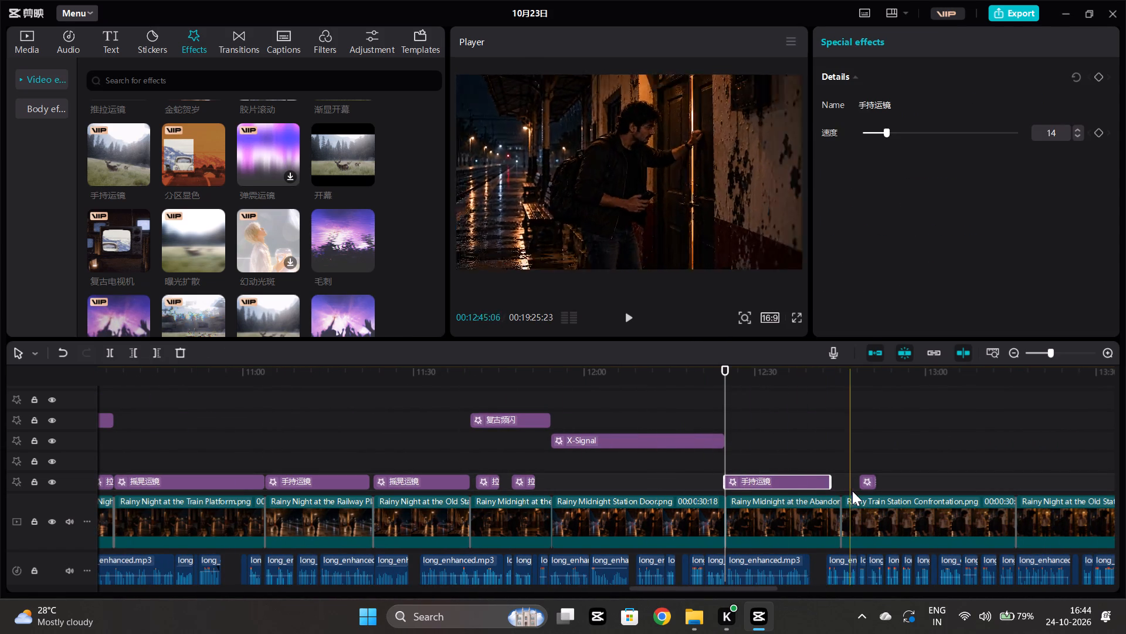
# Paste 手持运镜 at about 13:16 over the Rainy Night at the Old Station clip and stretch it to the clip's end.
pyautogui.hscroll(-1, 839, 453)
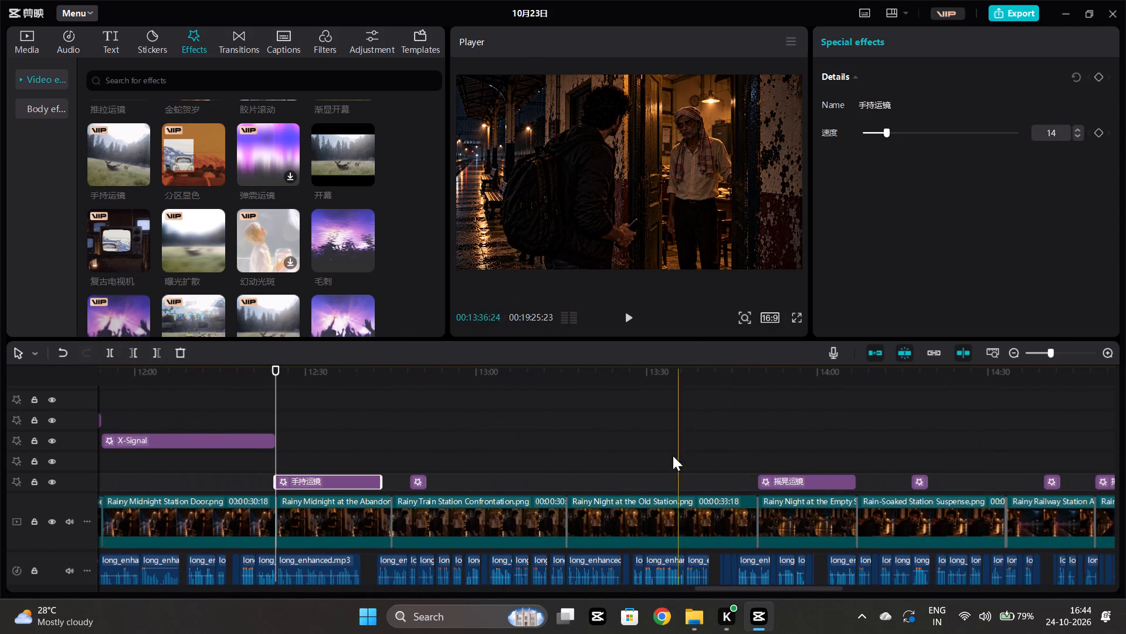
pyautogui.click(571, 443)
pyautogui.hotkey('ctrl', 'v')
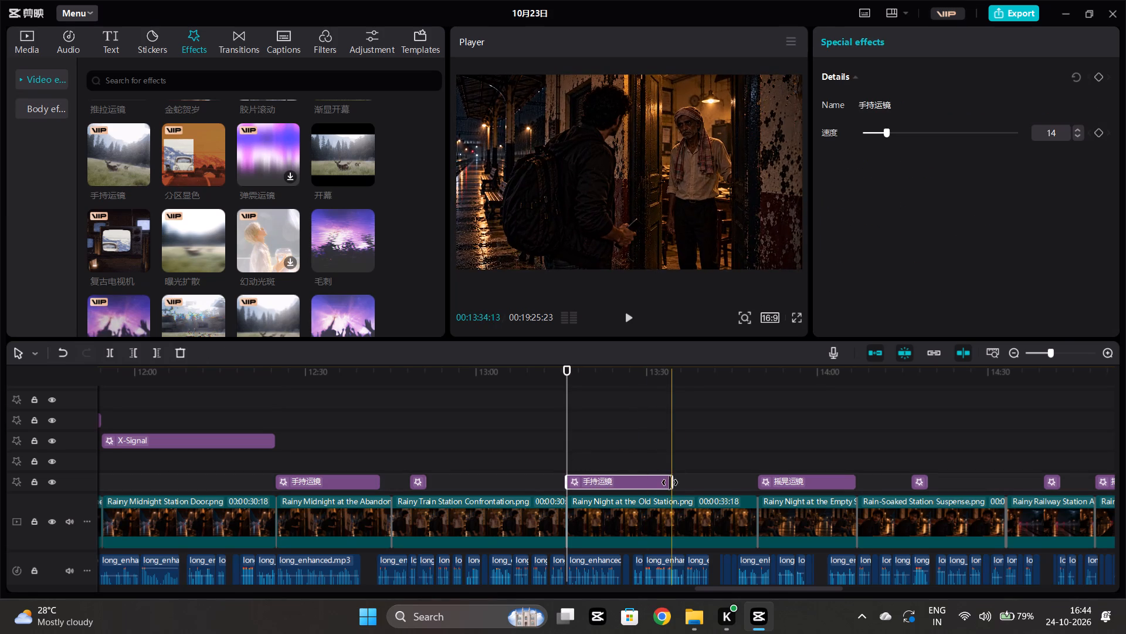
pyautogui.moveTo(670, 483); pyautogui.dragTo(755, 485)
# Copy the short 拉镜开幕 effect near 12:49 together with the stretched 手持运镜, placing the copies at about 13:21 and 13:48.
pyautogui.keyDown('ctrl'); pyautogui.click(420, 475); pyautogui.keyUp('ctrl')
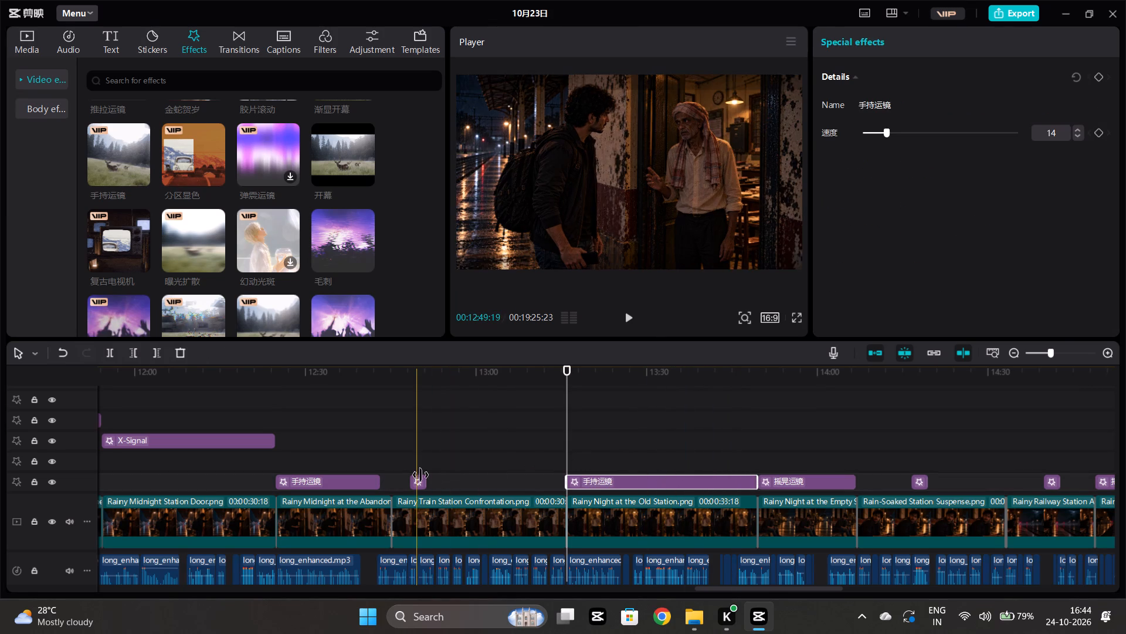
pyautogui.hotkey('ctrl', 'c')
pyautogui.hotkey('ctrl', 'v')
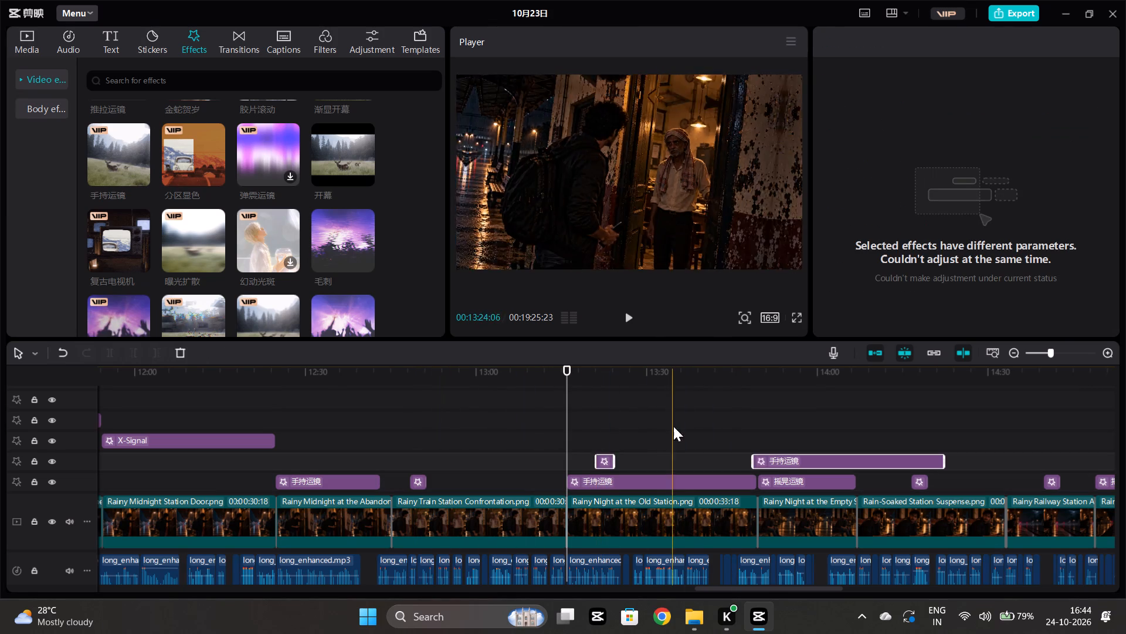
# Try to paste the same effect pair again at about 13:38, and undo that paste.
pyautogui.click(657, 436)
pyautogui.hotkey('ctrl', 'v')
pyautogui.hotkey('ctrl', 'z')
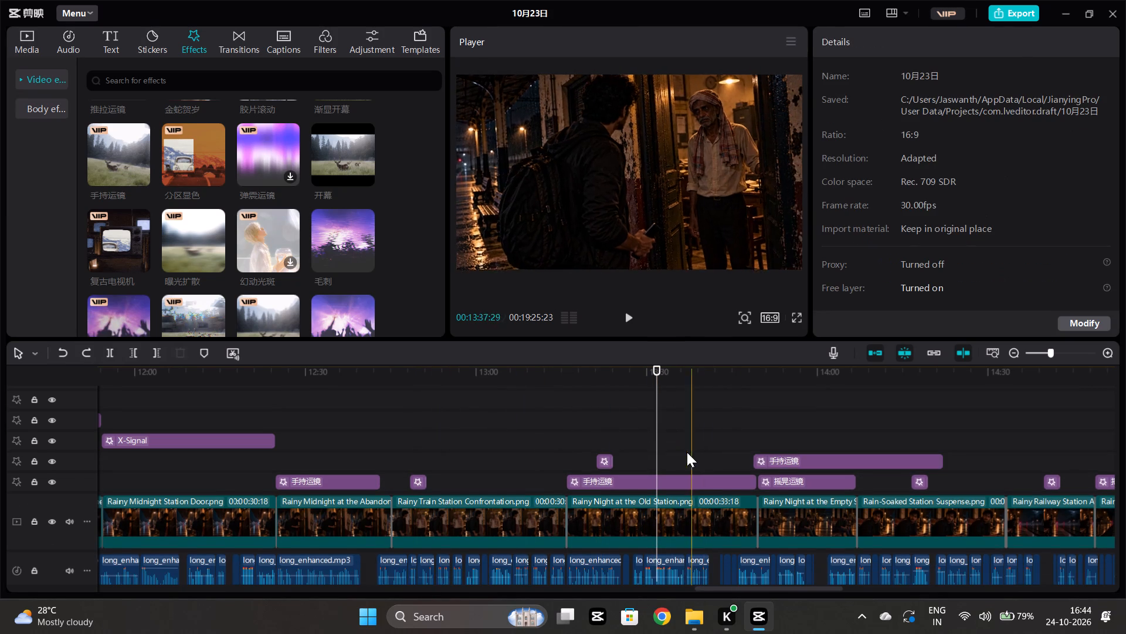
# Copy the short 拉镜开幕 effect from about 13:21 to about 13:31 and 13:41 over the Rainy Night at the Old Station clip.
pyautogui.click(486, 453)
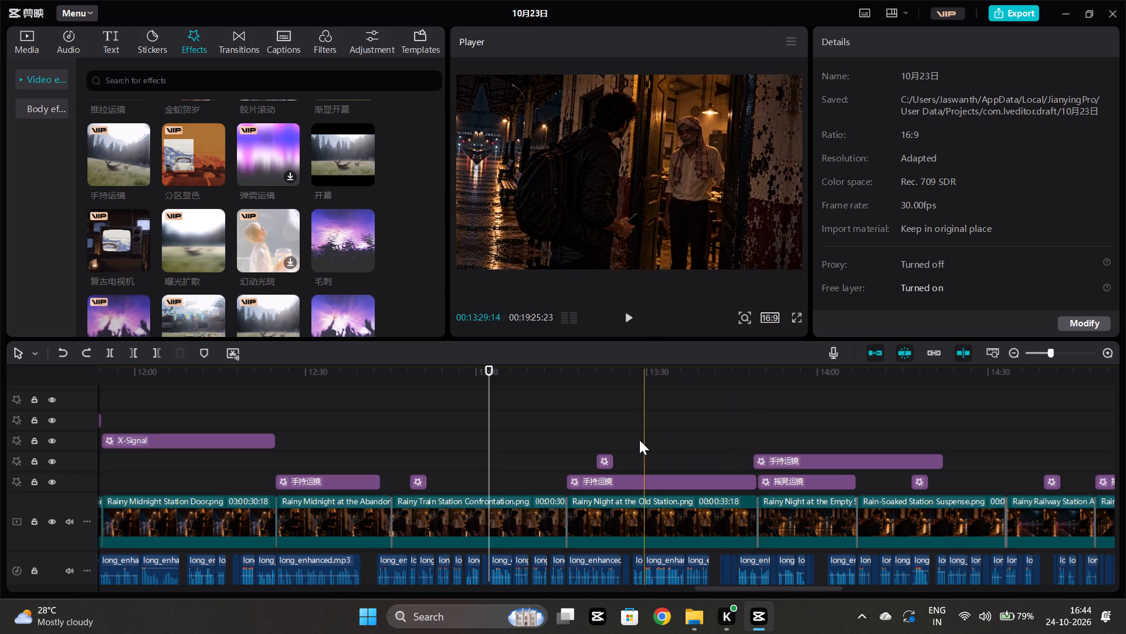
pyautogui.click(600, 460)
pyautogui.hotkey('ctrl', 'c')
pyautogui.click(650, 428)
pyautogui.hotkey('ctrl', 'v')
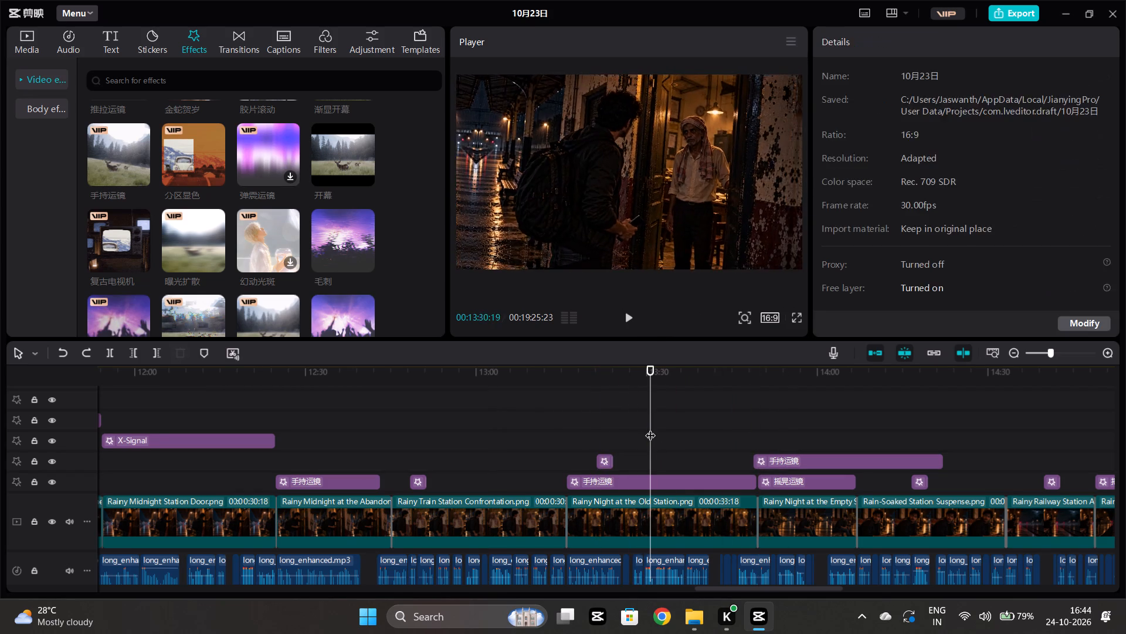
pyautogui.click(706, 445)
pyautogui.hotkey('ctrl', 'v')
# Play back from about 07:42 through the 手持运镜 over the Rainy Station Master Ticket clip, and browse further effects in the library.
pyautogui.hscroll(4, 501, 453)
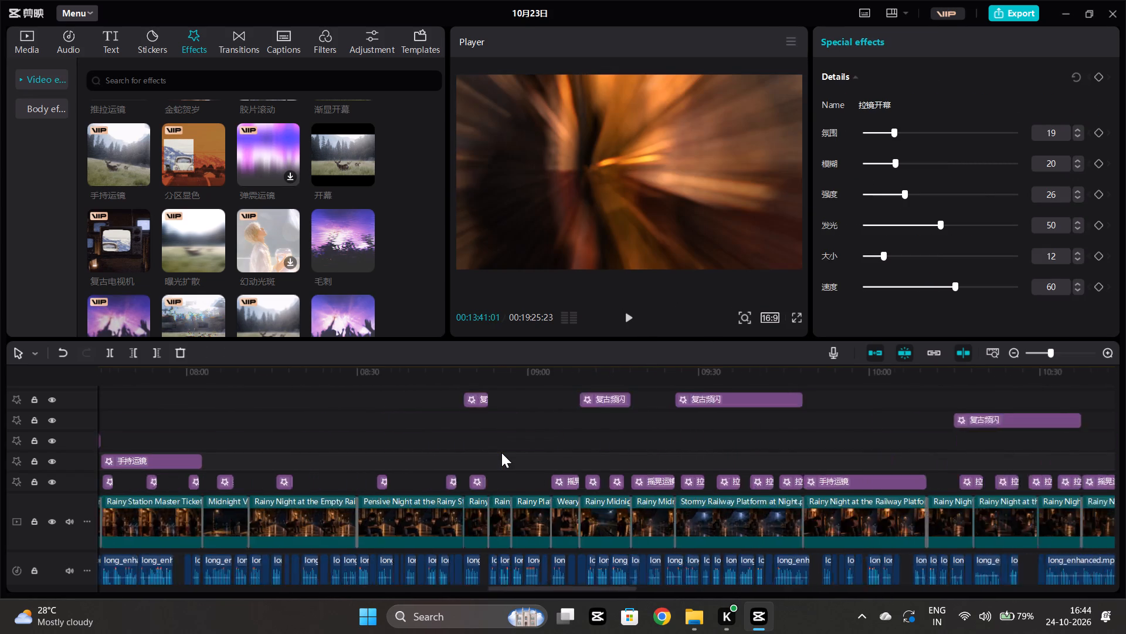
pyautogui.hscroll(1, 501, 453)
pyautogui.click(658, 460)
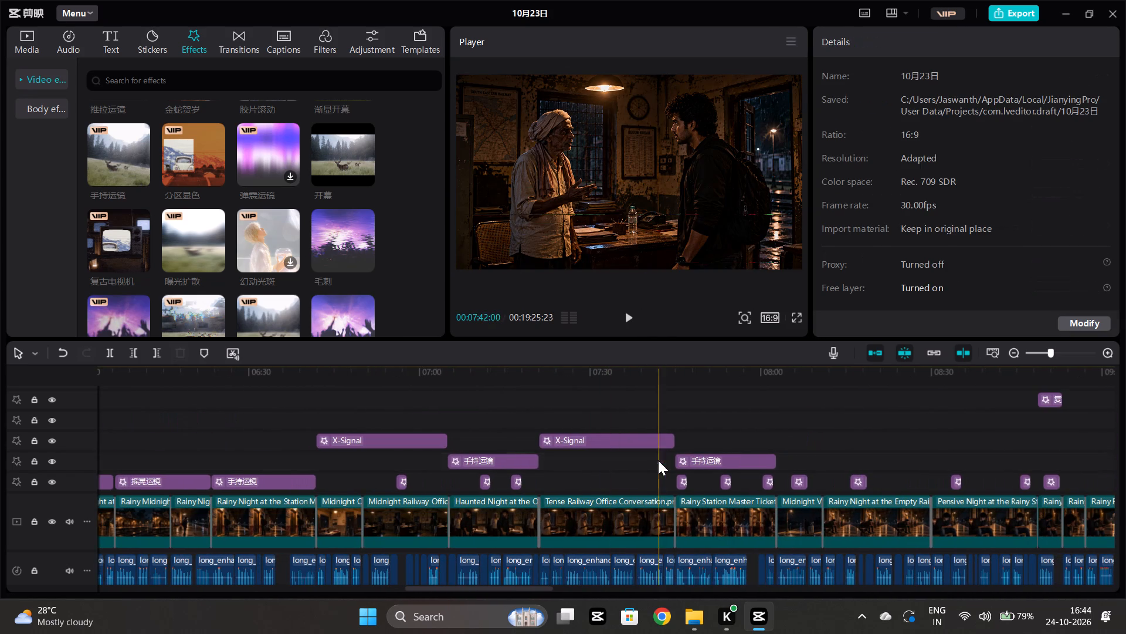
pyautogui.press('space')
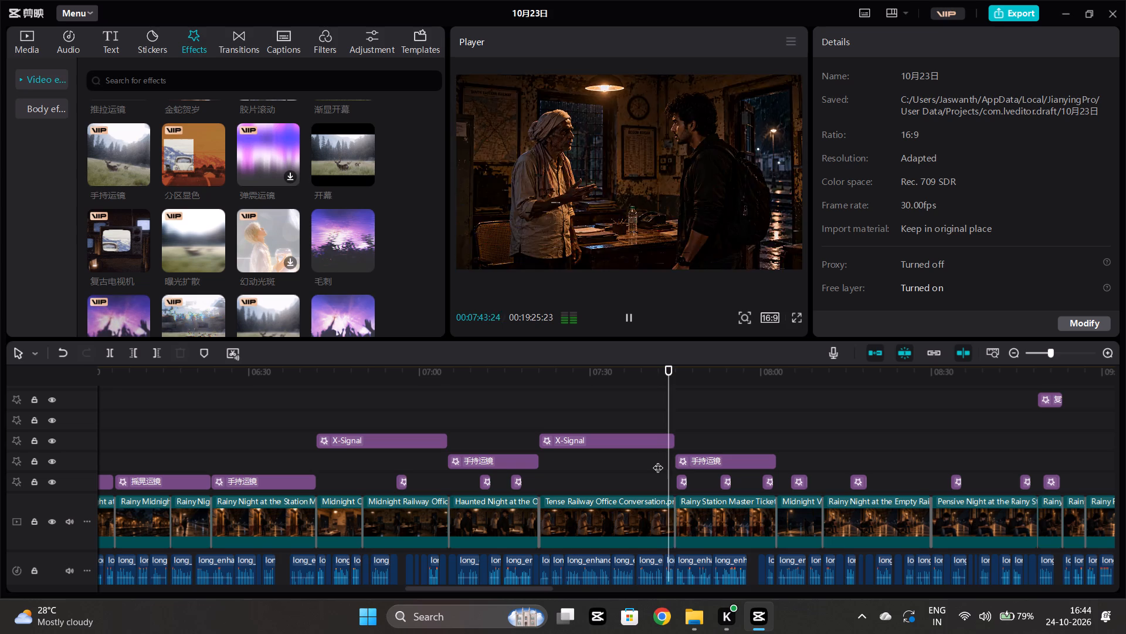
pyautogui.hscroll(-1, 658, 460)
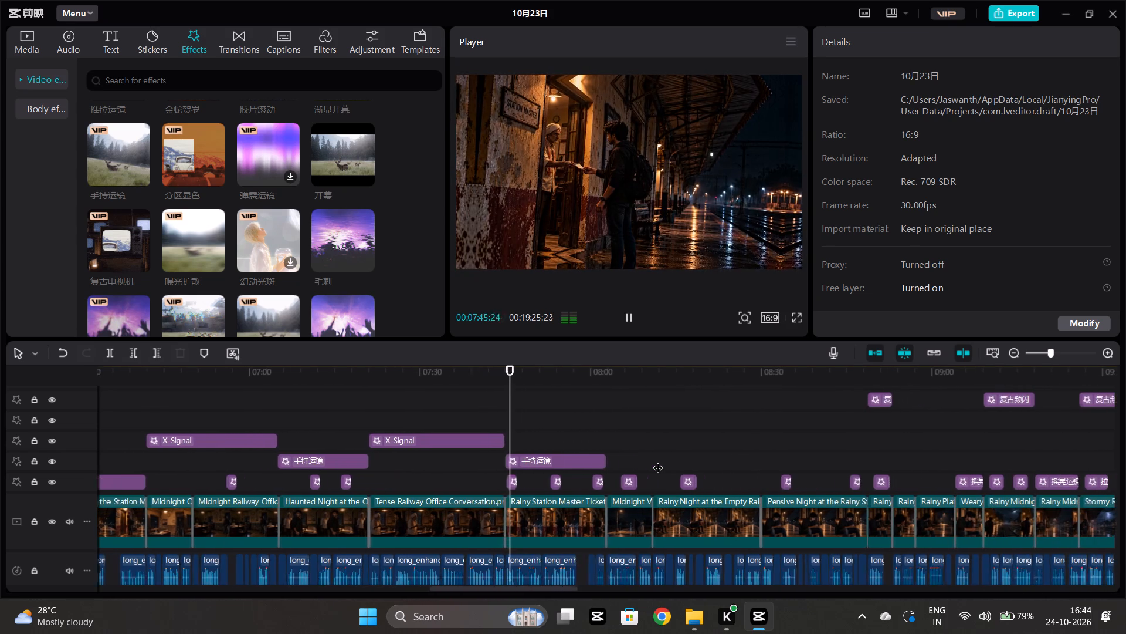
pyautogui.hscroll(-1, 658, 460)
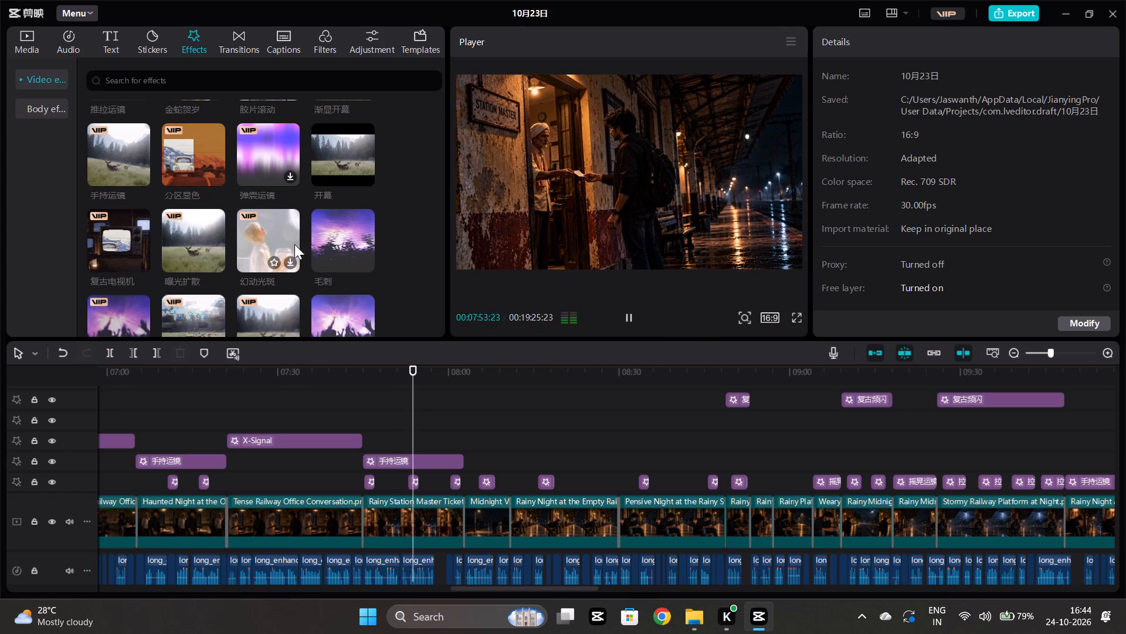
pyautogui.scroll(-1, 335, 228)
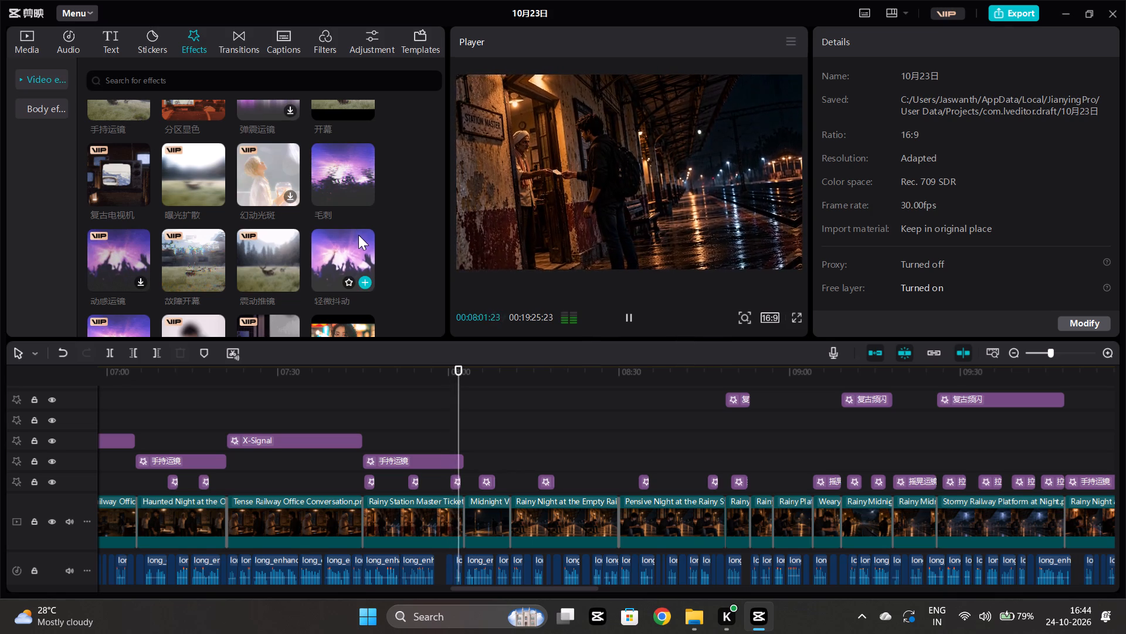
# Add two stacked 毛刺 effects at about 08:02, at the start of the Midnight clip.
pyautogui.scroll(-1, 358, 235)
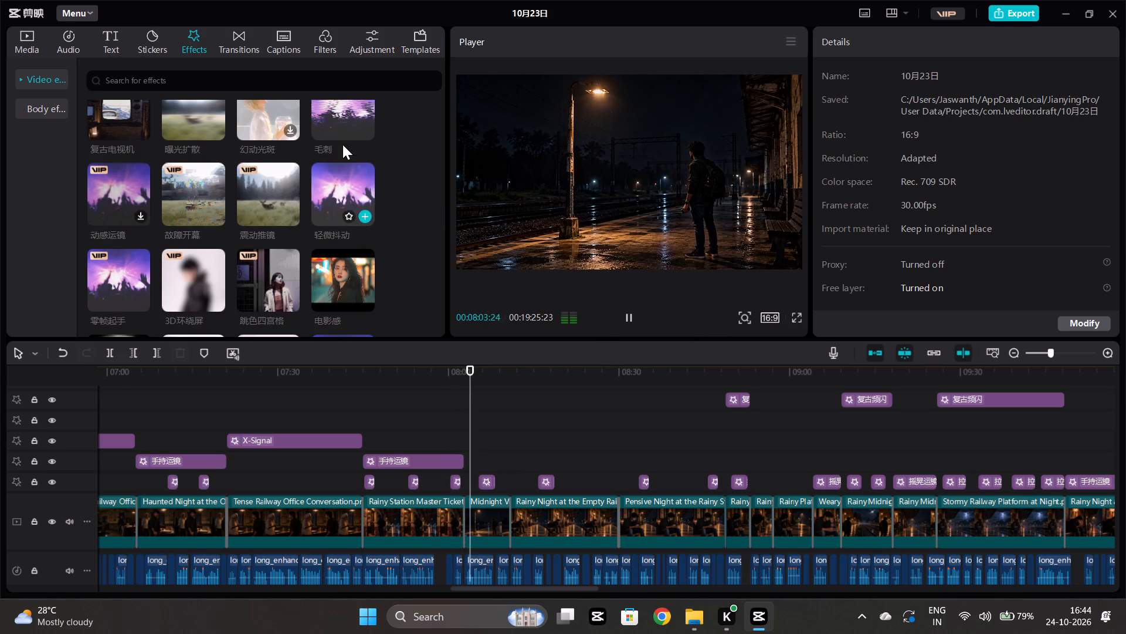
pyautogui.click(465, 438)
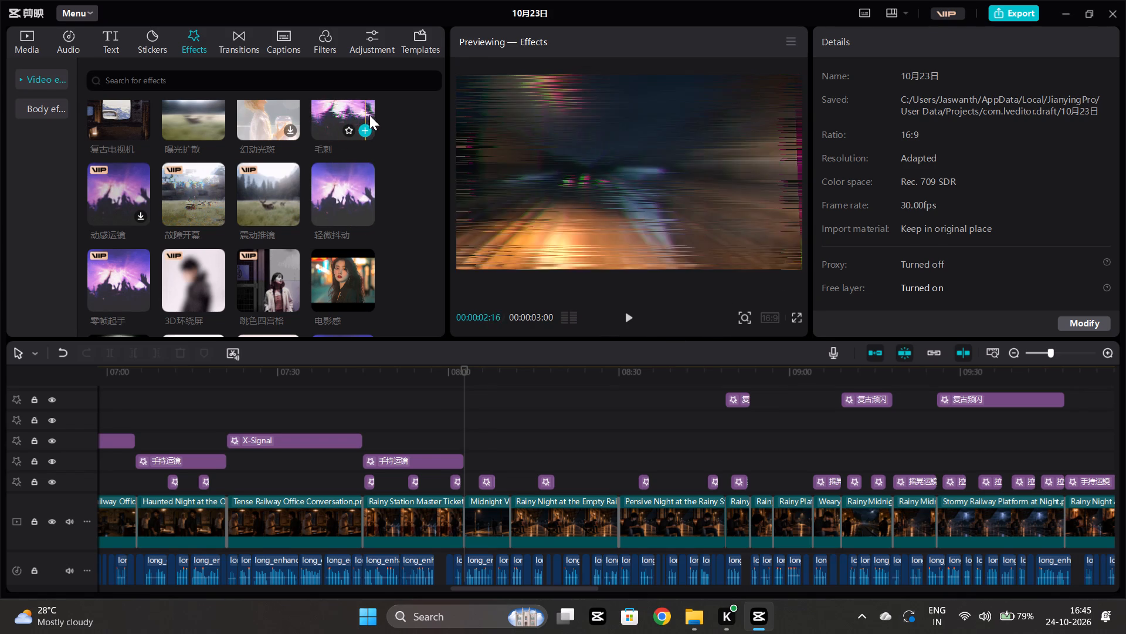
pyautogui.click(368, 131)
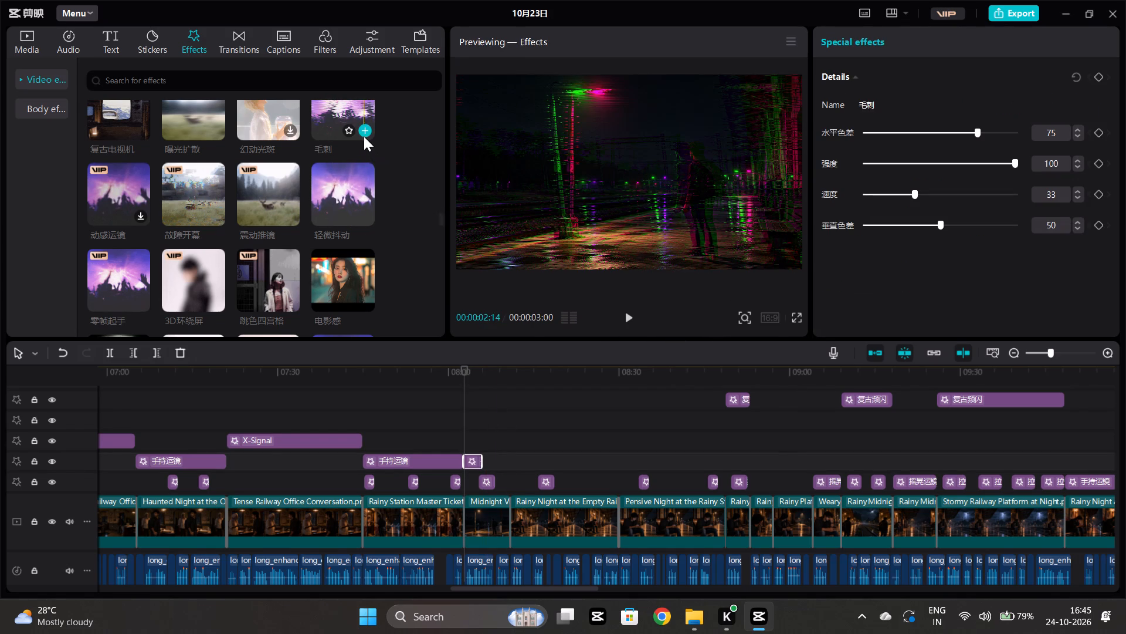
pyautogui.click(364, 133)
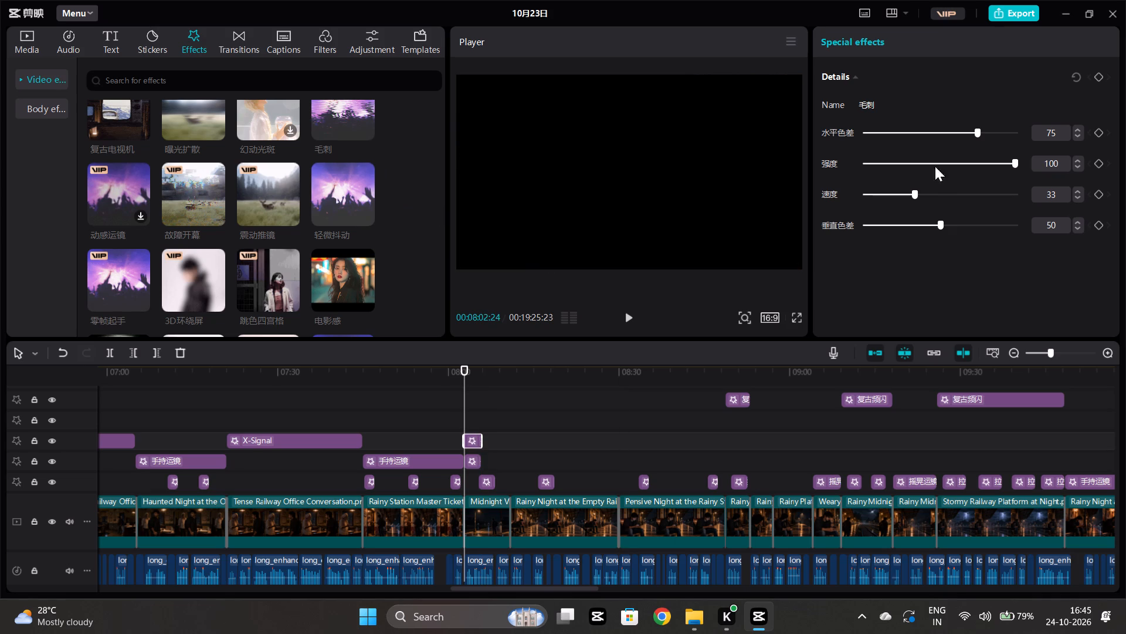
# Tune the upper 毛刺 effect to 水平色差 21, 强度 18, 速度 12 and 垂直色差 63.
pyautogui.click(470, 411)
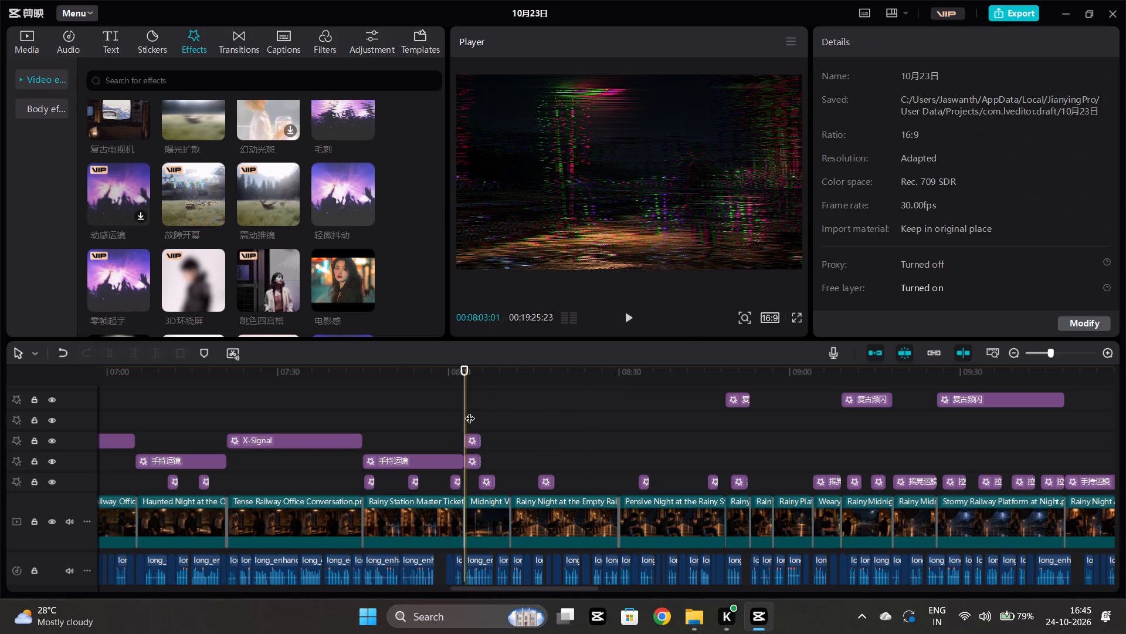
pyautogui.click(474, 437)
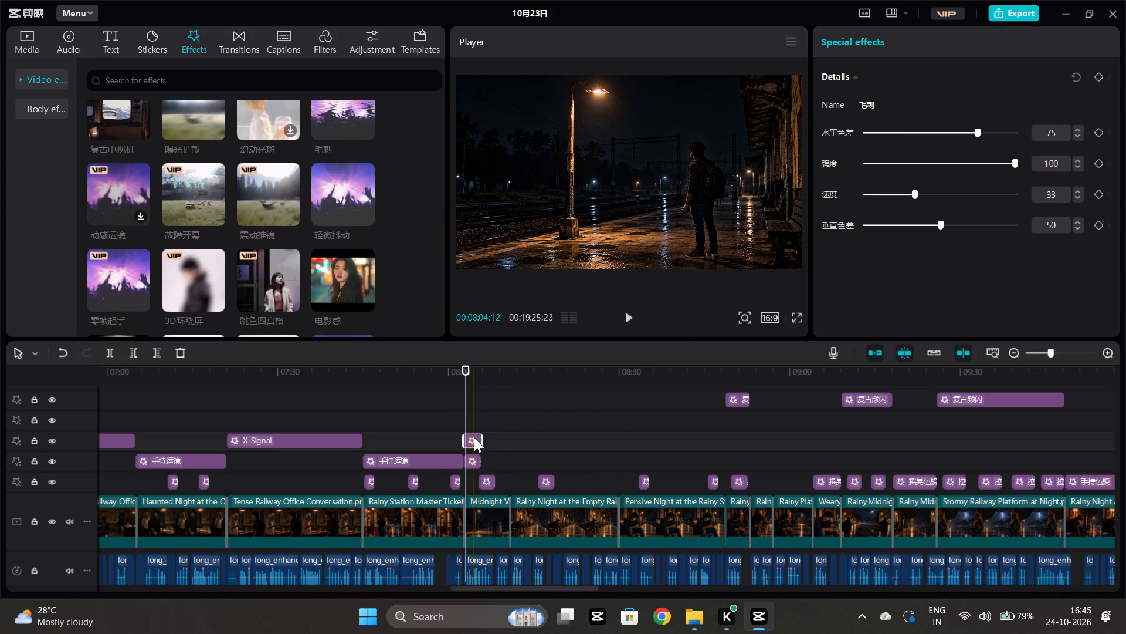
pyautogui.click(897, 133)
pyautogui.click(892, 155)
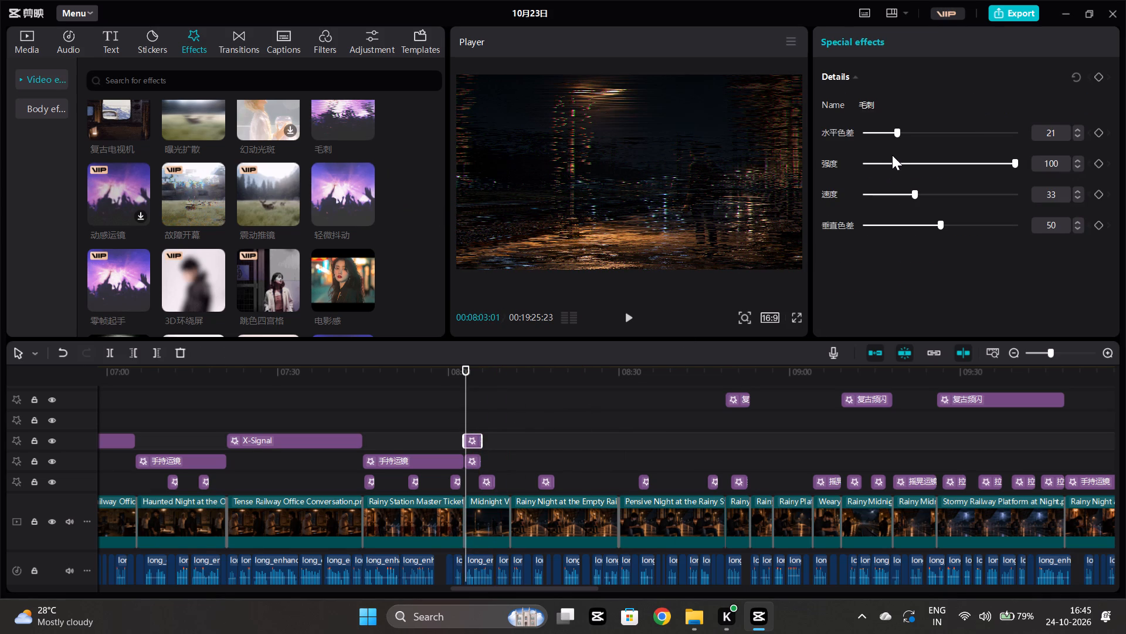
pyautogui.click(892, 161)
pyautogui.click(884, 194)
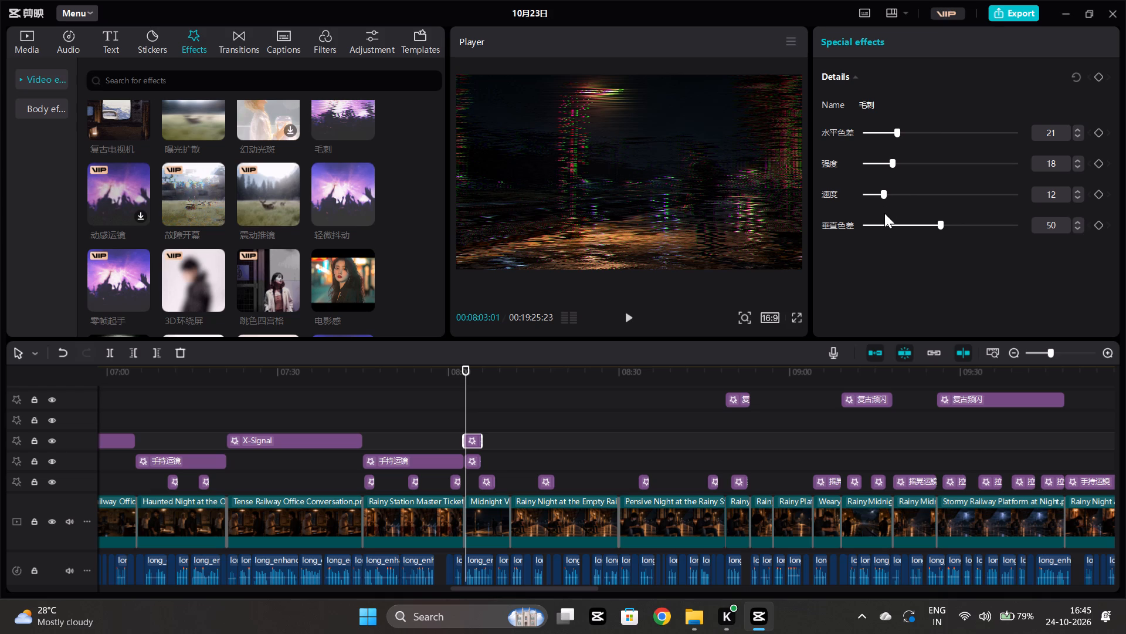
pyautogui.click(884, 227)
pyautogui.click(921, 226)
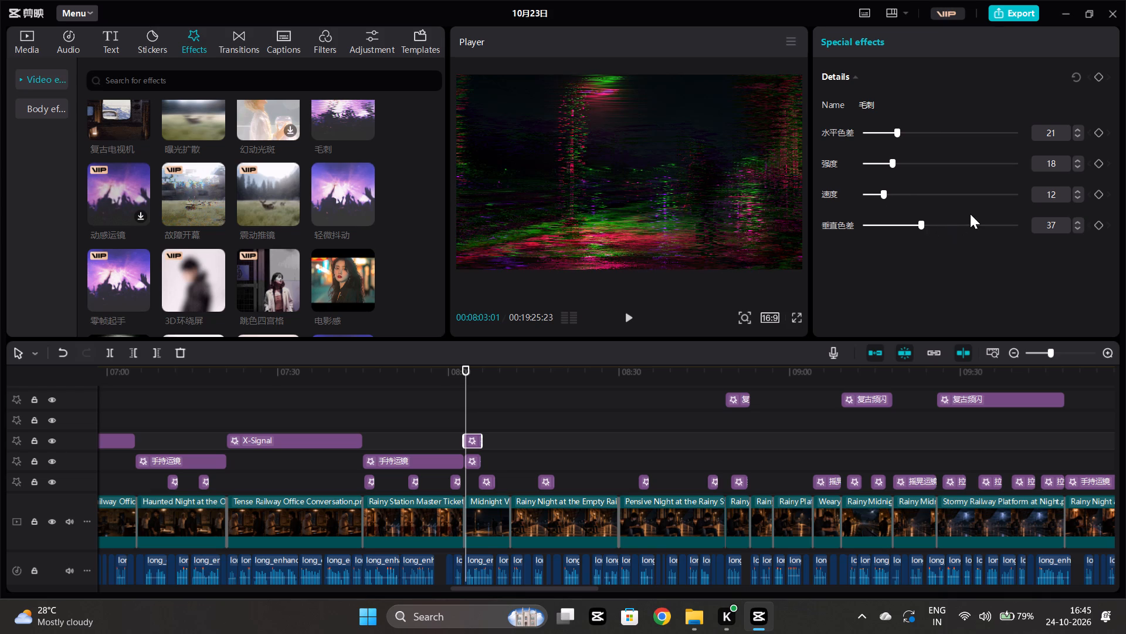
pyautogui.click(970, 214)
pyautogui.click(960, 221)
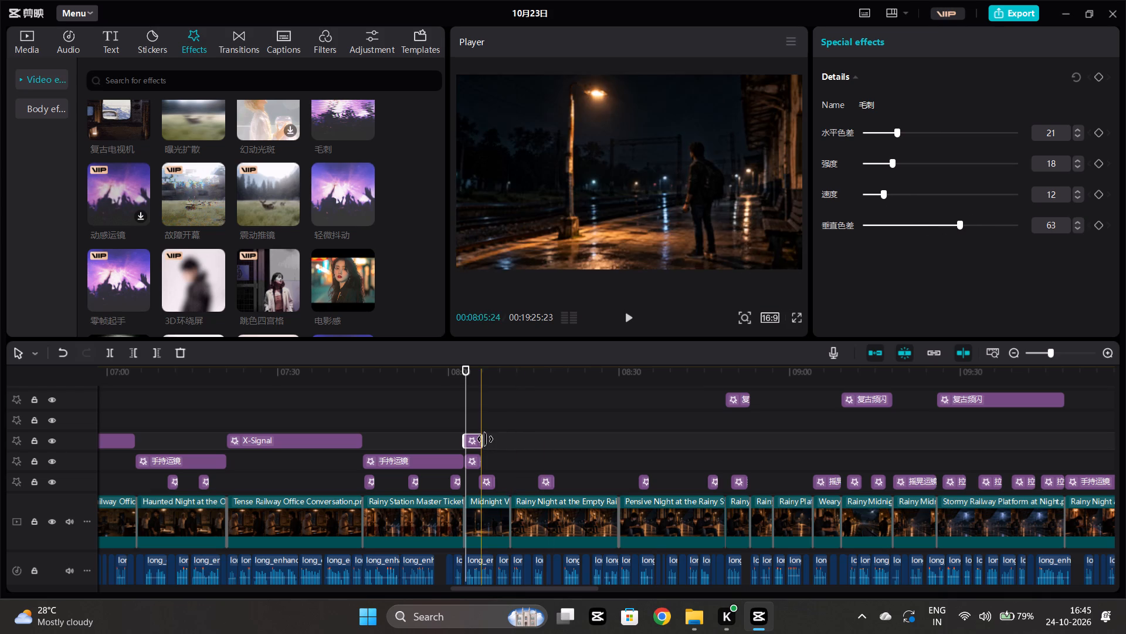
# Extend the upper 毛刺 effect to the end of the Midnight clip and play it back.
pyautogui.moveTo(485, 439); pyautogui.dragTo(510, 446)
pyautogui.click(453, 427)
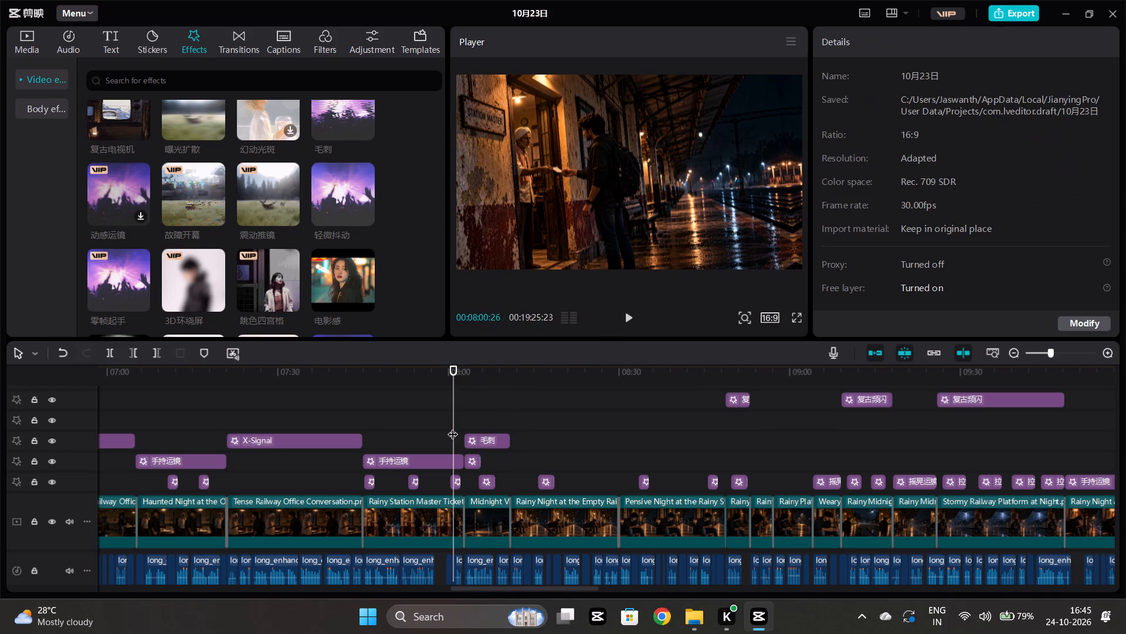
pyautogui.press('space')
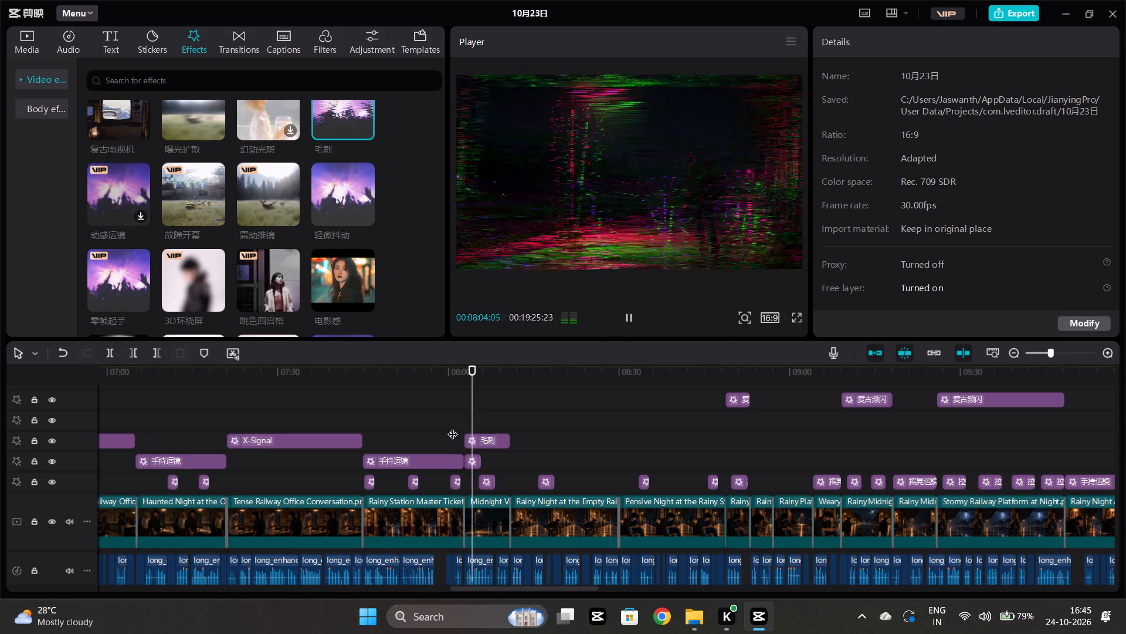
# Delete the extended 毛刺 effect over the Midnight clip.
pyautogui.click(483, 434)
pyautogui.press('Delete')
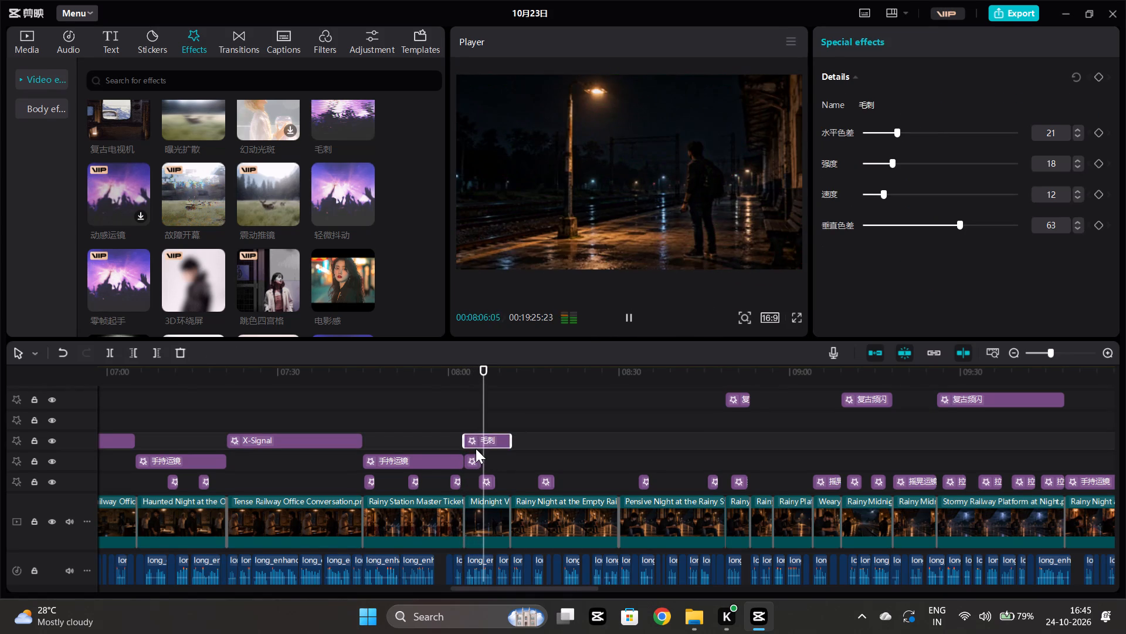
# Add the 跳色四宫格 effect at about 08:03, extend it to the end of the Midnight clip, and play it back.
pyautogui.click(469, 425)
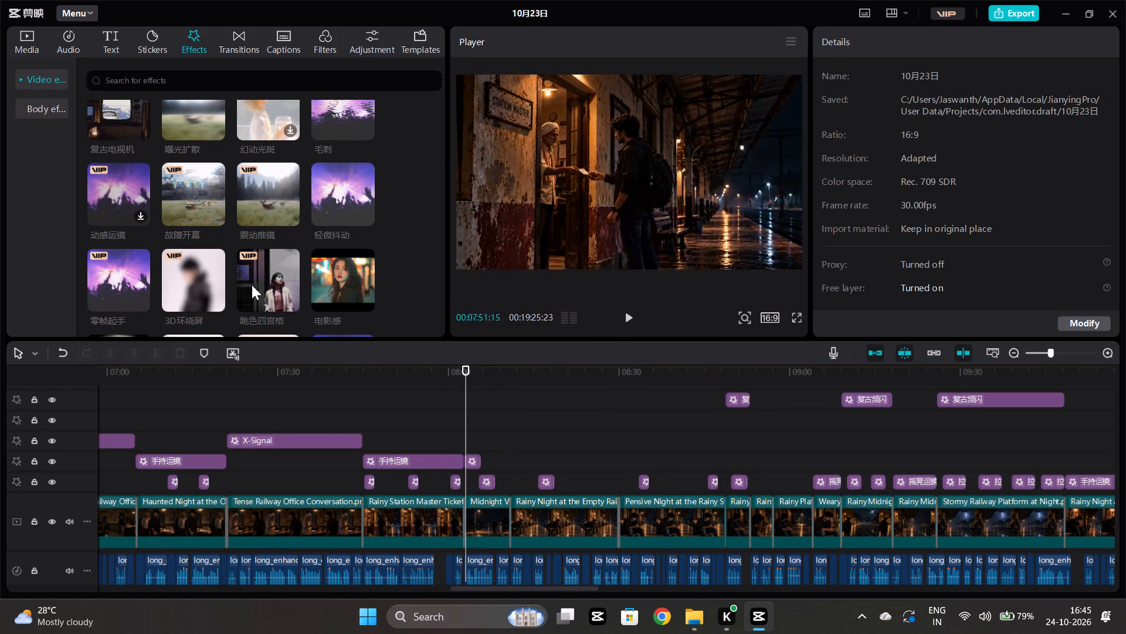
pyautogui.scroll(-1, 209, 257)
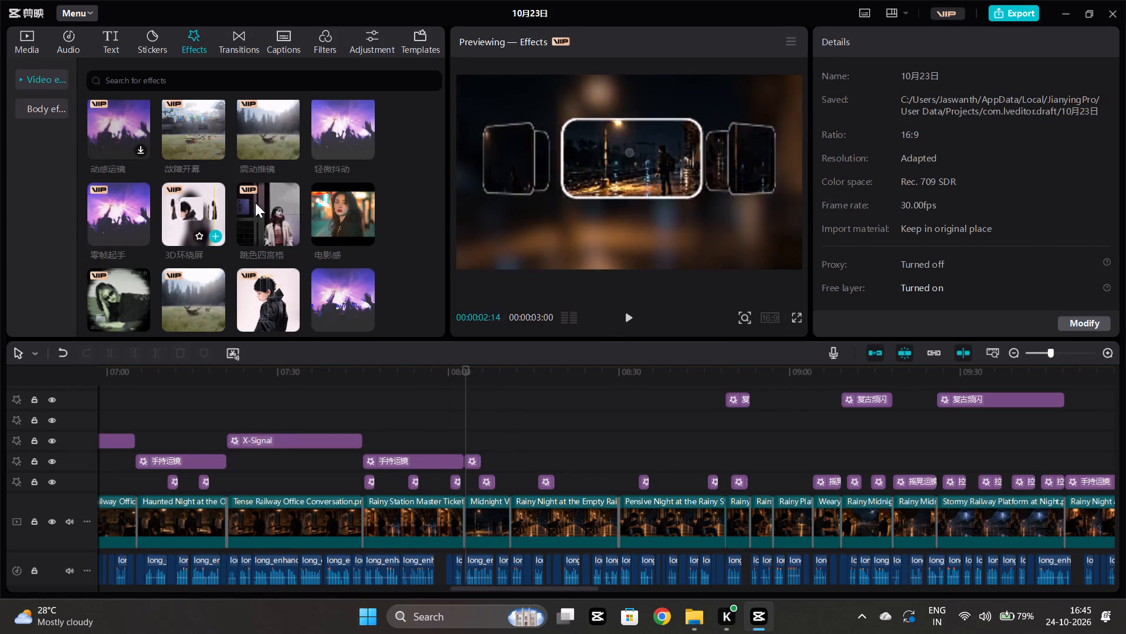
pyautogui.click(287, 236)
pyautogui.moveTo(480, 443); pyautogui.dragTo(506, 440)
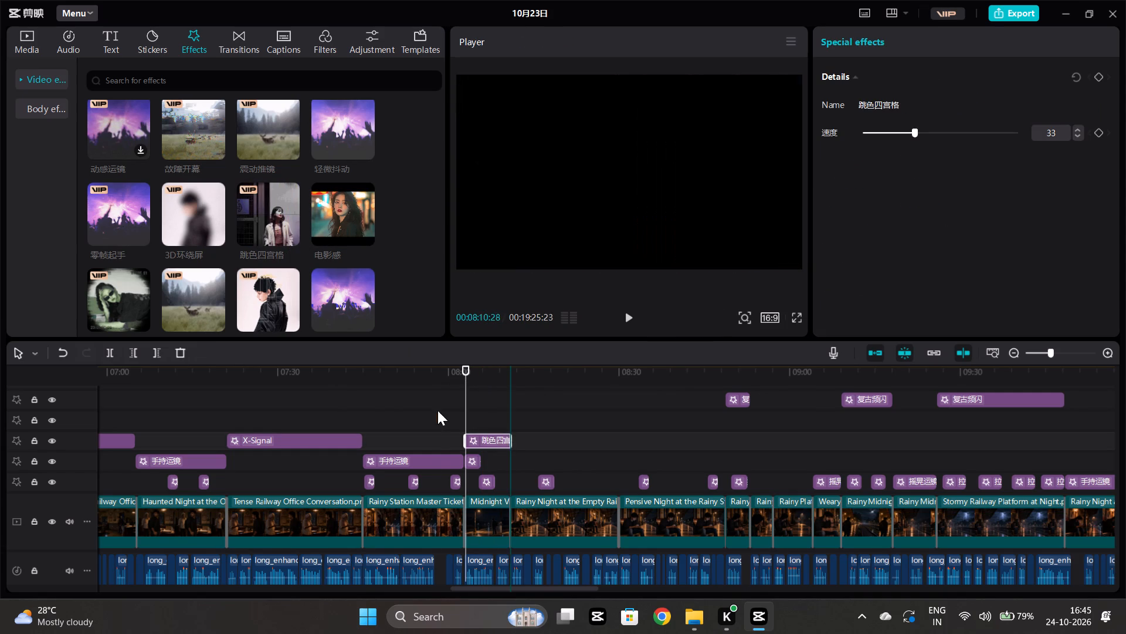
pyautogui.click(435, 410)
pyautogui.press('space')
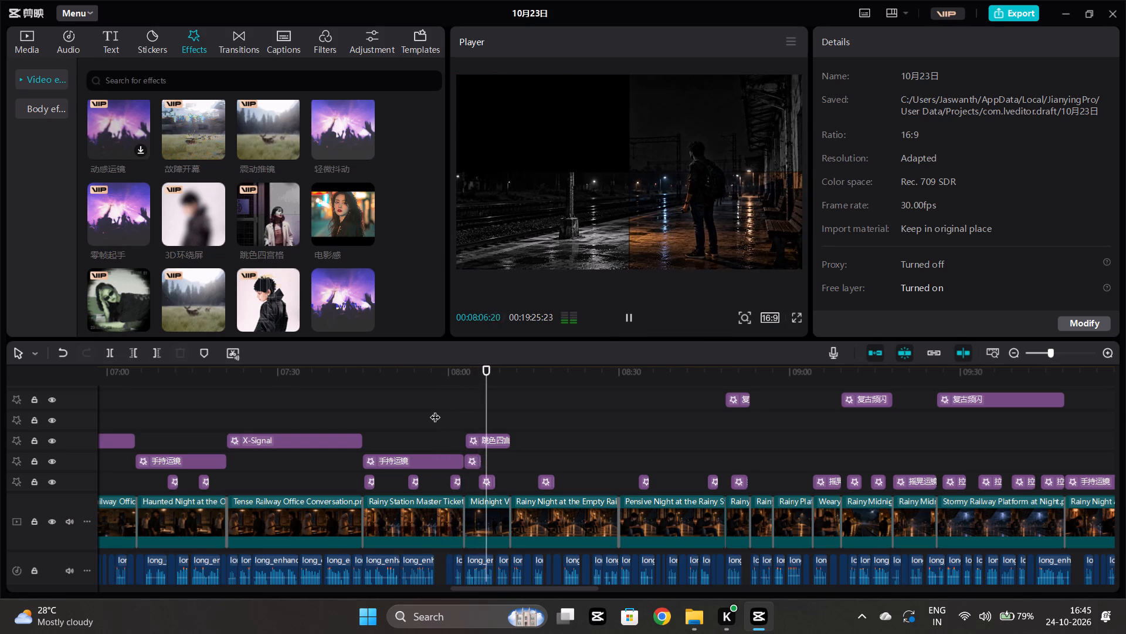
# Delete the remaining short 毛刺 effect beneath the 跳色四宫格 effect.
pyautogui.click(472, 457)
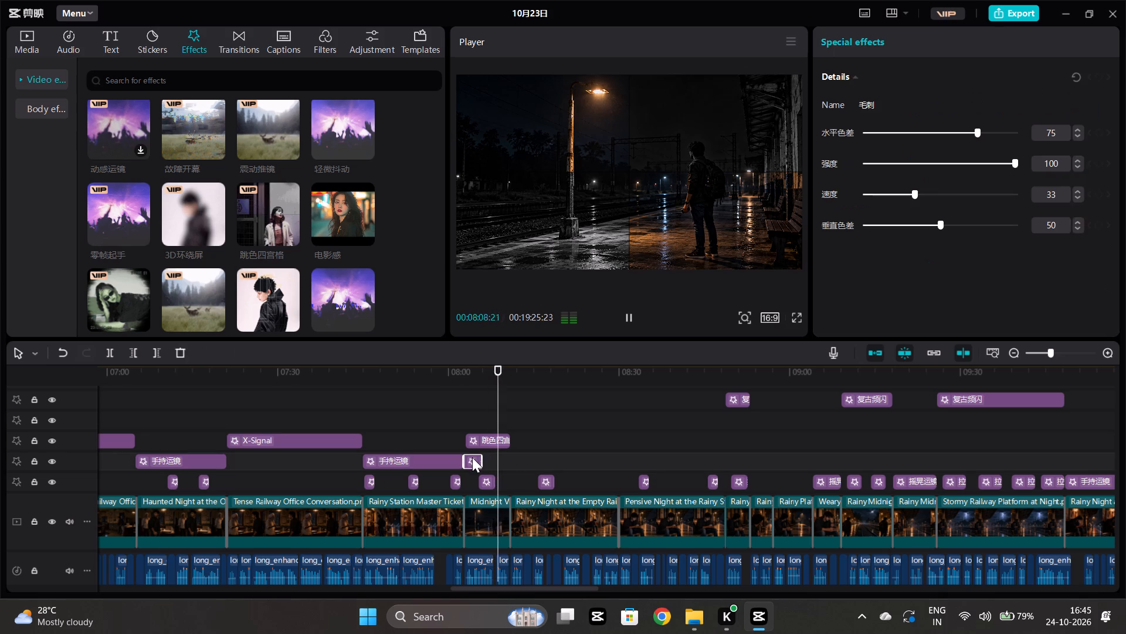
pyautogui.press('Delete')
# Play back the 跳色四宫格 effect over the Midnight clip and set its 速度 to 14.
pyautogui.click(459, 434)
pyautogui.press('space')
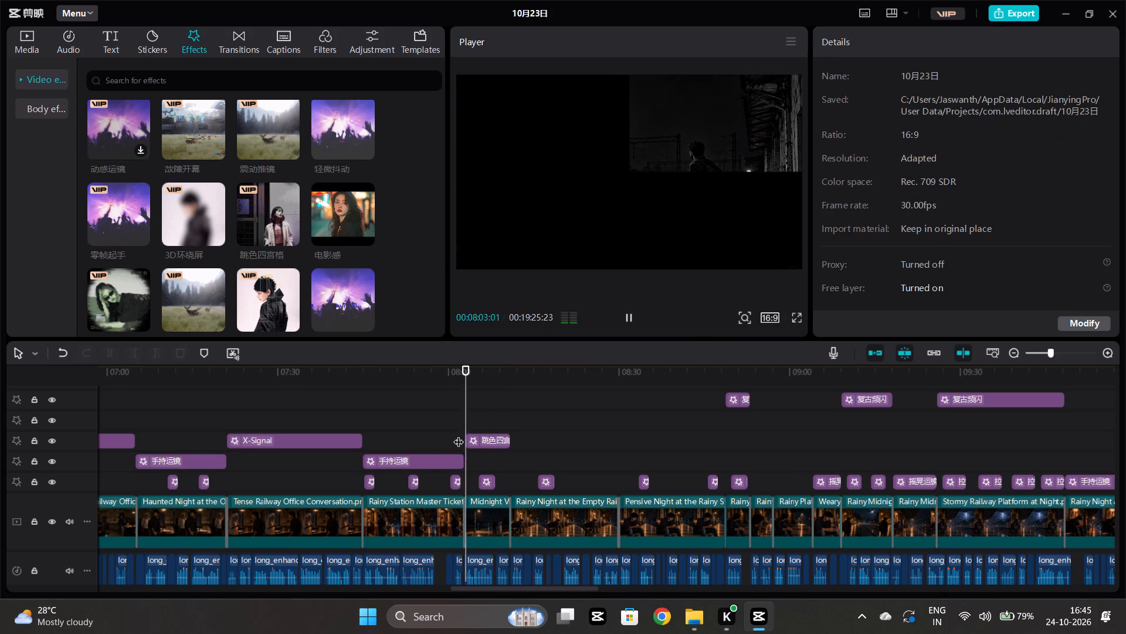
pyautogui.click(488, 438)
pyautogui.click(887, 132)
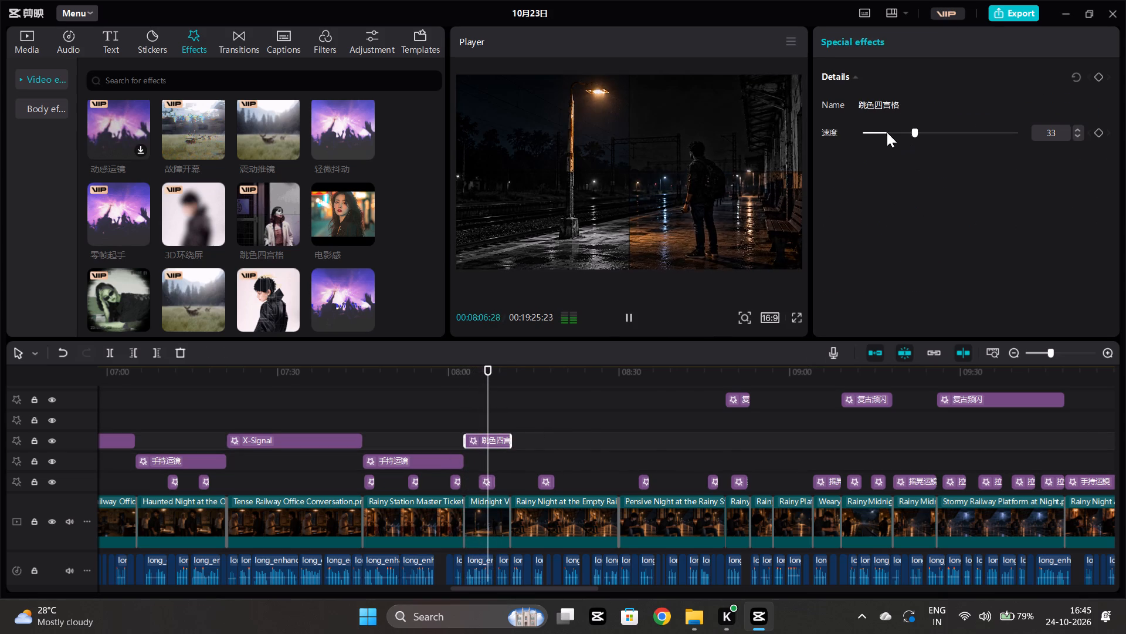
pyautogui.click(505, 437)
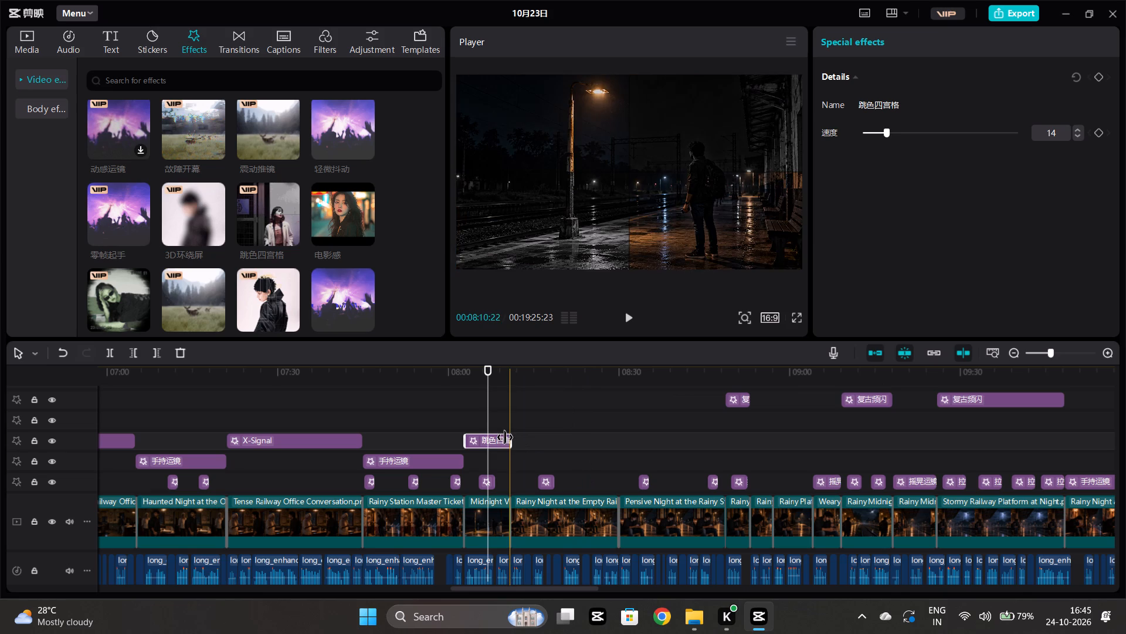
# Add 跟随运镜 at about 08:11 over the Rainy Night at the Empty Rail clip, copy it to about 08:21 and 08:27, and preview.
pyautogui.click(507, 470)
pyautogui.scroll(-1, 228, 222)
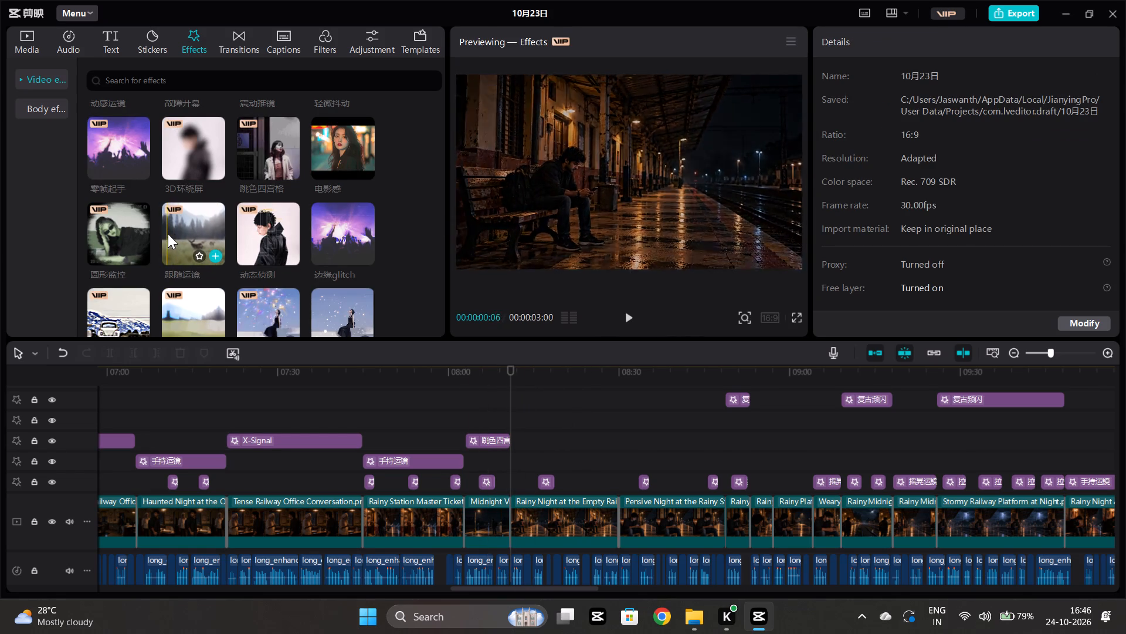
pyautogui.click(212, 255)
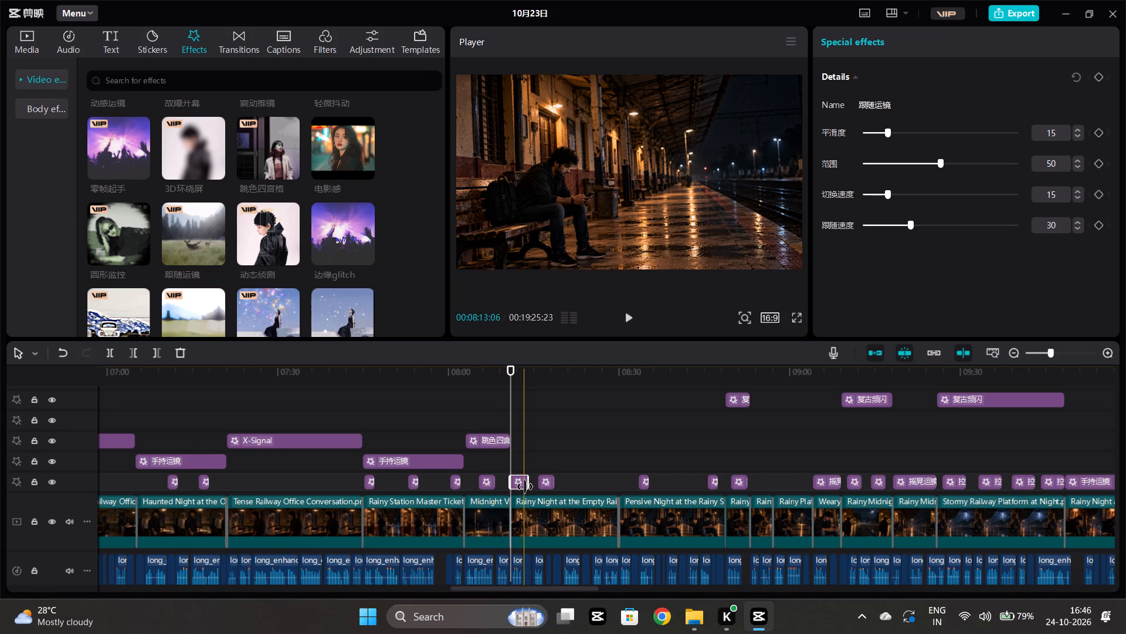
pyautogui.hotkey('ctrl', 'c')
pyautogui.click(569, 471)
pyautogui.hotkey('ctrl', 'v')
pyautogui.click(602, 475)
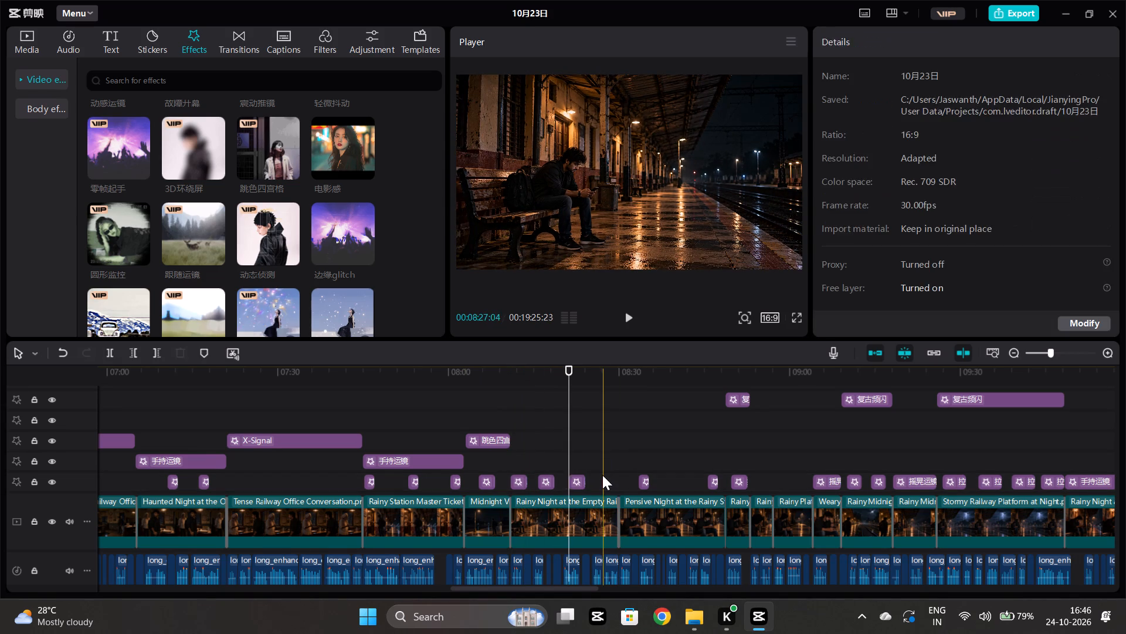
pyautogui.hotkey('ctrl', 'v')
pyautogui.click(523, 450)
pyautogui.press('space')
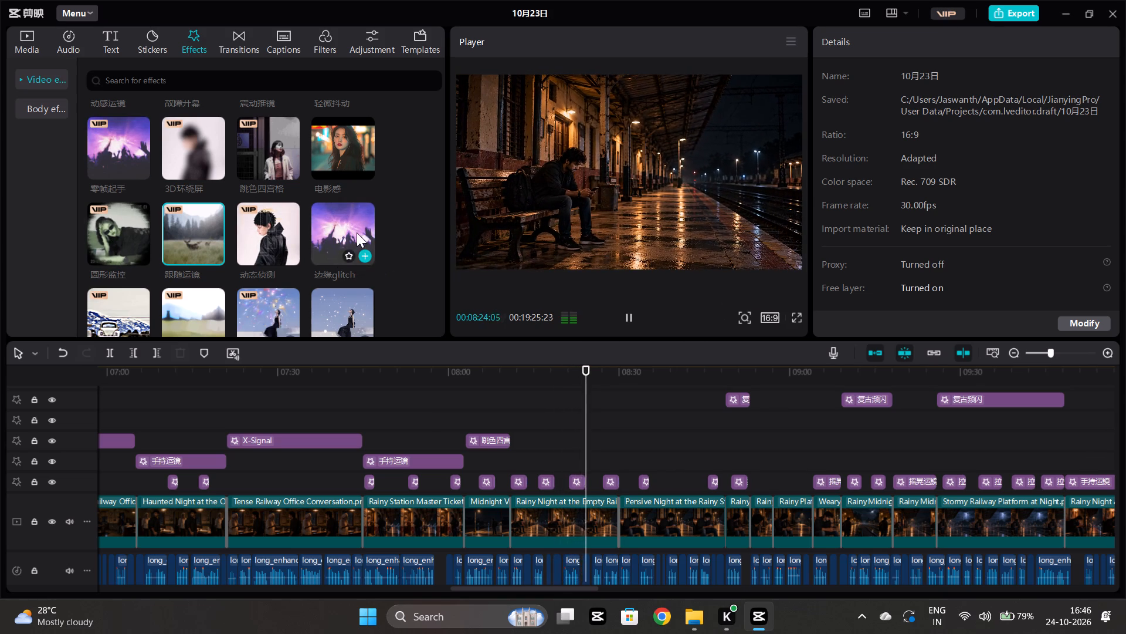
# Add the 边缘glitch effect at about 08:30, extend it to the end of the Pensive Night clip, and play it back.
pyautogui.click(618, 450)
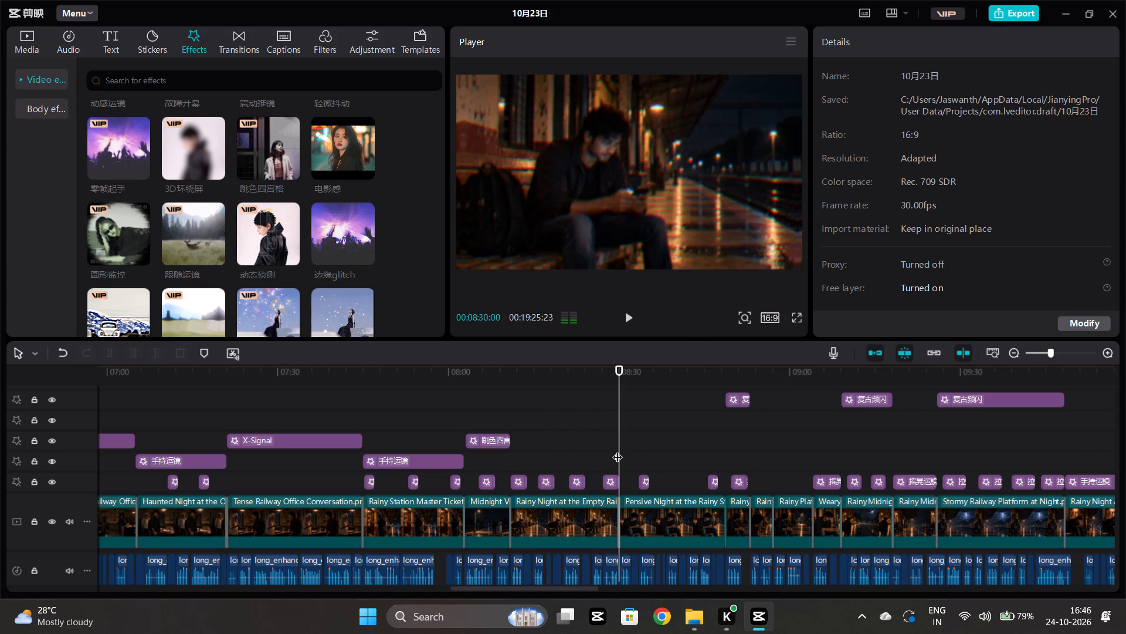
pyautogui.click(364, 250)
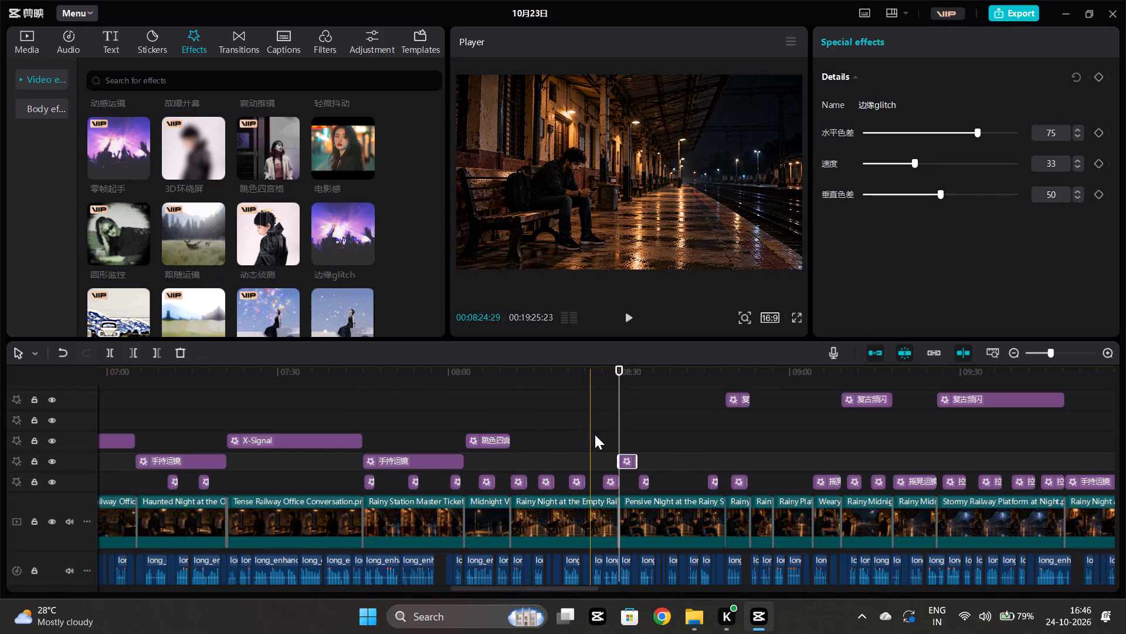
pyautogui.click(614, 437)
pyautogui.press('space')
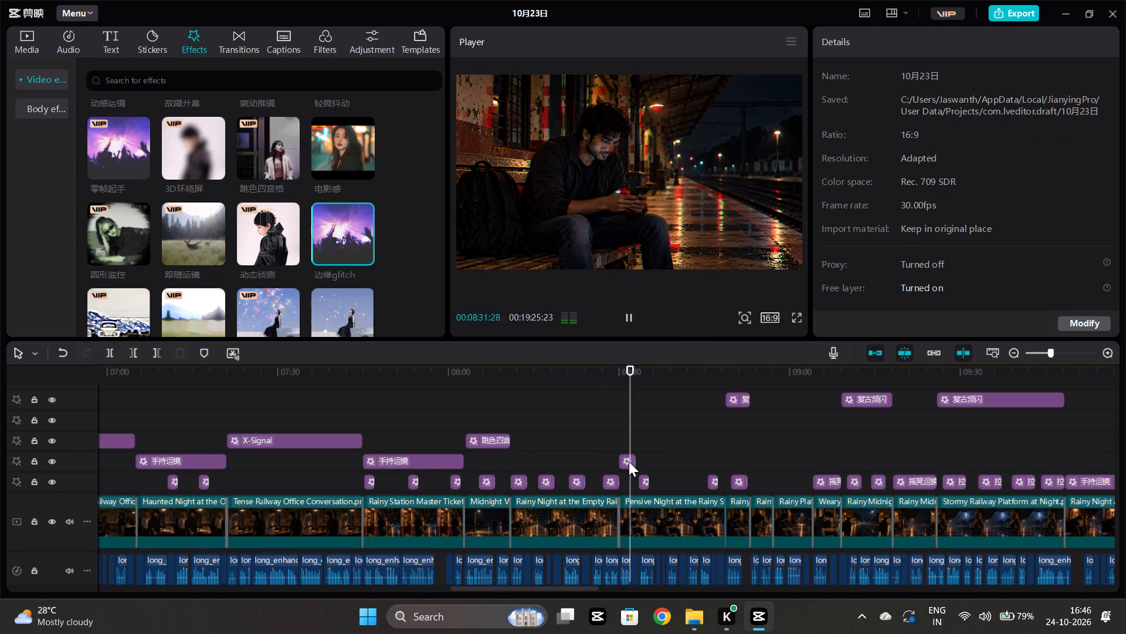
pyautogui.click(629, 461)
pyautogui.moveTo(636, 458); pyautogui.dragTo(723, 455)
pyautogui.click(612, 421)
pyautogui.press('space')
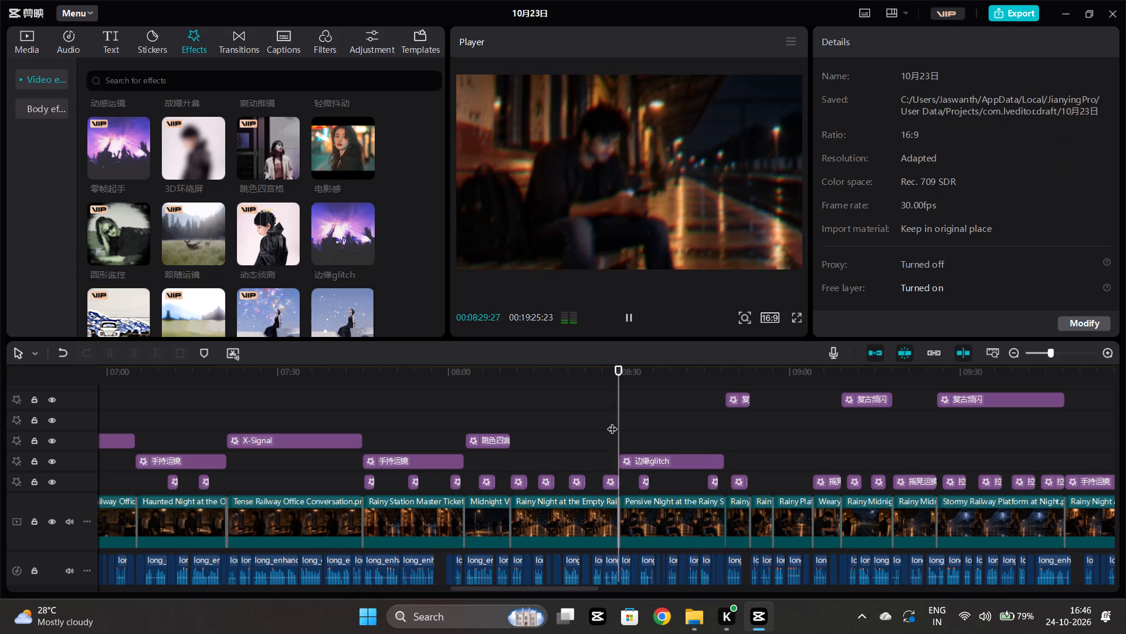
# Set the 边缘glitch effect to 水平色差 14, 速度 9 and 垂直色差 11, and preview it from about 08:30.
pyautogui.click(664, 466)
pyautogui.click(886, 128)
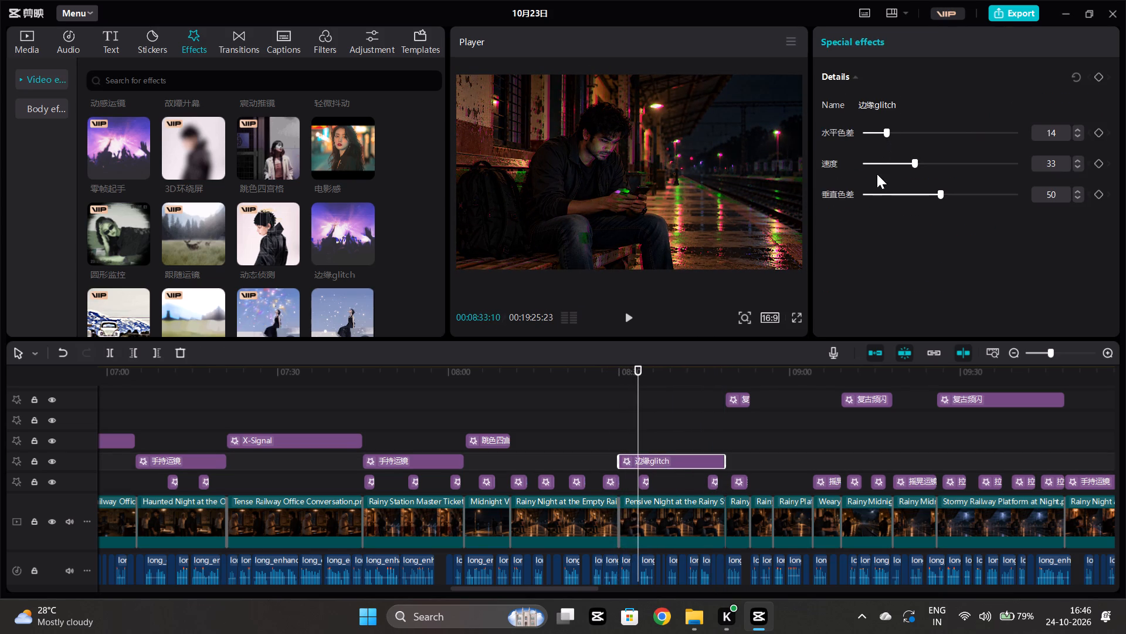
pyautogui.click(879, 164)
pyautogui.click(883, 195)
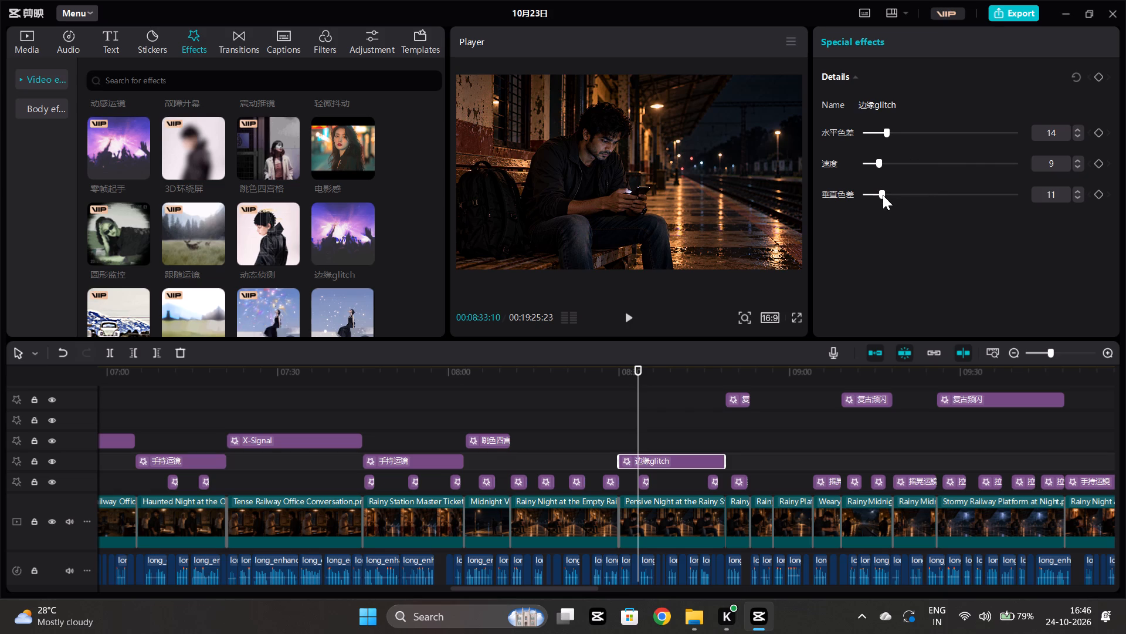
pyautogui.click(616, 406)
pyautogui.press('space')
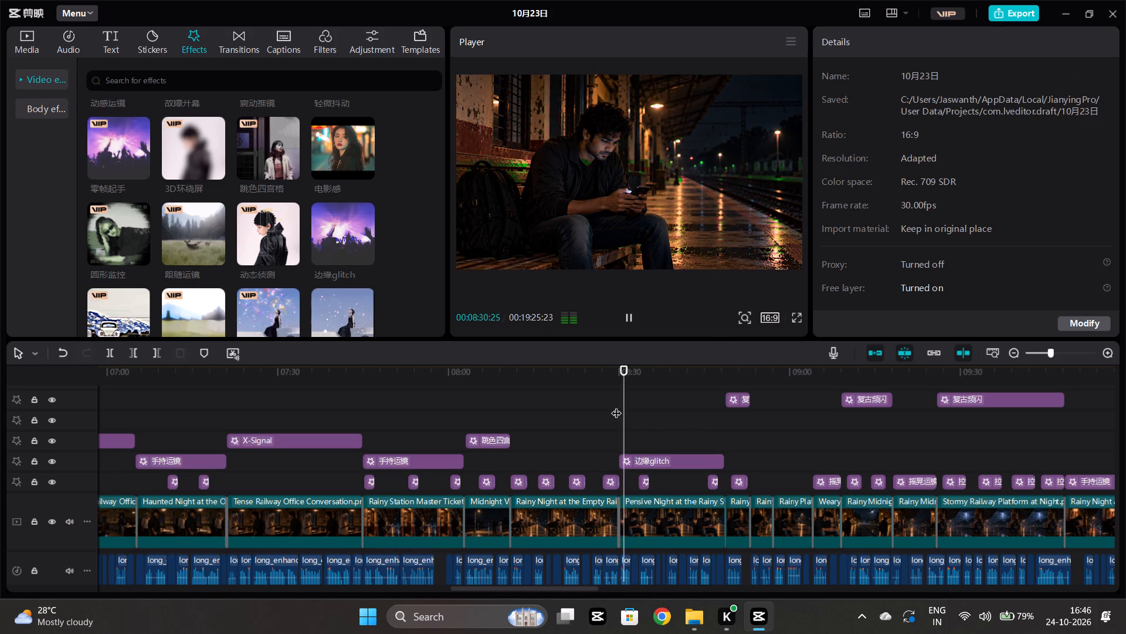
# Set the 边缘glitch effect to 水平色差 5, 速度 3 and 垂直色差 5, and play it back from about 08:30.
pyautogui.click(658, 458)
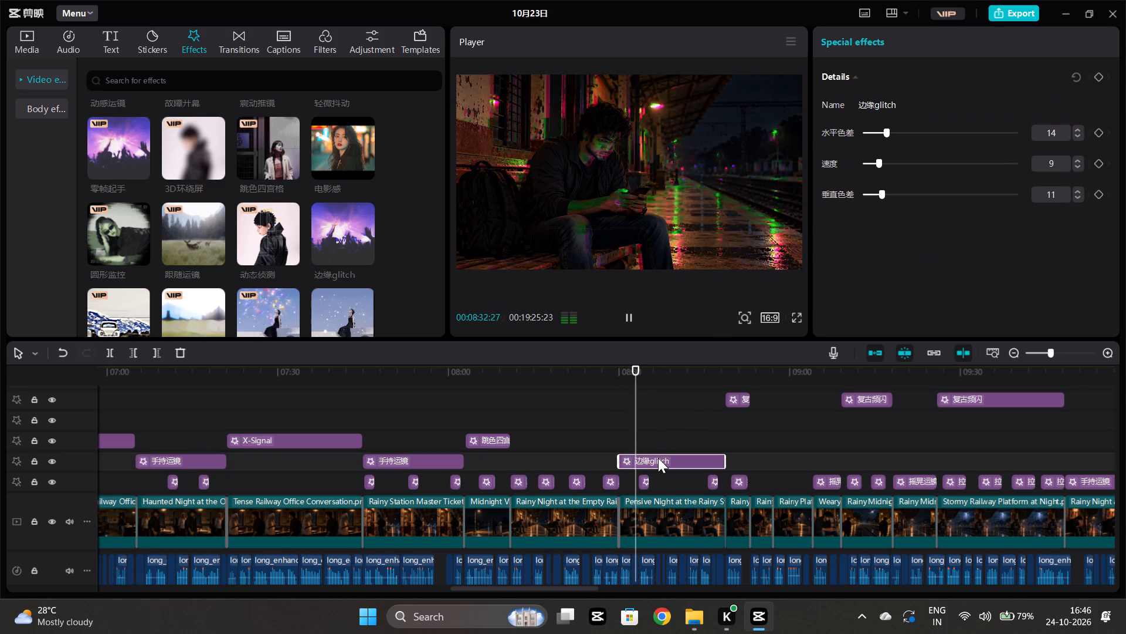
pyautogui.click(873, 133)
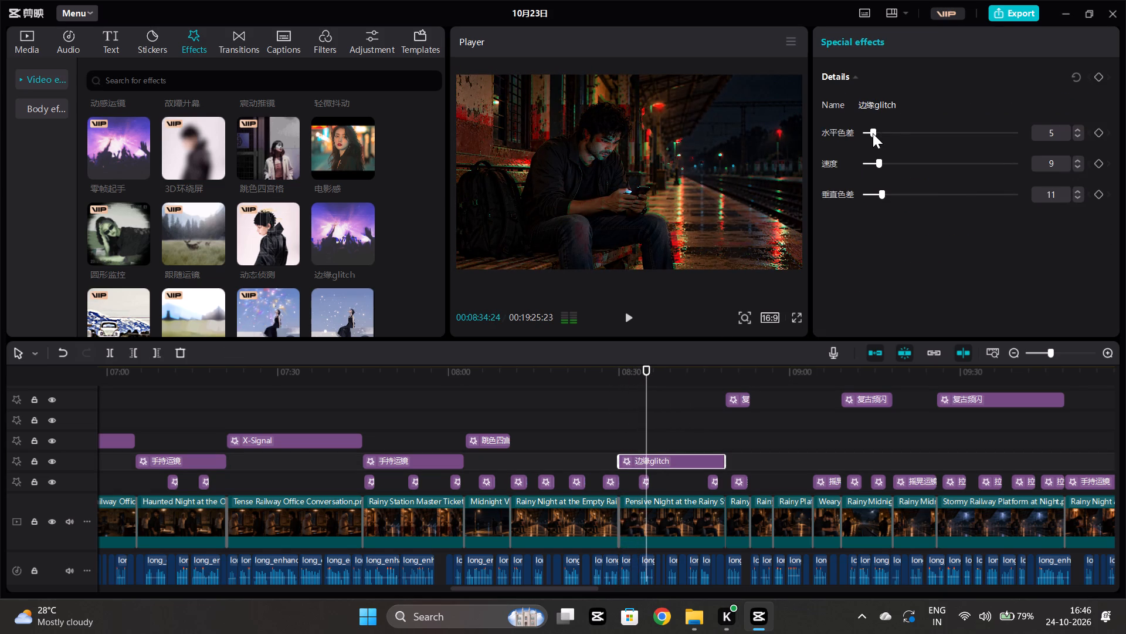
pyautogui.click(870, 162)
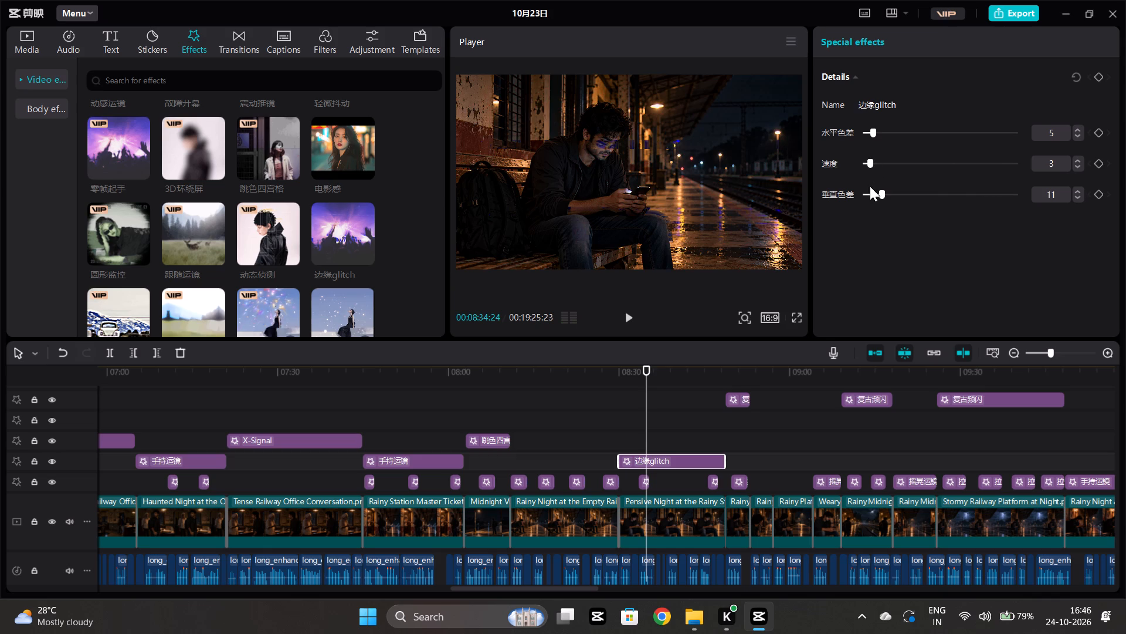
pyautogui.click(873, 197)
pyautogui.click(616, 433)
pyautogui.press('space')
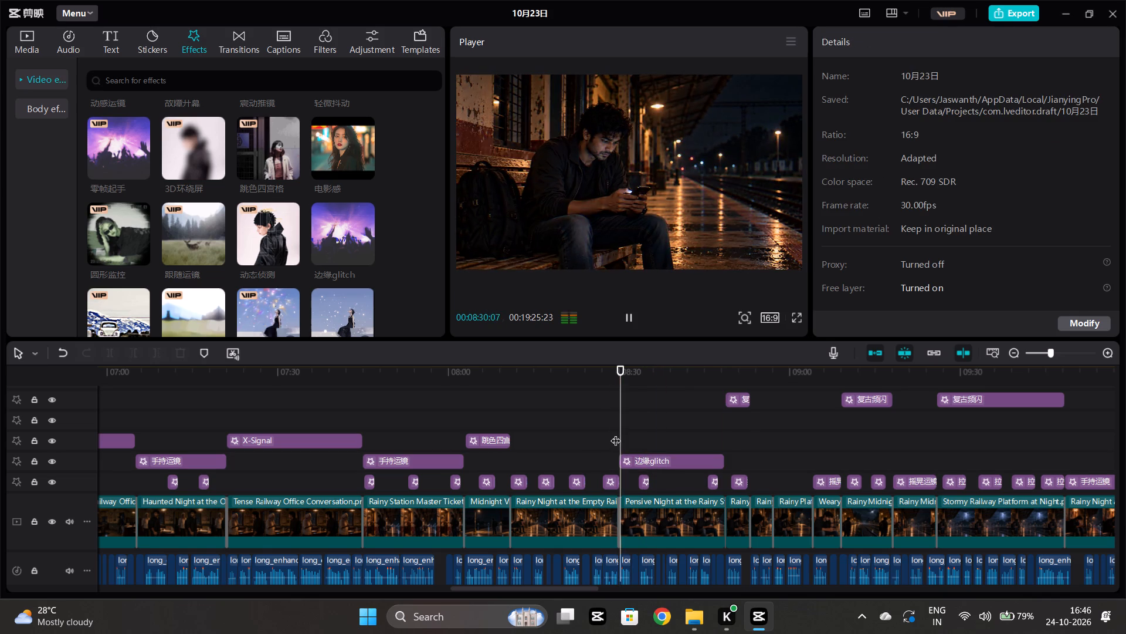
pyautogui.hscroll(-1, 733, 444)
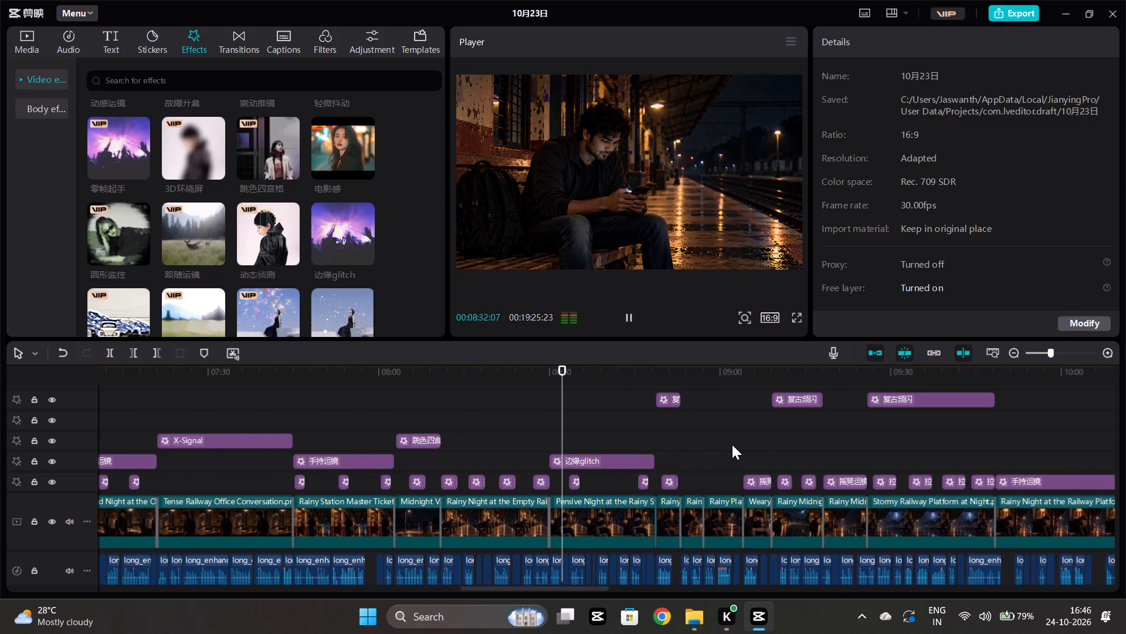
pyautogui.hscroll(-1, 732, 444)
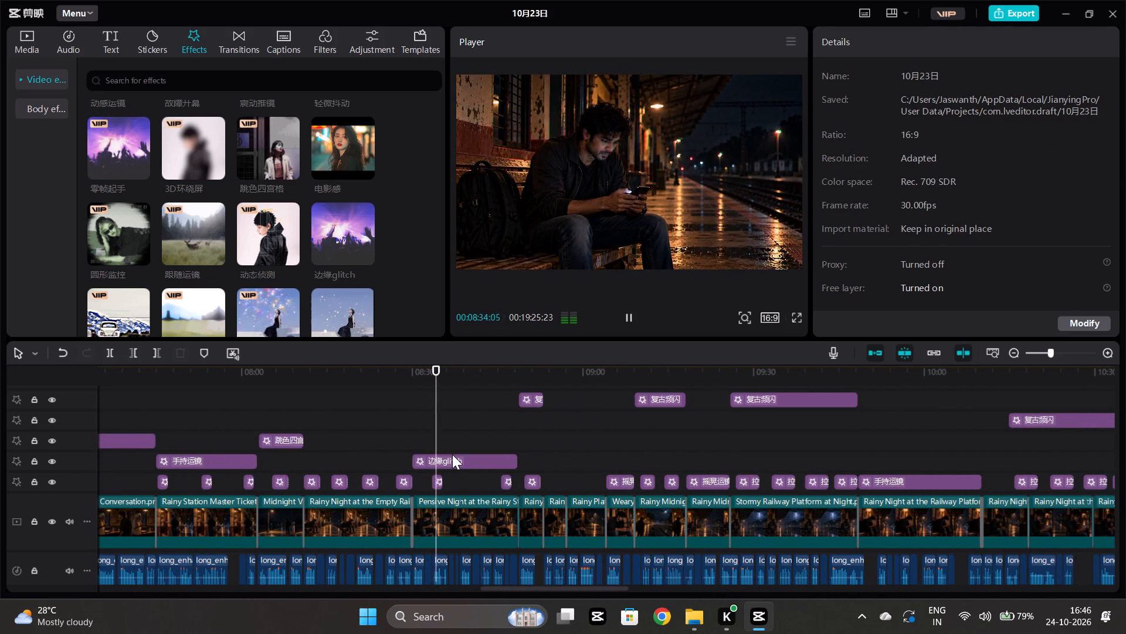
# Shorten the 边缘glitch effect over the Pensive Night clip so it ends at about 08:34.
pyautogui.click(462, 458)
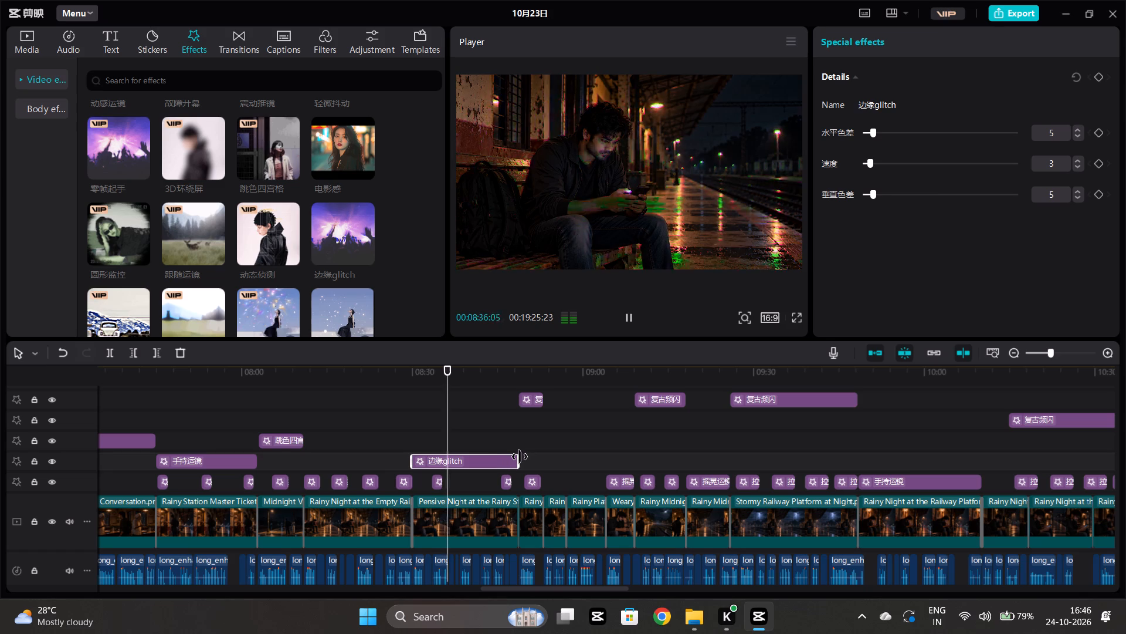
pyautogui.moveTo(518, 460); pyautogui.dragTo(433, 444)
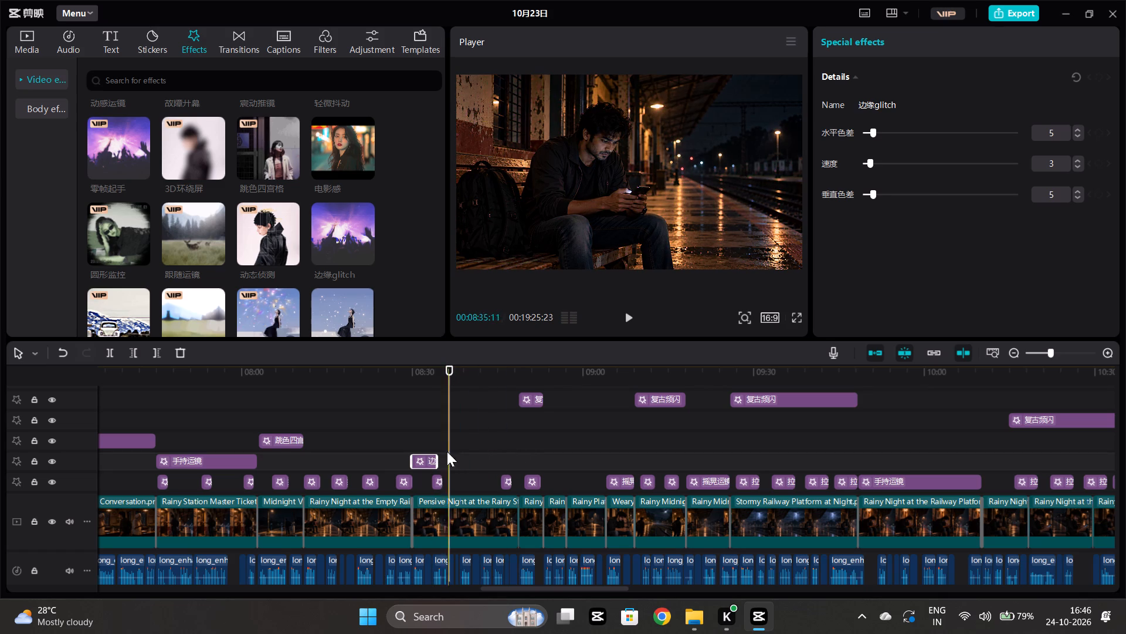
# Paste copies of 跟随运镜 at about 08:36 and 08:42 over the Pensive Night clip, and play them back.
pyautogui.hotkey('ctrl', 'v')
pyautogui.click(481, 450)
pyautogui.hotkey('ctrl', 'v')
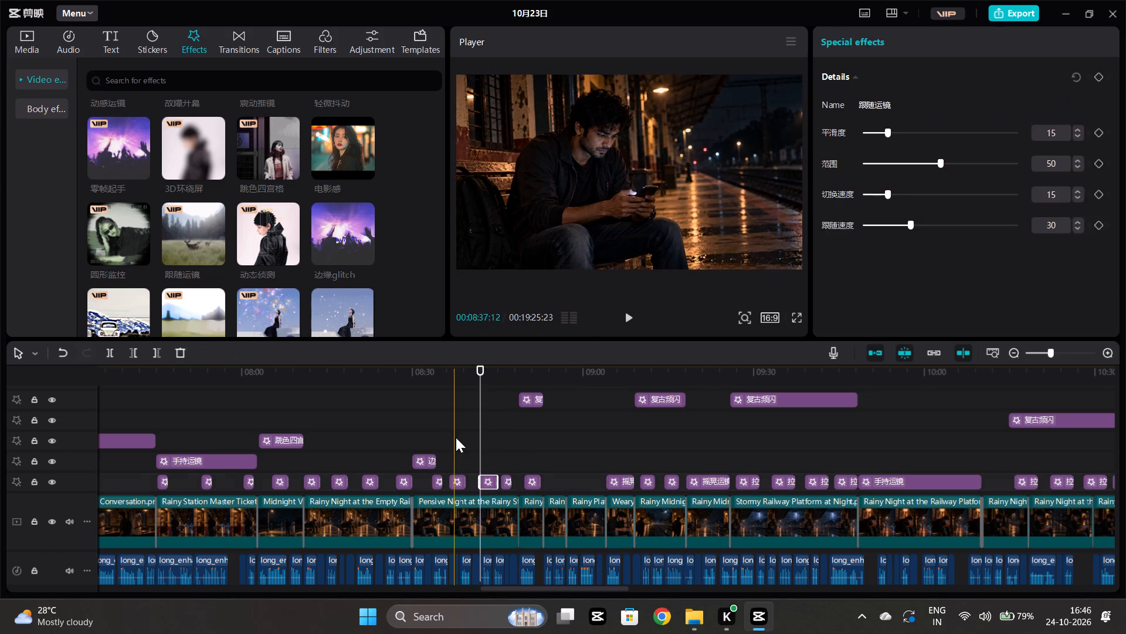
pyautogui.click(456, 437)
pyautogui.press('space')
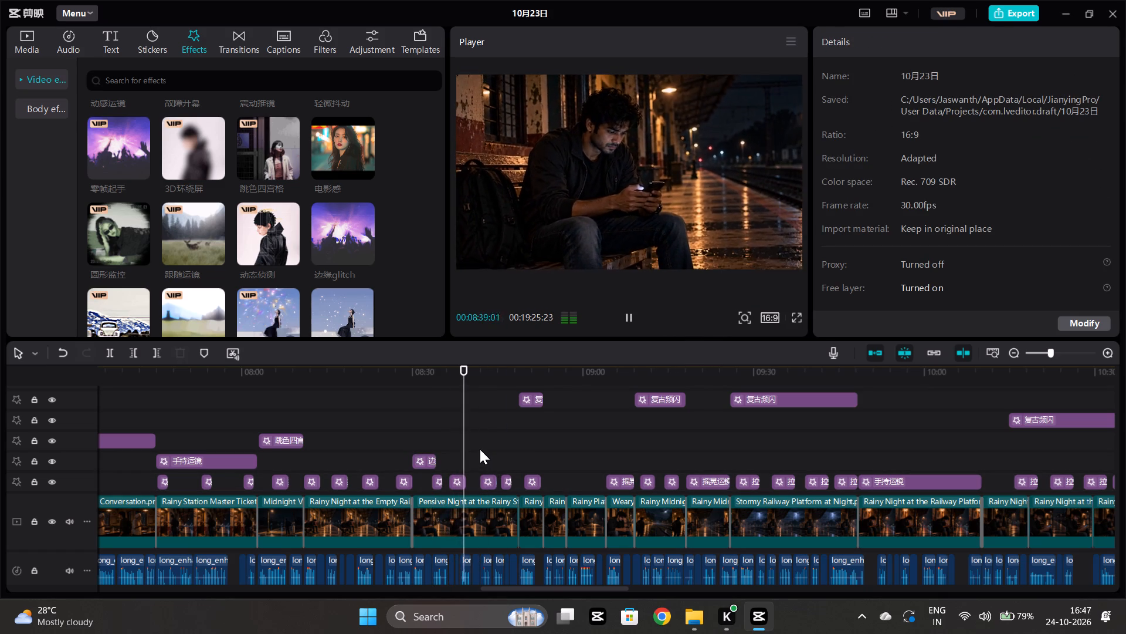
pyautogui.click(480, 449)
pyautogui.press('space')
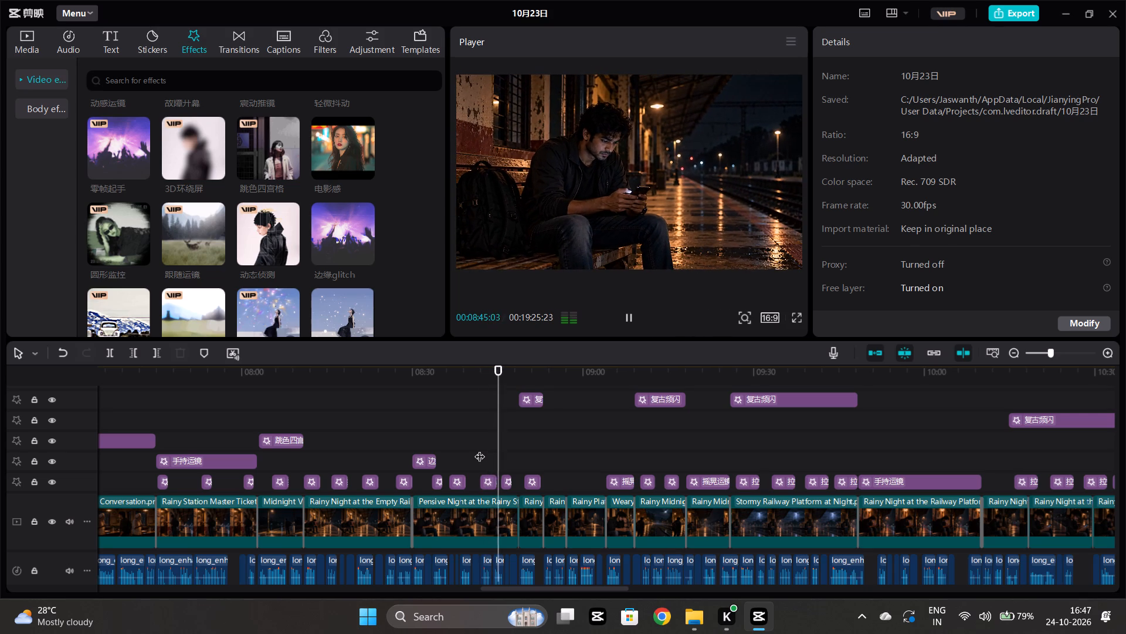
pyautogui.hscroll(-1, 476, 441)
pyautogui.hscroll(-1, 503, 482)
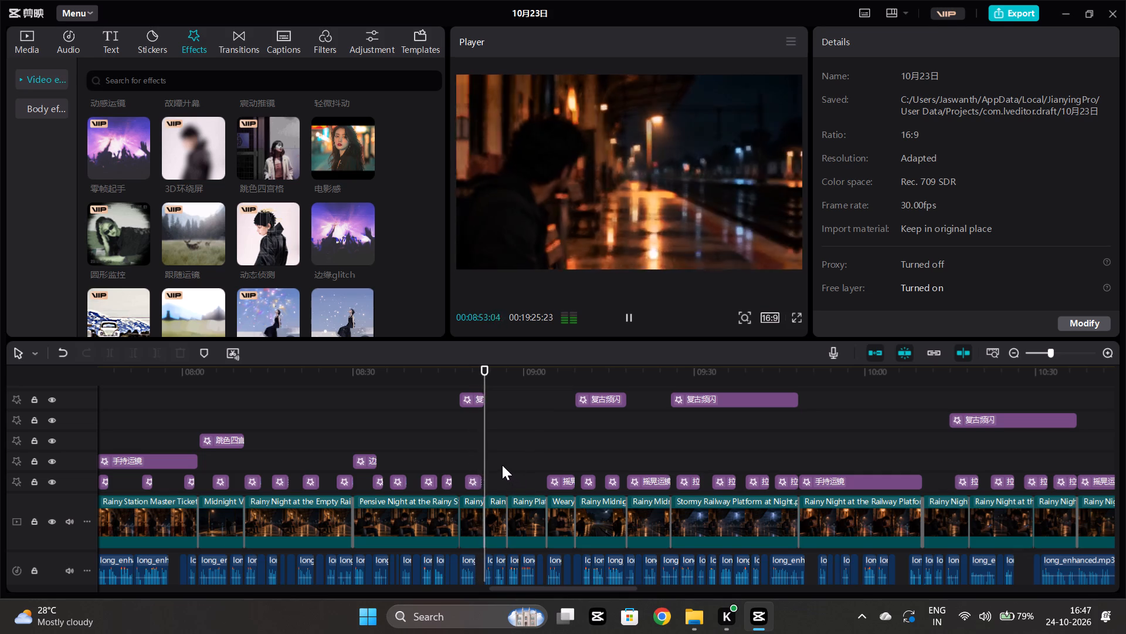
# Add the 方形模糊 effect at about 08:53, where the 复古频闪 effect ends.
pyautogui.click(487, 458)
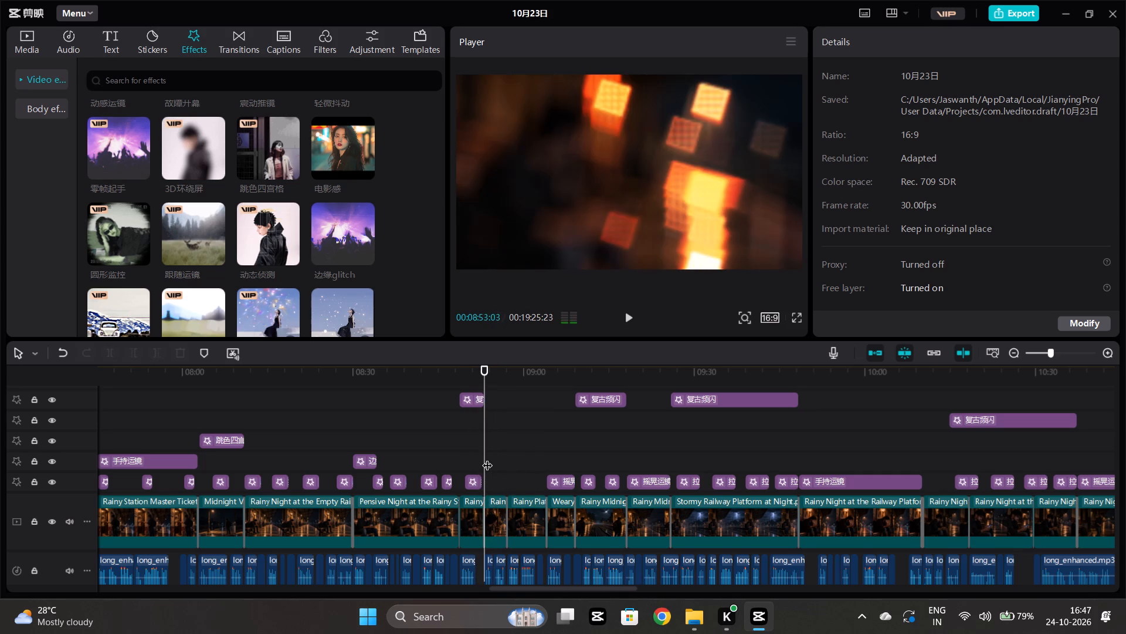
pyautogui.scroll(-1, 123, 218)
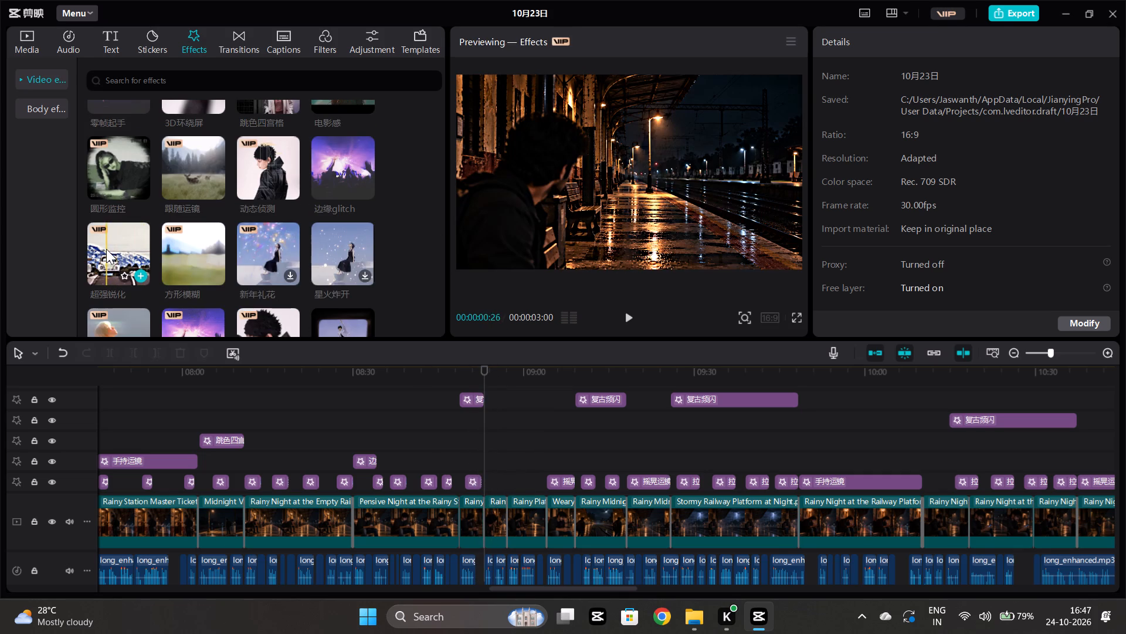
pyautogui.click(214, 276)
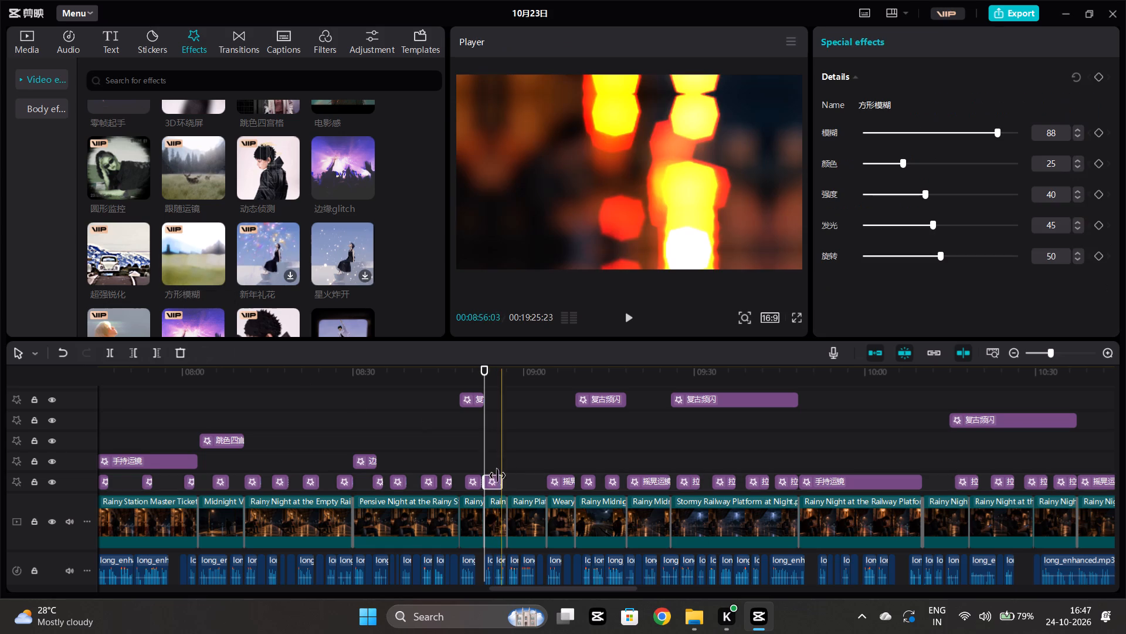
# Paste a copy of 跟随运镜 at about 08:59 and play back both new effects.
pyautogui.click(515, 464)
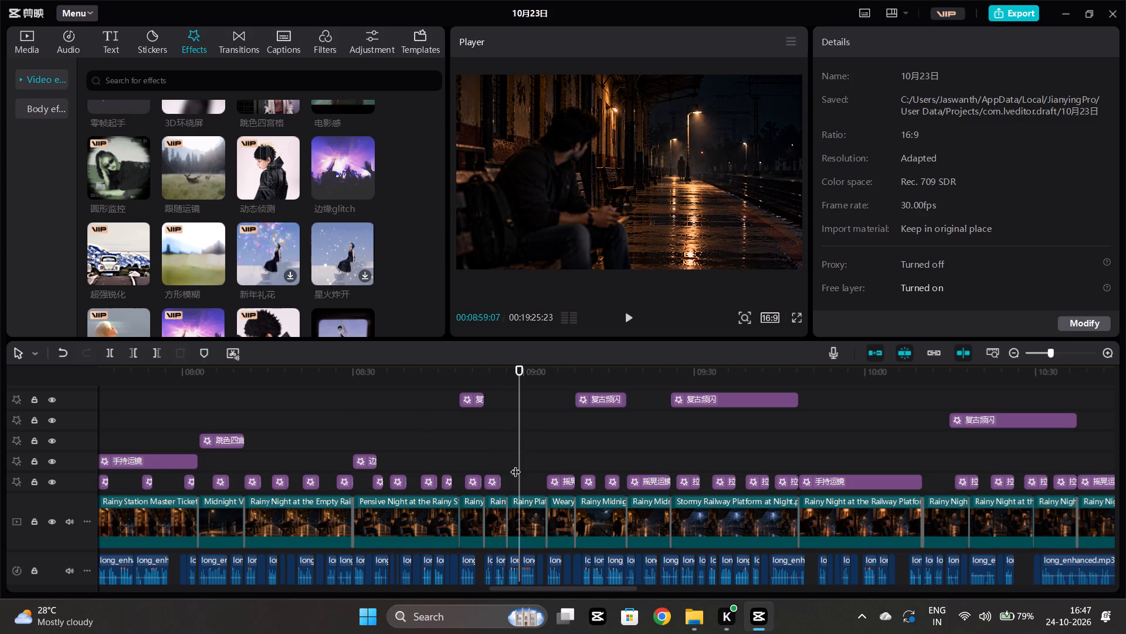
pyautogui.hotkey('ctrl', 'v')
pyautogui.click(479, 446)
pyautogui.press('space')
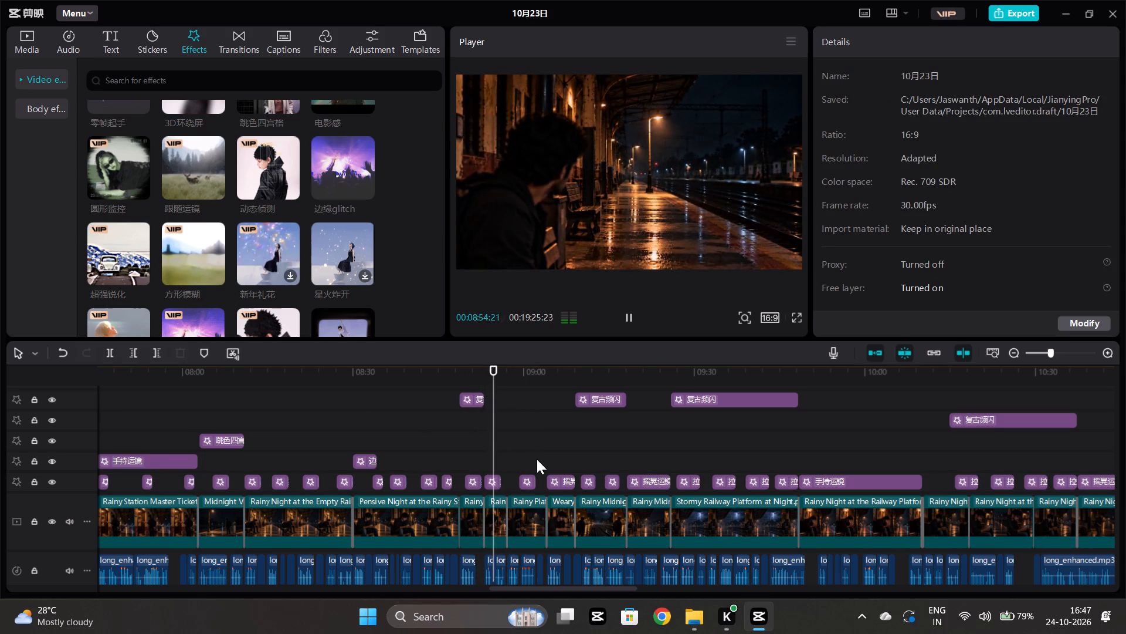
pyautogui.hscroll(-1, 537, 460)
pyautogui.click(426, 455)
pyautogui.press('space')
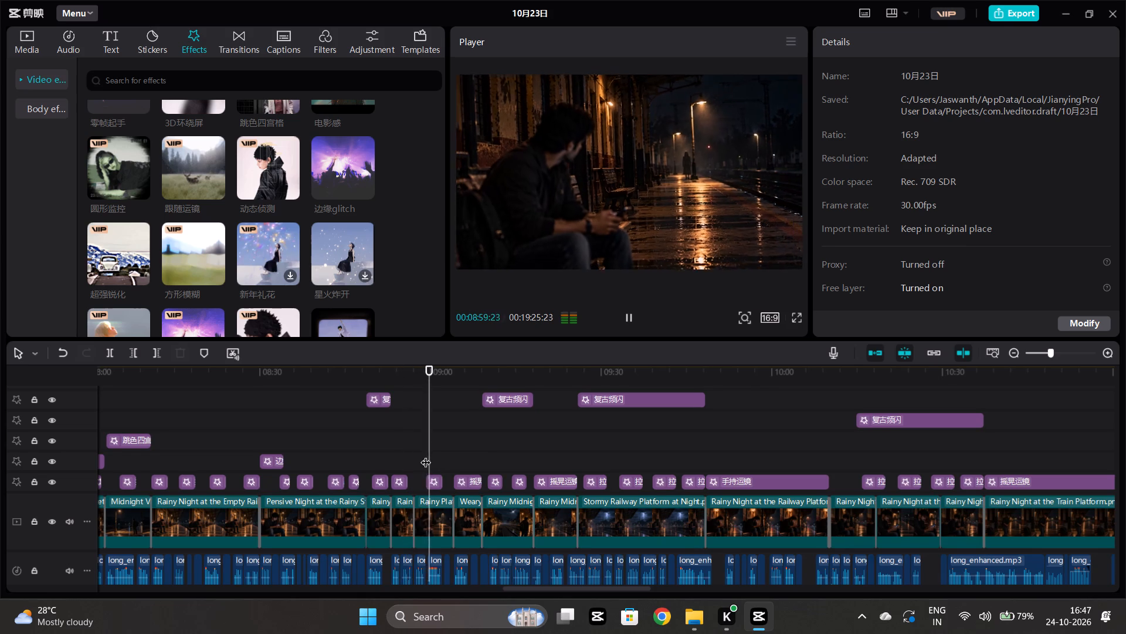
# Review the existing effects after 09:00 and play back the passage from about 10:04.
pyautogui.hscroll(-1, 426, 455)
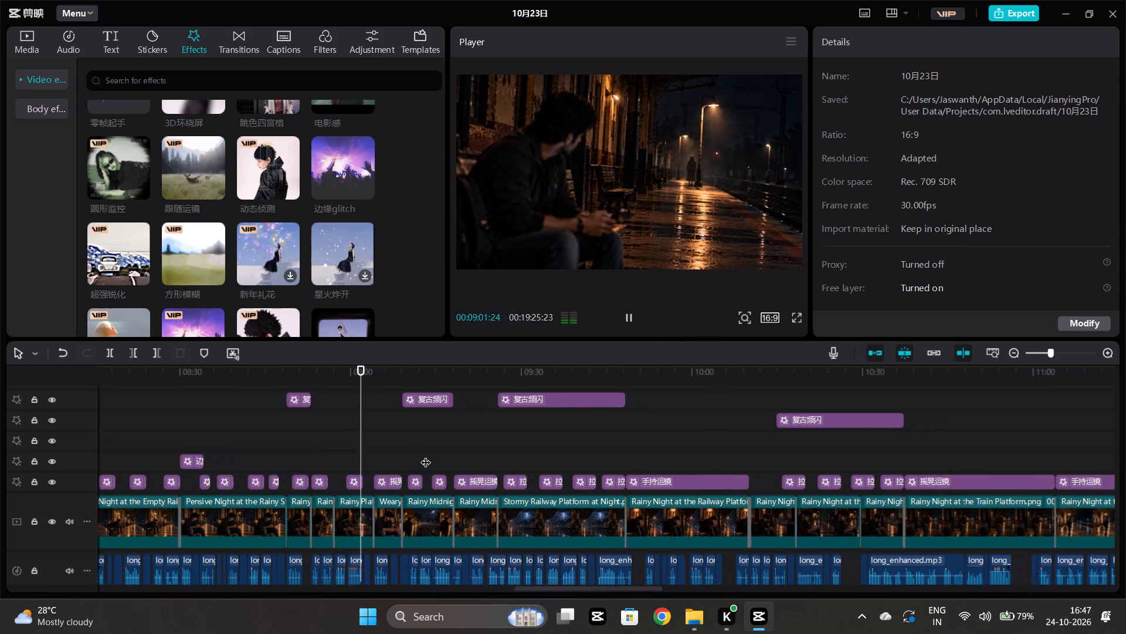
pyautogui.hscroll(-2, 426, 455)
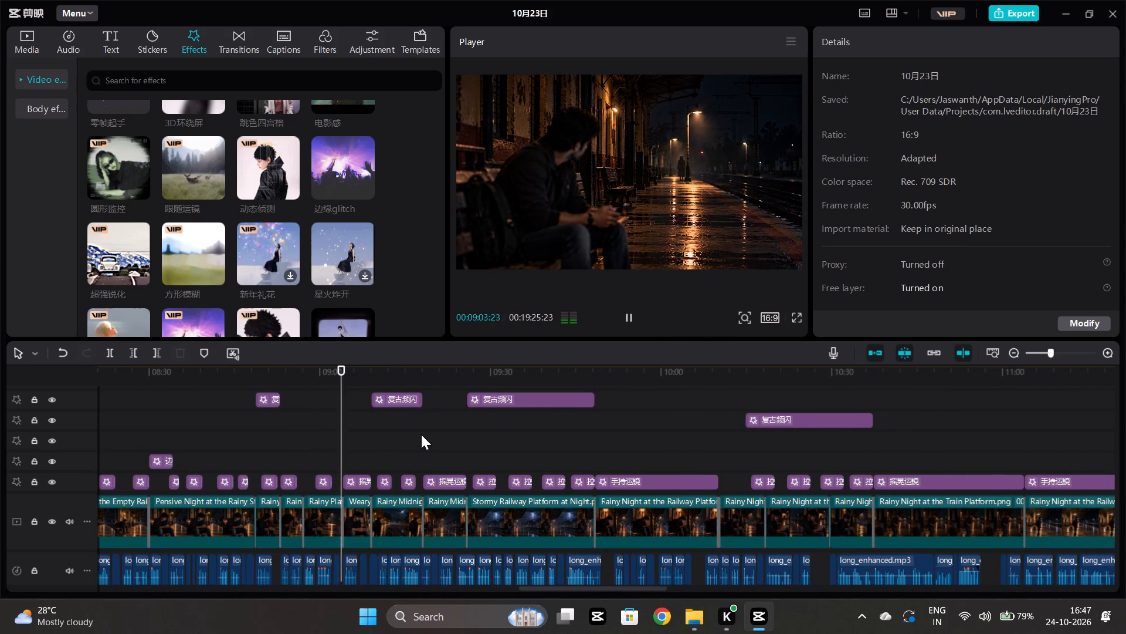
pyautogui.hscroll(-1, 421, 434)
pyautogui.click(526, 445)
pyautogui.press('space')
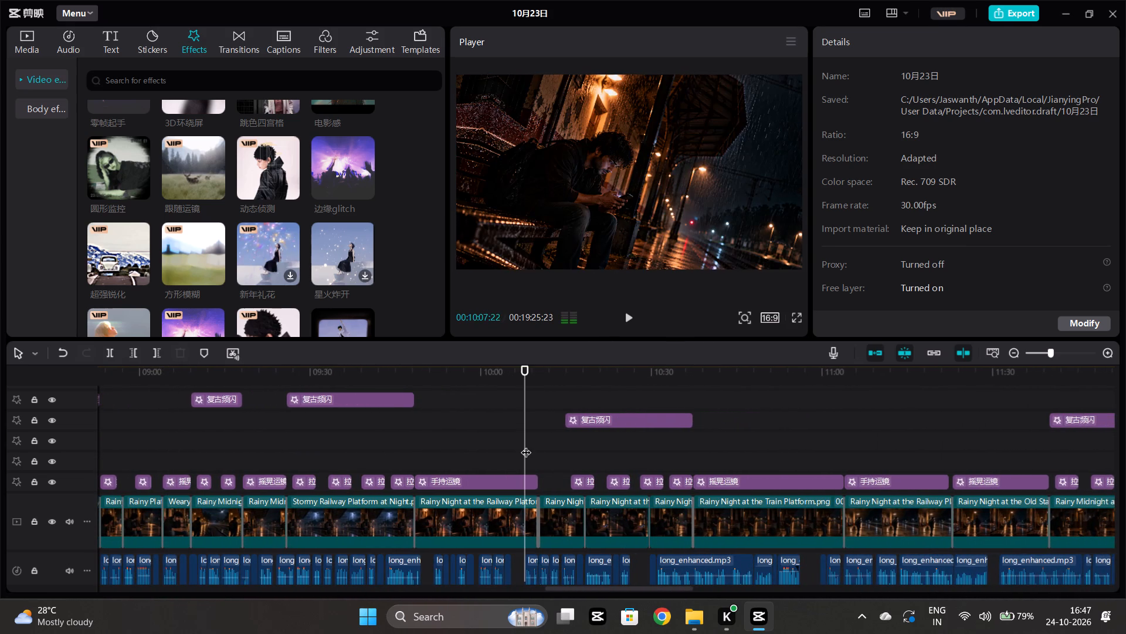
pyautogui.hscroll(-1, 526, 445)
pyautogui.click(445, 447)
pyautogui.press('space')
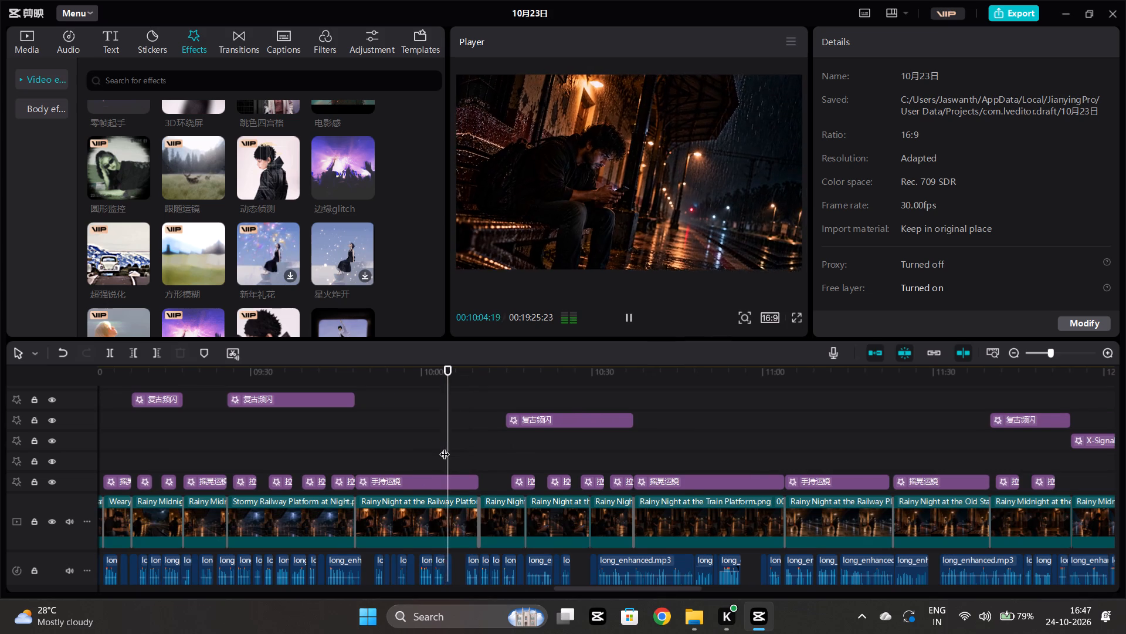
# Copy the 手持运镜 effect that ends at about 10:10 over the Rainy Night at the Railway Platform clip.
pyautogui.hscroll(-1, 445, 447)
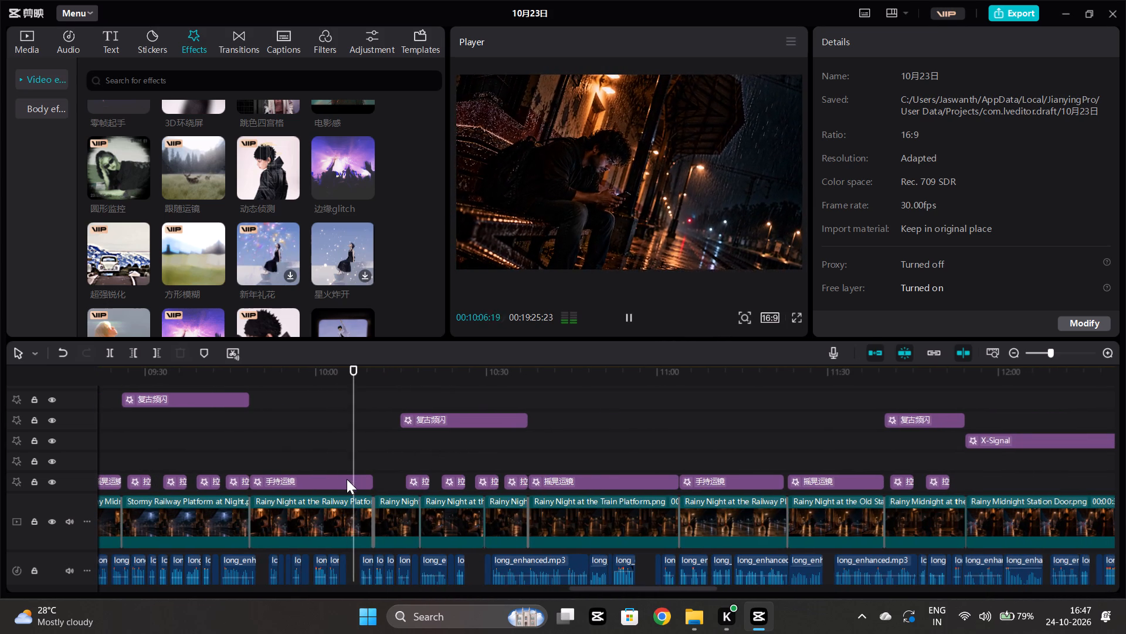
pyautogui.click(338, 478)
pyautogui.hotkey('ctrl', 'c')
# Play from about 10:10, move the following 拉镜开幕 effect earlier to start at about 10:12, and preview it.
pyautogui.click(372, 455)
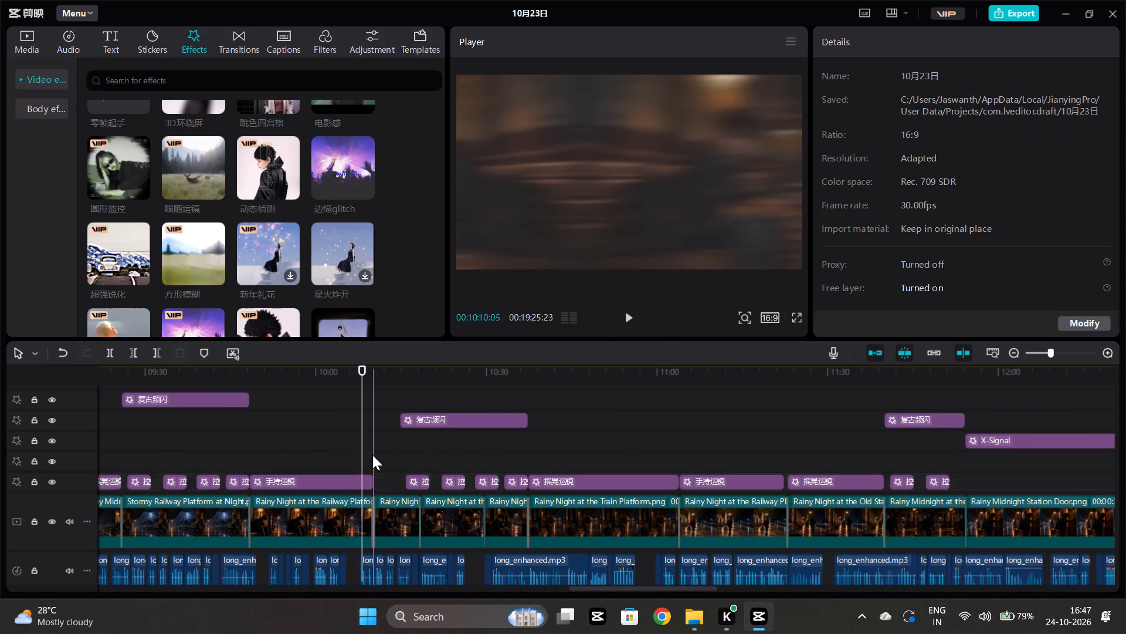
pyautogui.press('space')
pyautogui.hscroll(-1, 385, 460)
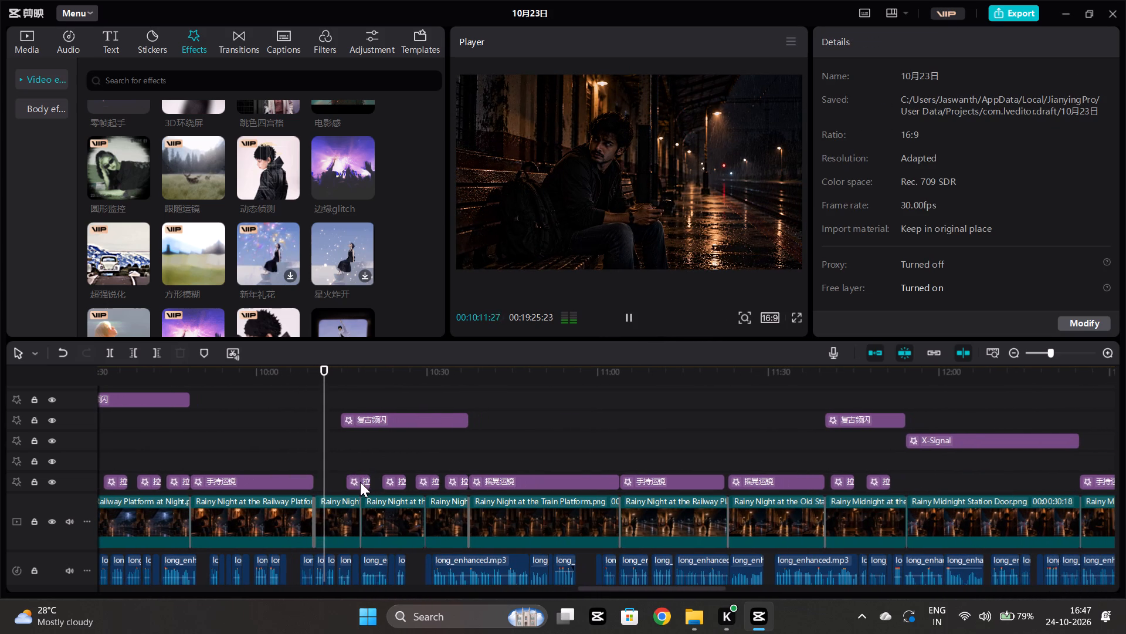
pyautogui.moveTo(360, 477); pyautogui.dragTo(340, 481)
pyautogui.click(324, 443)
pyautogui.press('space')
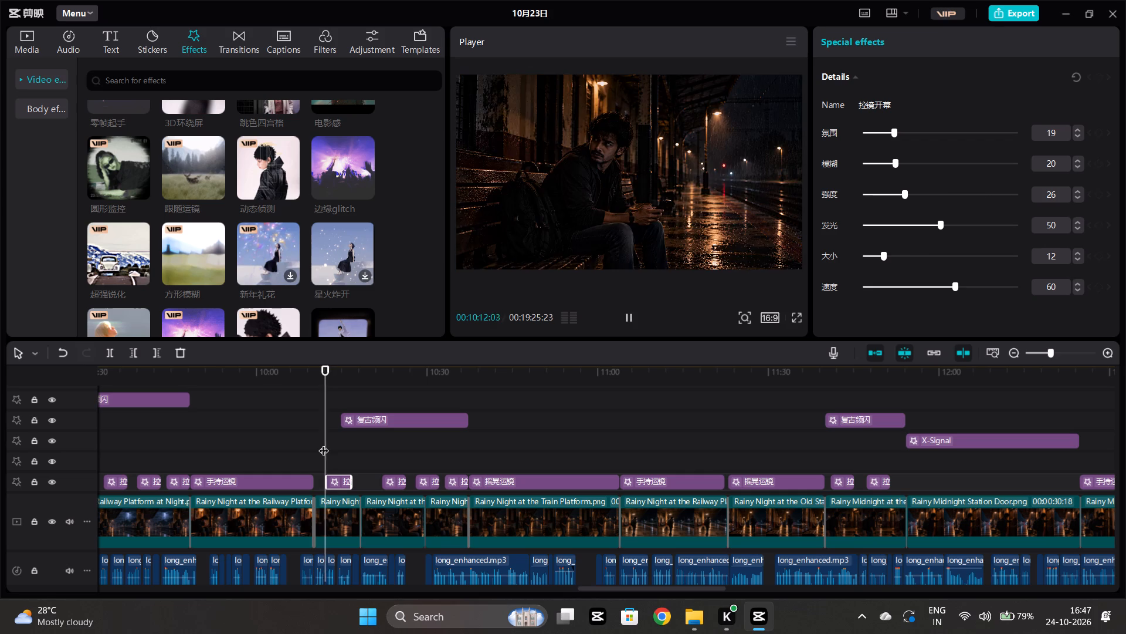
# Spot-check the existing effects in playback from about 10:14 onward, looking for passages without an effect.
pyautogui.hscroll(-1, 324, 443)
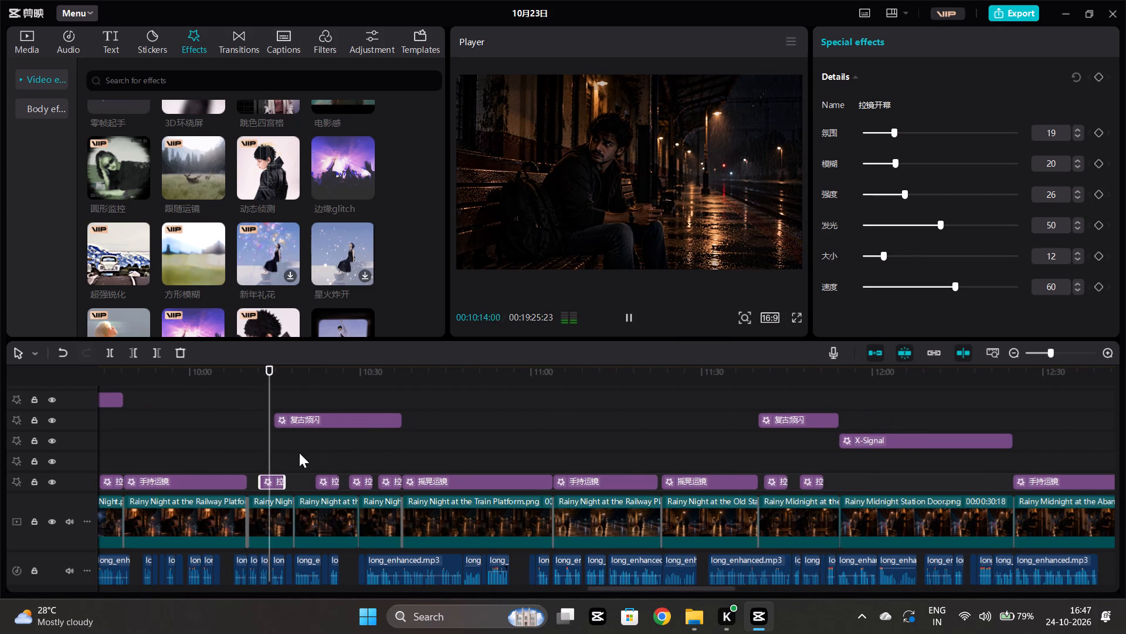
pyautogui.click(316, 446)
pyautogui.press('space')
pyautogui.hscroll(-1, 316, 446)
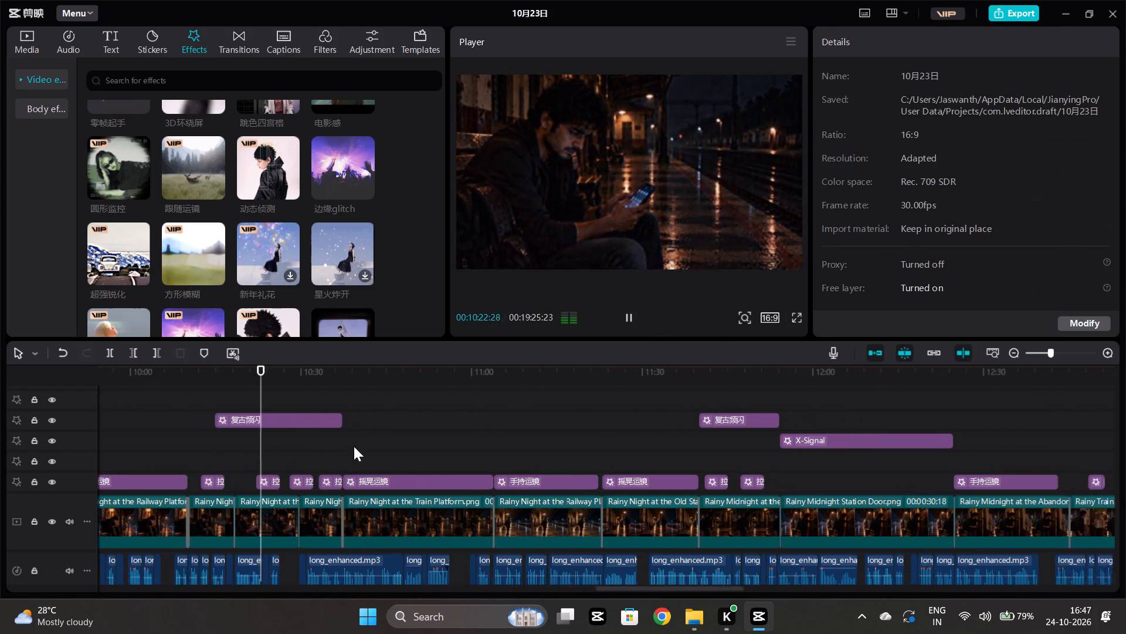
pyautogui.hscroll(-1, 354, 446)
pyautogui.click(440, 440)
pyautogui.press('space')
pyautogui.hscroll(-1, 512, 440)
pyautogui.click(528, 454)
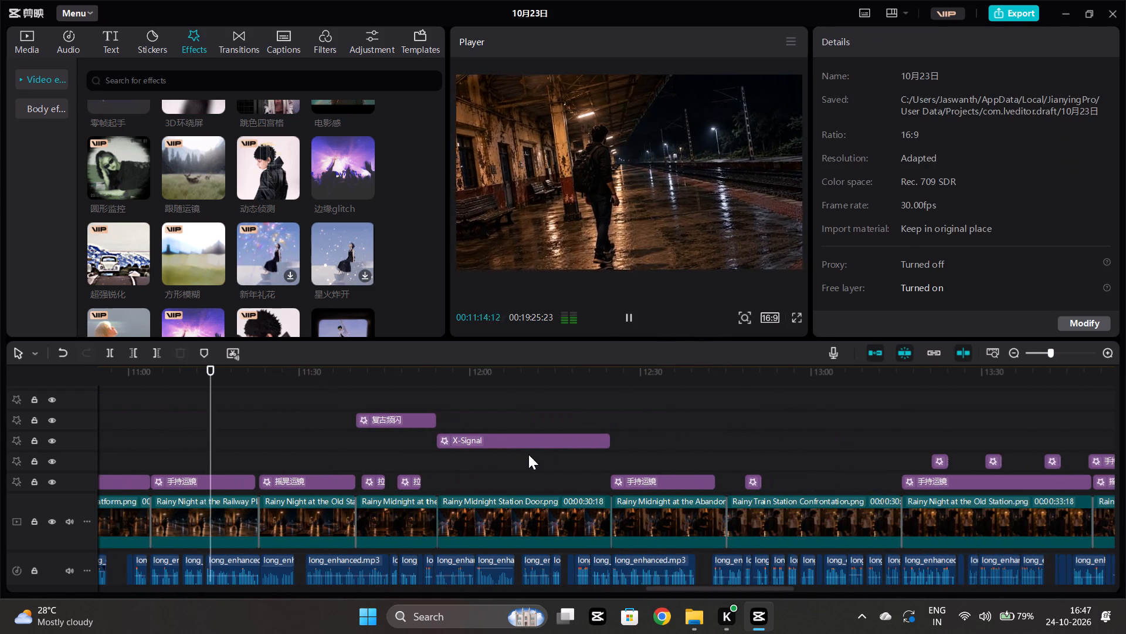
pyautogui.press('space')
pyautogui.hscroll(-1, 528, 454)
# Paste 手持运镜 at about 12:45, extend it to the end of the Rainy Train Station Confrontation clip, set 速度 to 6, and preview.
pyautogui.click(408, 434)
pyautogui.press('space')
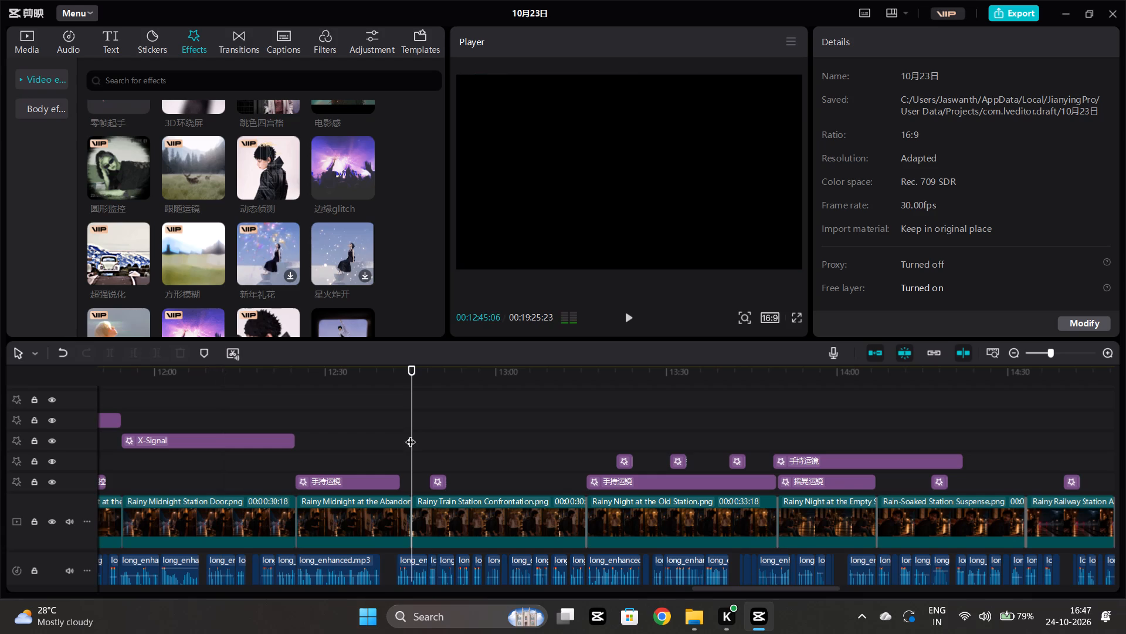
pyautogui.hotkey('ctrl', 'v')
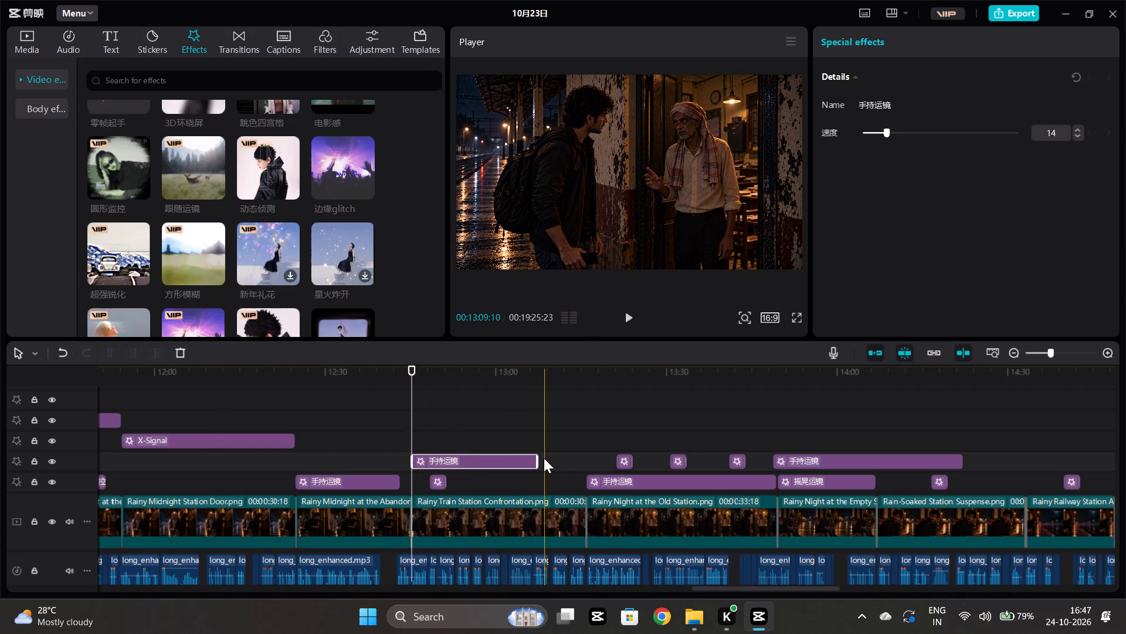
pyautogui.moveTo(538, 458); pyautogui.dragTo(581, 462)
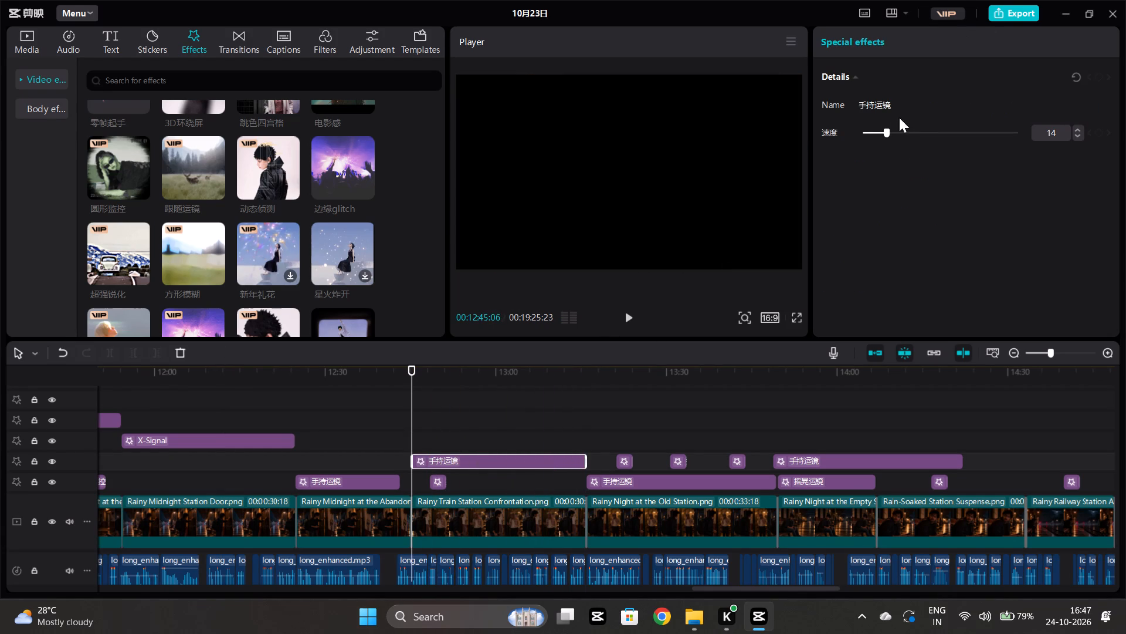
pyautogui.click(875, 133)
pyautogui.click(415, 441)
pyautogui.press('space')
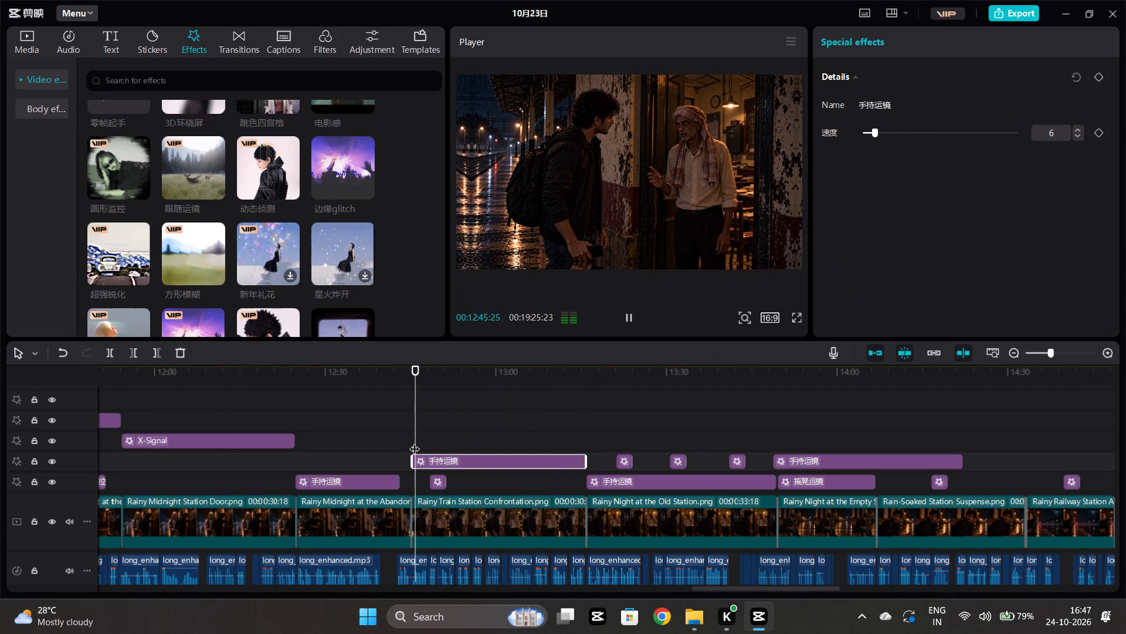
# Copy the 手持运镜 effect from about 12:45 to about 14:32, ending with the Rainy Midnight Railway clip, and preview it.
pyautogui.hscroll(-1, 415, 441)
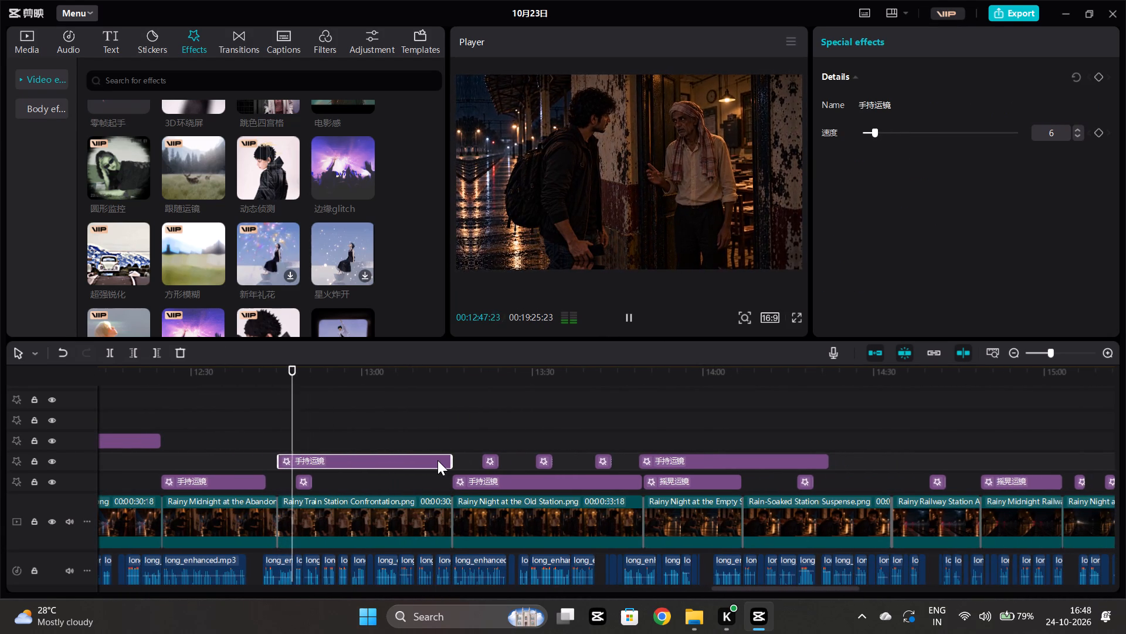
pyautogui.hotkey('ctrl', 'c')
pyautogui.hscroll(-2, 629, 450)
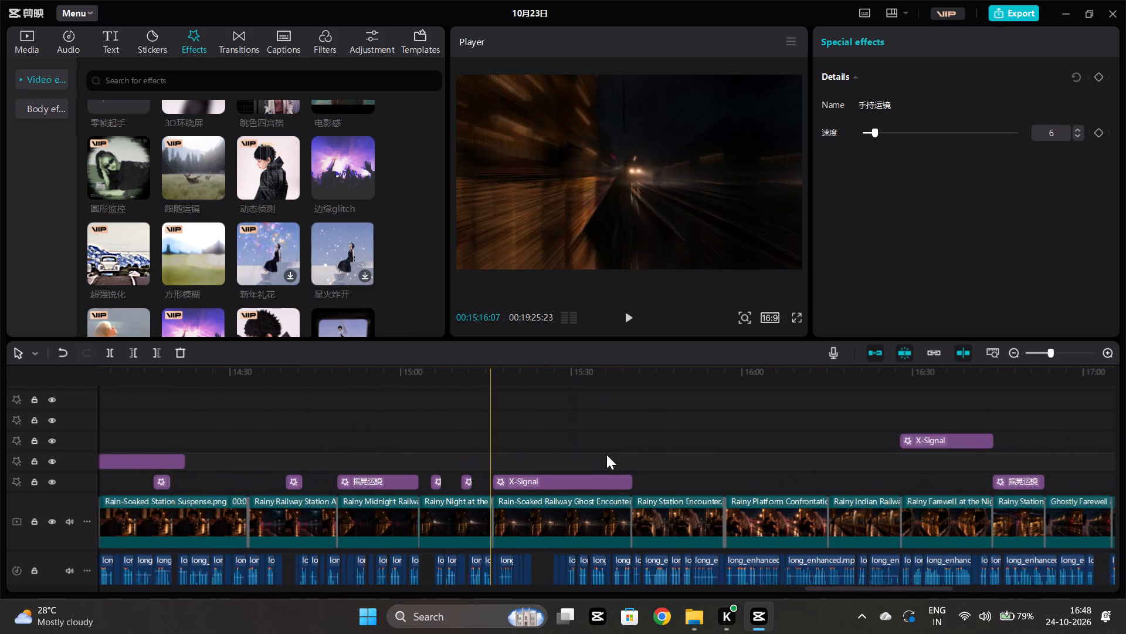
pyautogui.hscroll(-1, 606, 454)
pyautogui.click(241, 447)
pyautogui.hotkey('ctrl', 'v')
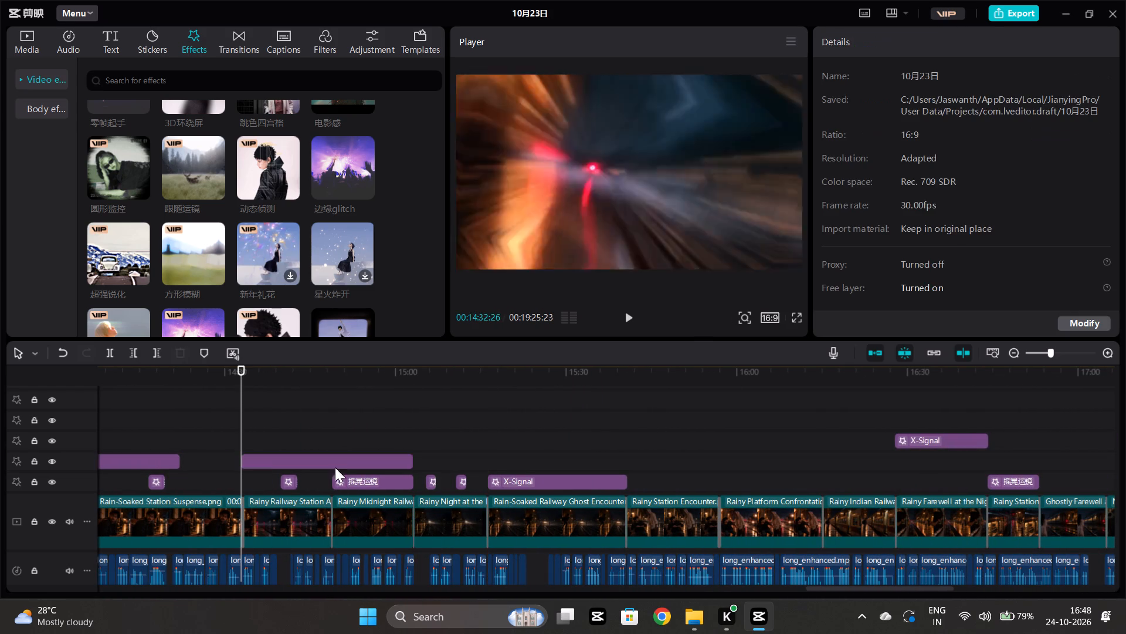
pyautogui.moveTo(415, 459); pyautogui.dragTo(410, 459)
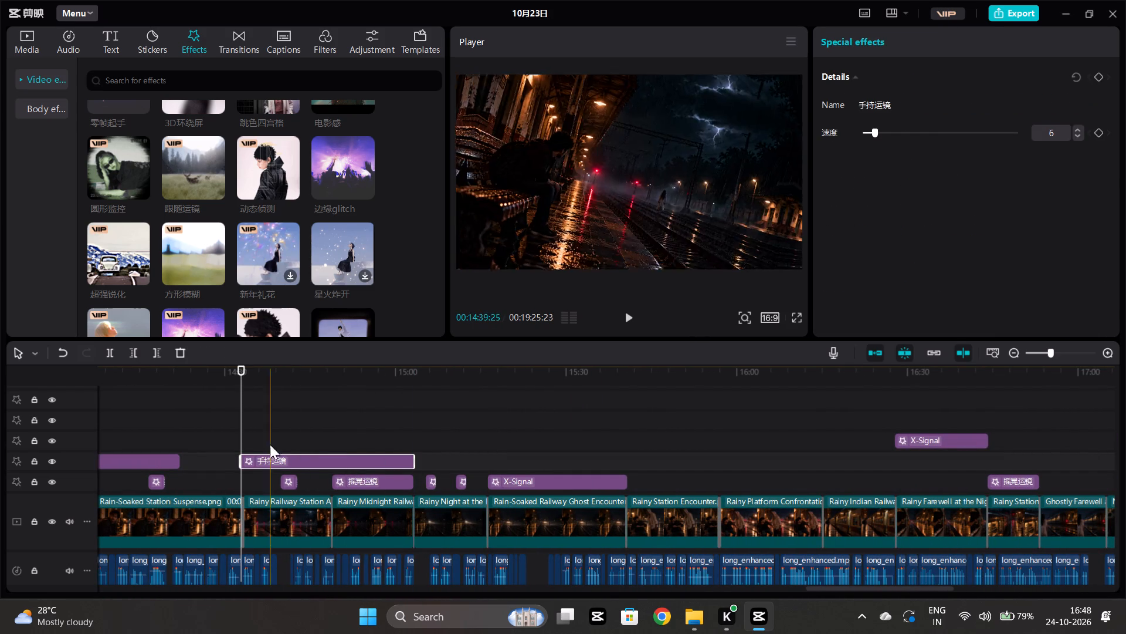
pyautogui.click(245, 428)
pyautogui.press('space')
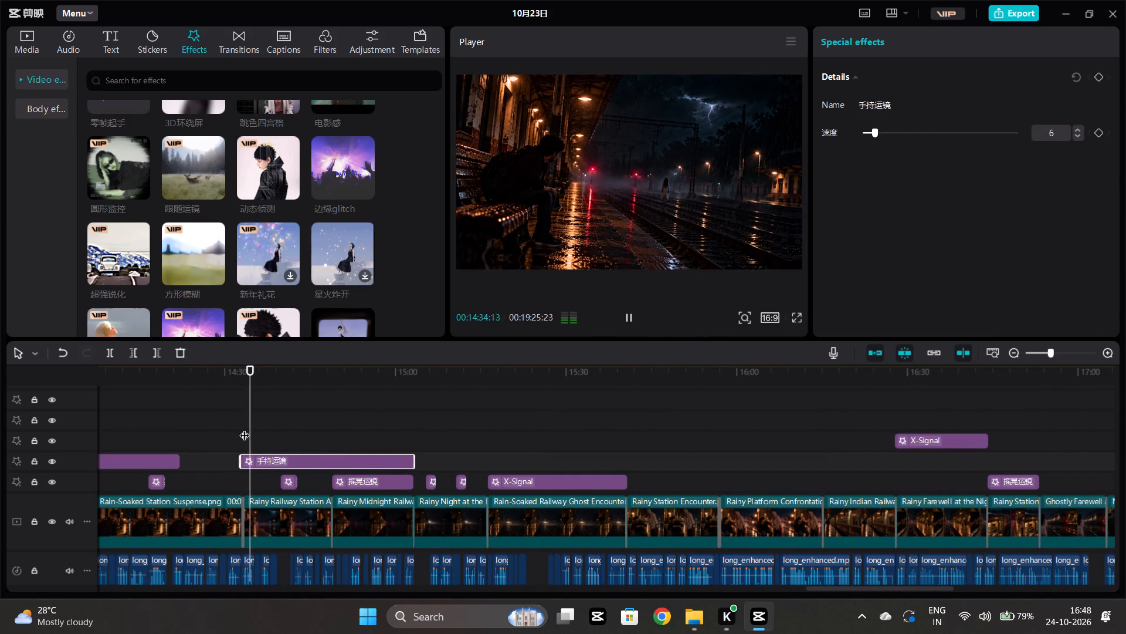
pyautogui.click(331, 431)
pyautogui.press('space')
pyautogui.hscroll(-1, 331, 431)
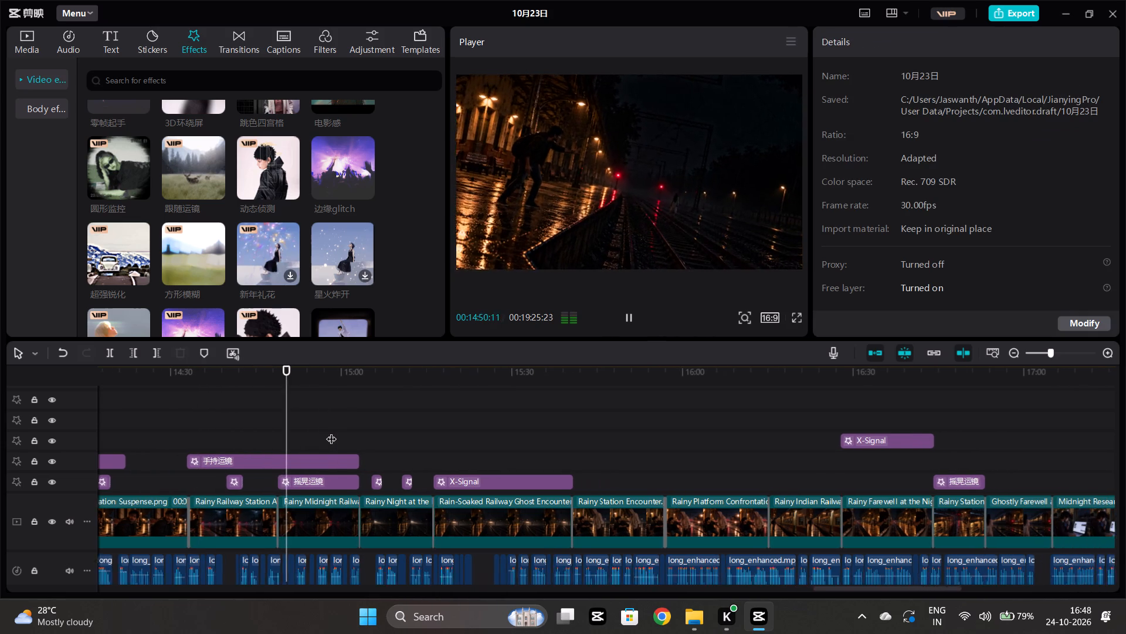
pyautogui.hscroll(-1, 331, 431)
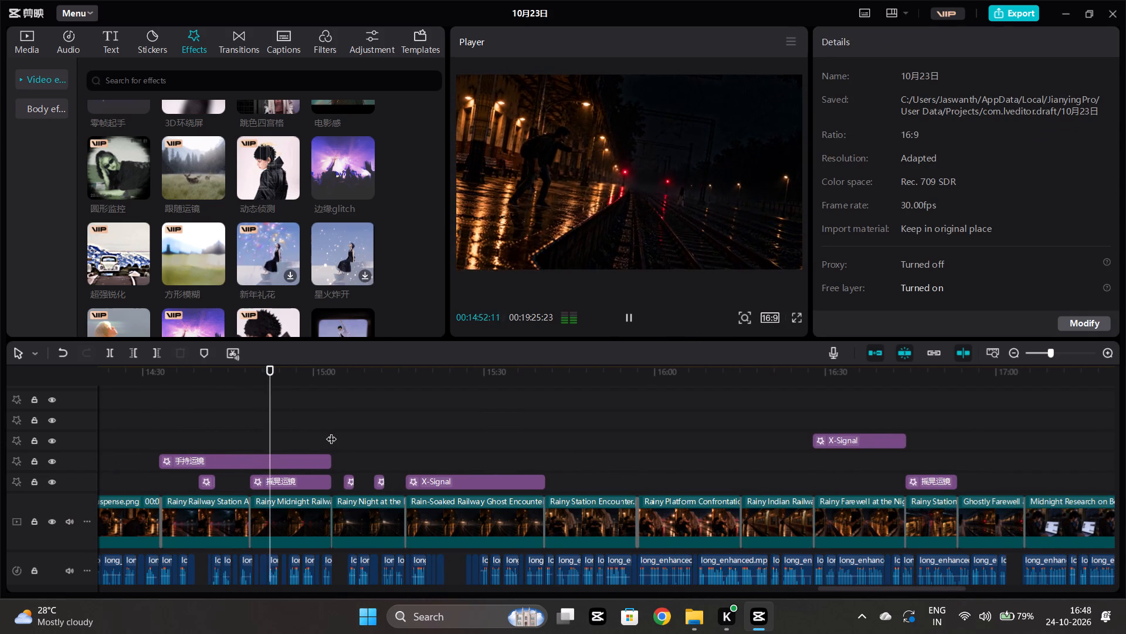
# Move the 摇晃运镜 effect from the Rainy Midnight Railway clip to about 15:40 and stretch it over the Rainy Station Encounter clip.
pyautogui.click(292, 482)
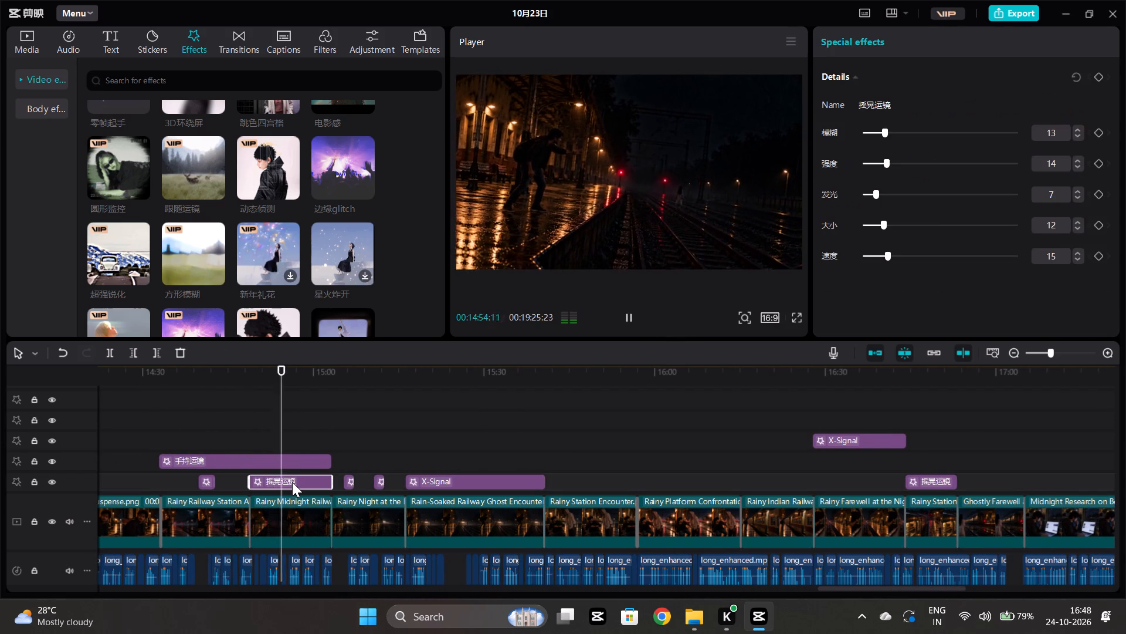
pyautogui.hotkey('ctrl', 'x')
pyautogui.click(548, 454)
pyautogui.hotkey('ctrl', 'v')
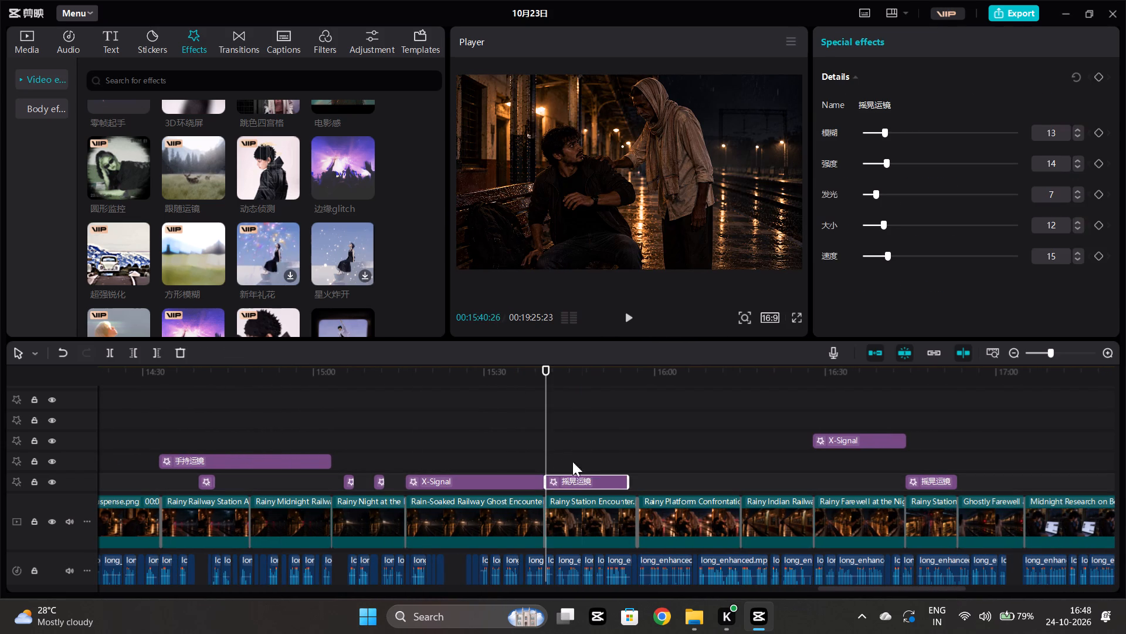
pyautogui.moveTo(631, 481); pyautogui.dragTo(647, 476)
pyautogui.moveTo(644, 481); pyautogui.dragTo(630, 483)
# Play back the pasted 手持运镜 passage from about 14:43 and the start of the moved 摇晃运镜 effect near 15:40.
pyautogui.click(216, 431)
pyautogui.press('space')
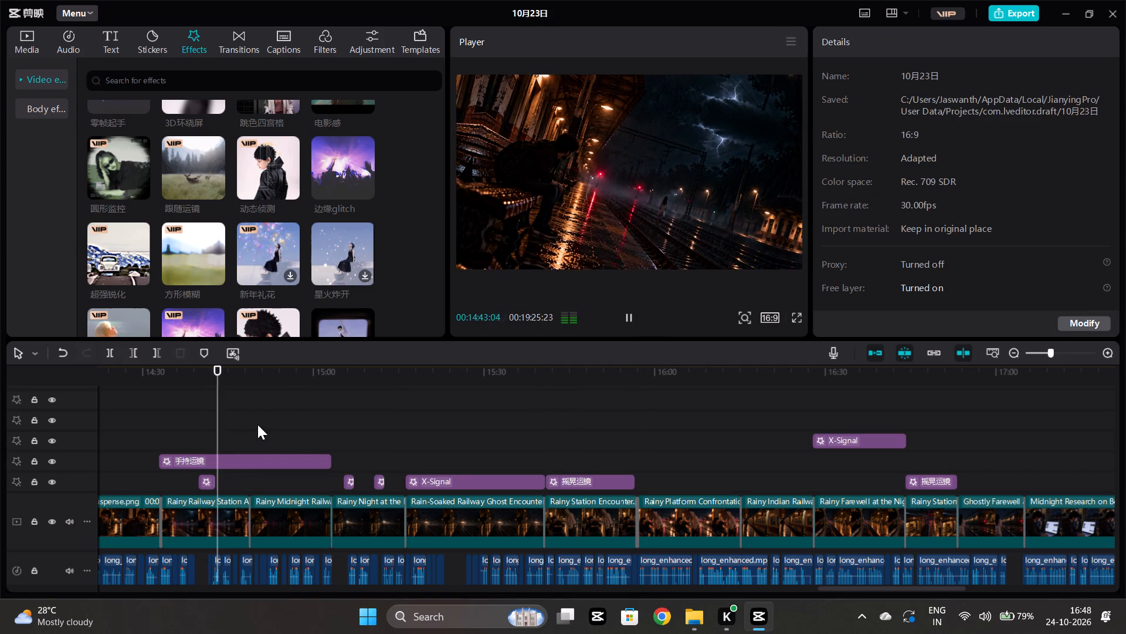
pyautogui.click(257, 424)
pyautogui.press('space')
pyautogui.hscroll(-1, 257, 424)
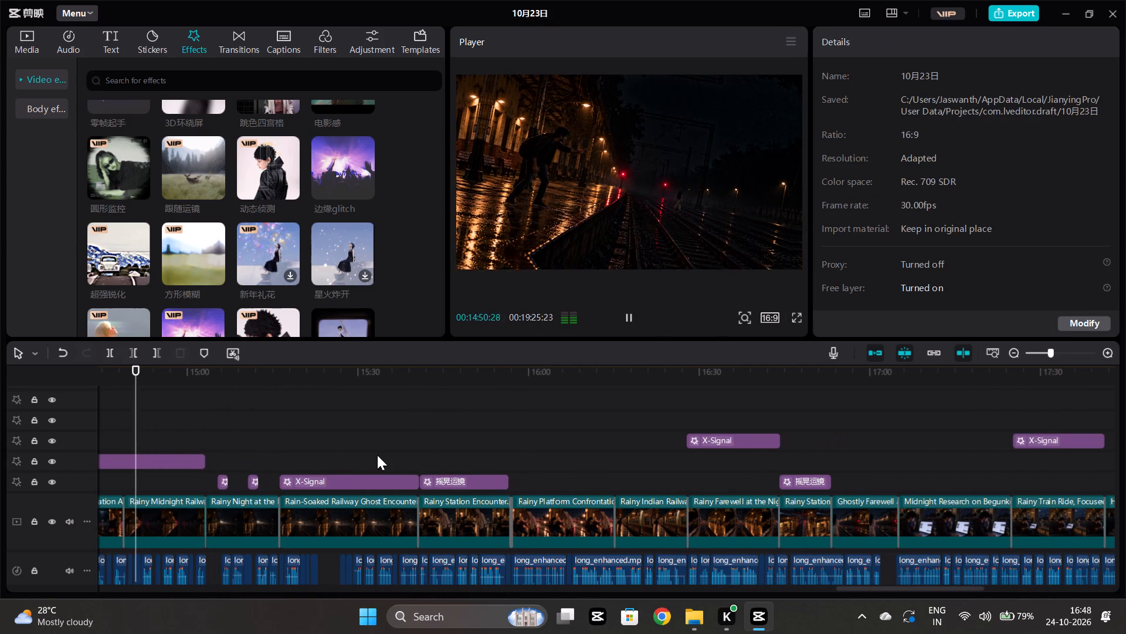
pyautogui.click(404, 444)
pyautogui.press('space')
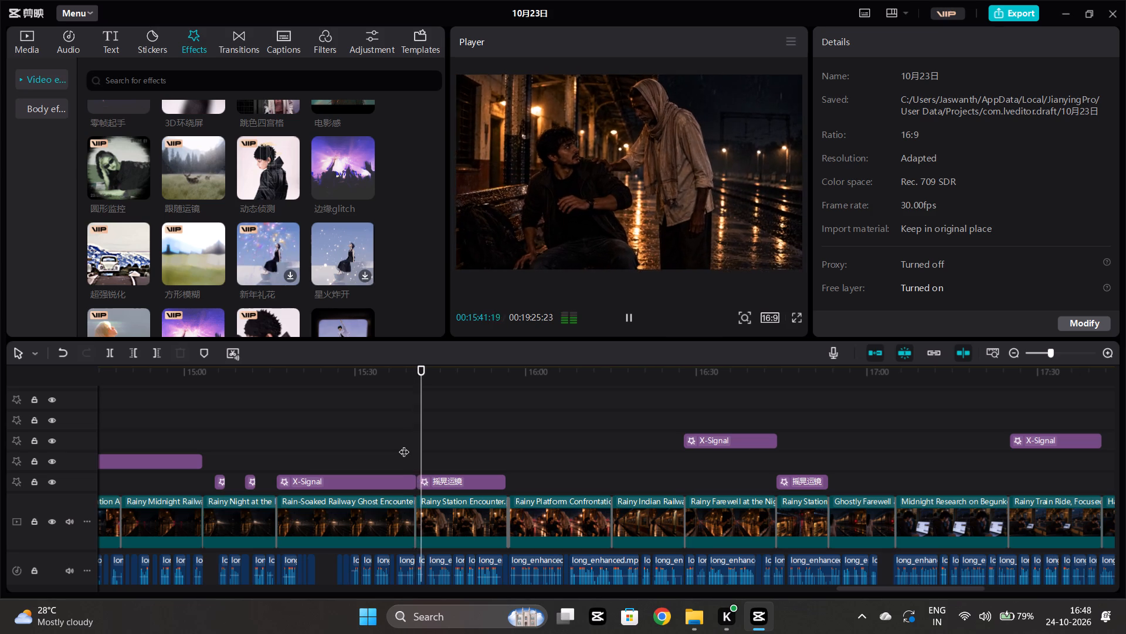
pyautogui.hscroll(-1, 503, 457)
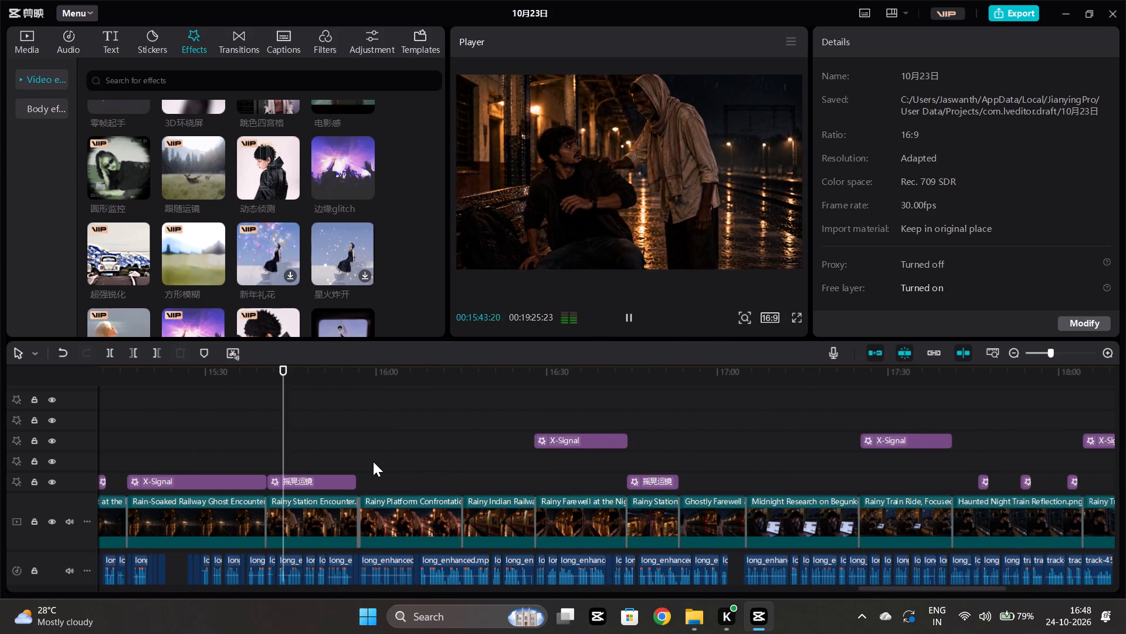
# Add the 聚焦色散 effect at about 15:56, at the start of the Rainy Platform Confrontation clip, and preview it.
pyautogui.click(361, 457)
pyautogui.scroll(-1, 127, 257)
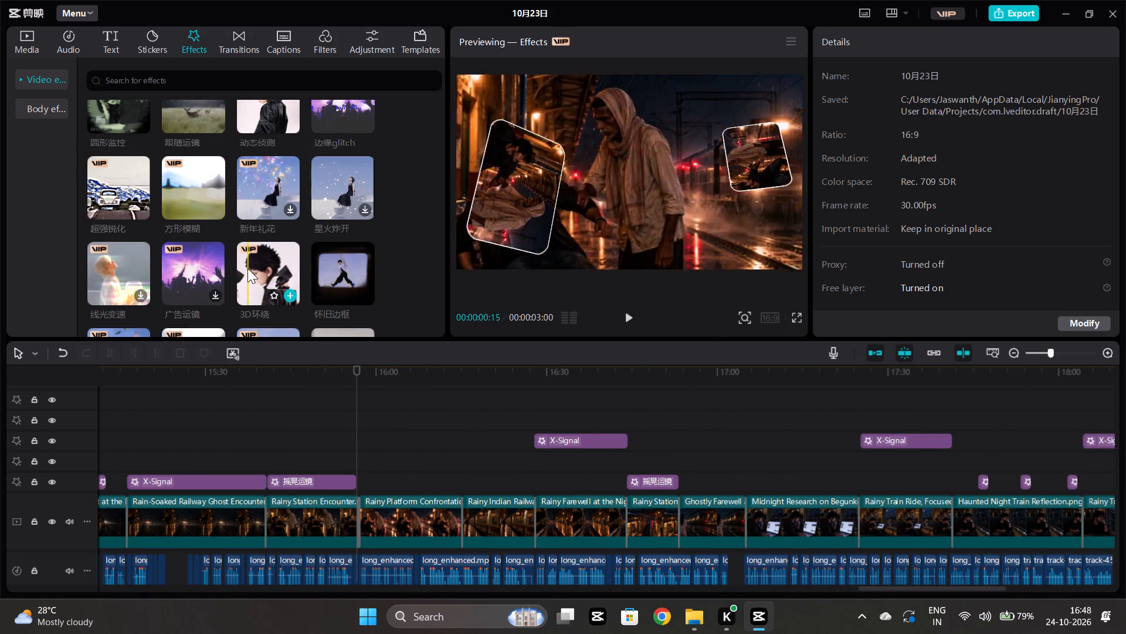
pyautogui.scroll(-2, 338, 272)
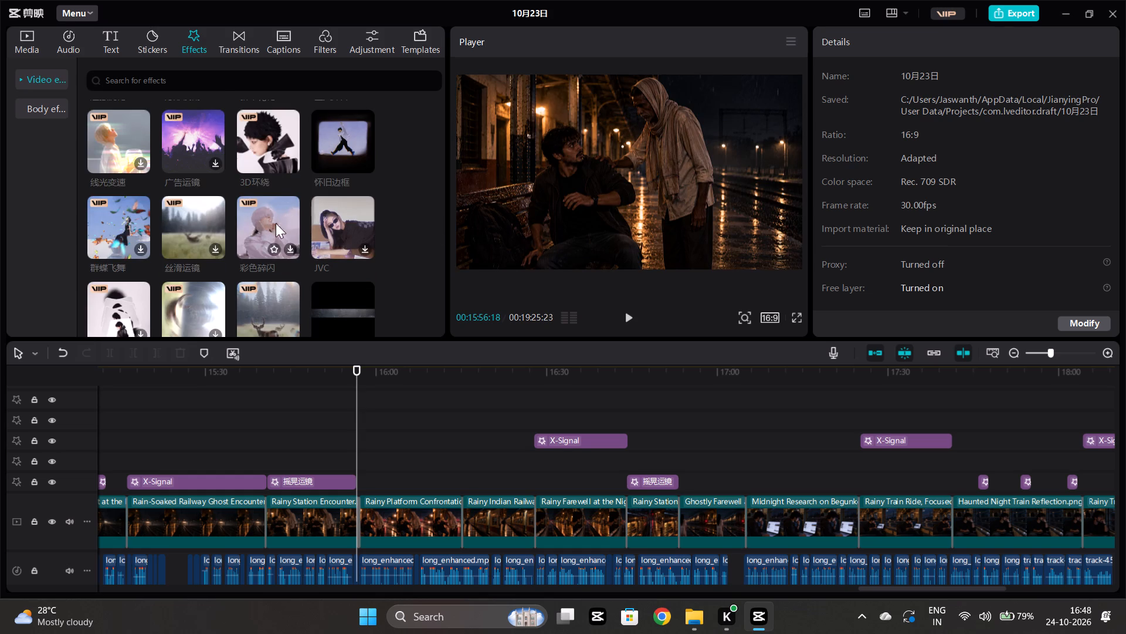
pyautogui.scroll(-1, 233, 262)
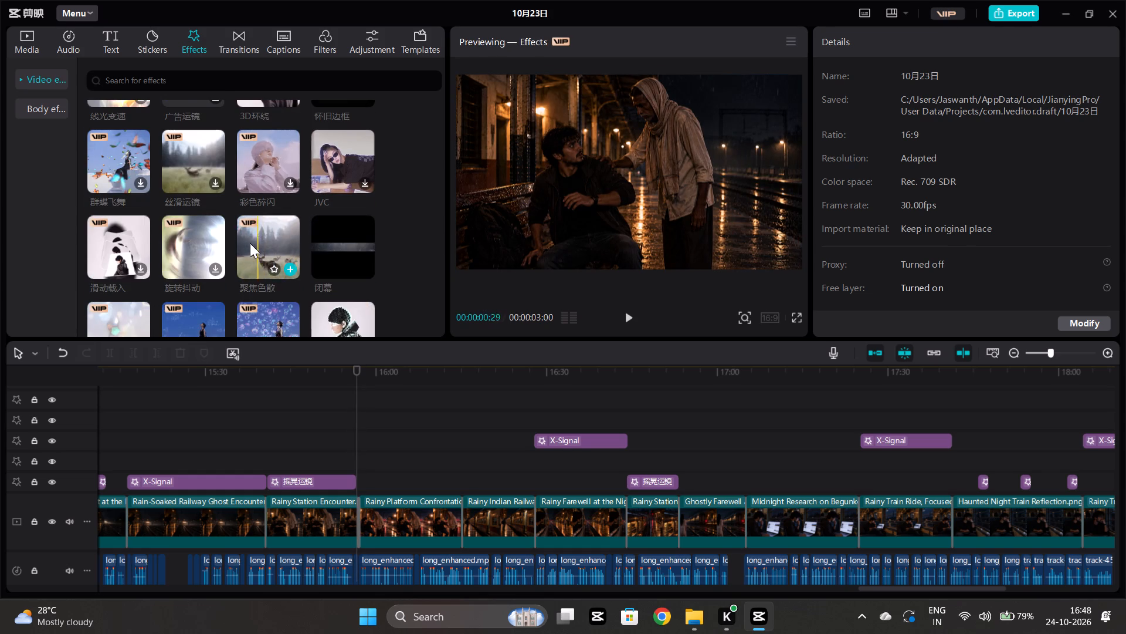
pyautogui.click(290, 267)
pyautogui.click(363, 432)
pyautogui.press('space')
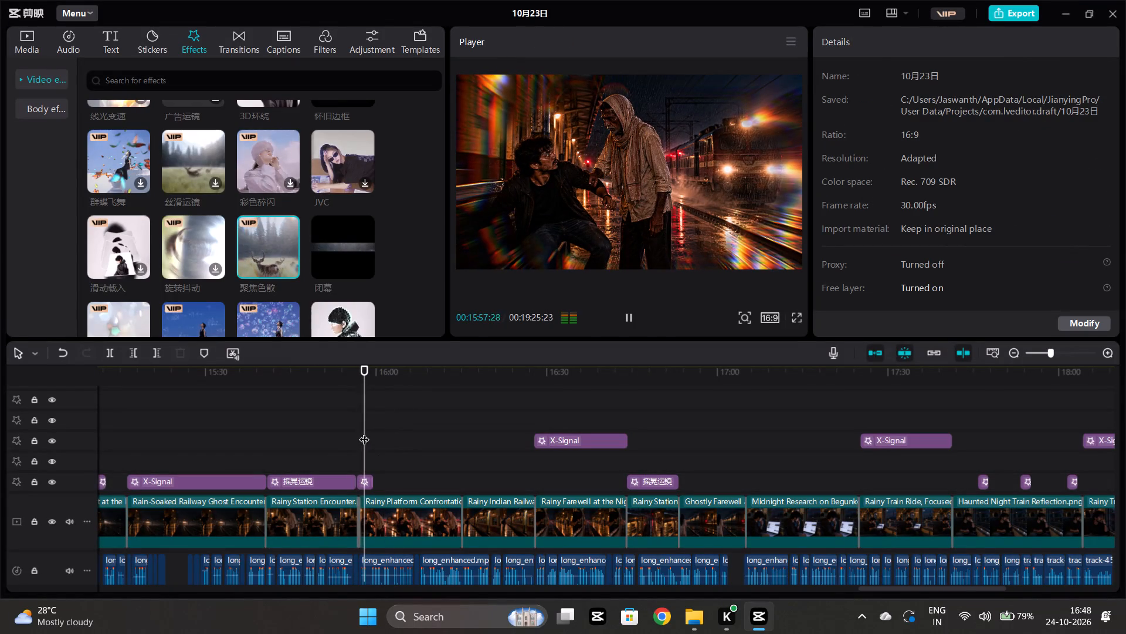
pyautogui.click(348, 441)
pyautogui.press('space')
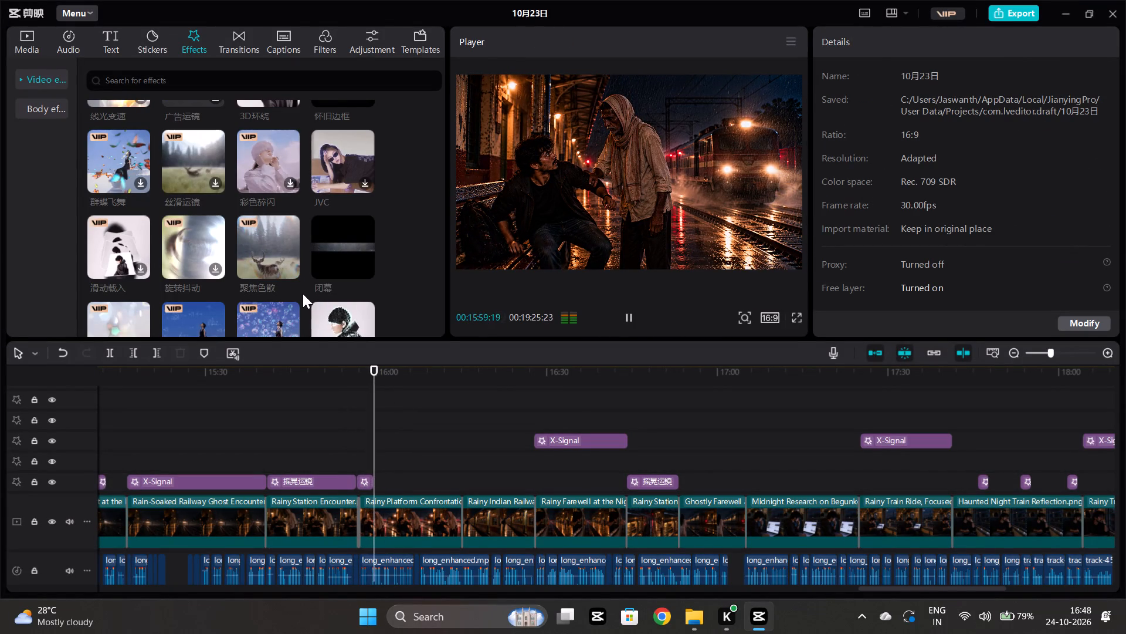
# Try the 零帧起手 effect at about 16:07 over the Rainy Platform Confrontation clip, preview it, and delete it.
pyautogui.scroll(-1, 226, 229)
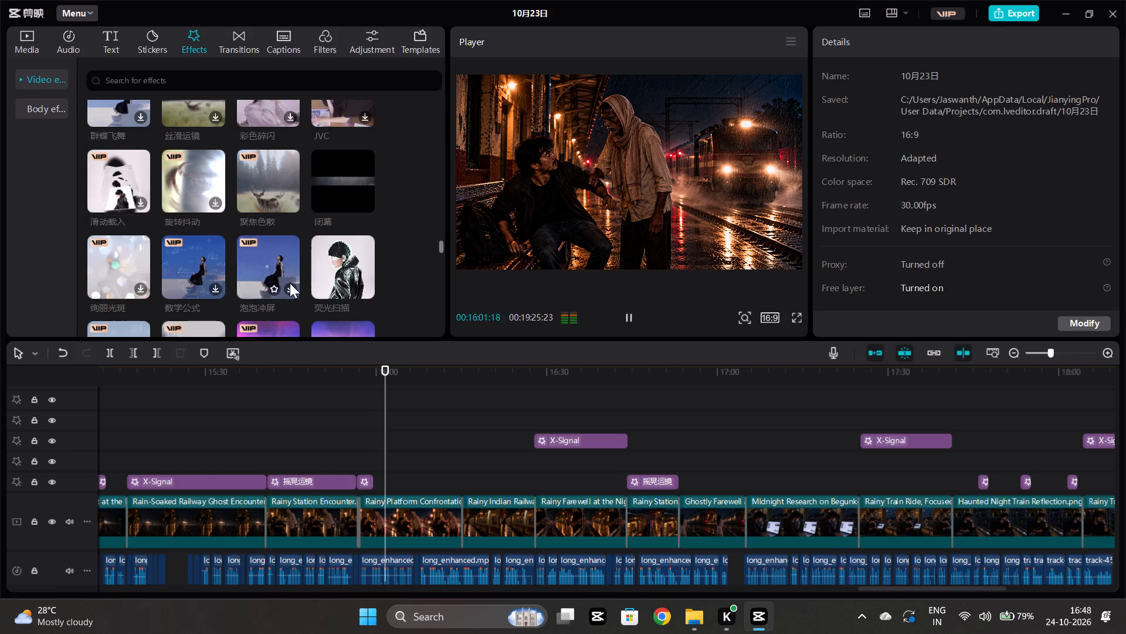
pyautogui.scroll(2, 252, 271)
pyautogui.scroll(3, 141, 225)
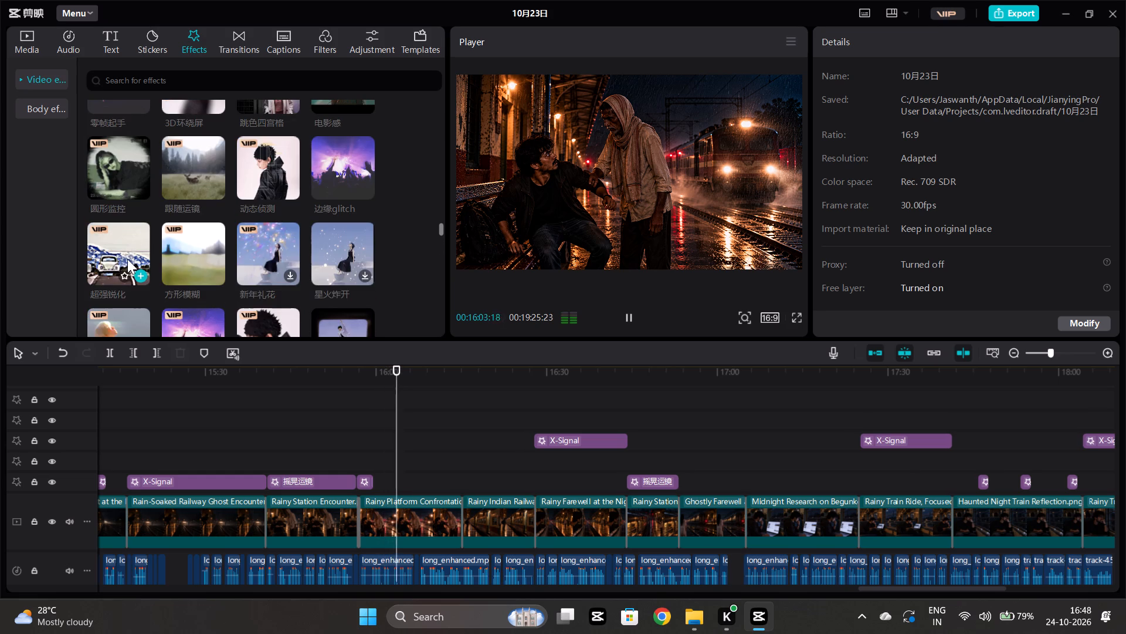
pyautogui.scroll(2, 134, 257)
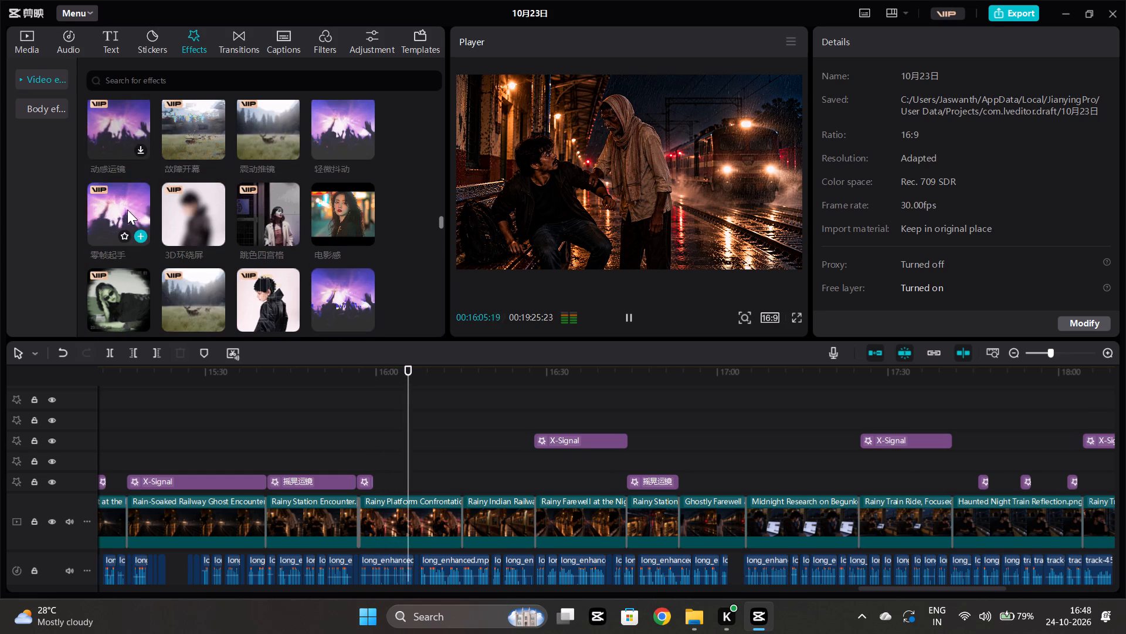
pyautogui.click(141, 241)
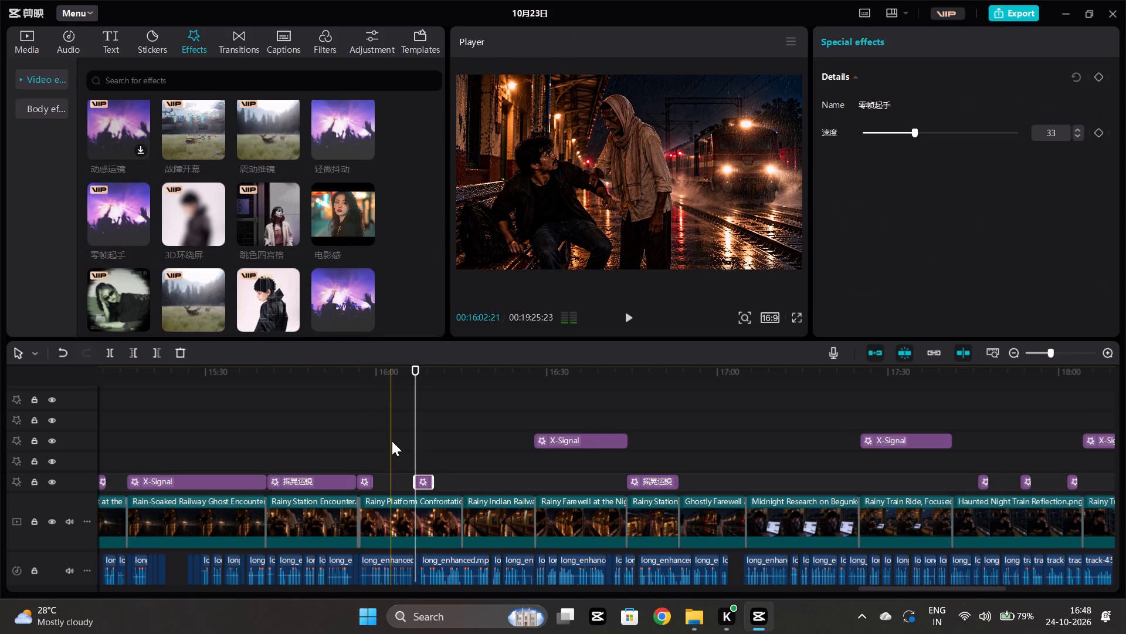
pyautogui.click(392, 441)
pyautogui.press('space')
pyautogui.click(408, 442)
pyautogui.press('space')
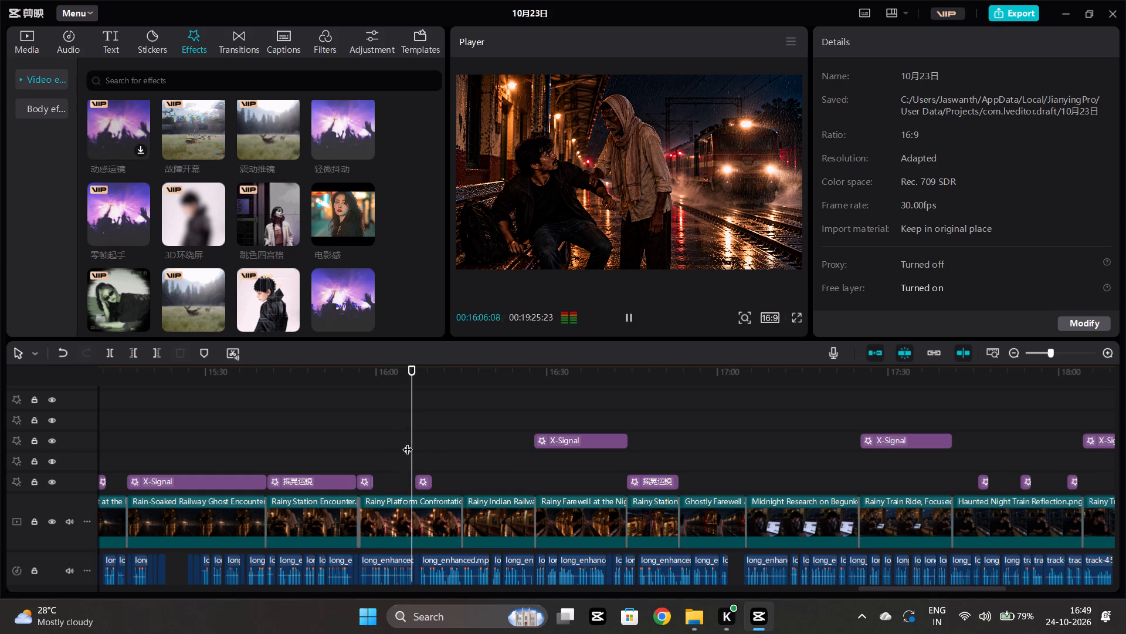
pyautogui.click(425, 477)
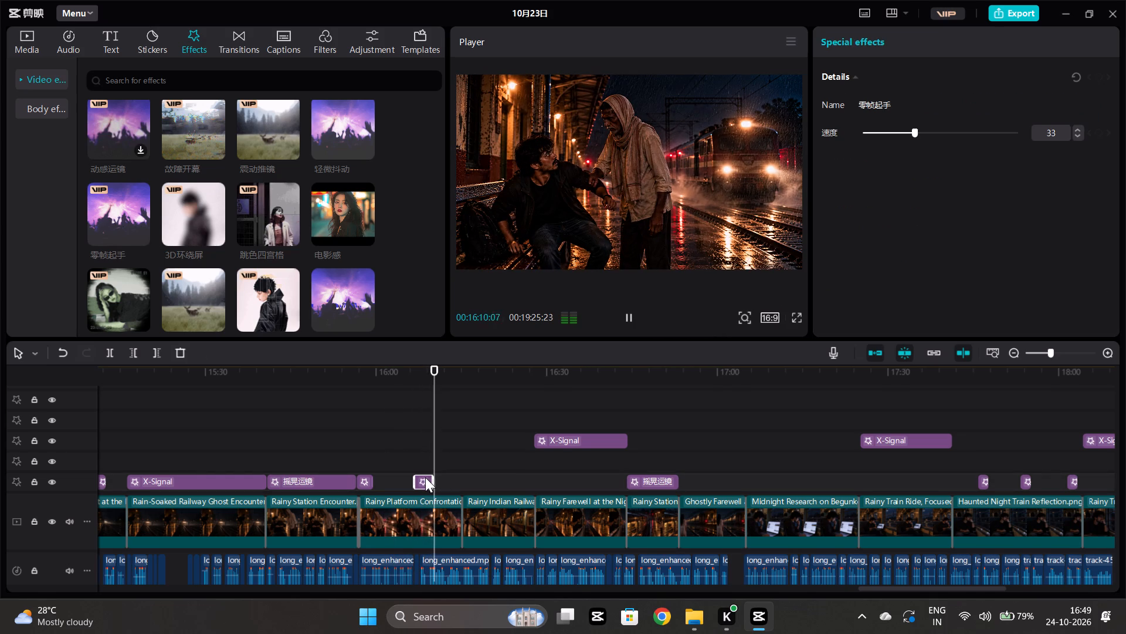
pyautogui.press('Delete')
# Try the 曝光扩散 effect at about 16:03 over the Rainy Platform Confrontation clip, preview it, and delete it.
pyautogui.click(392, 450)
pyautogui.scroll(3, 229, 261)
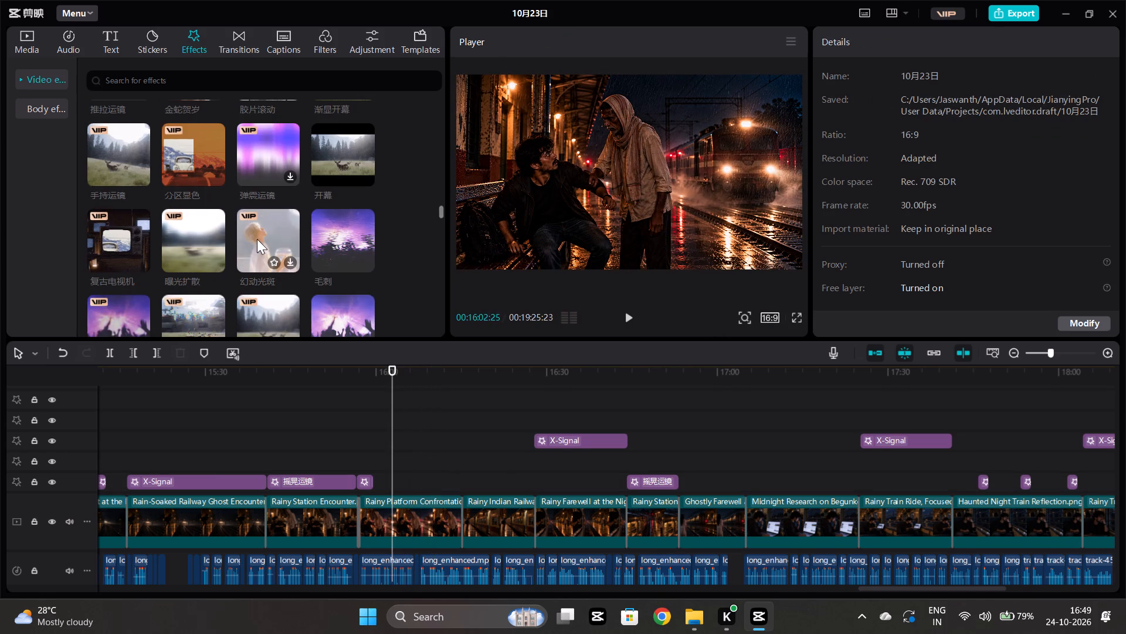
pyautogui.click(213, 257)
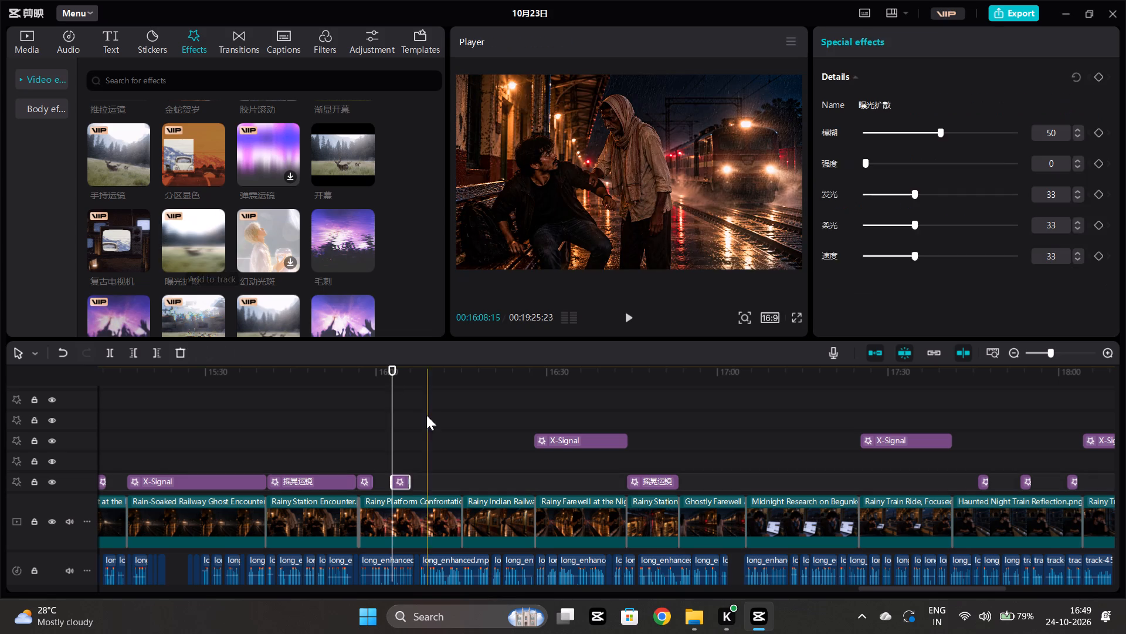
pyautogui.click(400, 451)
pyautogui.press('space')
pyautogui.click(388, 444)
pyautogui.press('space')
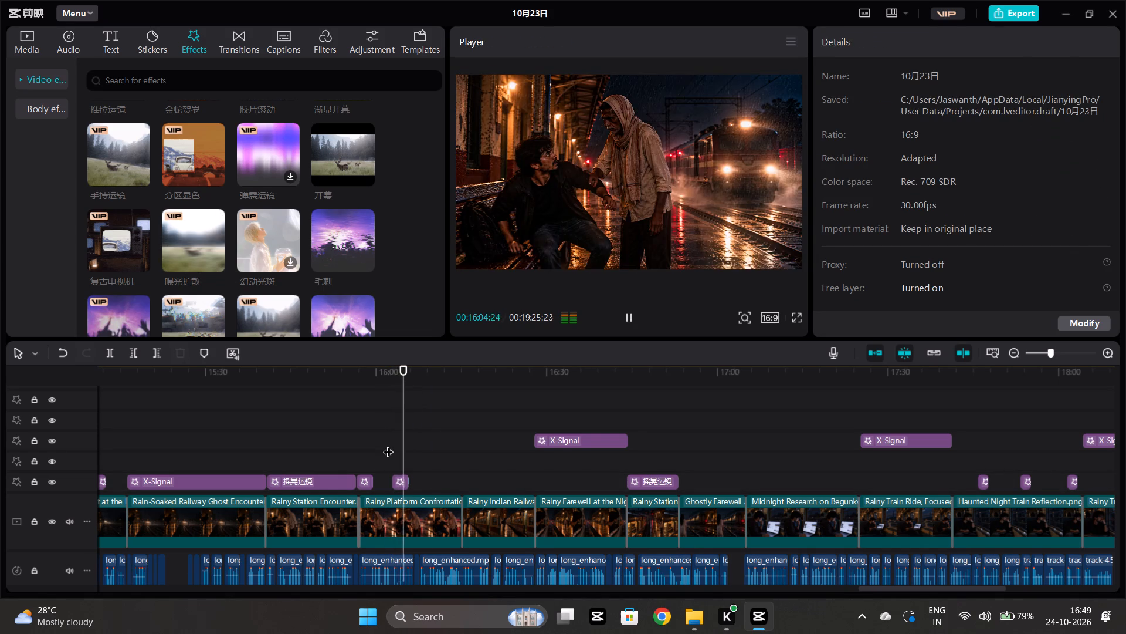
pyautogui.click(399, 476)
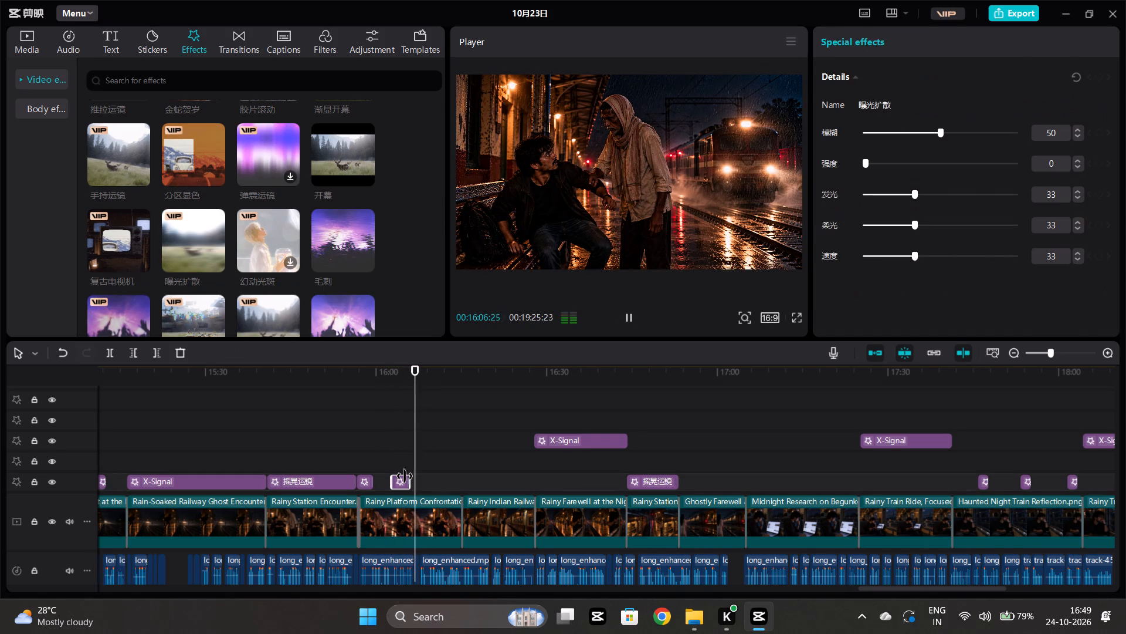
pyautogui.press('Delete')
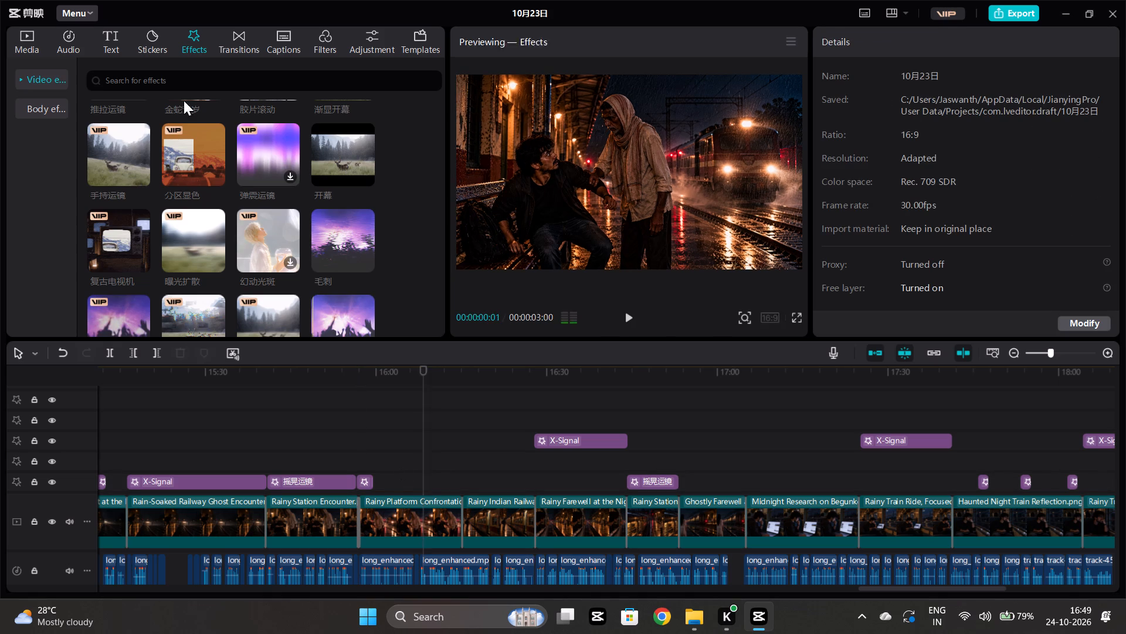
# Browse the video effects library for another effect to use over the Rainy Platform Confrontation clip.
pyautogui.scroll(3, 237, 188)
pyautogui.scroll(-1, 215, 253)
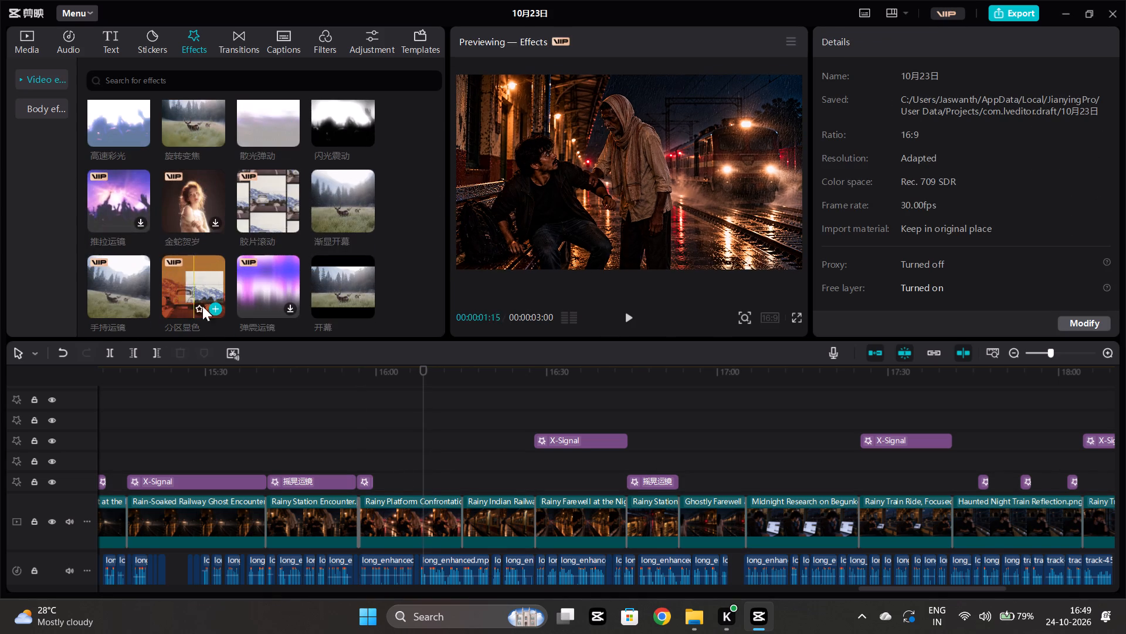
# Add the 分区显色 effect from the end of the 聚焦色散 effect to the end of the Rainy Platform Confrontation clip, and preview it.
pyautogui.click(218, 311)
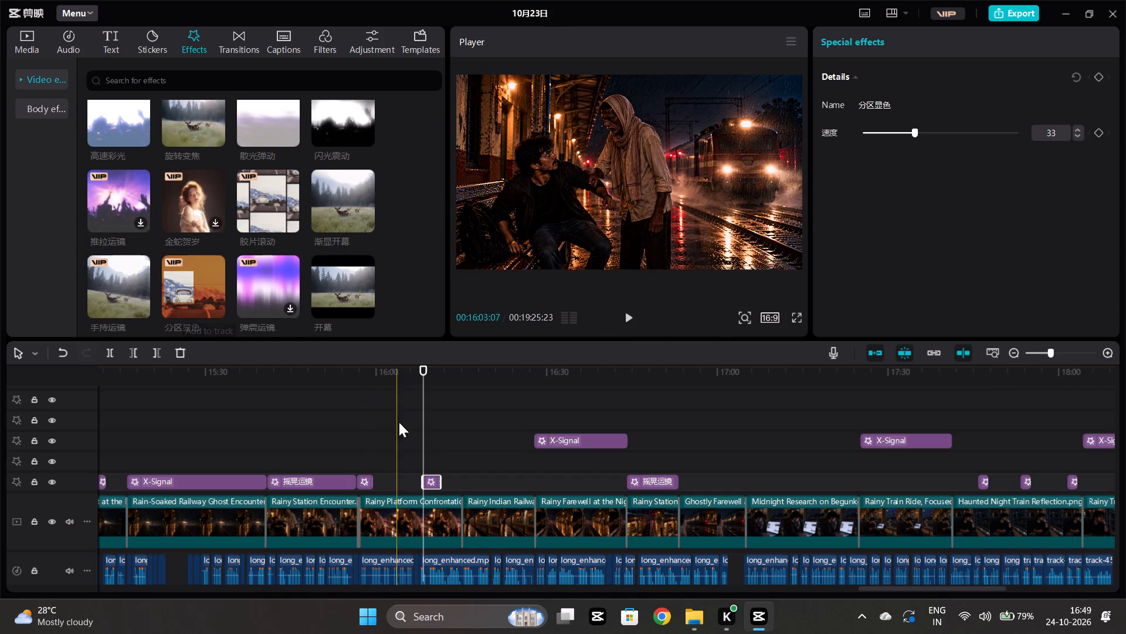
pyautogui.moveTo(422, 483); pyautogui.dragTo(371, 477)
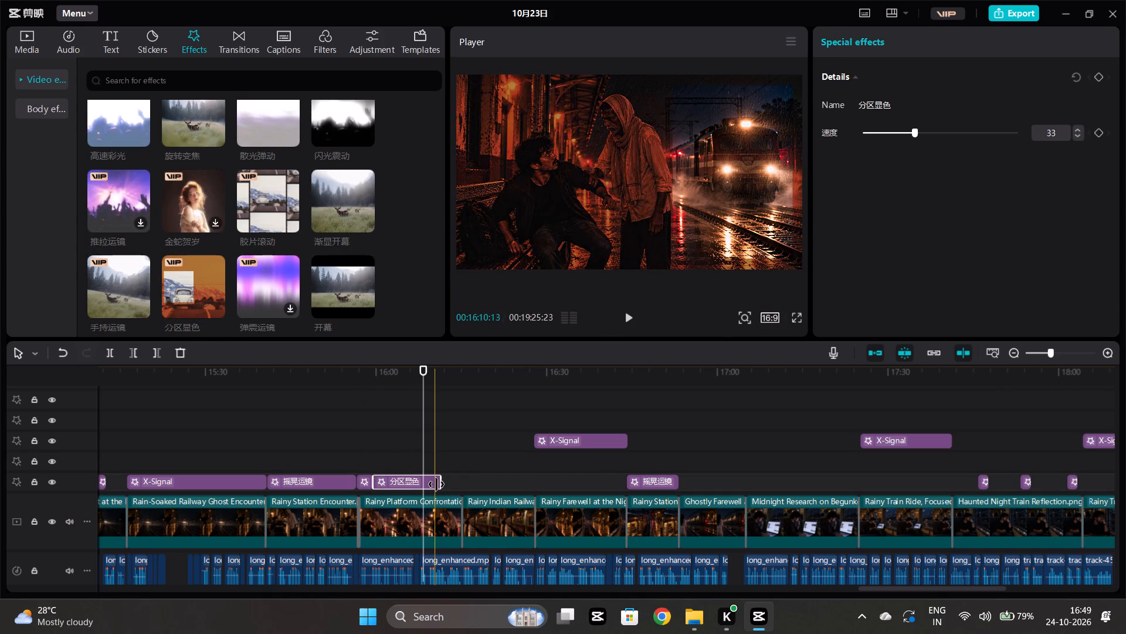
pyautogui.moveTo(436, 484); pyautogui.dragTo(454, 486)
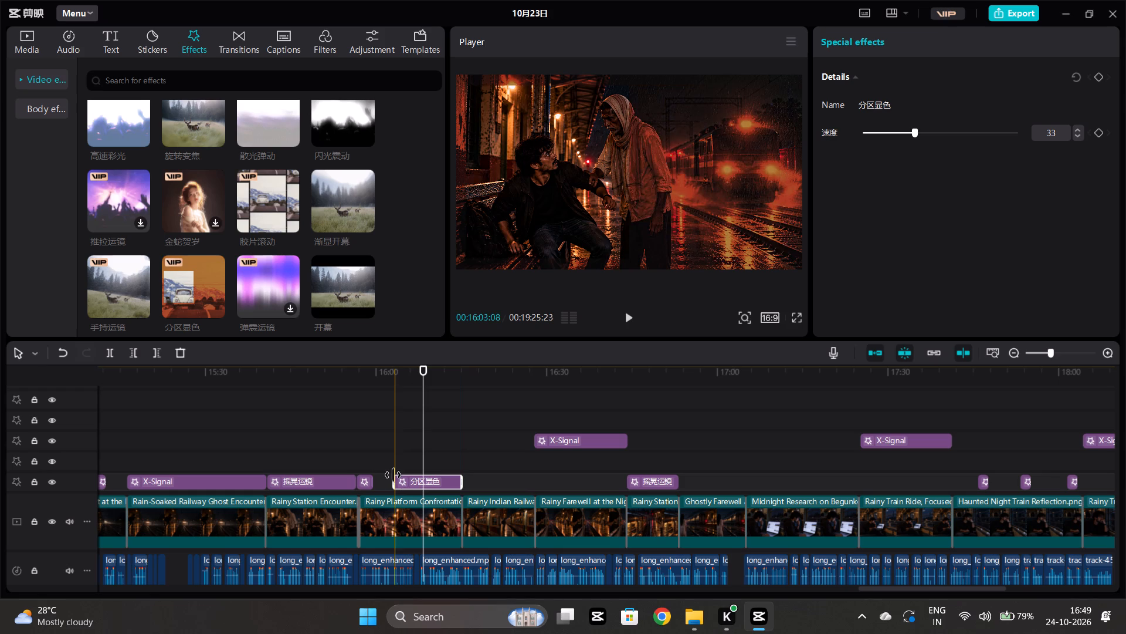
pyautogui.moveTo(393, 475); pyautogui.dragTo(374, 473)
pyautogui.click(395, 455)
pyautogui.press('space')
pyautogui.hscroll(-1, 395, 455)
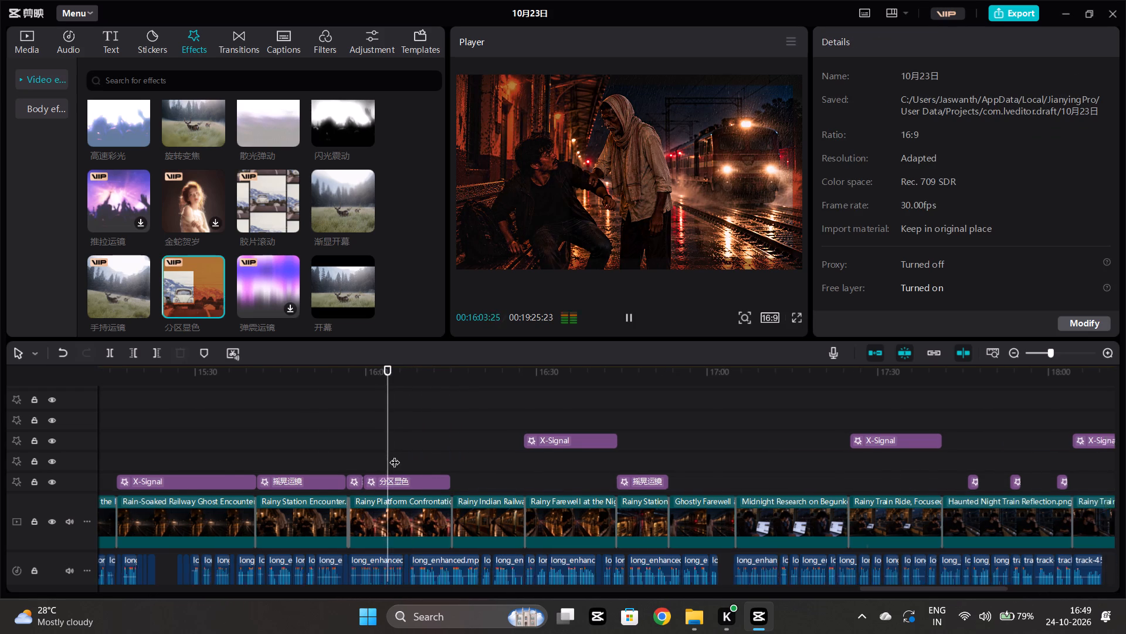
pyautogui.hscroll(-1, 395, 455)
# Add the 震动屏闪 effect at about 16:15, extend it over the whole Rainy Indian Railway clip, and preview playback through the Rainy Station clip.
pyautogui.click(311, 438)
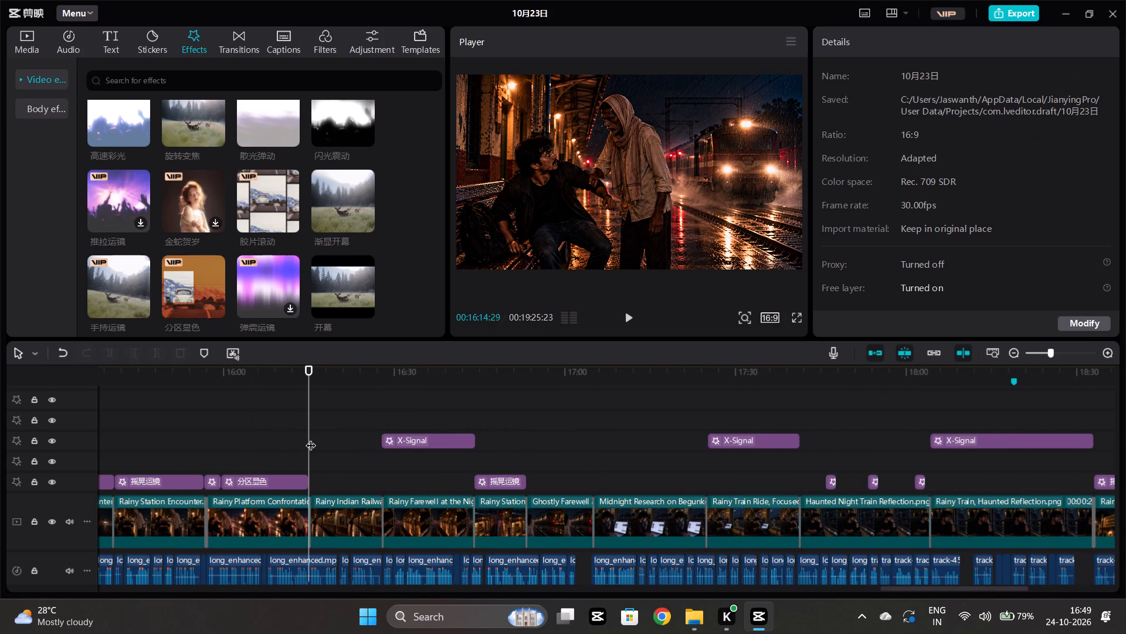
pyautogui.scroll(-2, 160, 235)
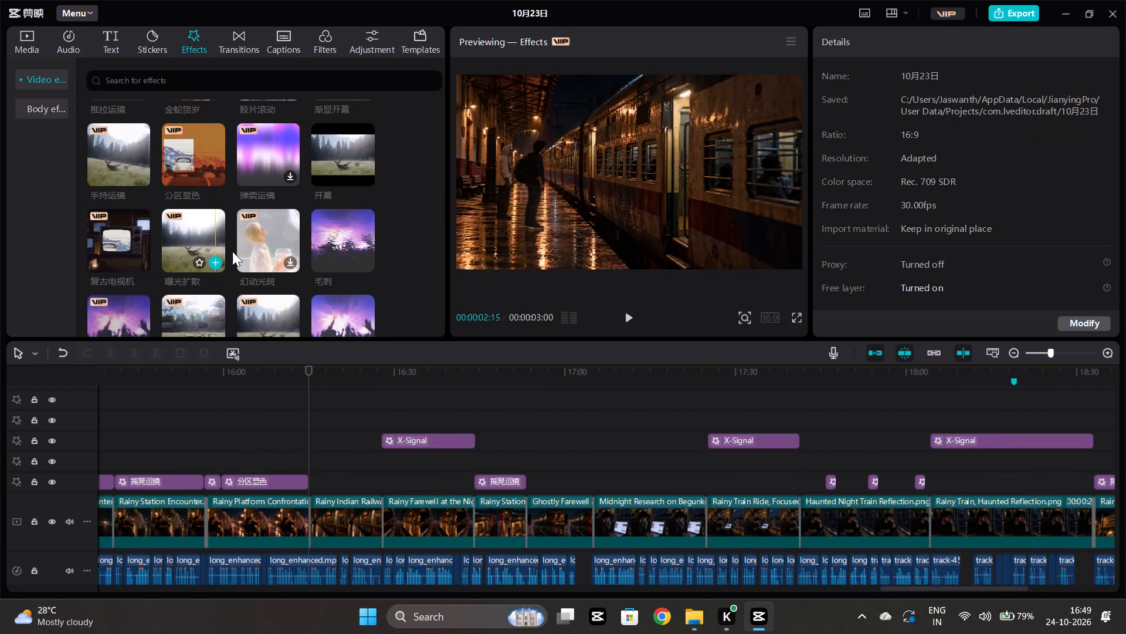
pyautogui.scroll(14, 310, 249)
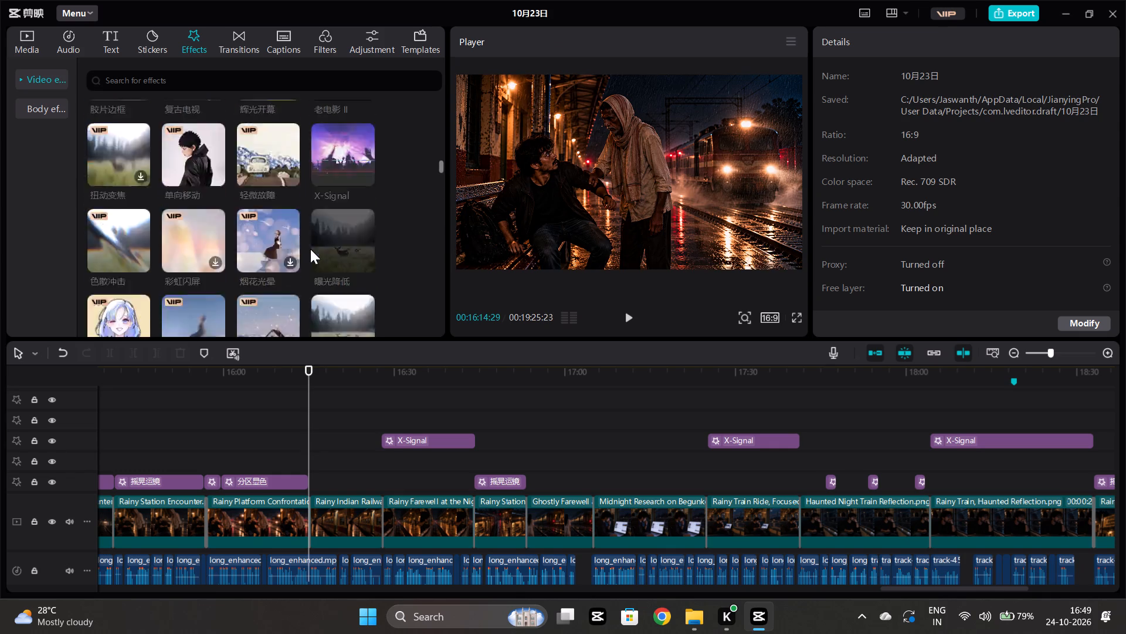
pyautogui.scroll(10, 310, 249)
pyautogui.scroll(11, 232, 183)
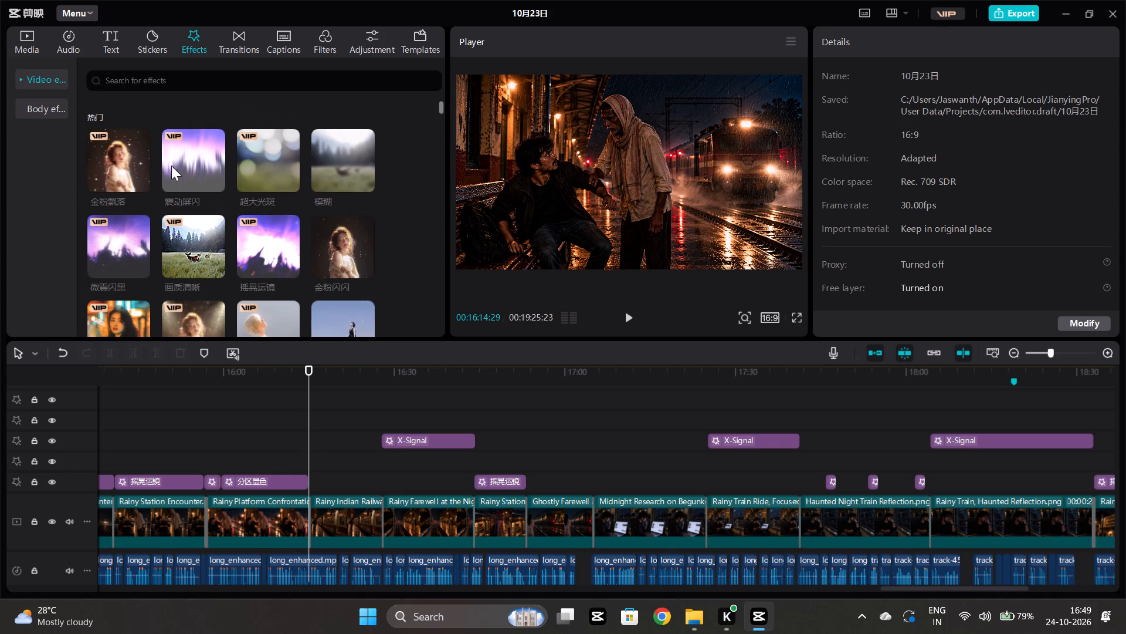
pyautogui.click(218, 185)
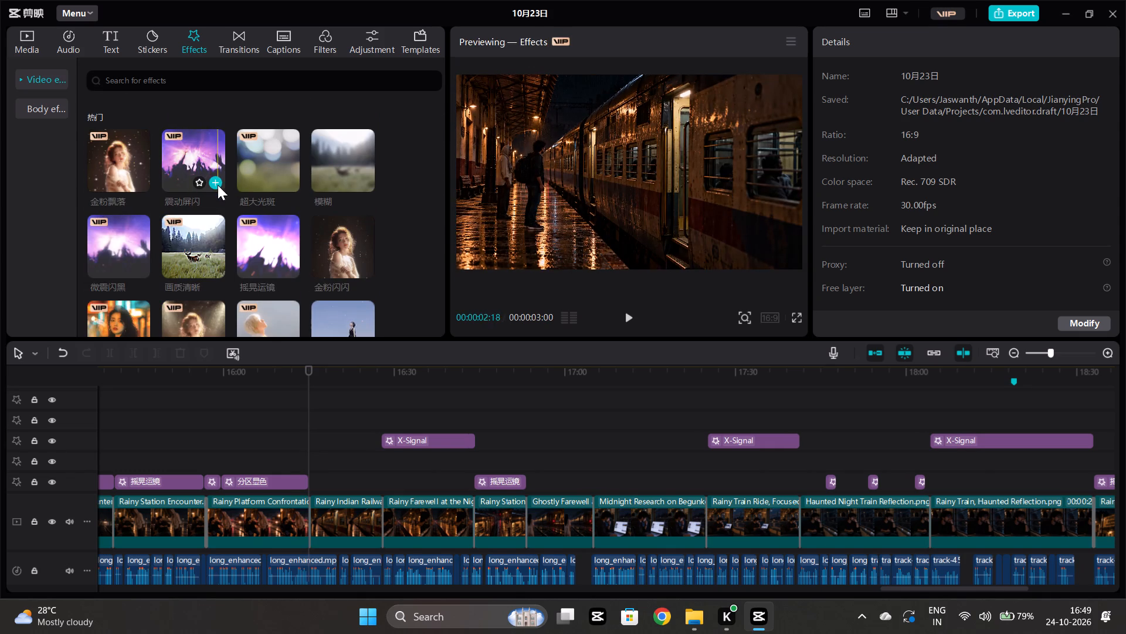
pyautogui.moveTo(327, 476); pyautogui.dragTo(377, 481)
pyautogui.click(358, 461)
pyautogui.press('space')
pyautogui.hscroll(-1, 358, 461)
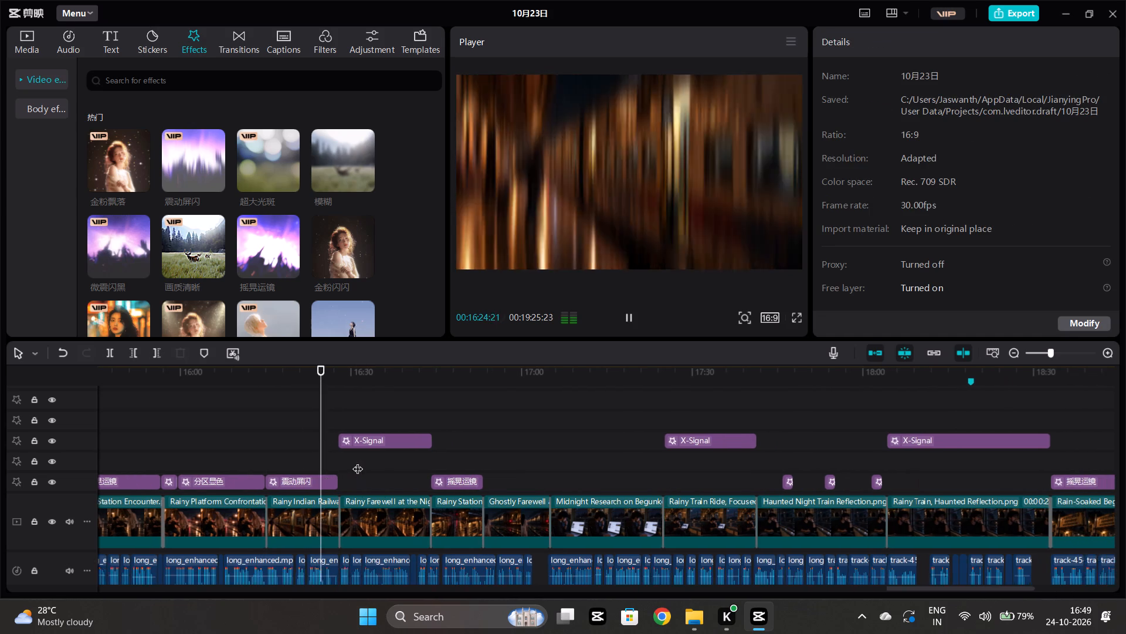
pyautogui.hscroll(-1, 358, 461)
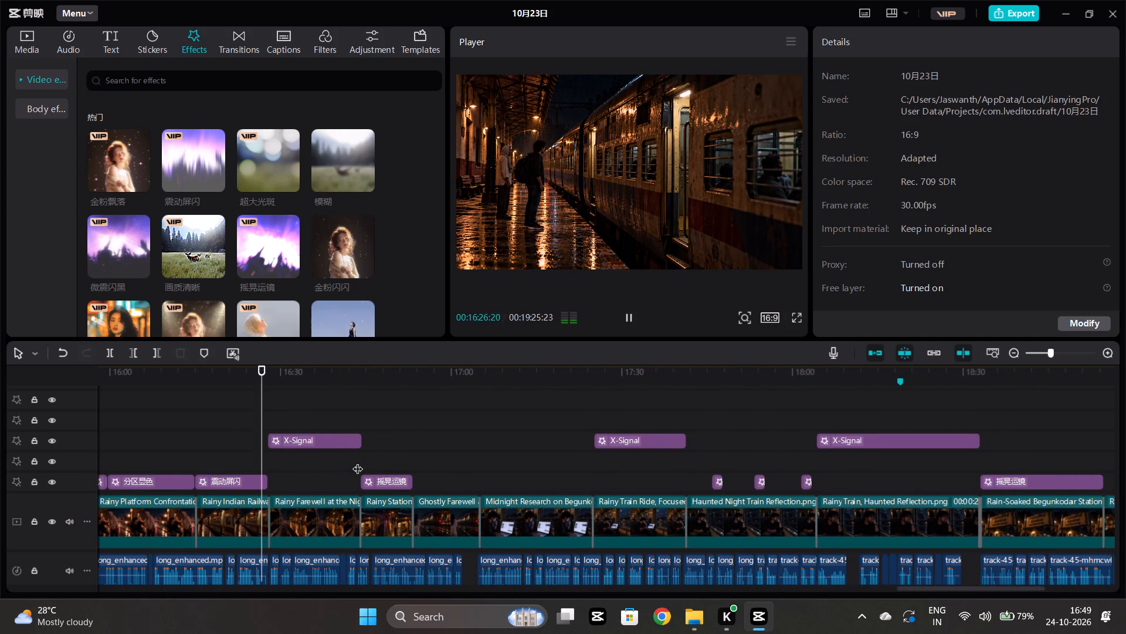
pyautogui.hscroll(-2, 358, 461)
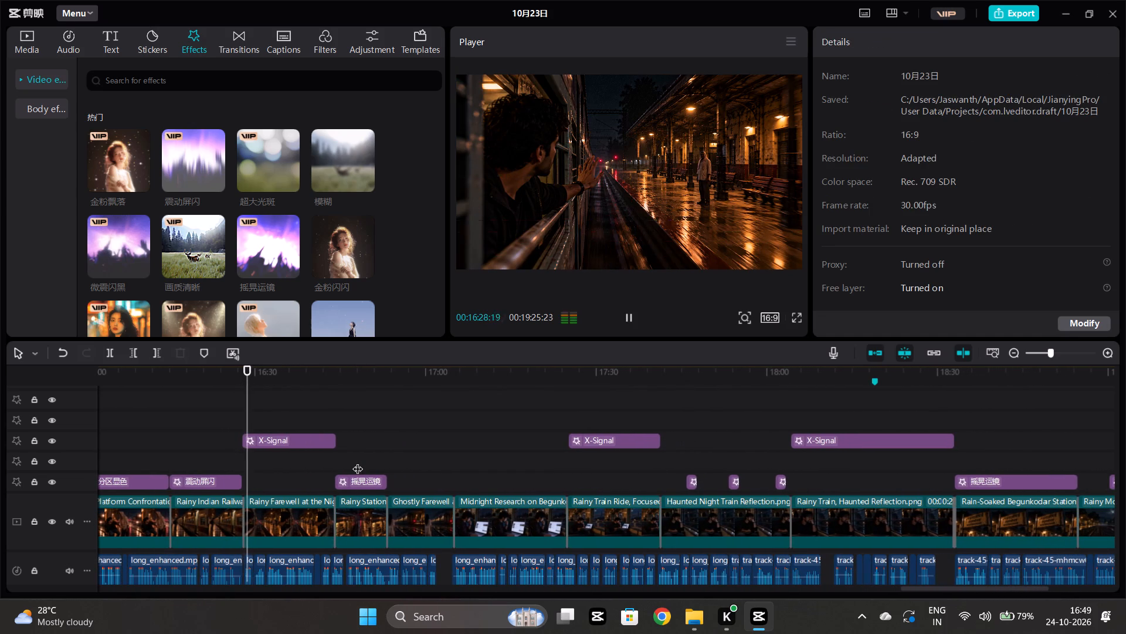
pyautogui.click(334, 456)
pyautogui.press('space')
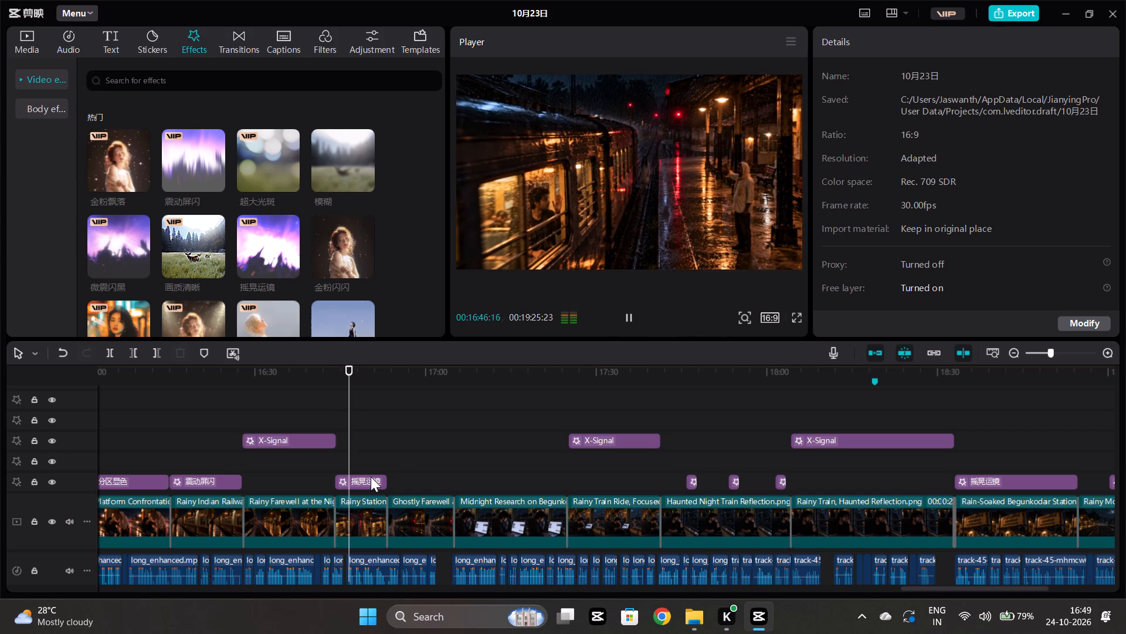
# Add the 微震闪黑 effect at about 16:53 and extend it to the end of the Ghostly Farewell clip.
pyautogui.click(385, 448)
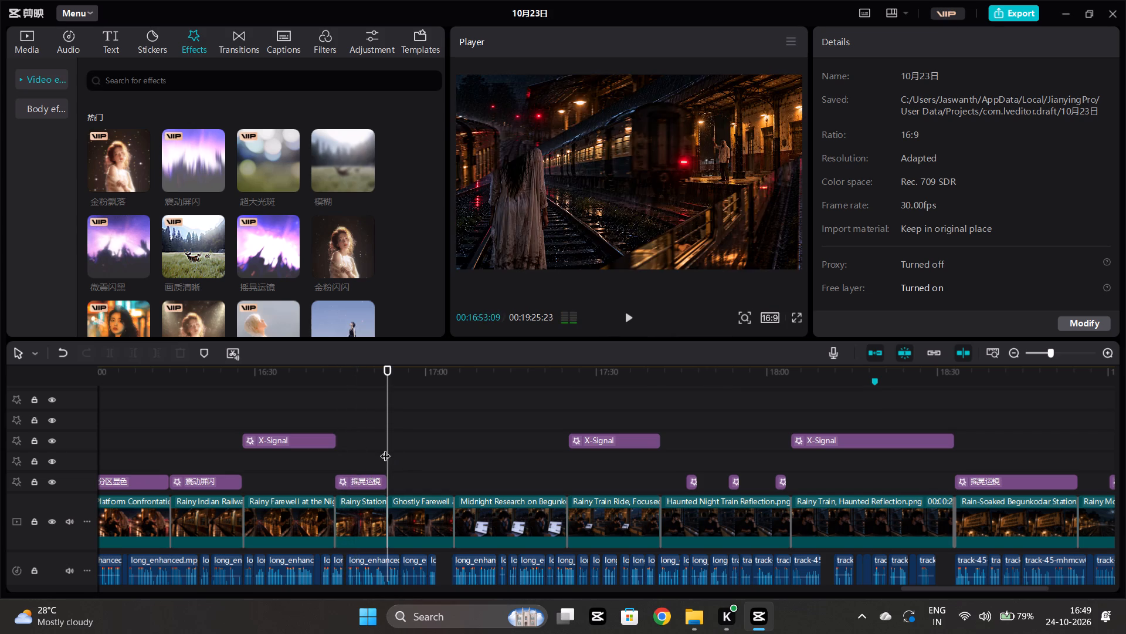
pyautogui.scroll(-1, 124, 233)
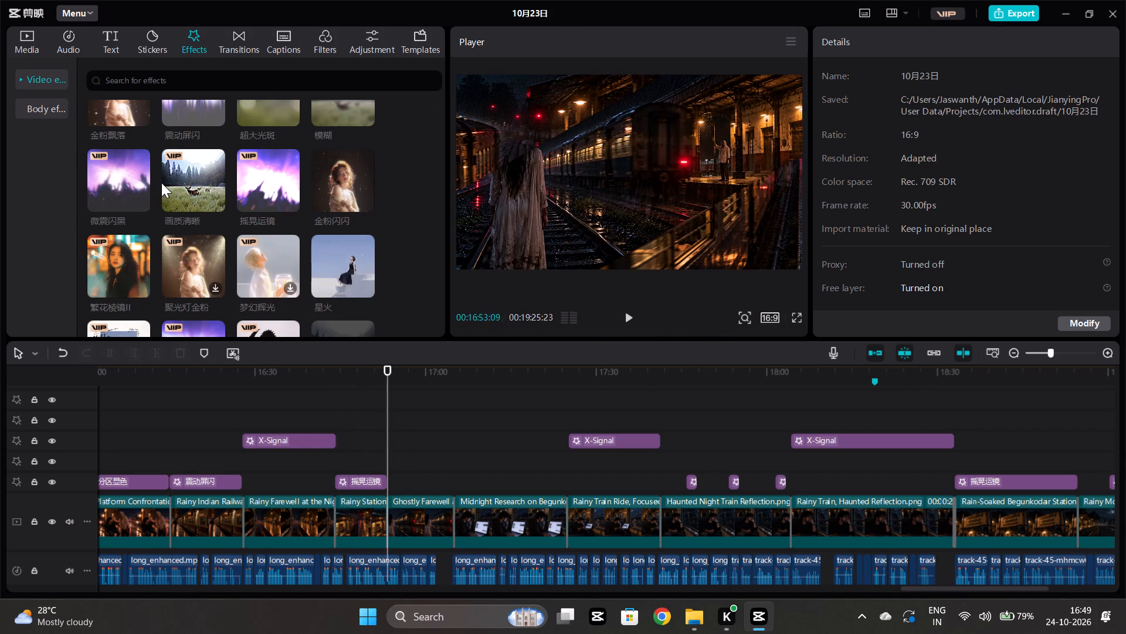
pyautogui.click(143, 205)
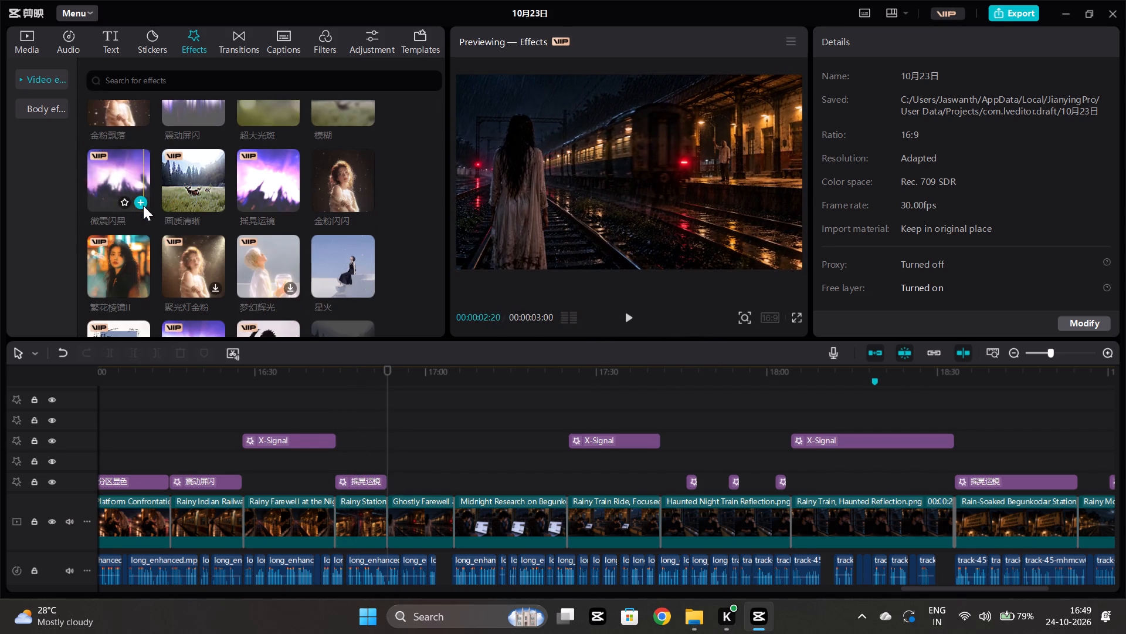
pyautogui.moveTo(408, 484); pyautogui.dragTo(451, 483)
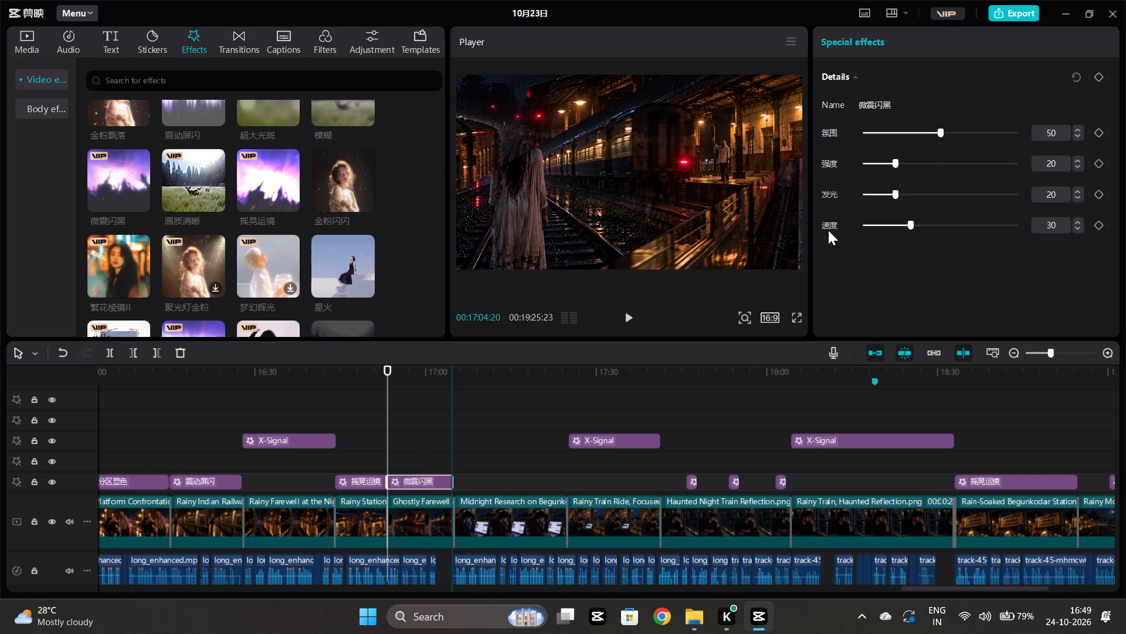
# Set the 微震闪黑 effect's 氛围 to 18 and 强度 to 12, lower its 发光 and 速度, and preview the result.
pyautogui.click(893, 130)
pyautogui.click(884, 161)
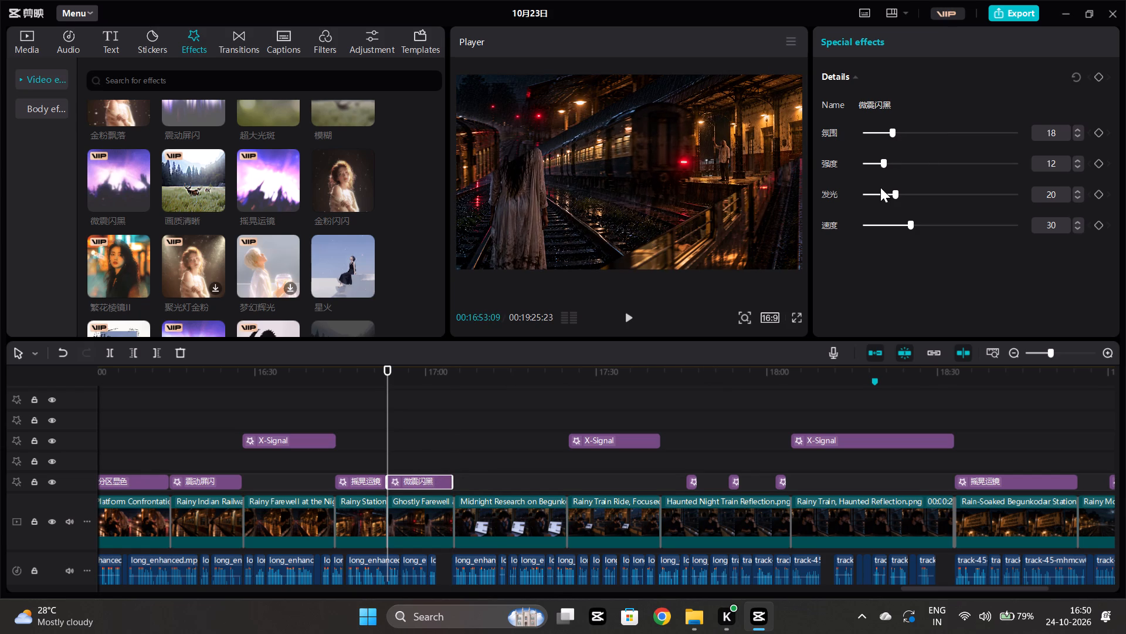
pyautogui.click(880, 188)
pyautogui.click(881, 224)
pyautogui.click(345, 429)
pyautogui.press('space')
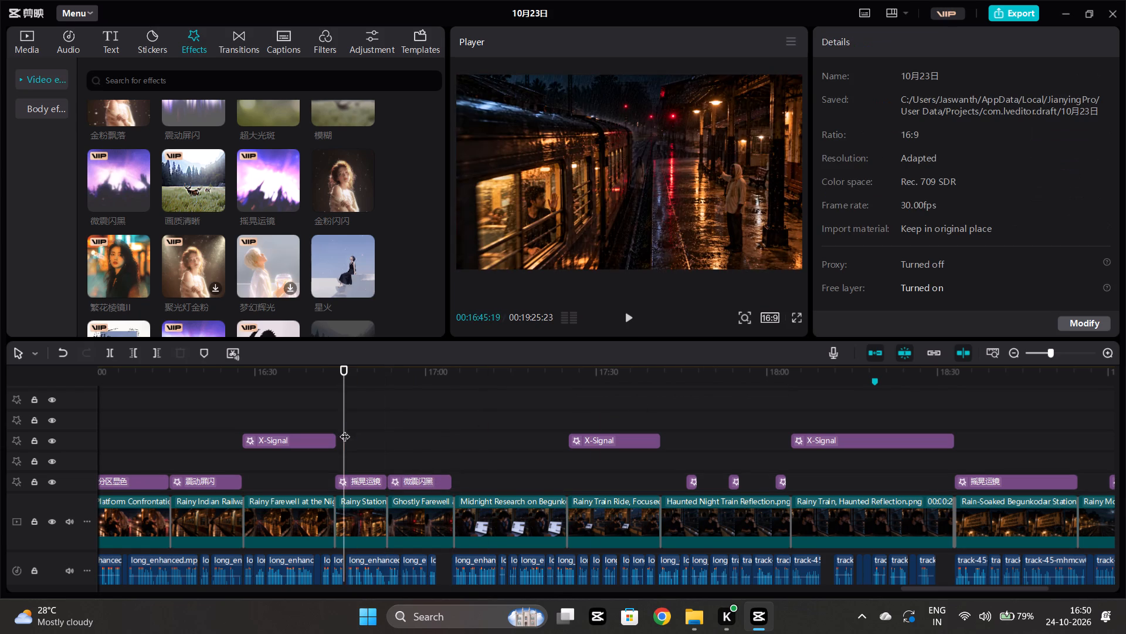
pyautogui.click(365, 431)
pyautogui.press('space')
pyautogui.click(392, 432)
pyautogui.press('space')
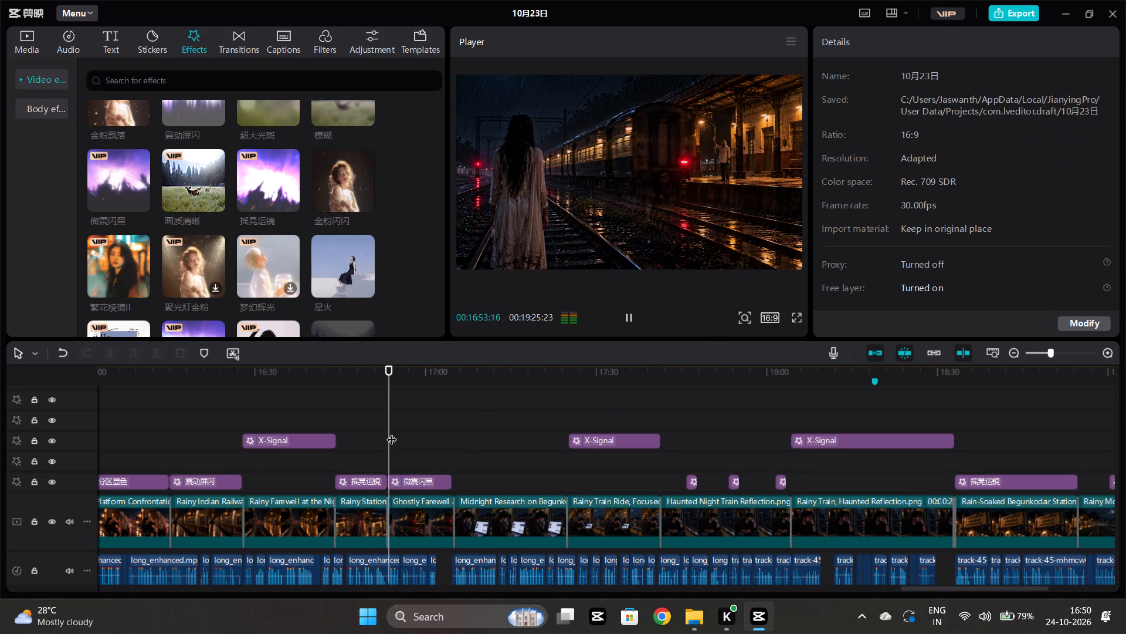
pyautogui.hscroll(-1, 392, 432)
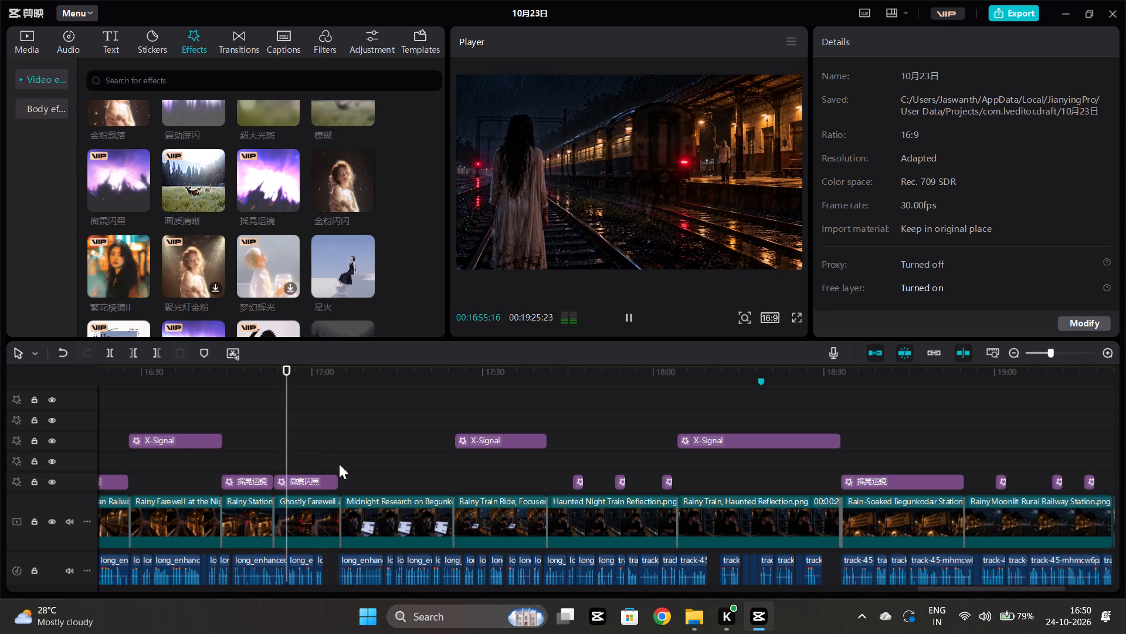
# Browse the video effects library for an effect to use from about 17:04 over the Midnight Research clip.
pyautogui.click(335, 456)
pyautogui.scroll(-1, 212, 230)
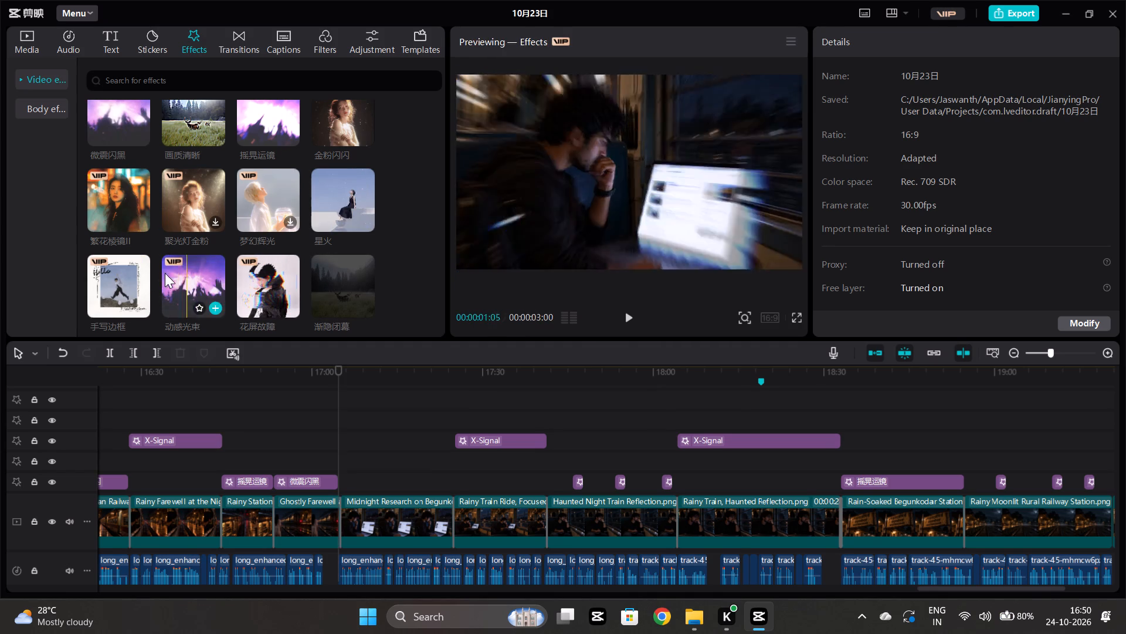
pyautogui.scroll(-3, 107, 279)
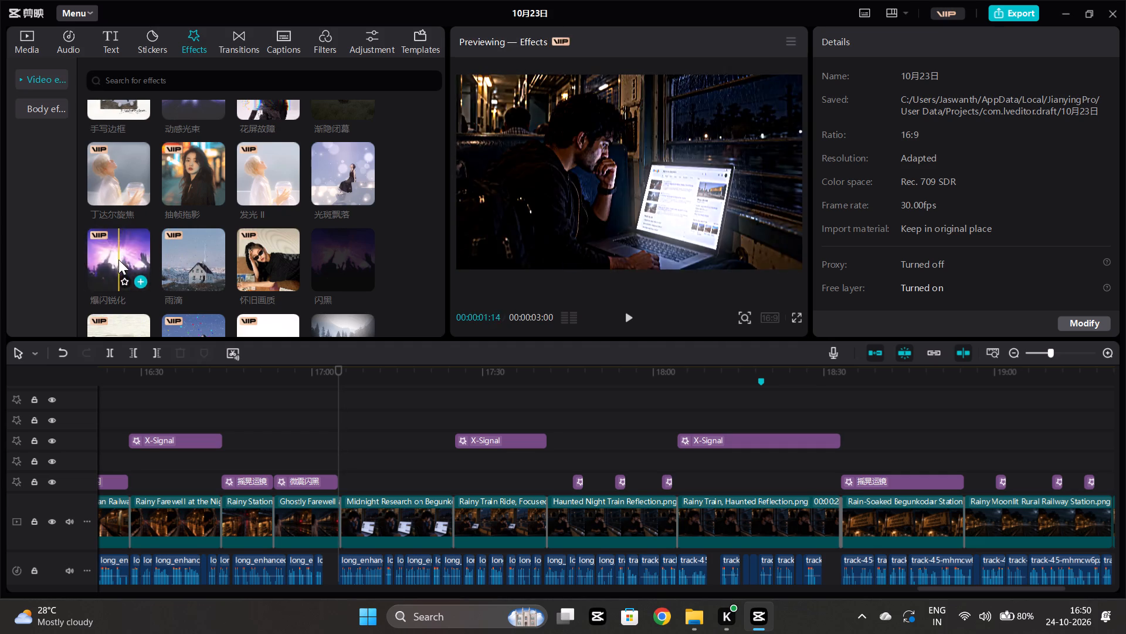
pyautogui.scroll(-1, 355, 184)
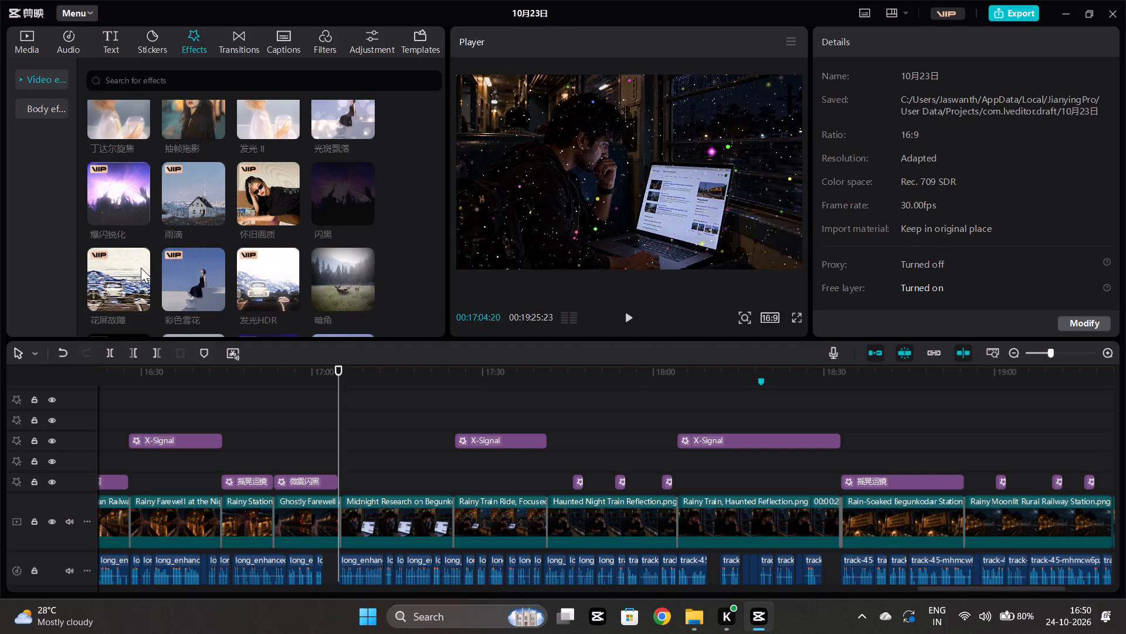
pyautogui.scroll(-3, 121, 271)
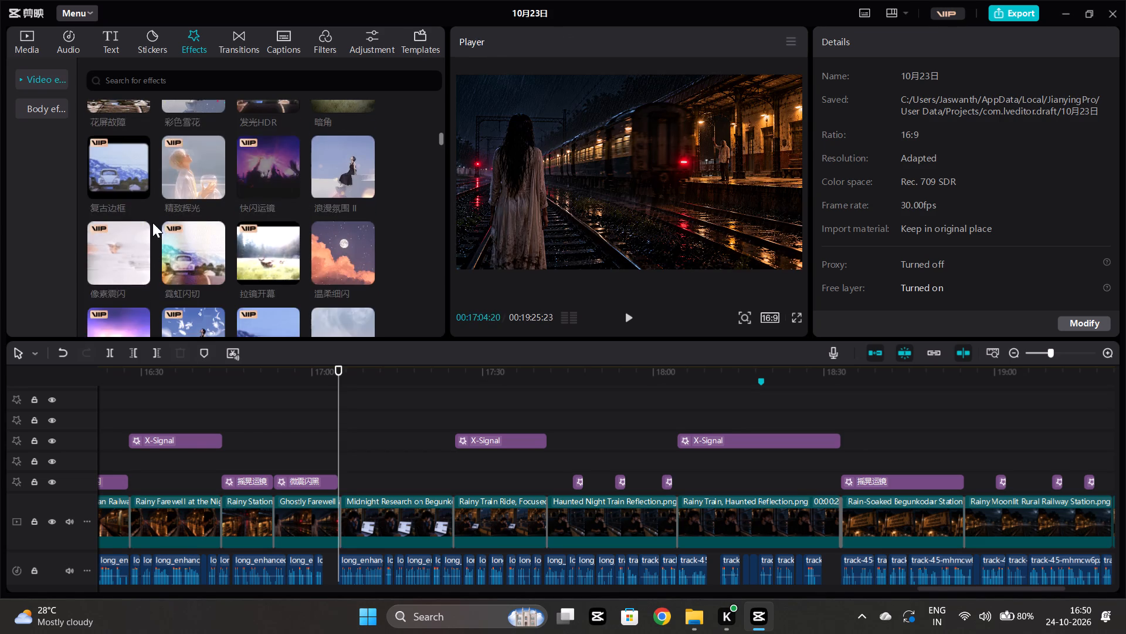
pyautogui.scroll(-1, 152, 222)
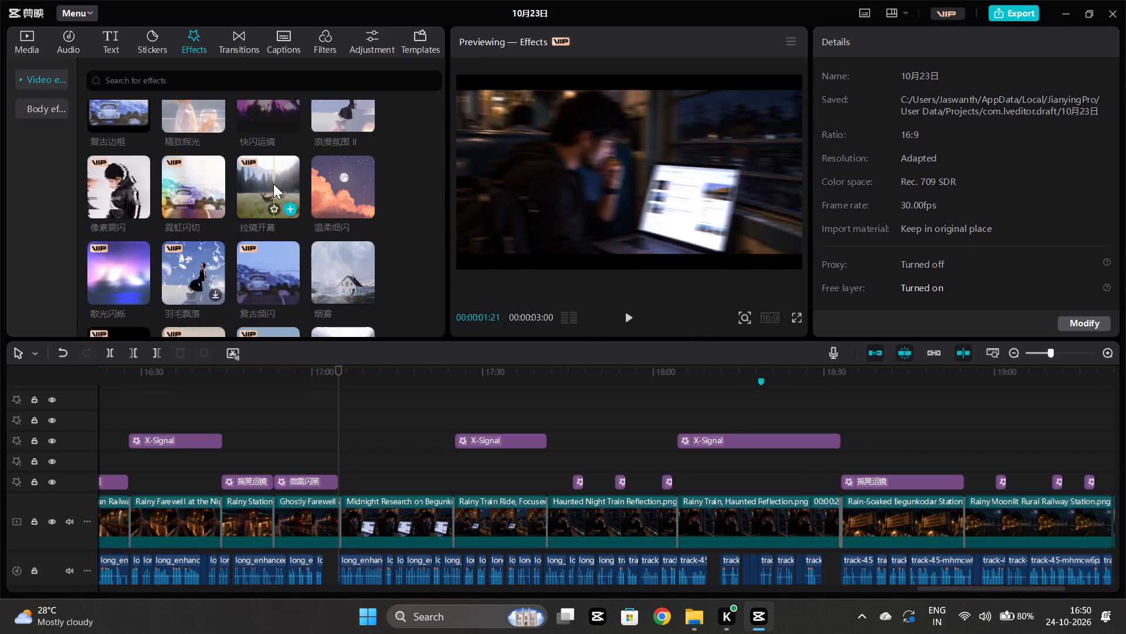
pyautogui.scroll(-1, 98, 252)
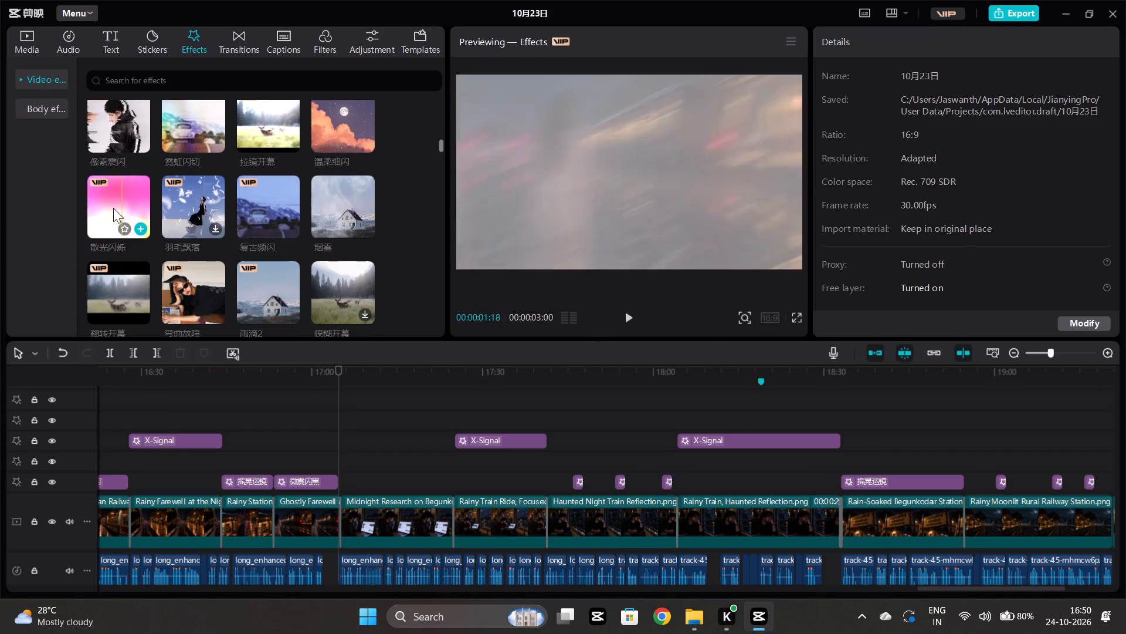
pyautogui.scroll(-1, 200, 244)
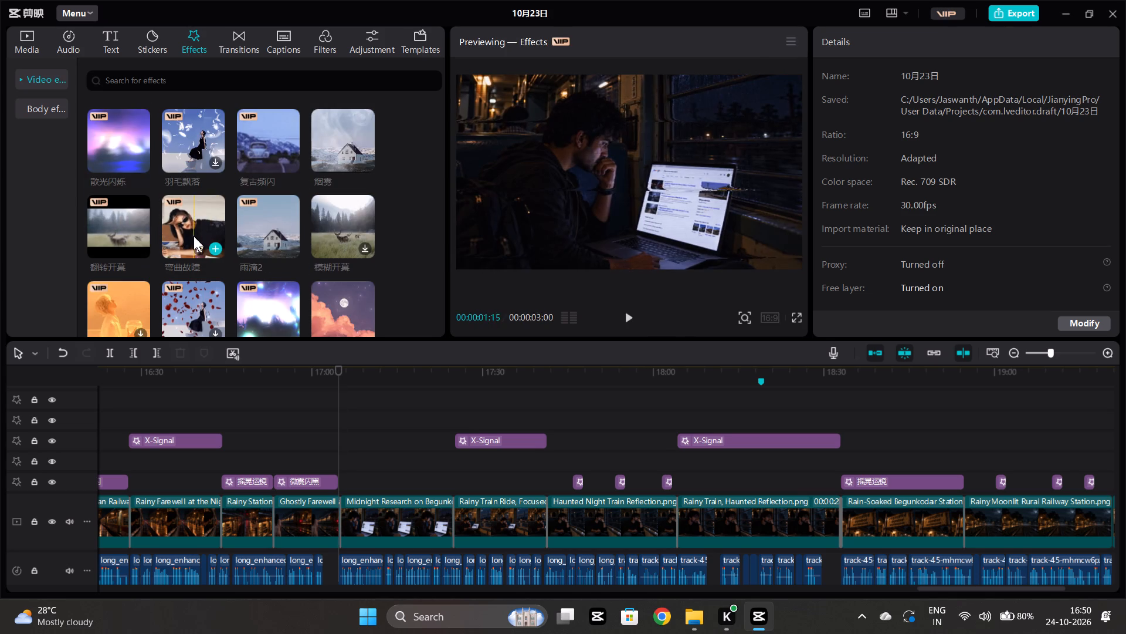
pyautogui.scroll(-2, 298, 228)
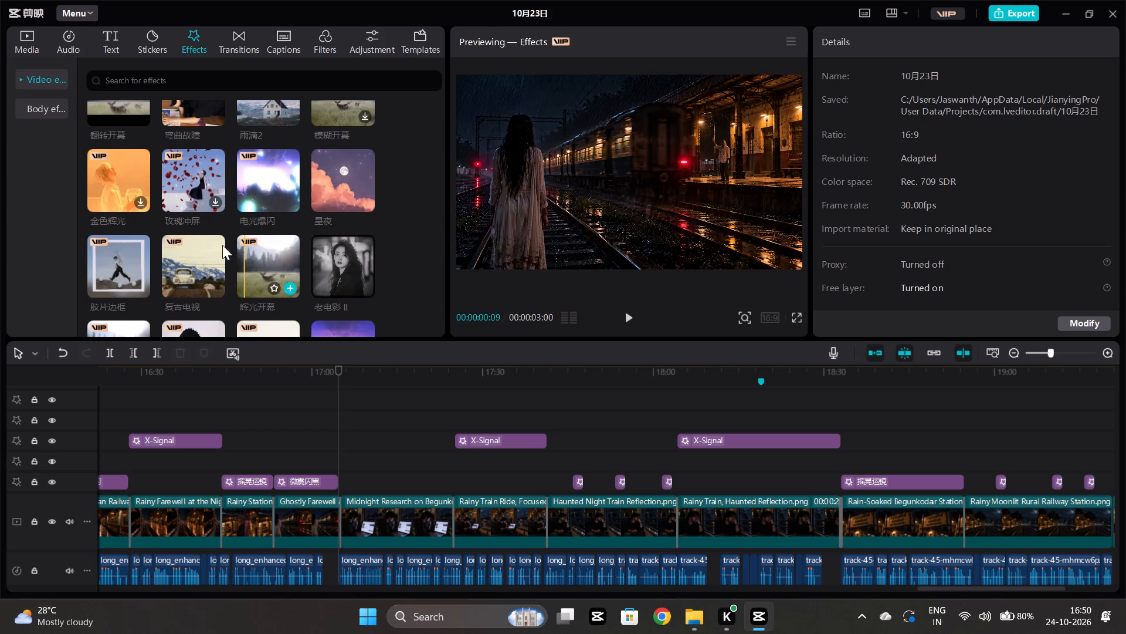
pyautogui.scroll(-1, 235, 269)
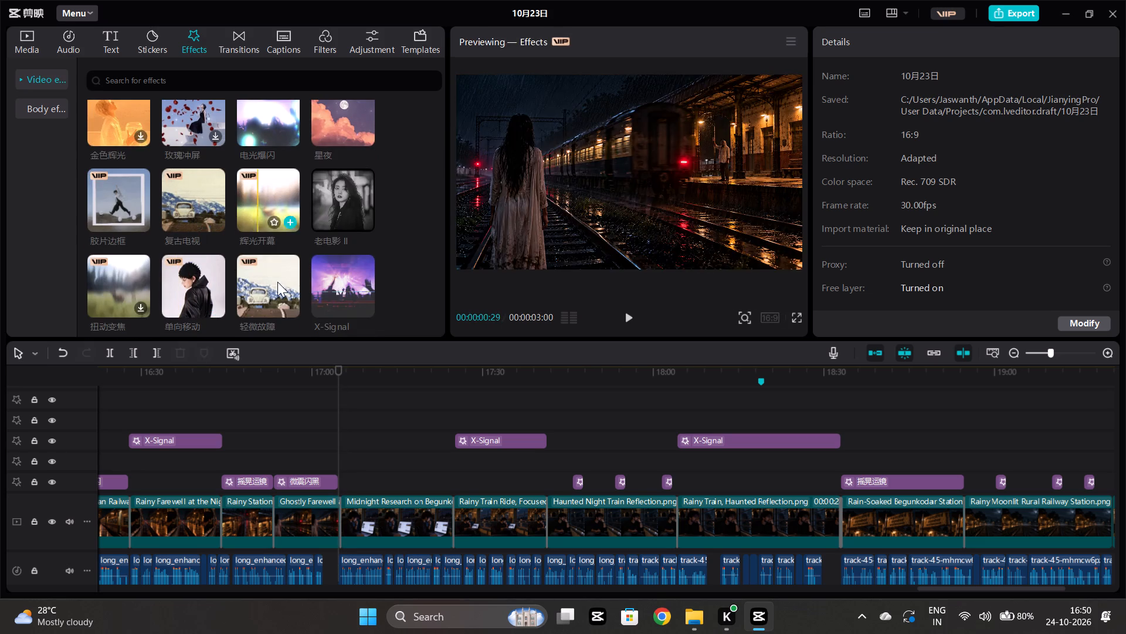
pyautogui.scroll(-2, 277, 291)
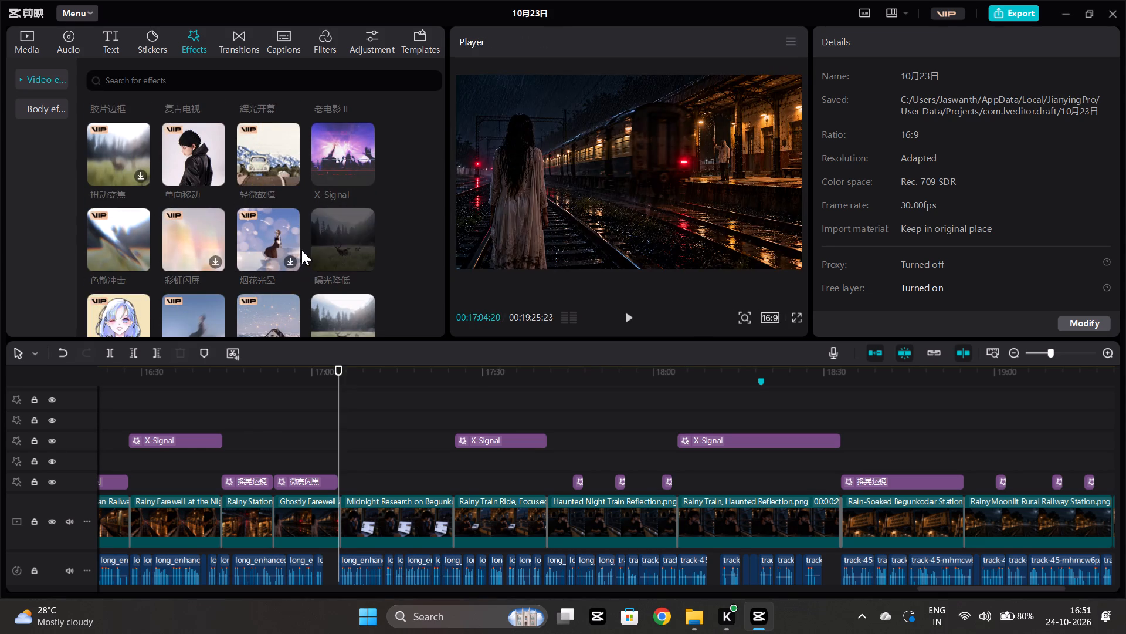
pyautogui.scroll(-1, 345, 301)
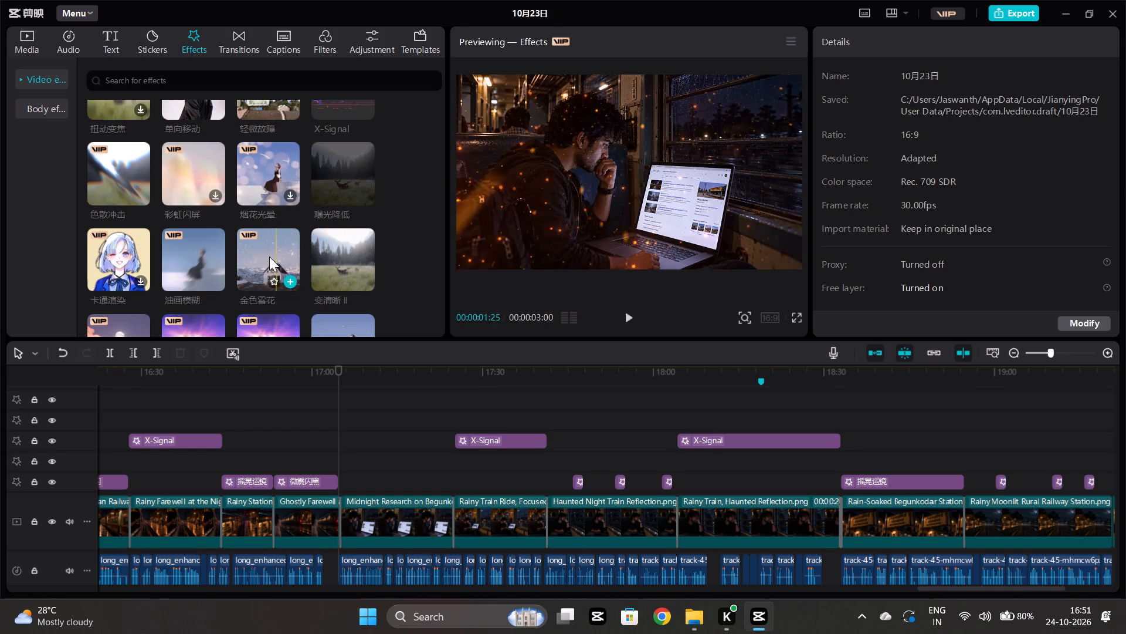
pyautogui.scroll(-2, 138, 184)
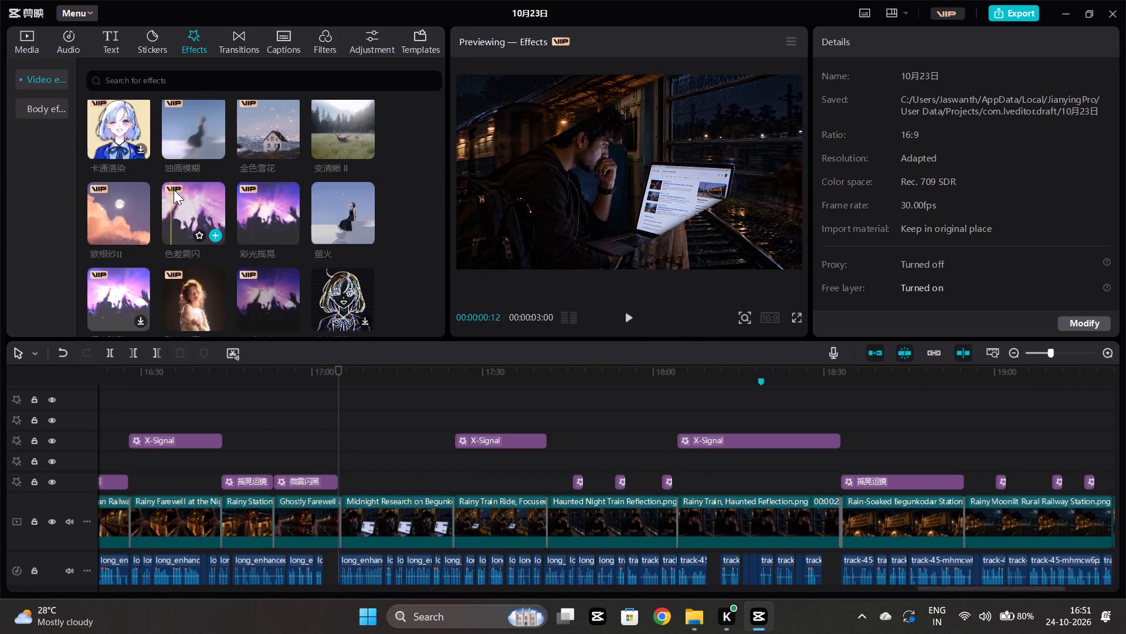
# Add the 色差震闪 effect at about 17:04 and extend it to the end of the Midnight Research clip.
pyautogui.click(213, 237)
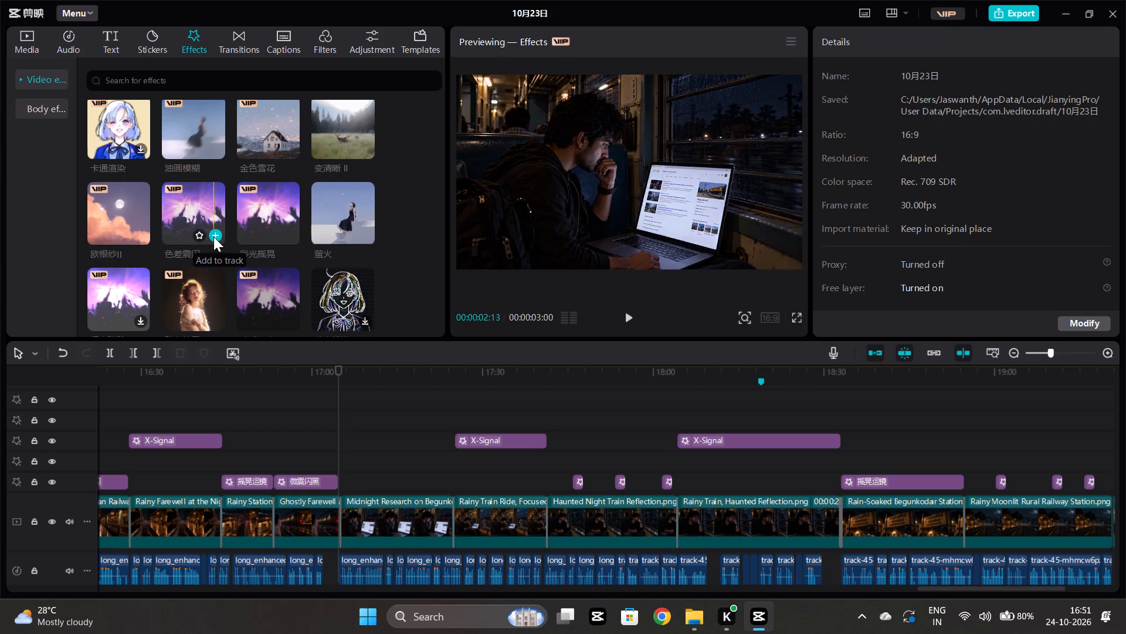
pyautogui.moveTo(358, 477); pyautogui.dragTo(455, 481)
pyautogui.click(412, 426)
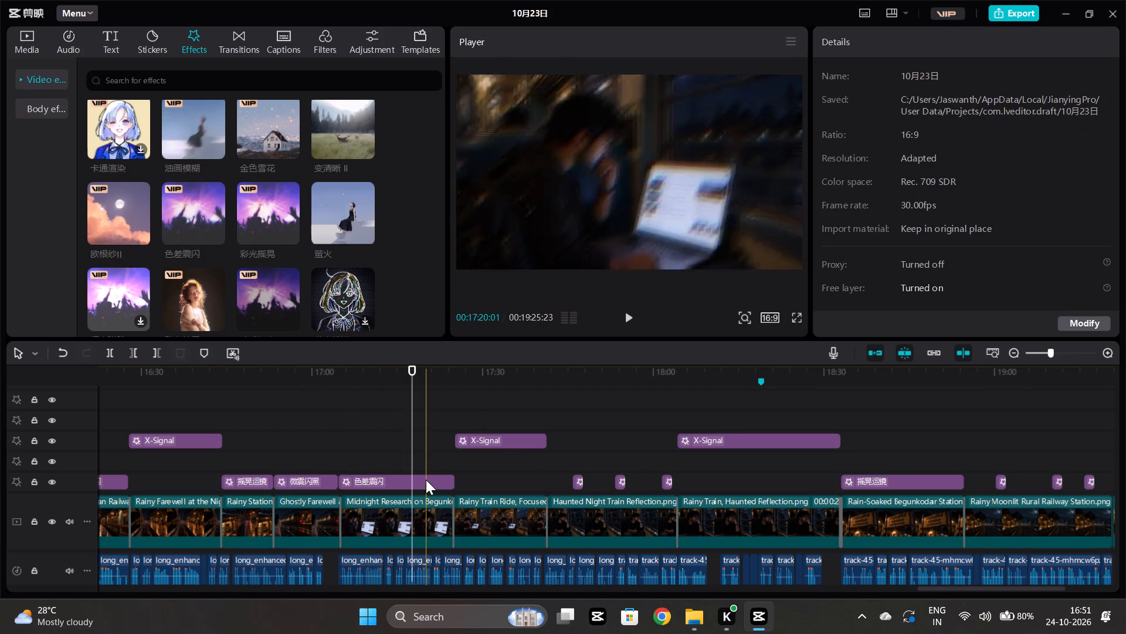
# Set the 色差震闪 effect's 垂直色差 to 10, 速度 to 7, 发光 to 10, 强度 to 12, 颜色 to 7, 模糊 to 9 and 氛围 to 7.
pyautogui.click(426, 480)
pyautogui.click(881, 313)
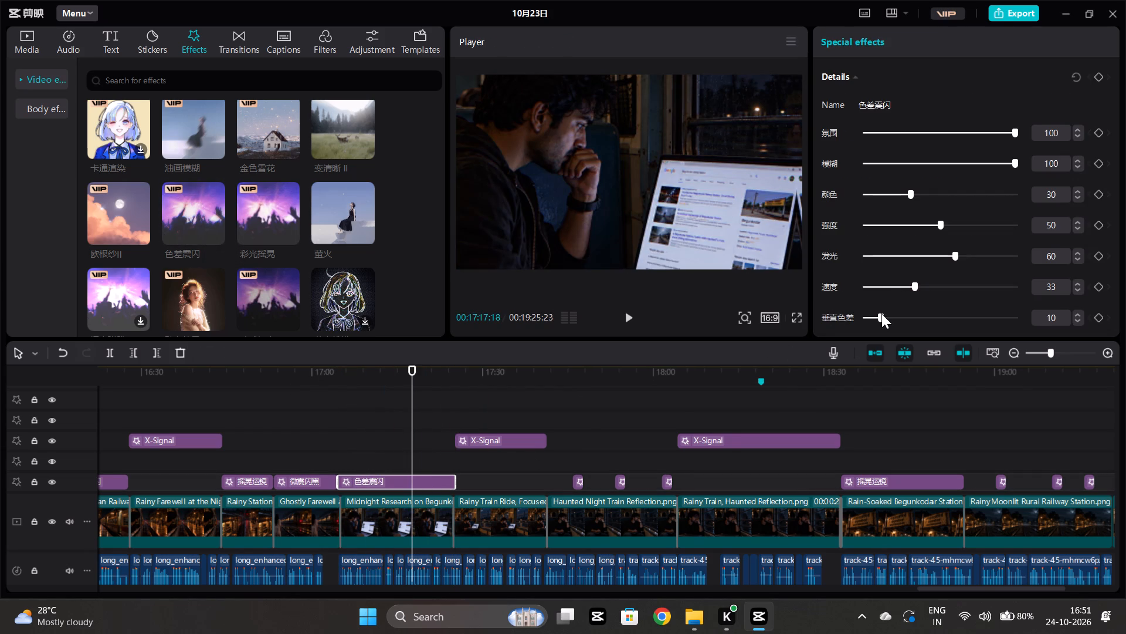
pyautogui.click(877, 282)
pyautogui.click(881, 252)
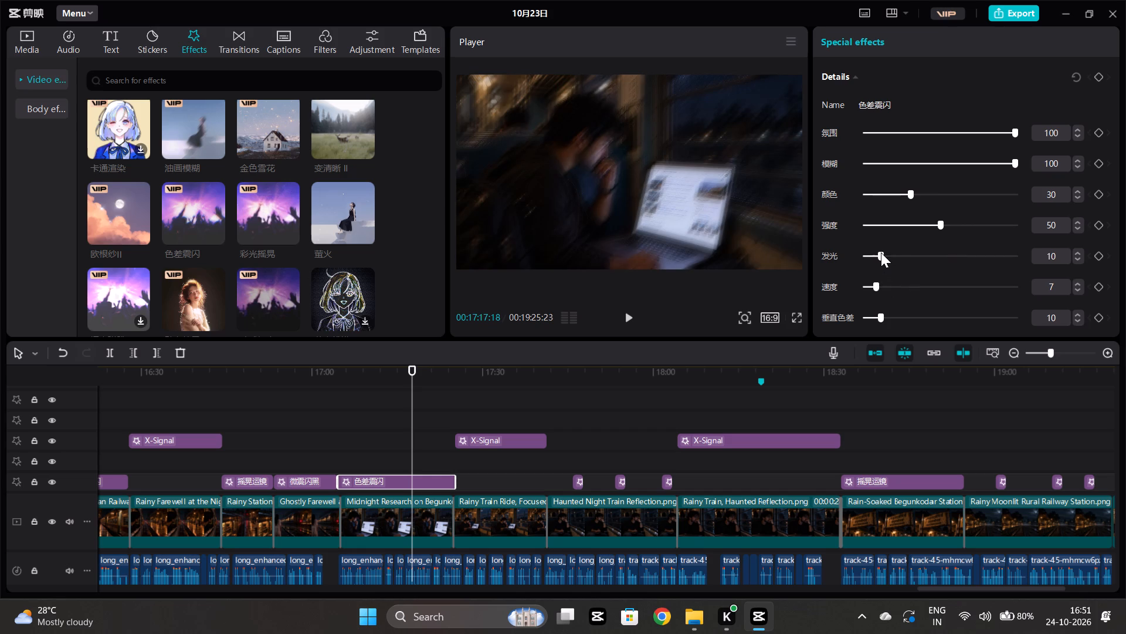
pyautogui.click(883, 227)
pyautogui.click(876, 197)
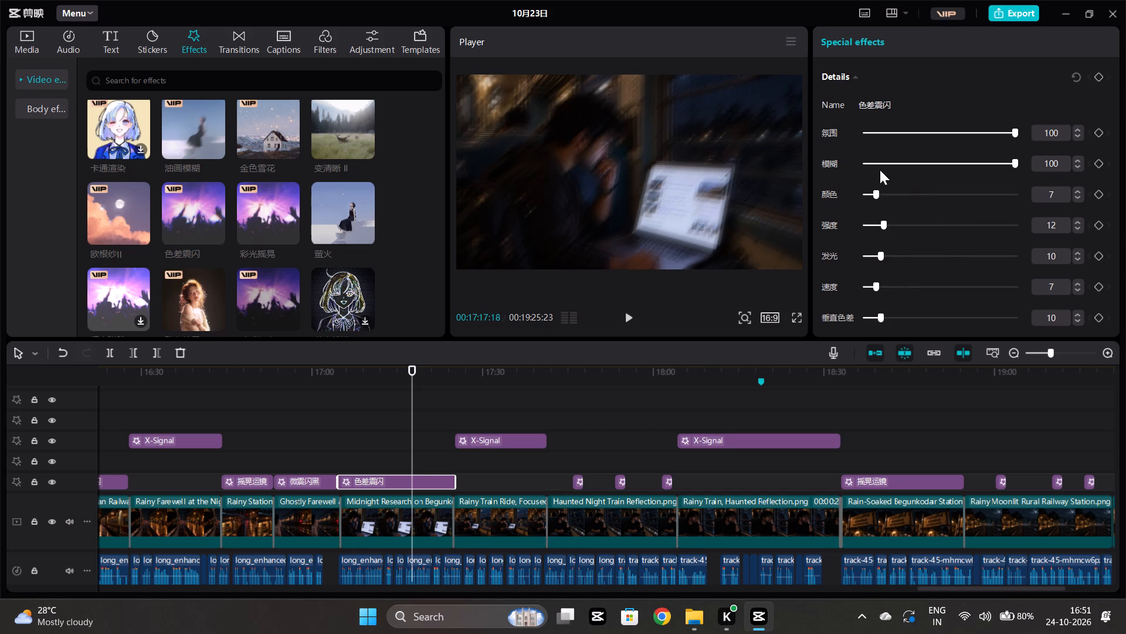
pyautogui.click(880, 170)
pyautogui.click(876, 135)
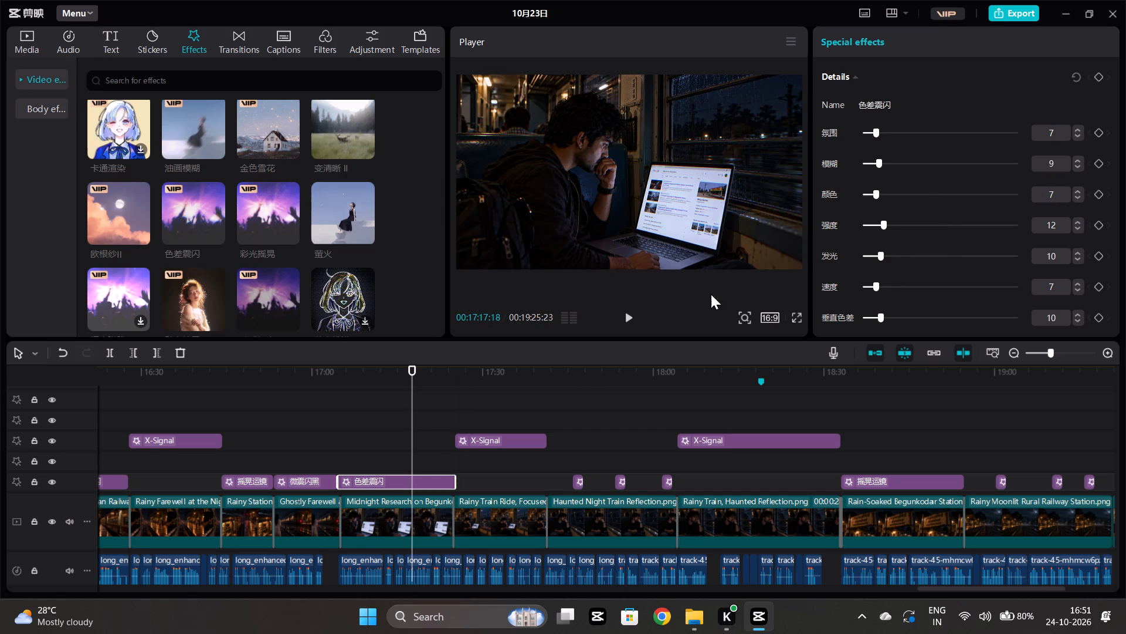
# Preview the 色差震闪 effect over the Midnight Research clip and on into the Rainy Train Ride clip.
pyautogui.click(343, 410)
pyautogui.press('space')
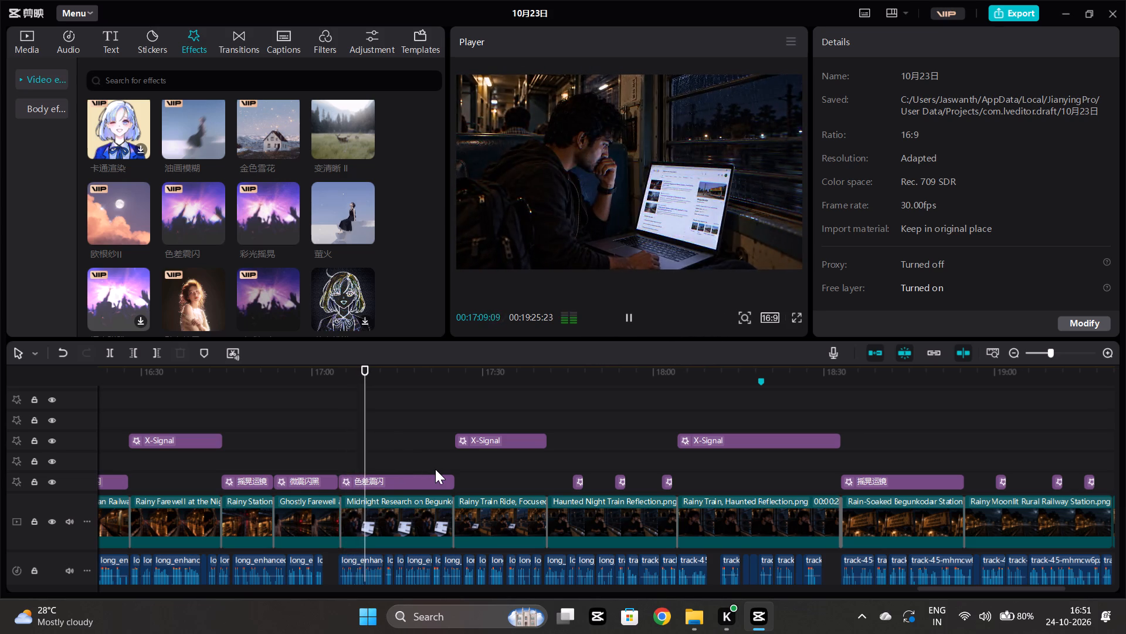
pyautogui.hscroll(-1, 435, 469)
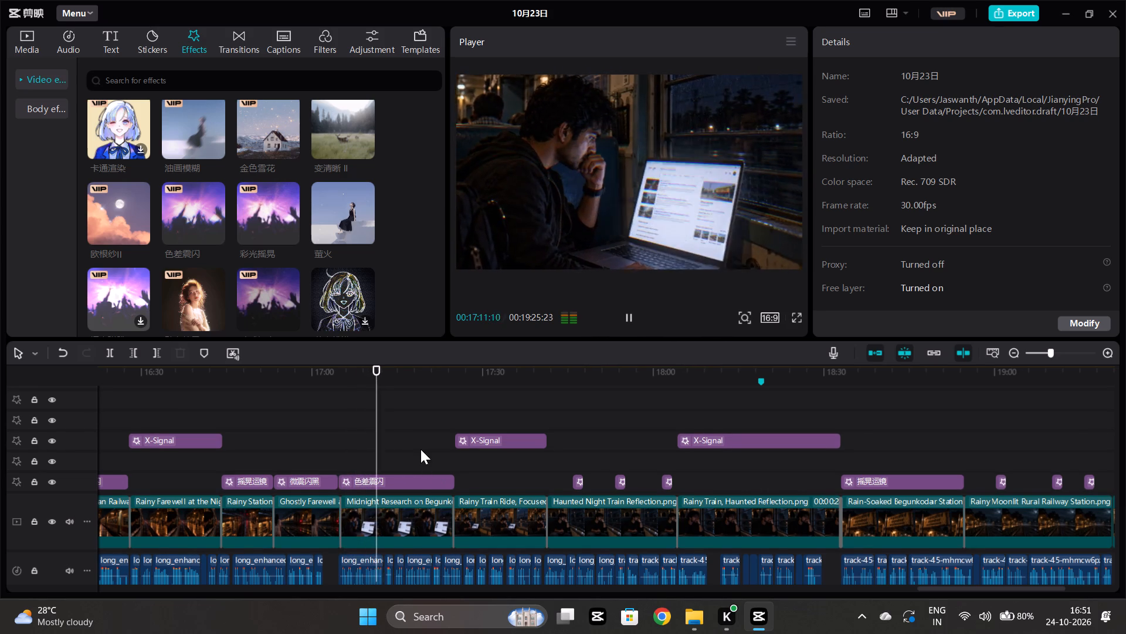
pyautogui.click(420, 449)
pyautogui.press('space')
pyautogui.hscroll(-1, 420, 449)
pyautogui.hscroll(-1, 493, 477)
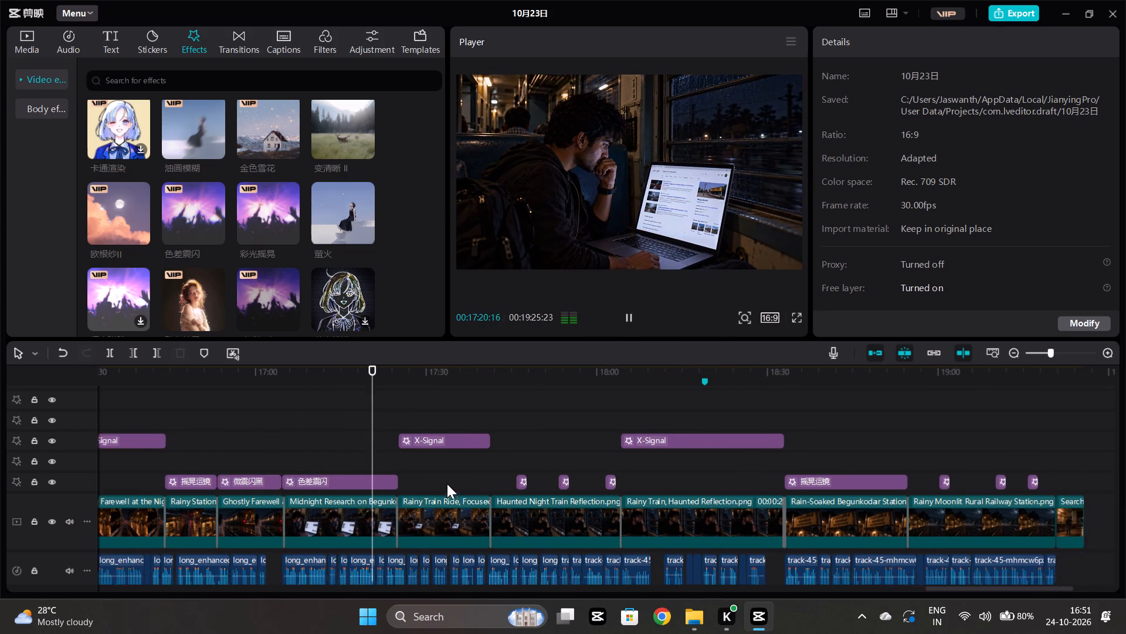
pyautogui.hscroll(-1, 447, 484)
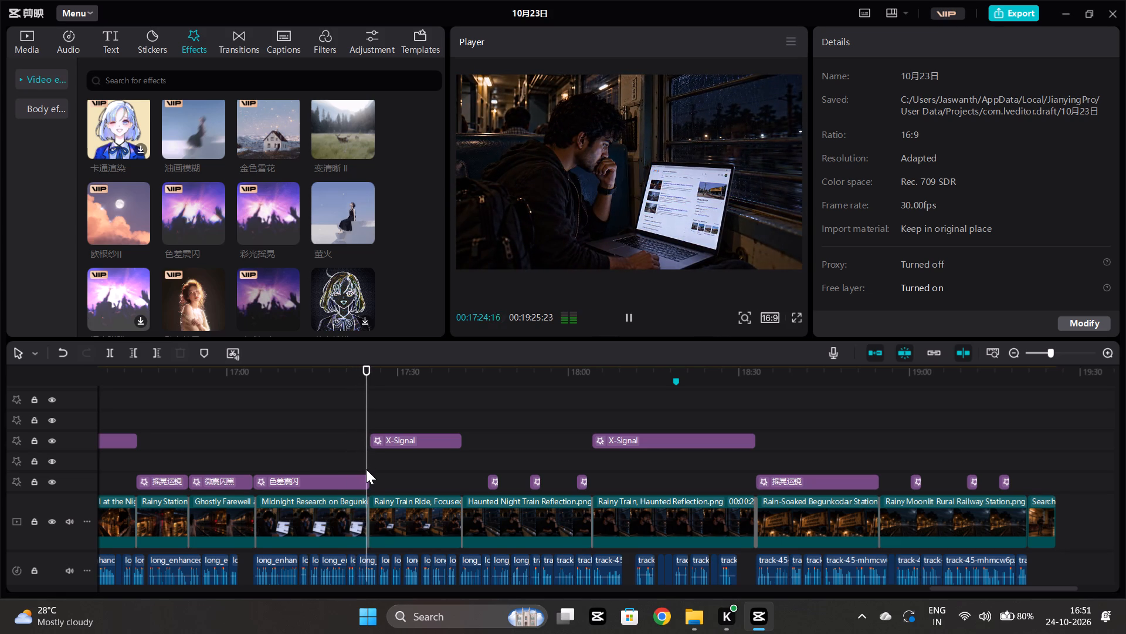
pyautogui.hscroll(-1, 366, 469)
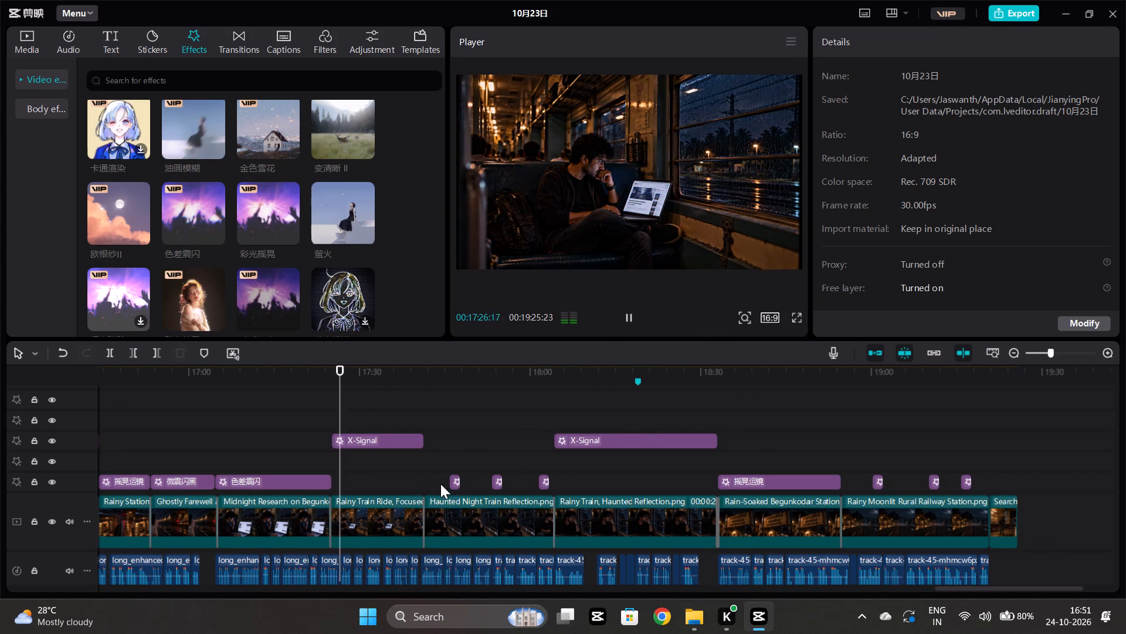
# Browse the video effects library for an effect to use from about 17:41 over the Haunted Night Train Reflection clip.
pyautogui.click(392, 460)
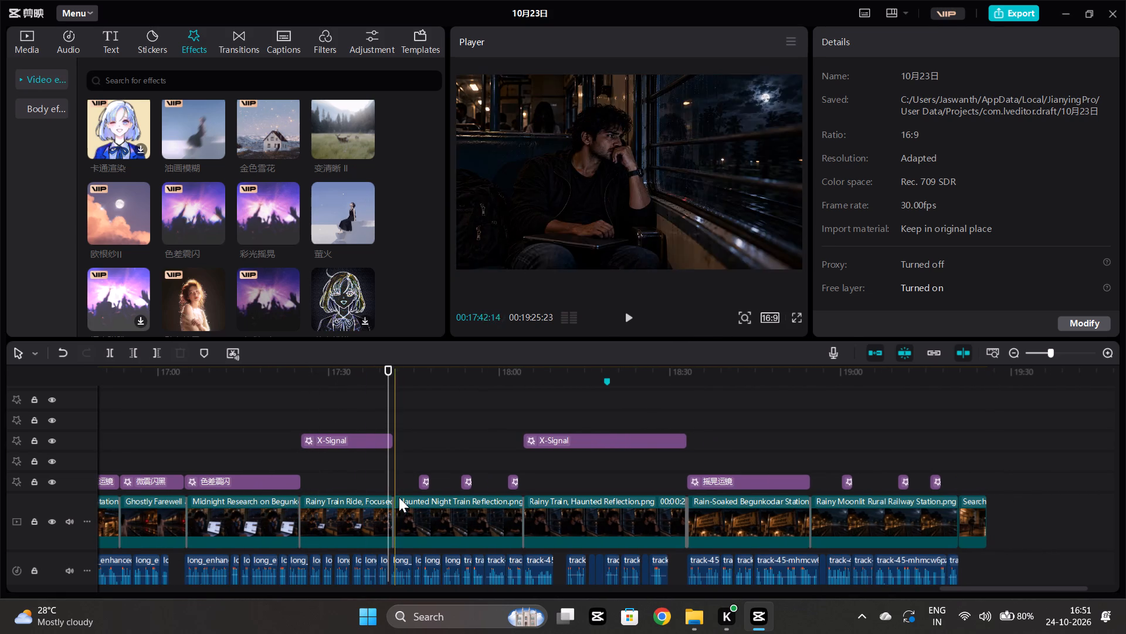
pyautogui.click(395, 478)
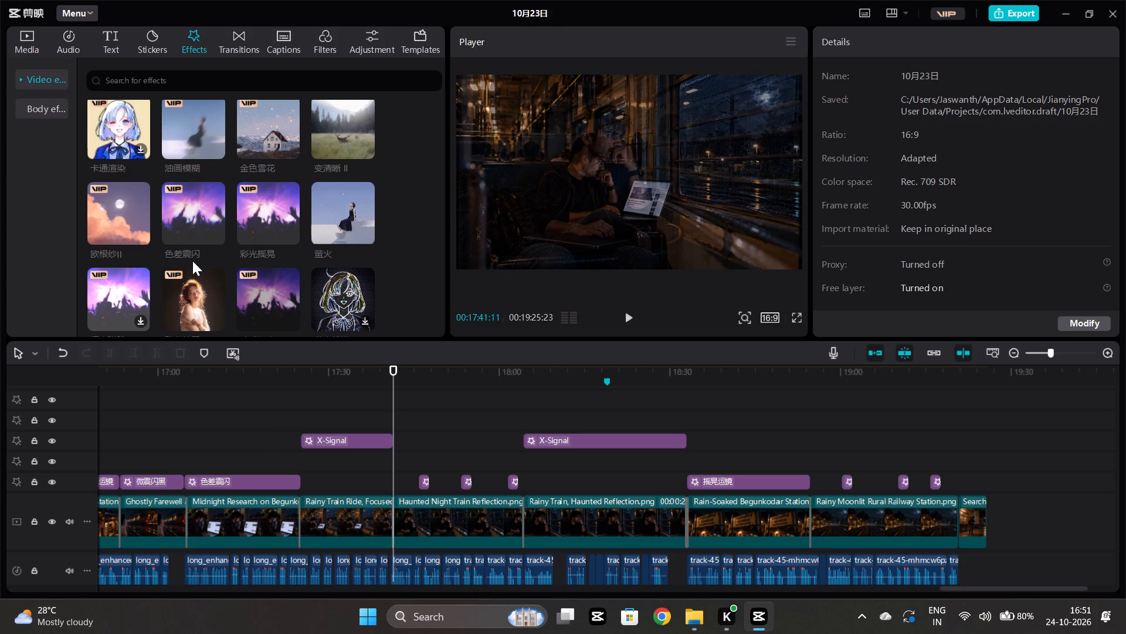
pyautogui.scroll(-1, 192, 260)
pyautogui.scroll(-3, 171, 142)
pyautogui.scroll(-9, 206, 217)
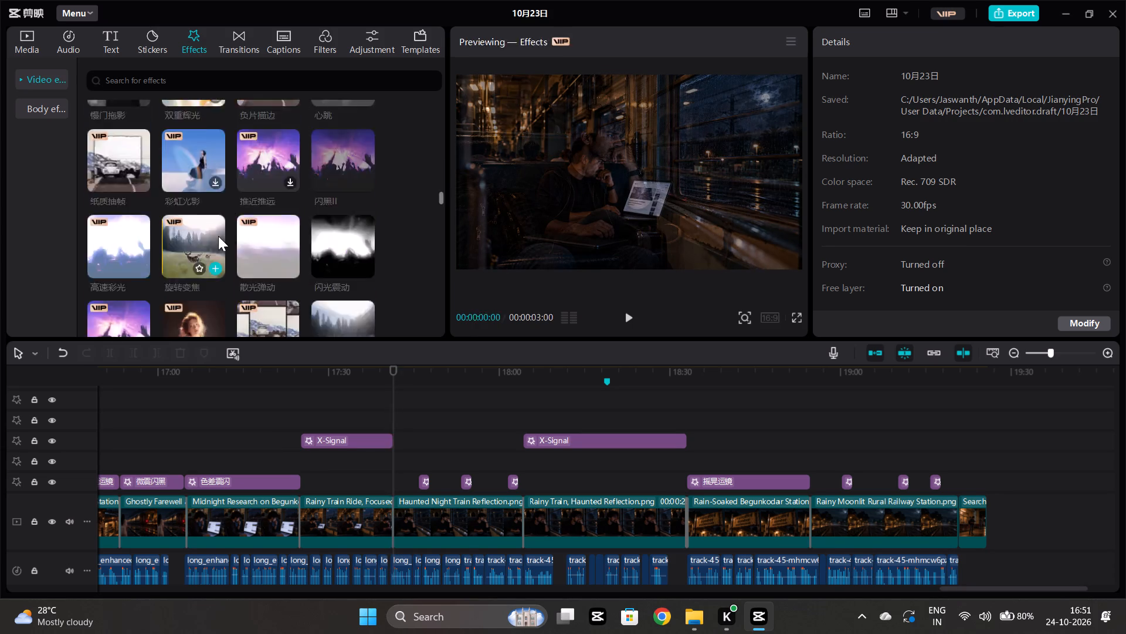
pyautogui.scroll(-10, 218, 236)
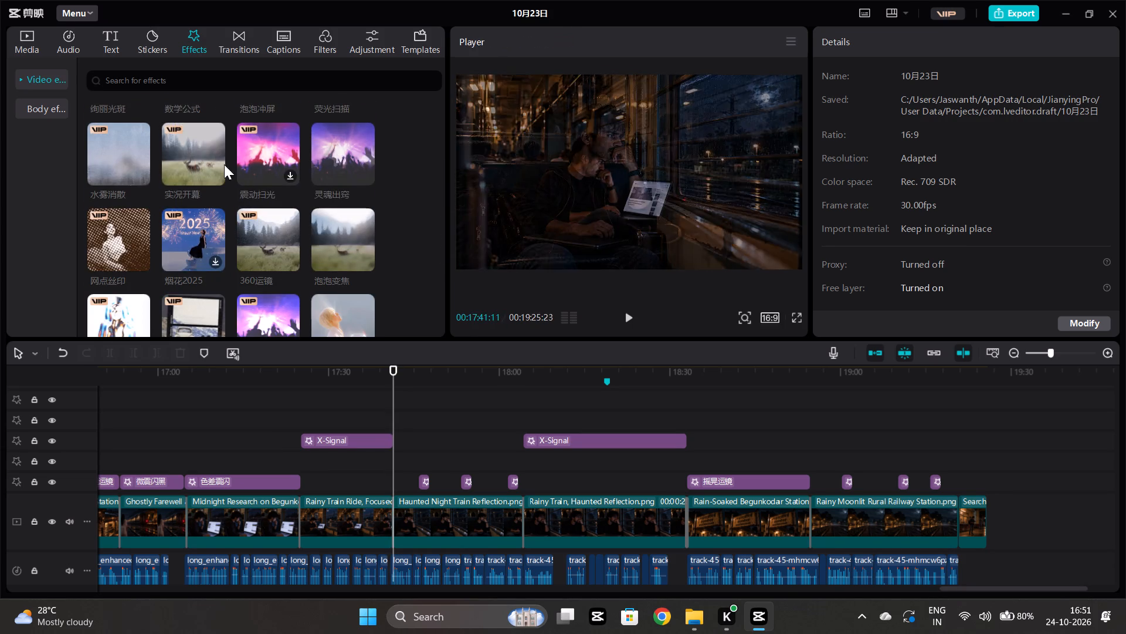
pyautogui.scroll(-2, 178, 238)
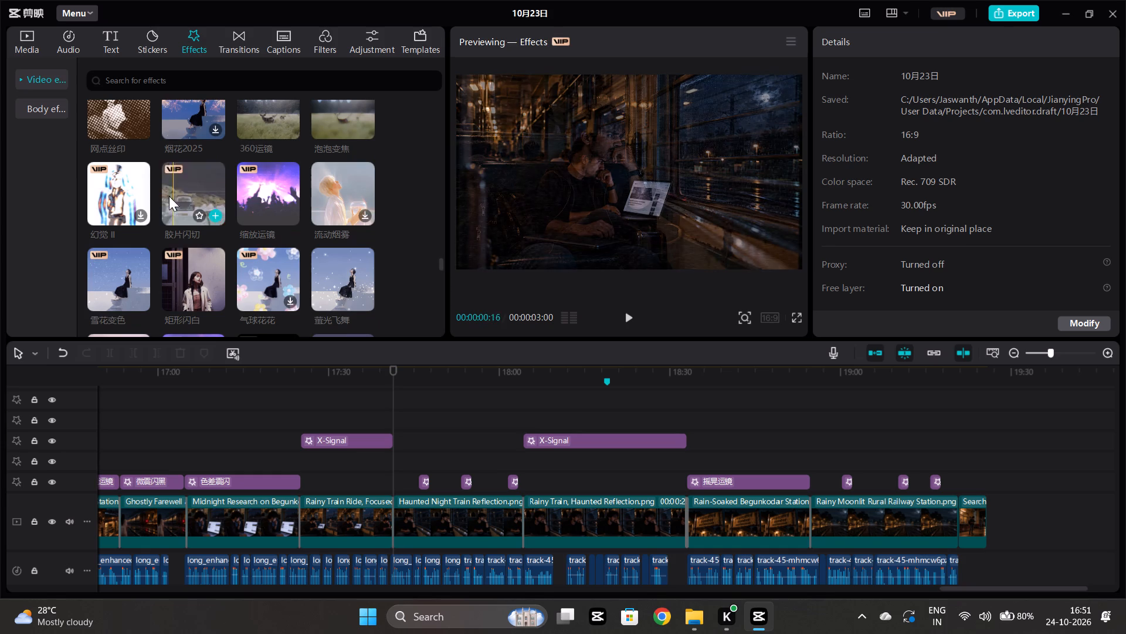
pyautogui.scroll(-1, 188, 259)
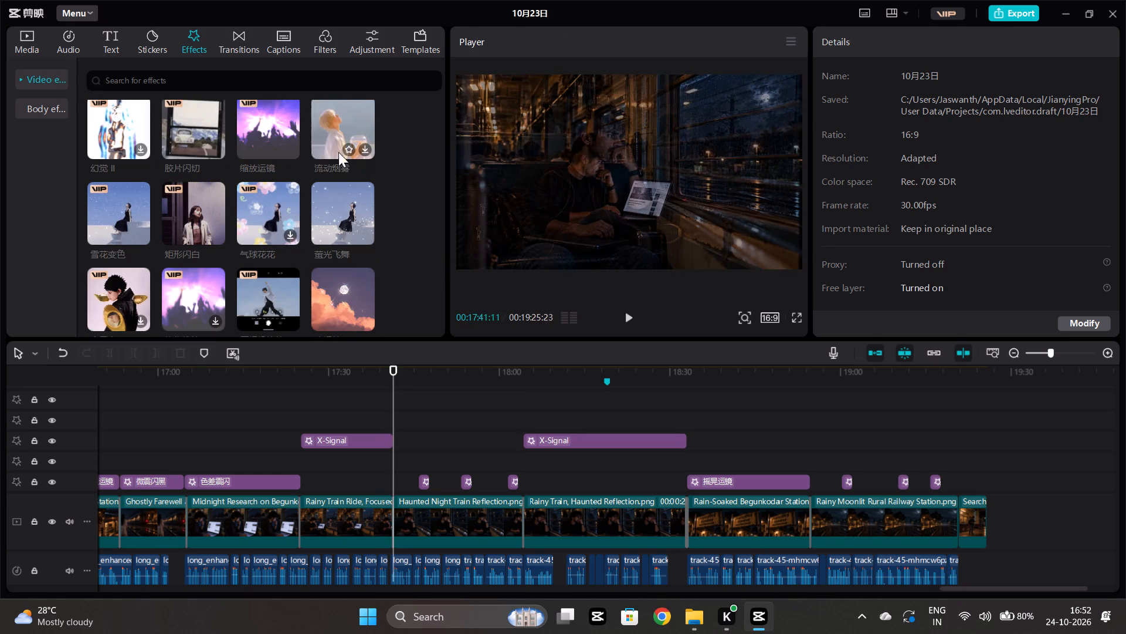
pyautogui.scroll(-2, 339, 245)
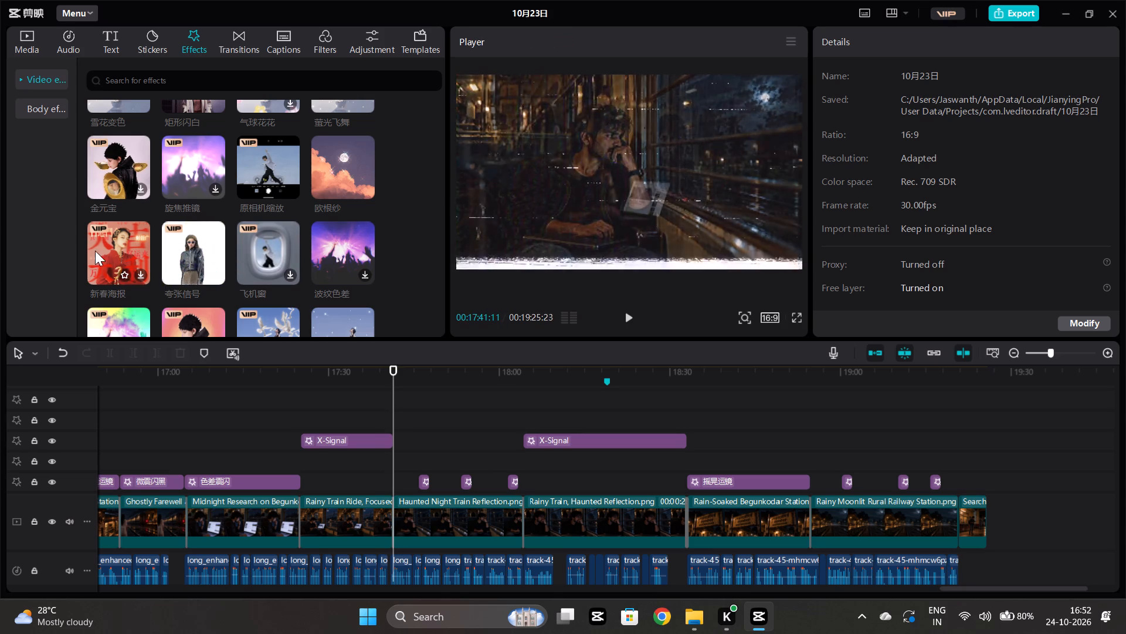
pyautogui.scroll(-1, 95, 251)
pyautogui.scroll(-2, 262, 279)
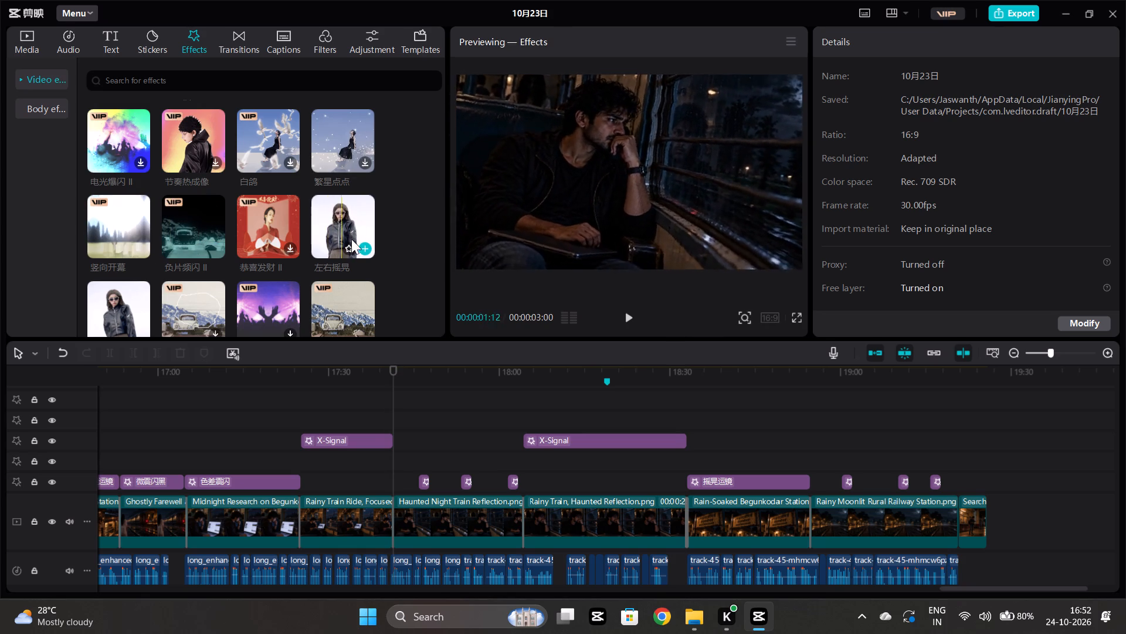
# Add the 左右摇晃 effect at about 17:41 above the short effects and extend it to the end of the Haunted Night Train Reflection clip.
pyautogui.click(367, 248)
pyautogui.moveTo(402, 477); pyautogui.dragTo(402, 477)
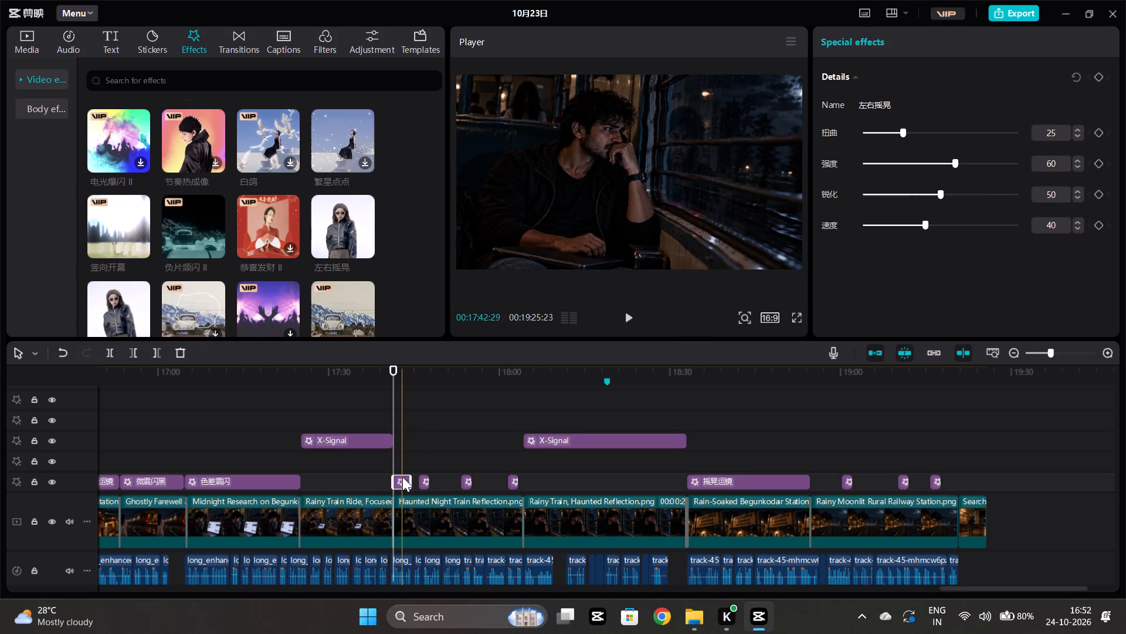
pyautogui.moveTo(402, 477); pyautogui.dragTo(402, 461)
pyautogui.moveTo(411, 461); pyautogui.dragTo(516, 467)
# Set the 左右摇晃 effect's 扭曲 to 9, 强度 to 12, 锐化 to 11 and 速度 to 32, and preview the motion.
pyautogui.click(879, 130)
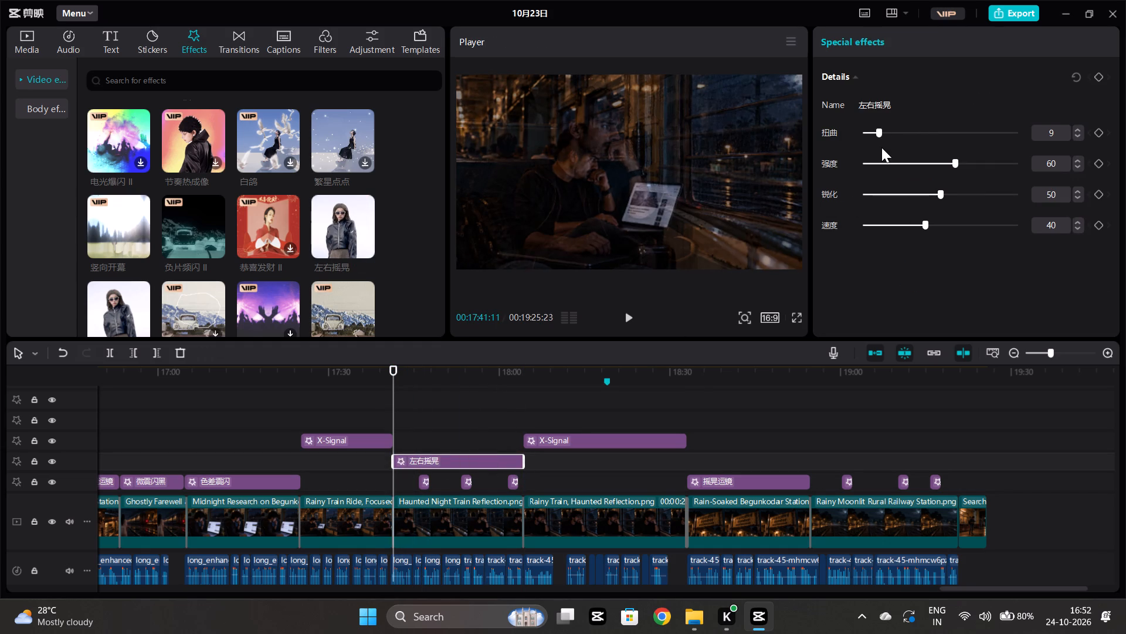
pyautogui.click(883, 161)
pyautogui.click(882, 194)
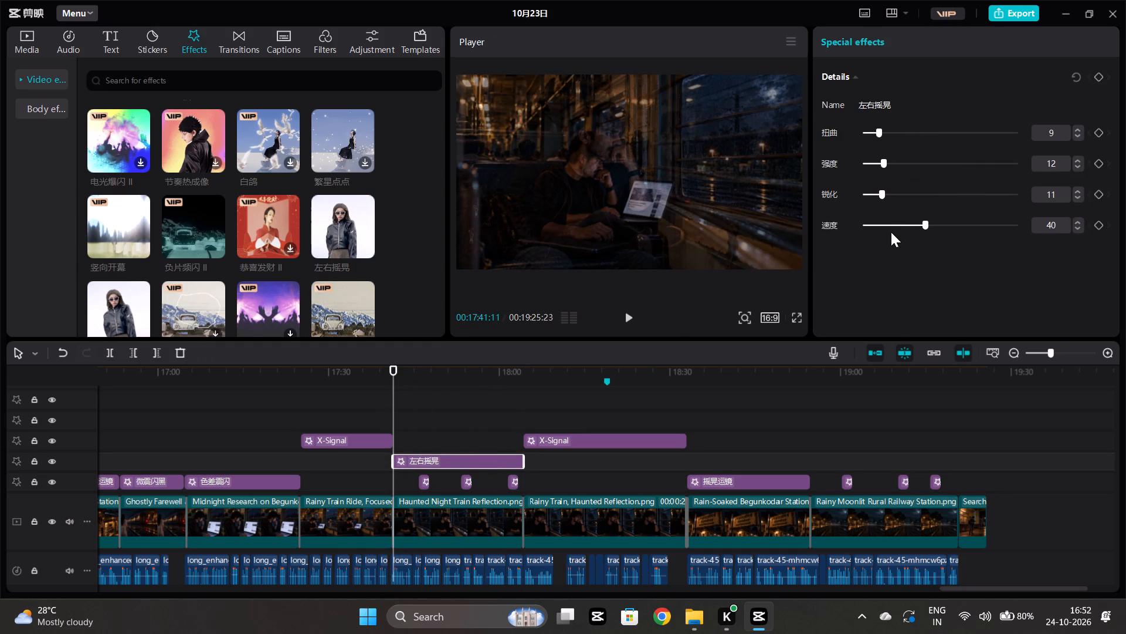
pyautogui.click(886, 224)
pyautogui.click(399, 399)
pyautogui.press('space')
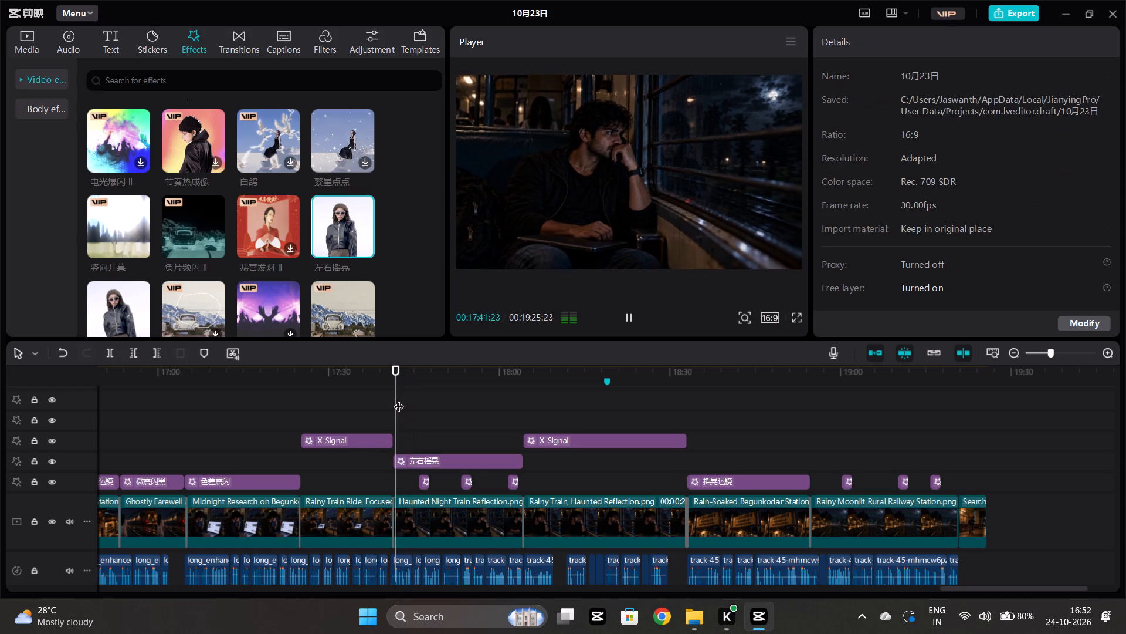
pyautogui.click(447, 462)
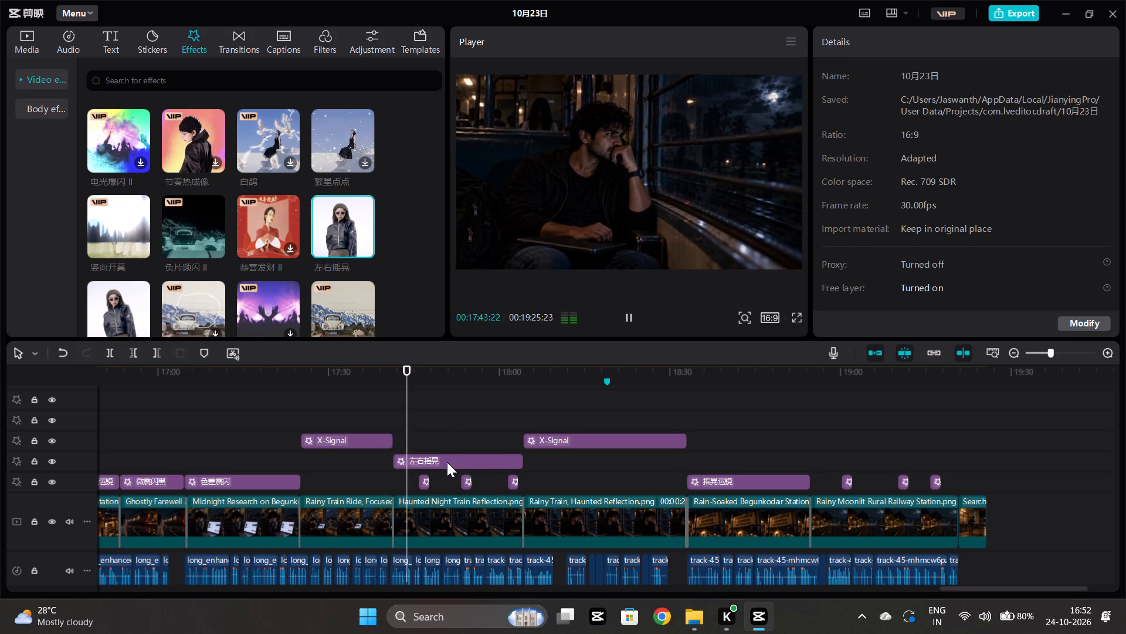
pyautogui.click(913, 225)
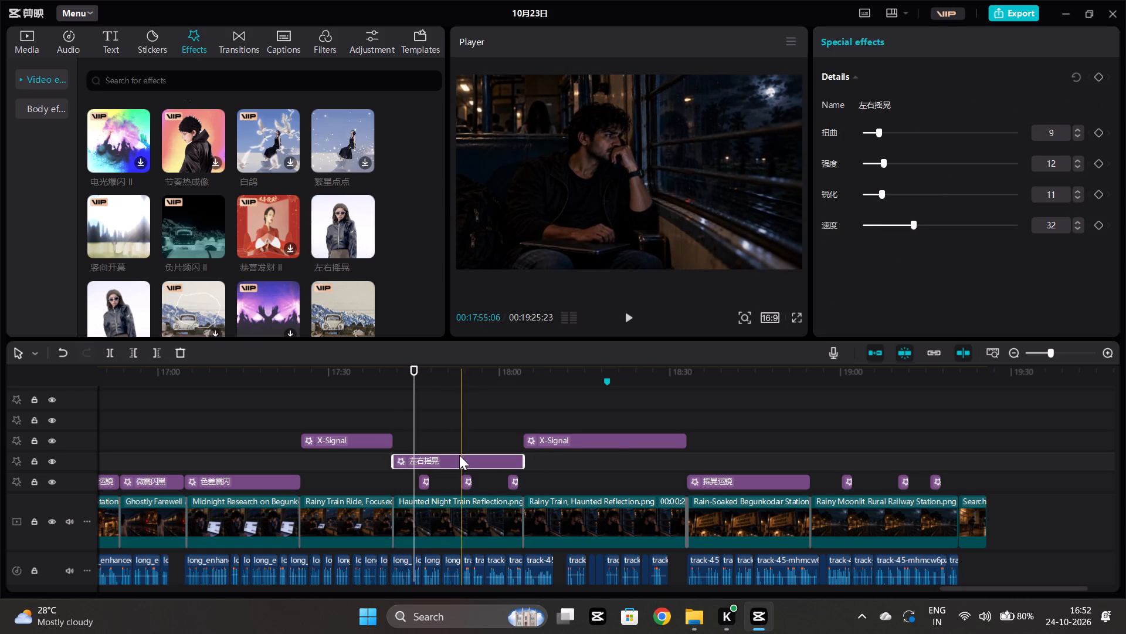
pyautogui.click(436, 431)
pyautogui.press('space')
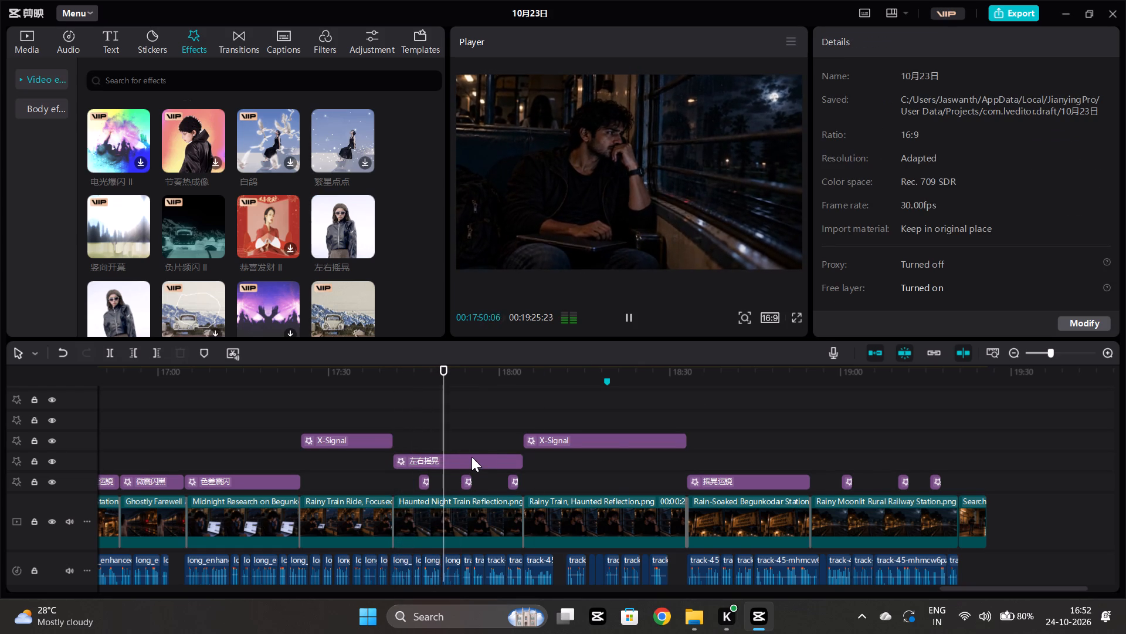
# Copy the 左右摇晃 effect from the Haunted Night Train Reflection clip.
pyautogui.click(483, 457)
pyautogui.hotkey('ctrl', 'c')
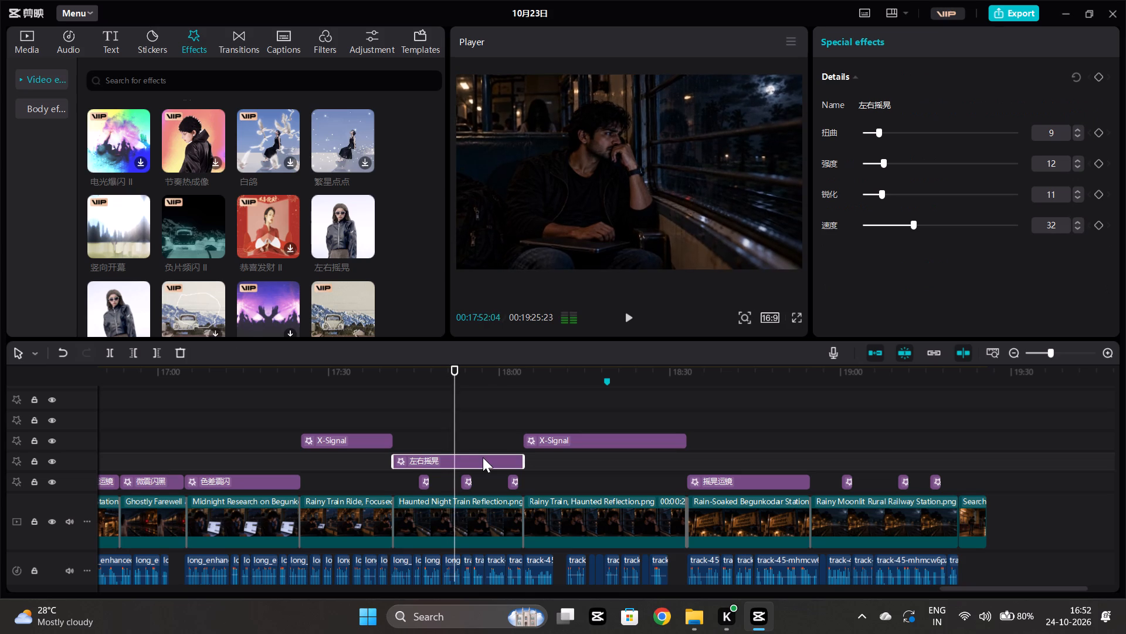
# Preview the effects over the Rainy Train, Haunted Reflection clip and the Rain-Soaked Begunkodar Station clip.
pyautogui.click(551, 462)
pyautogui.press('space')
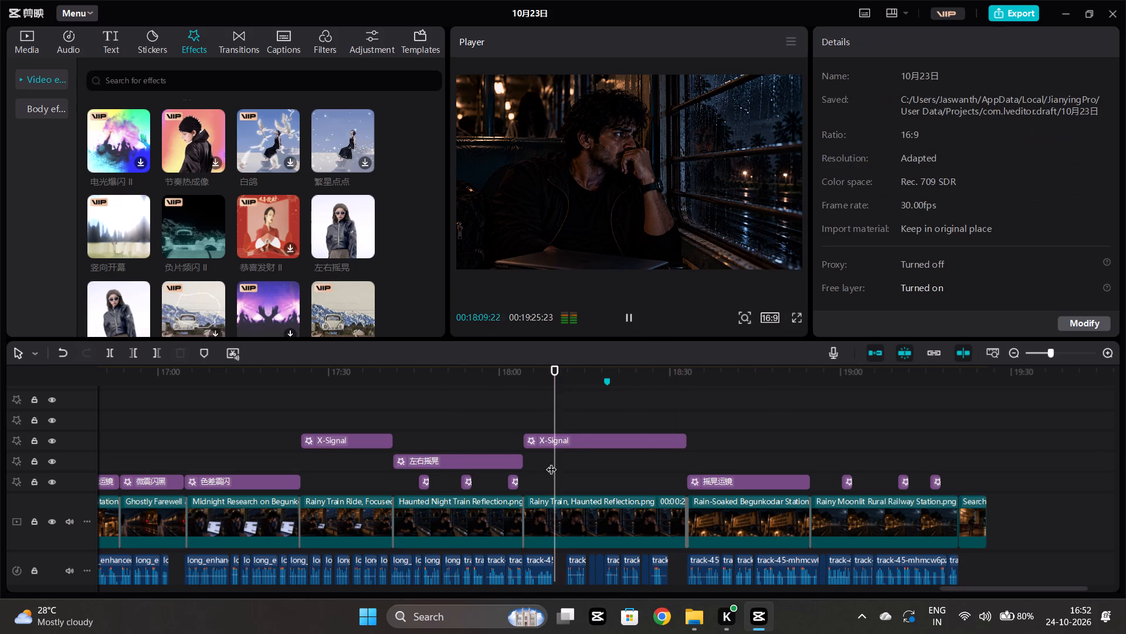
pyautogui.click(679, 440)
pyautogui.press('space')
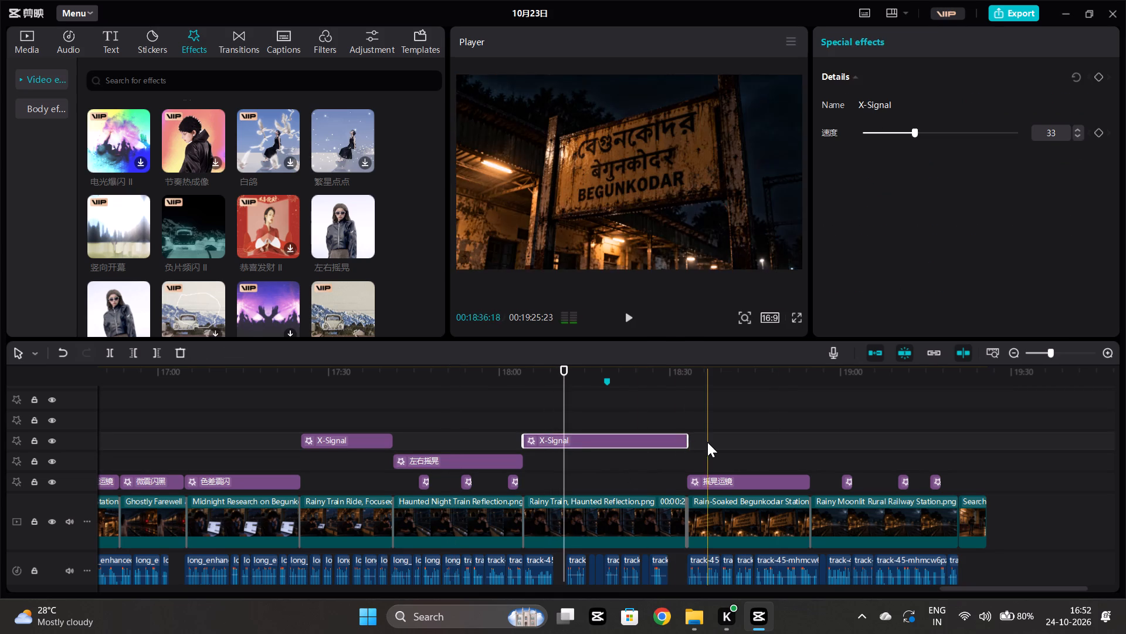
pyautogui.click(805, 437)
pyautogui.press('space')
pyautogui.click(789, 444)
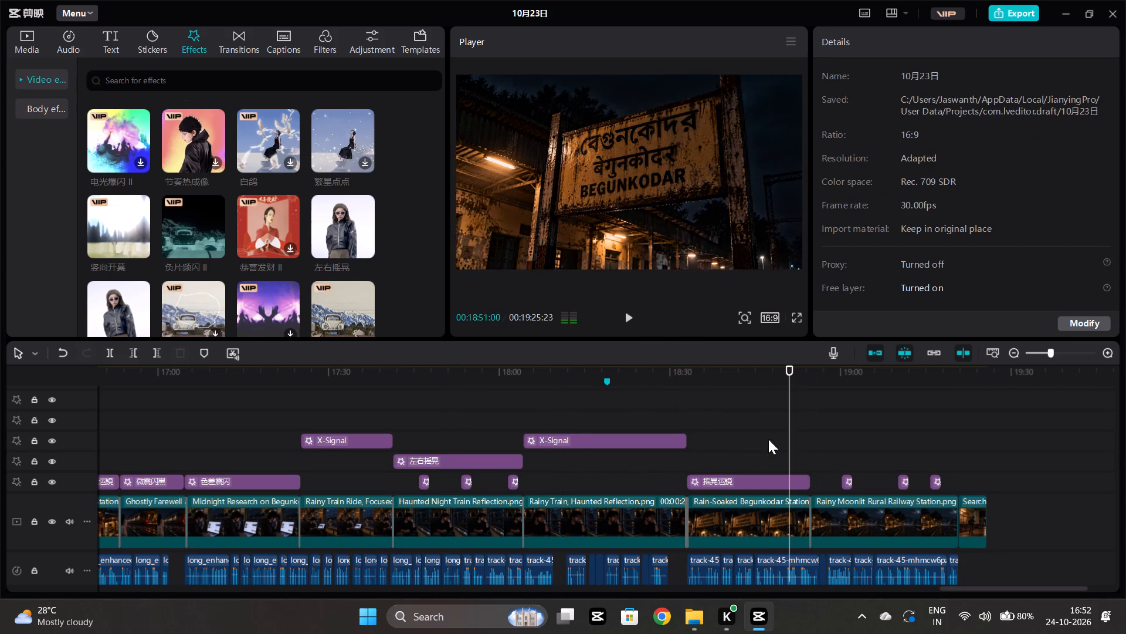
pyautogui.click(764, 439)
pyautogui.press('space')
# Review the earlier timeline around 6:32 and 8:03 for a place to reuse the copied 左右摇晃 effect.
pyautogui.hscroll(5, 764, 439)
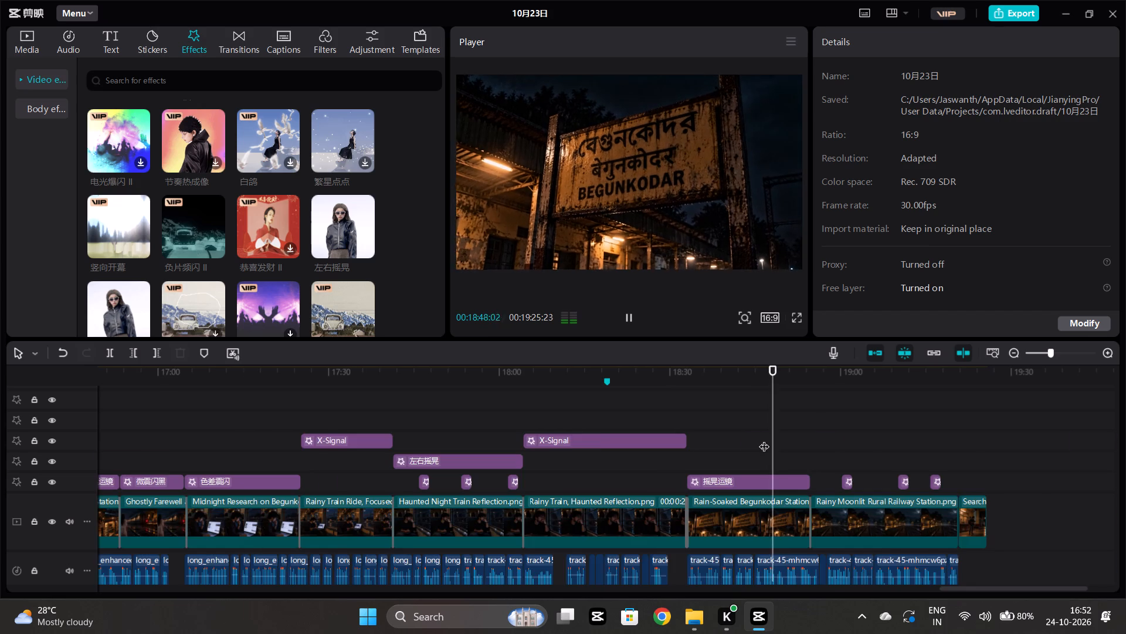
pyautogui.hscroll(1, 700, 455)
pyautogui.hscroll(-2, 664, 453)
pyautogui.hscroll(-1, 407, 458)
pyautogui.click(450, 425)
pyautogui.press('space')
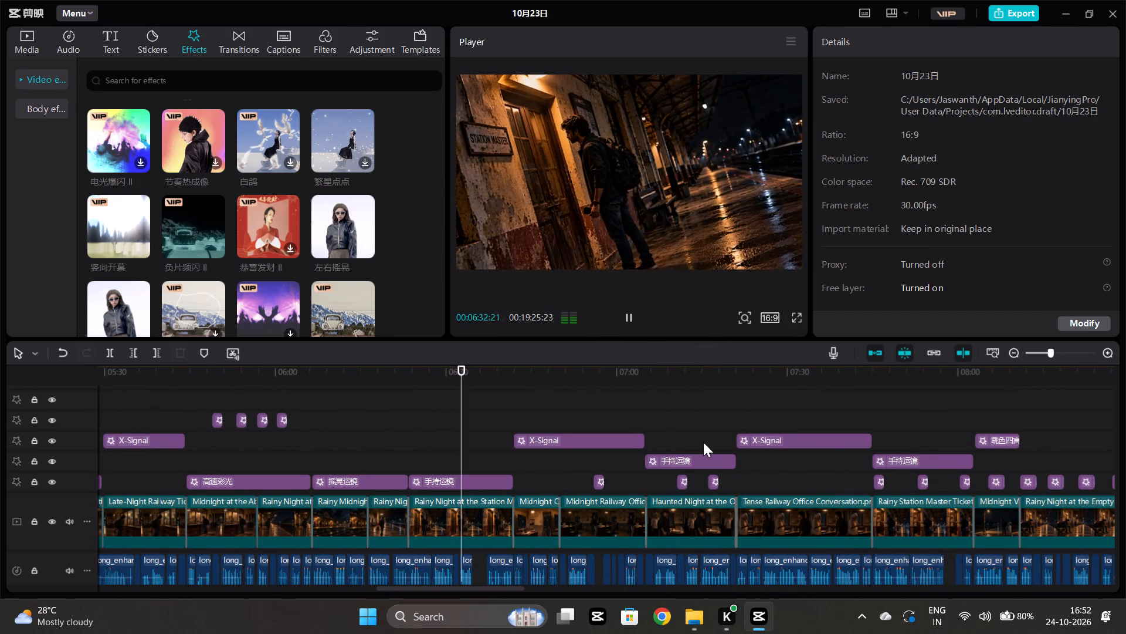
pyautogui.hscroll(-1, 704, 442)
pyautogui.click(530, 413)
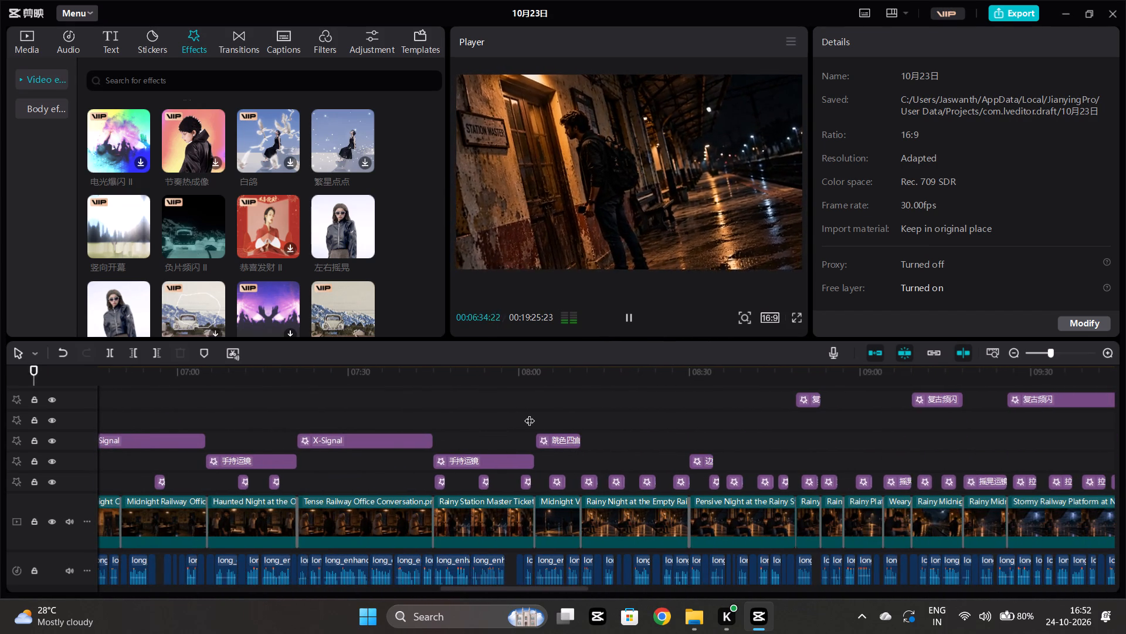
pyautogui.press('space')
pyautogui.press('space')
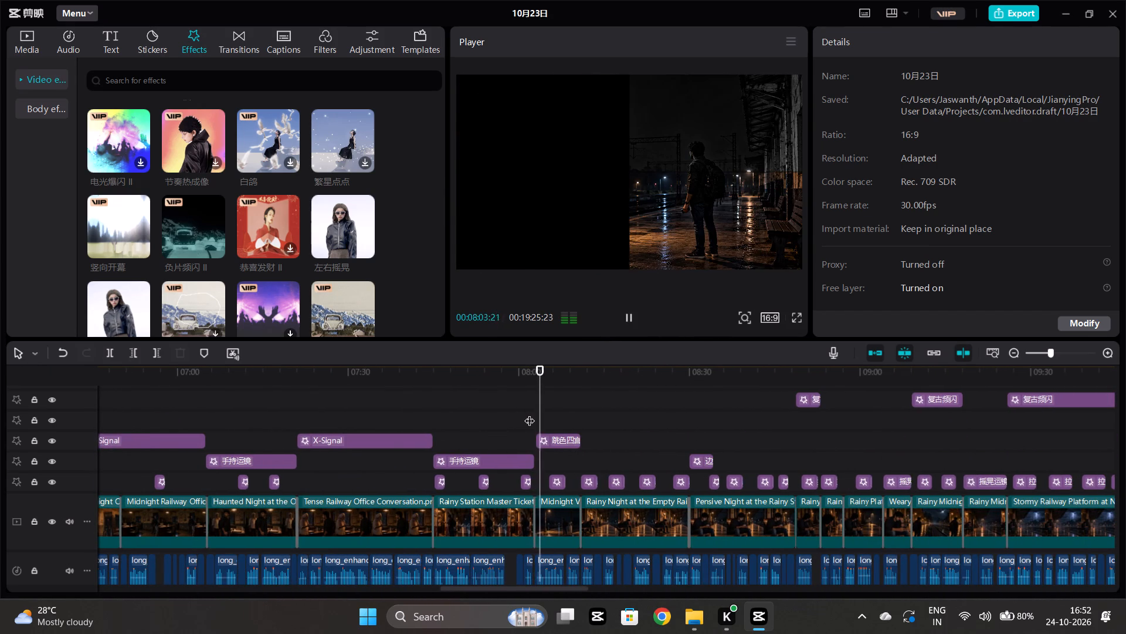
pyautogui.click(525, 400)
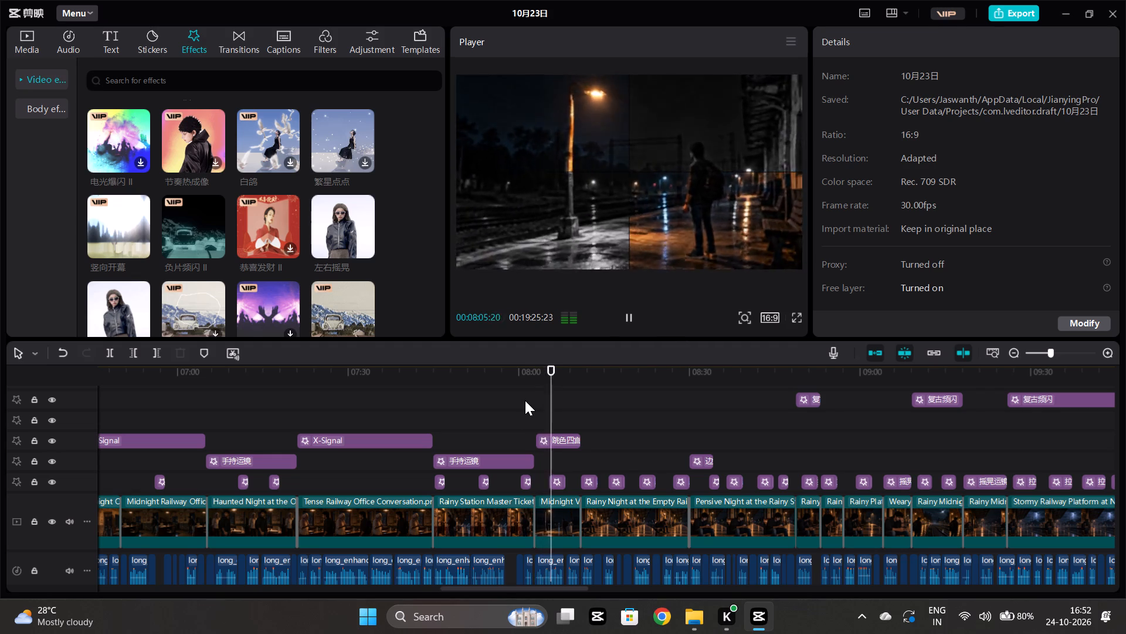
# Paste the 左右摇晃 effect at about 8:02 and extend it to the end of the Rainy Night at the Empty clip.
pyautogui.click(534, 399)
pyautogui.hotkey('ctrl', 'v')
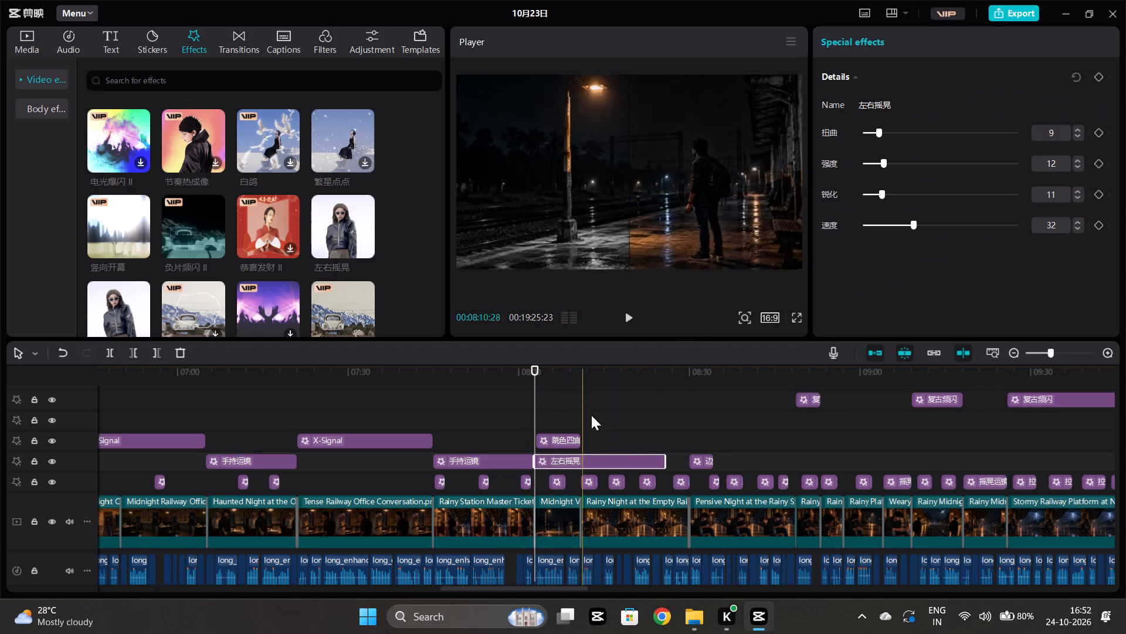
pyautogui.moveTo(663, 456); pyautogui.dragTo(687, 453)
pyautogui.click(630, 420)
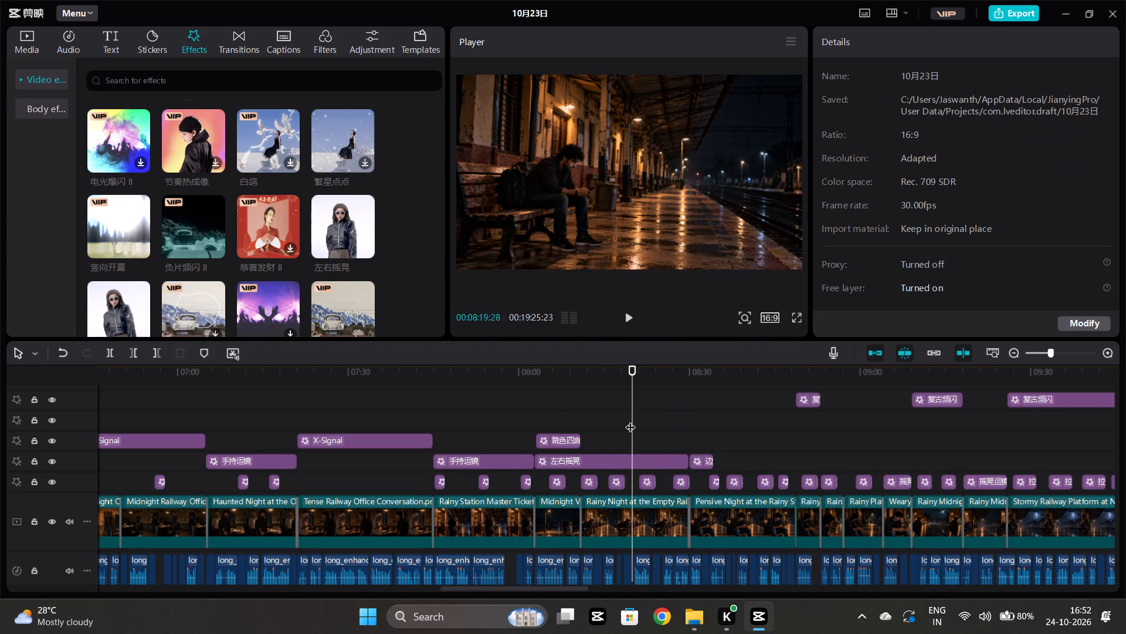
# Preview the effects around 8:20 and from about 7:00 to 7:08 for one to reuse on later clips.
pyautogui.press('space')
pyautogui.hscroll(-1, 630, 420)
pyautogui.hscroll(1, 606, 414)
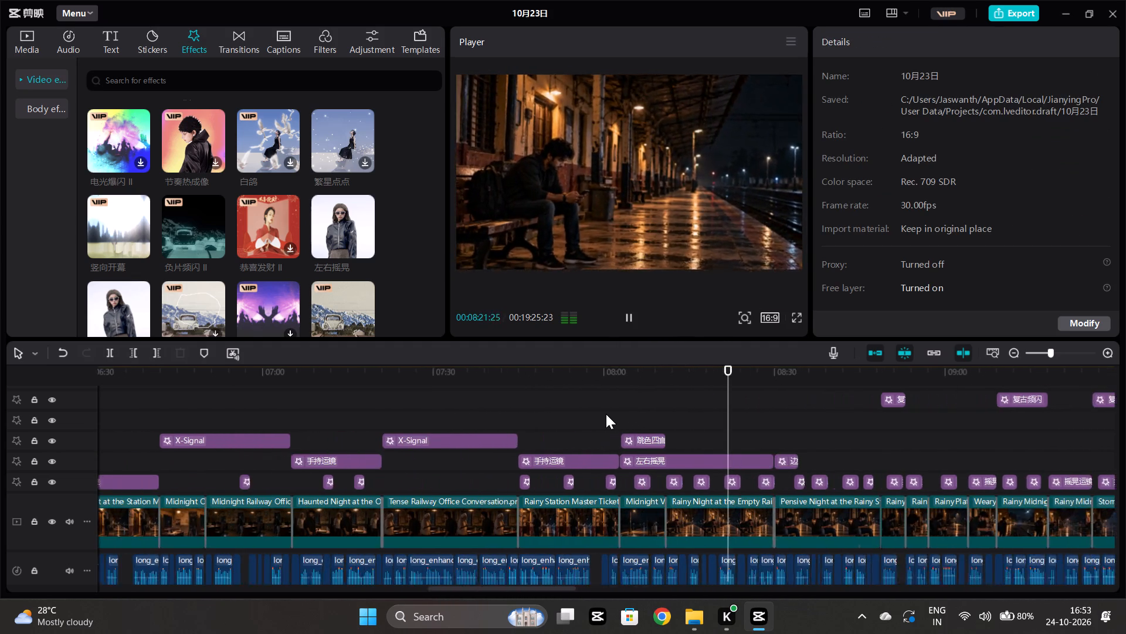
pyautogui.hscroll(1, 606, 414)
pyautogui.click(571, 414)
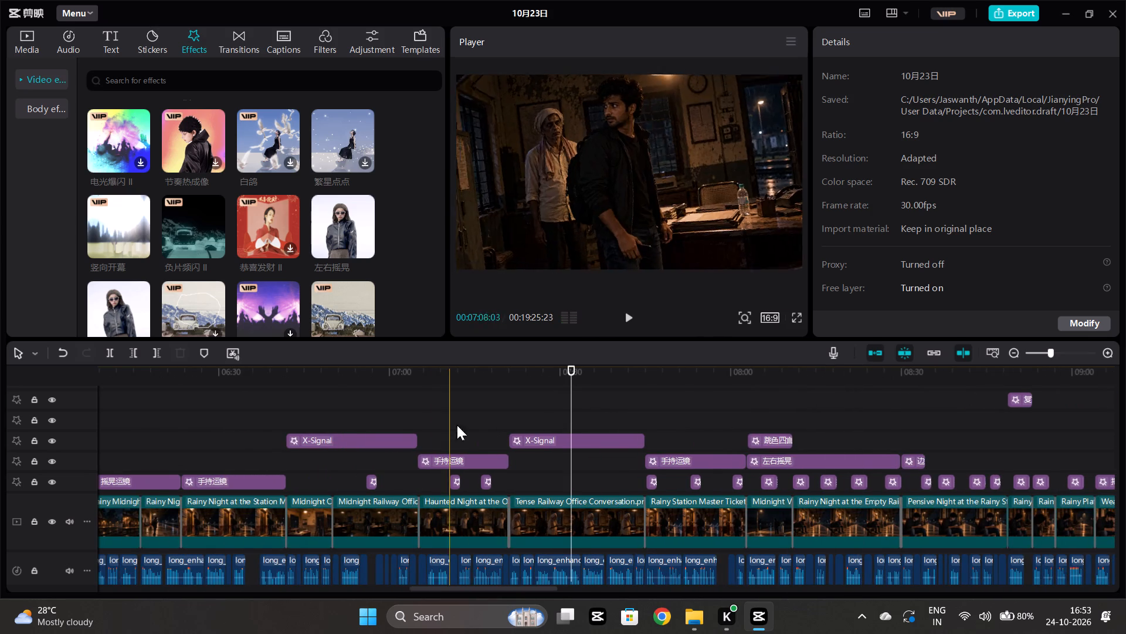
pyautogui.click(395, 419)
pyautogui.press('space')
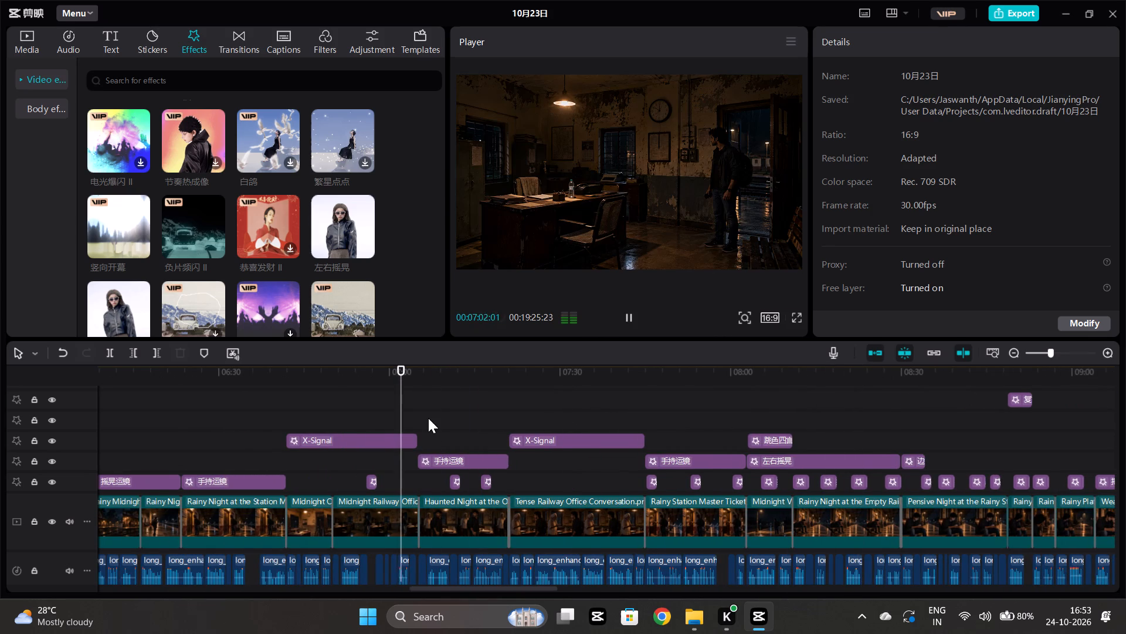
pyautogui.click(432, 418)
pyautogui.press('space')
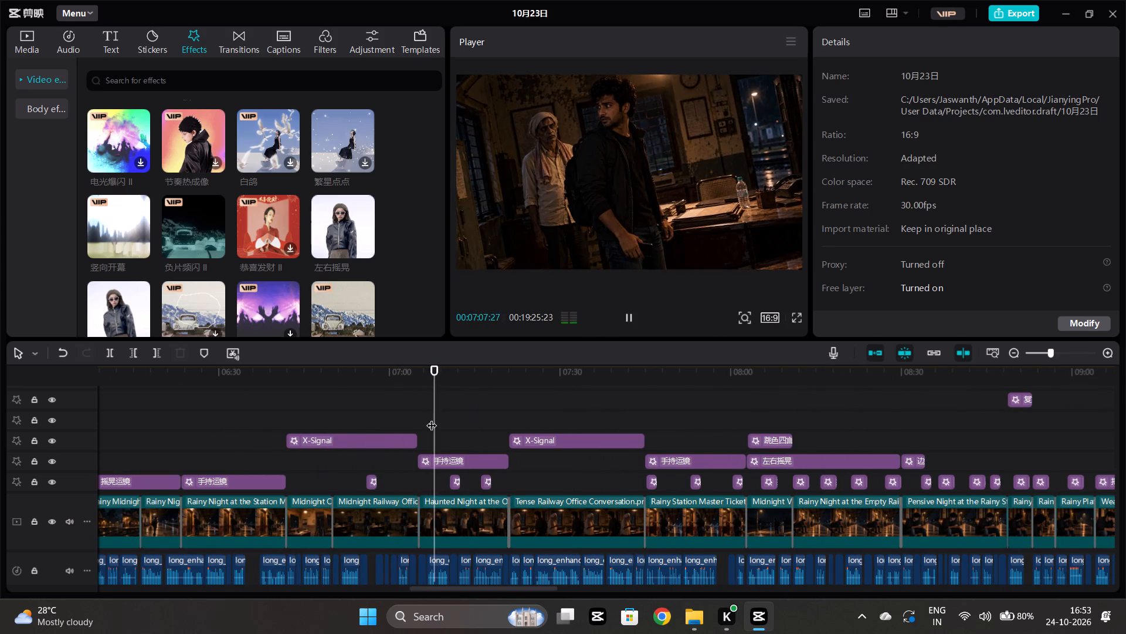
# Copy the 手持运镜 effect from the Haunted Night clip, paste it at about 8:48 and extend it to the end of the Weary clip.
pyautogui.hscroll(-1, 432, 418)
pyautogui.click(412, 456)
pyautogui.hotkey('ctrl', 'c')
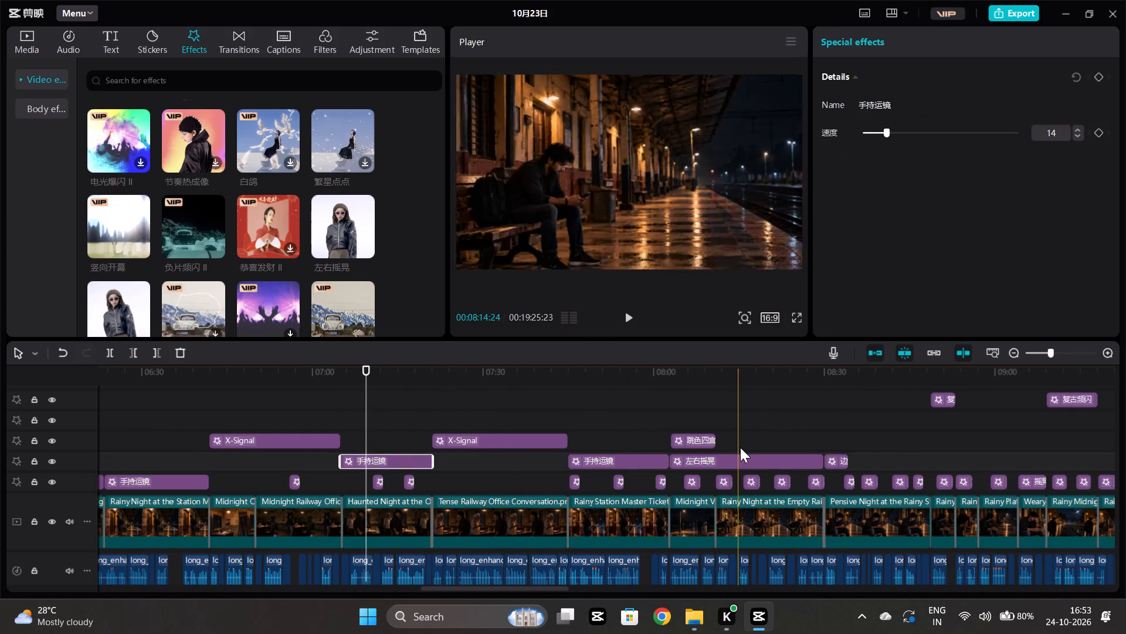
pyautogui.hscroll(-1, 740, 447)
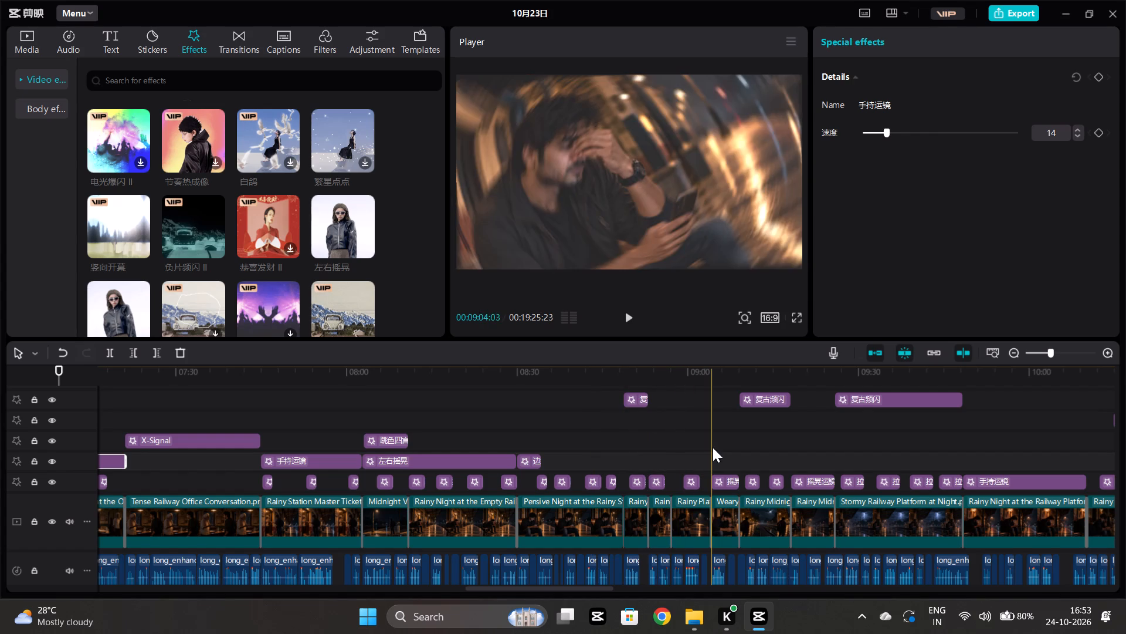
pyautogui.click(619, 443)
pyautogui.hotkey('ctrl', 'v')
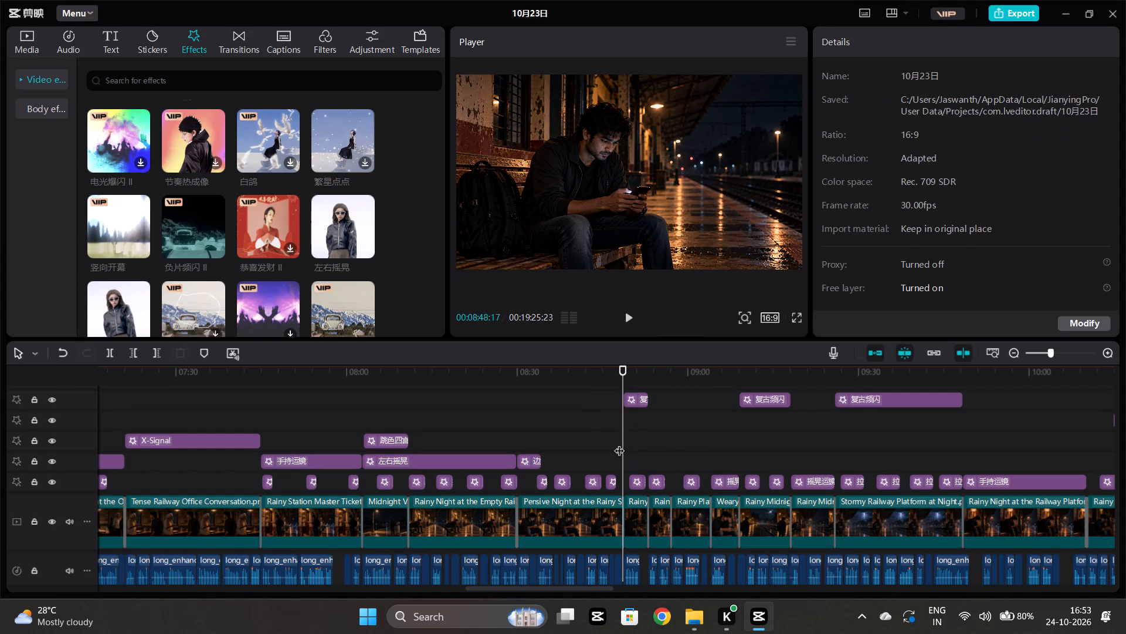
pyautogui.moveTo(713, 456); pyautogui.dragTo(740, 461)
# Play on from about 9:04 and delete the short 拉镜开幕 effect near the start of the Rainy Midnight clip at 9:10.
pyautogui.click(710, 448)
pyautogui.press('space')
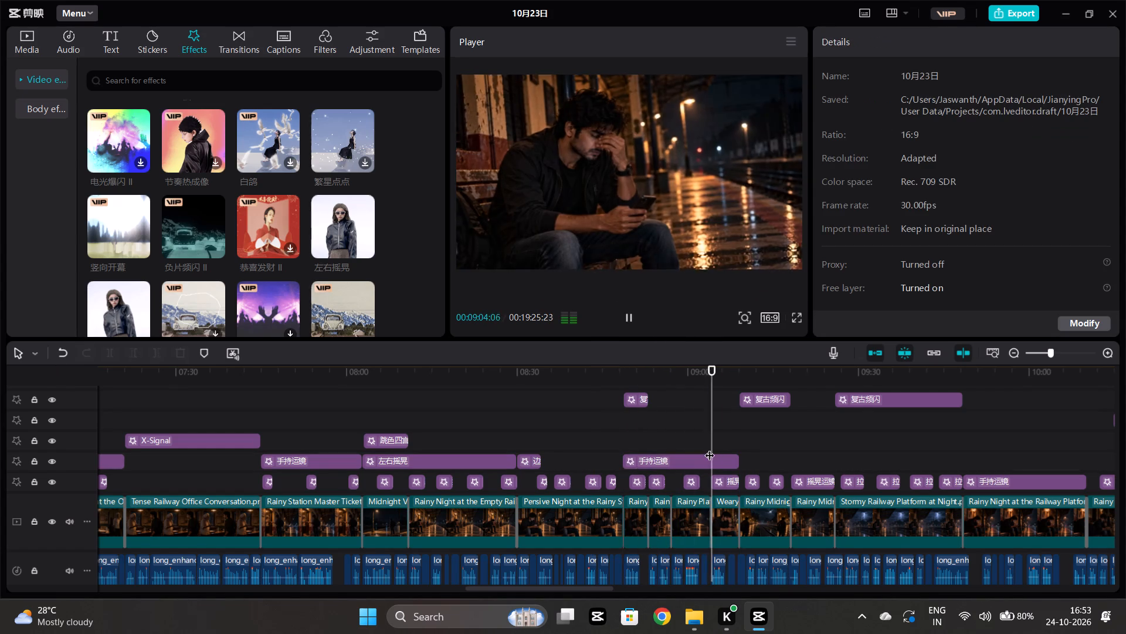
pyautogui.hscroll(-1, 710, 448)
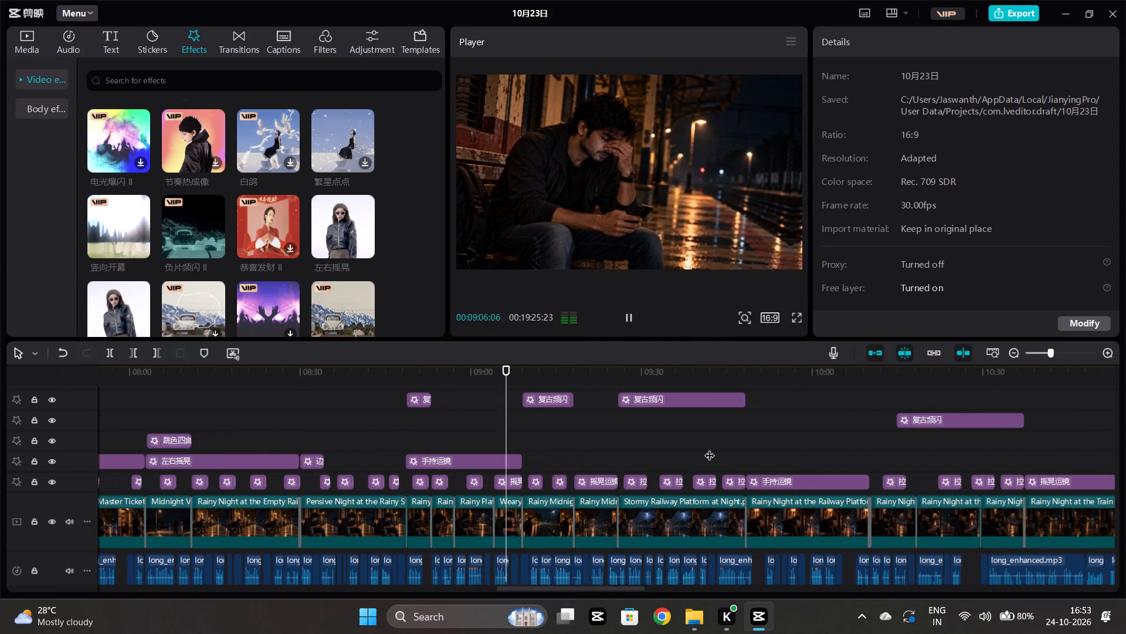
pyautogui.hscroll(-1, 710, 448)
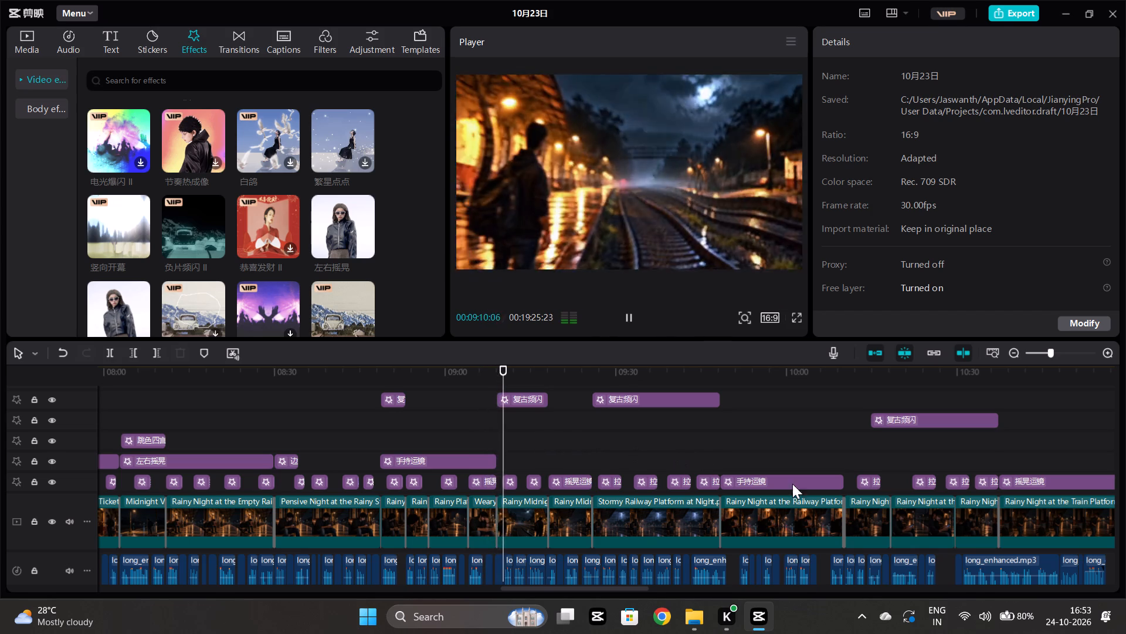
pyautogui.click(509, 480)
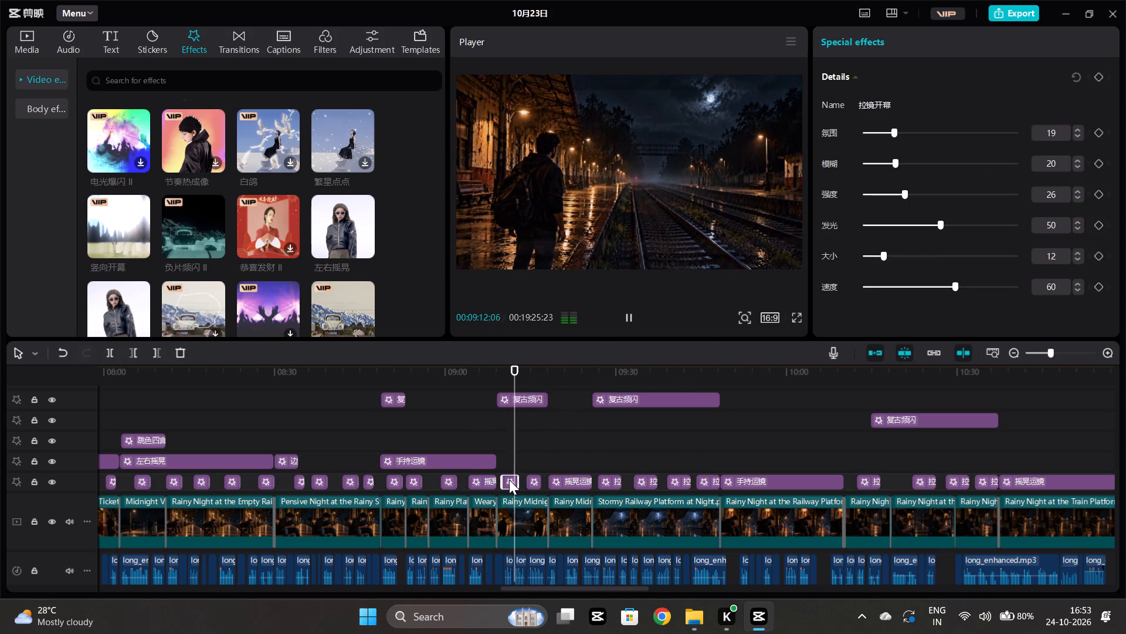
pyautogui.press('Delete')
# Play on from about 9:15 and delete the 摇晃运镜 effect covering the clip just before the Stormy Railway Platform clip.
pyautogui.click(532, 452)
pyautogui.press('space')
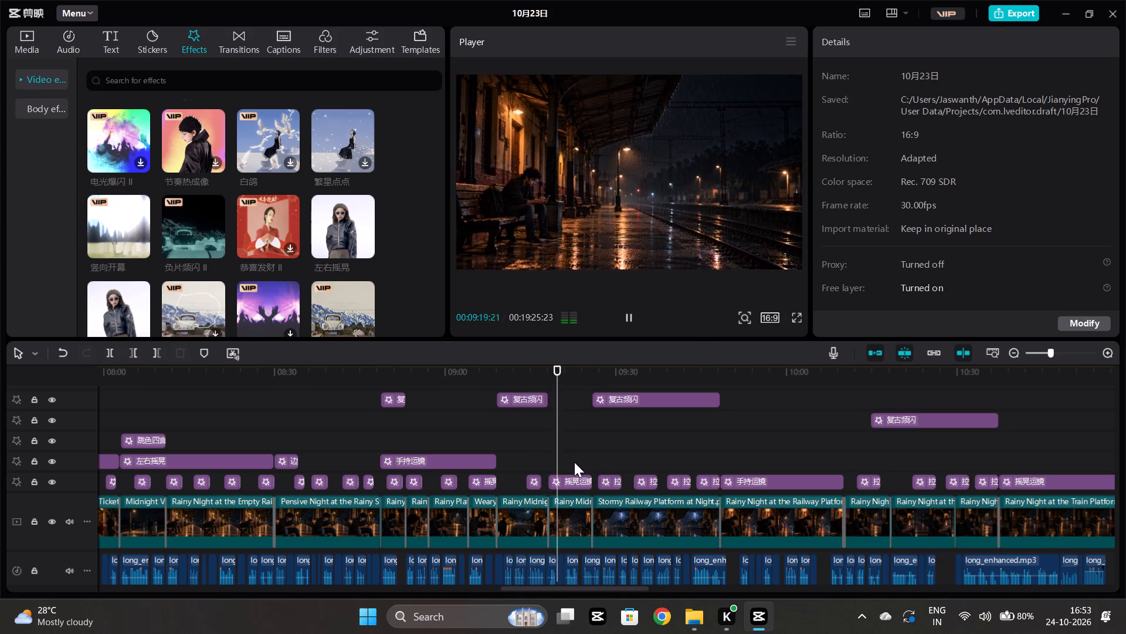
pyautogui.click(564, 484)
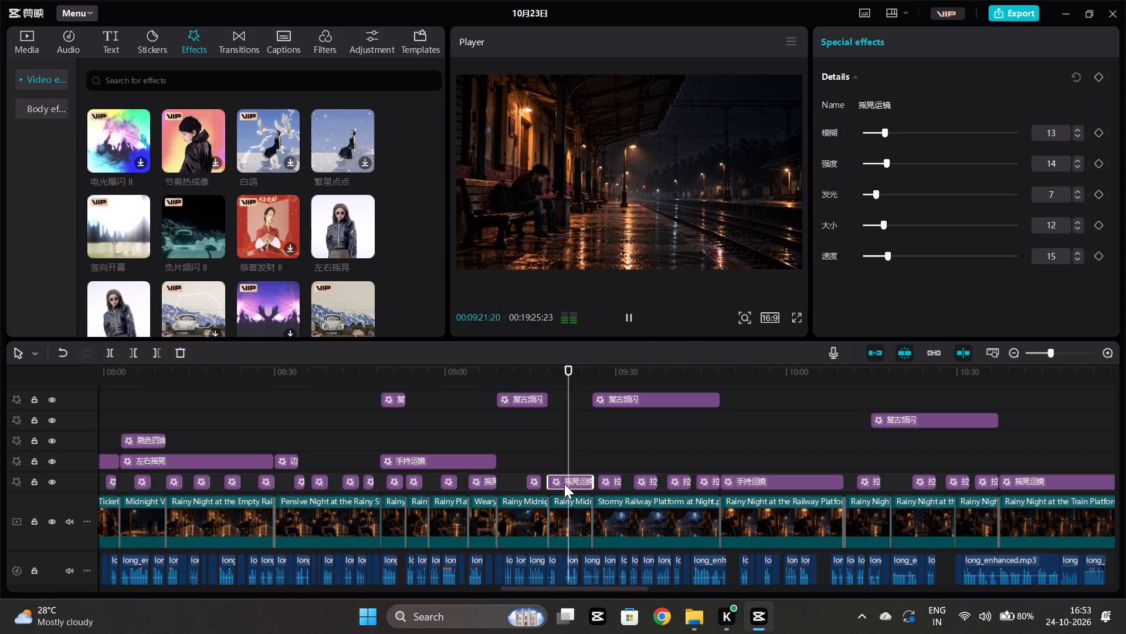
pyautogui.press('Delete')
# Copy the 手持运镜 effect that starts at about 8:48 and paste it at about 9:17 on the same track.
pyautogui.click(484, 466)
pyautogui.hotkey('ctrl', 'c')
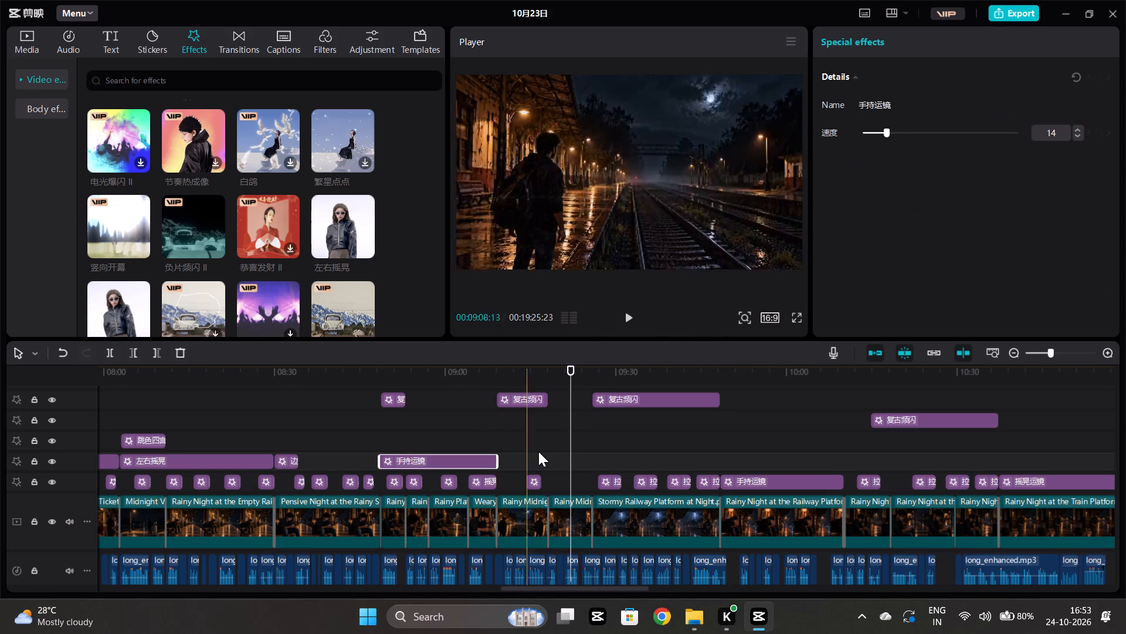
pyautogui.click(545, 450)
pyautogui.hotkey('ctrl', 'v')
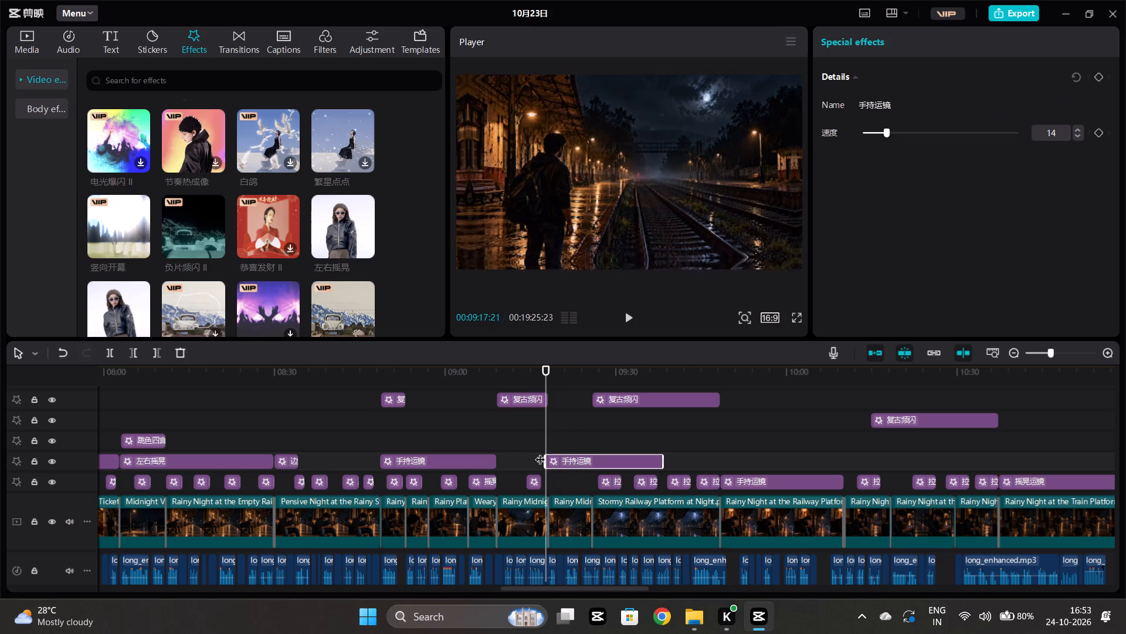
# Preview the pasted 手持运镜 effect and delete the short effect at about 9:28 near the start of the Stormy Railway Platform clip.
pyautogui.click(536, 447)
pyautogui.press('space')
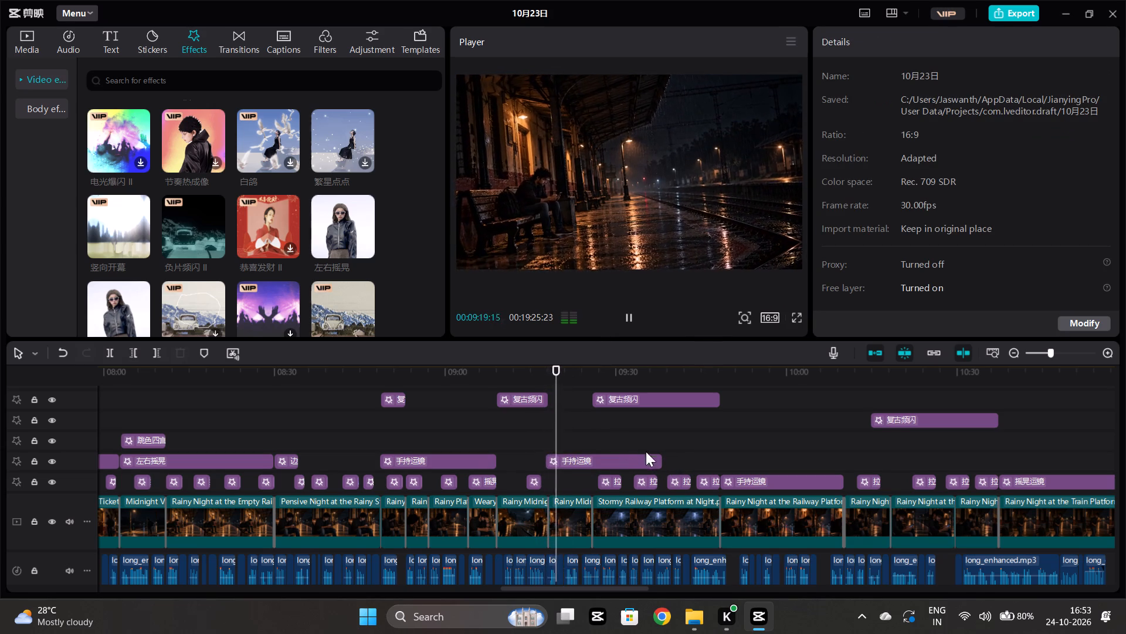
pyautogui.click(583, 431)
pyautogui.press('space')
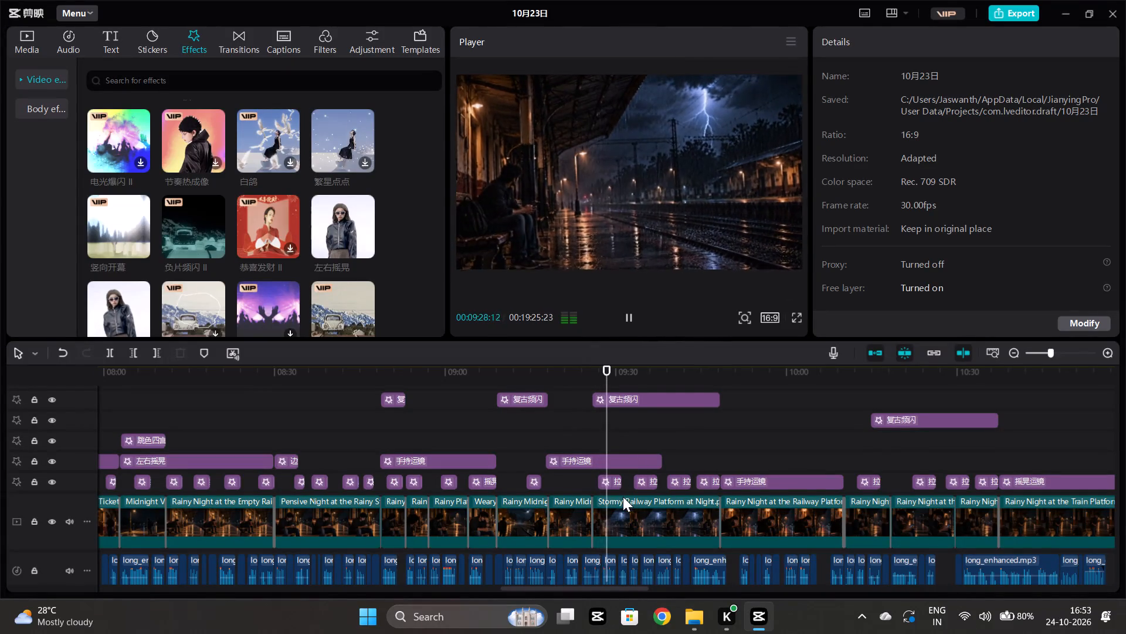
pyautogui.click(607, 480)
pyautogui.press('Delete')
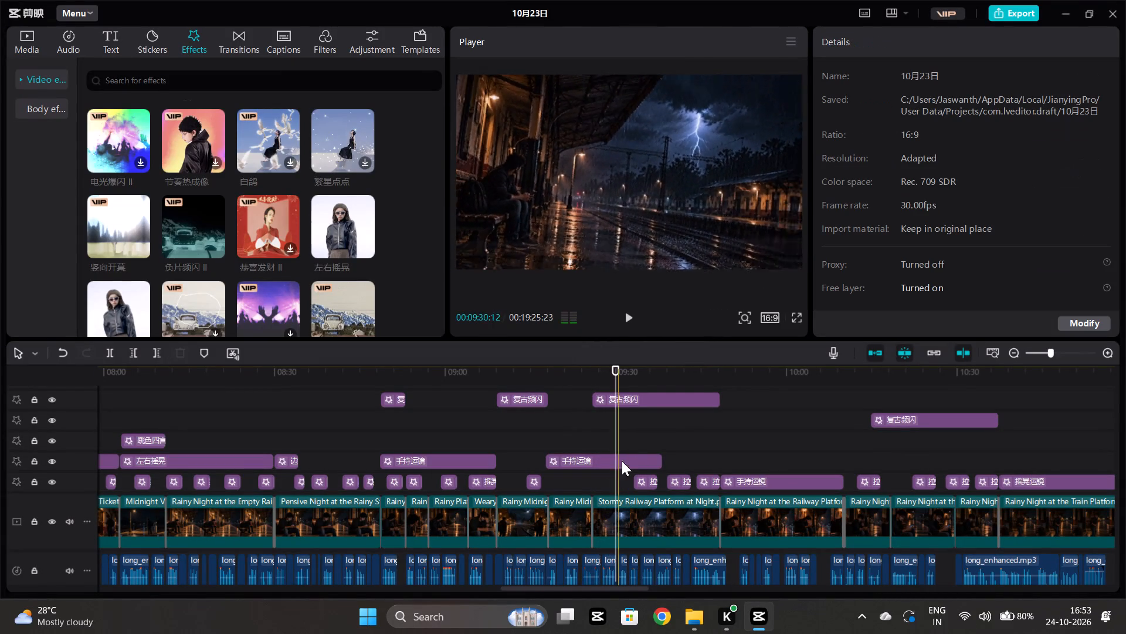
# Preview the effects over the Stormy Railway Platform clip and into the Rainy Night at the Railway Platform clip.
pyautogui.click(631, 425)
pyautogui.press('space')
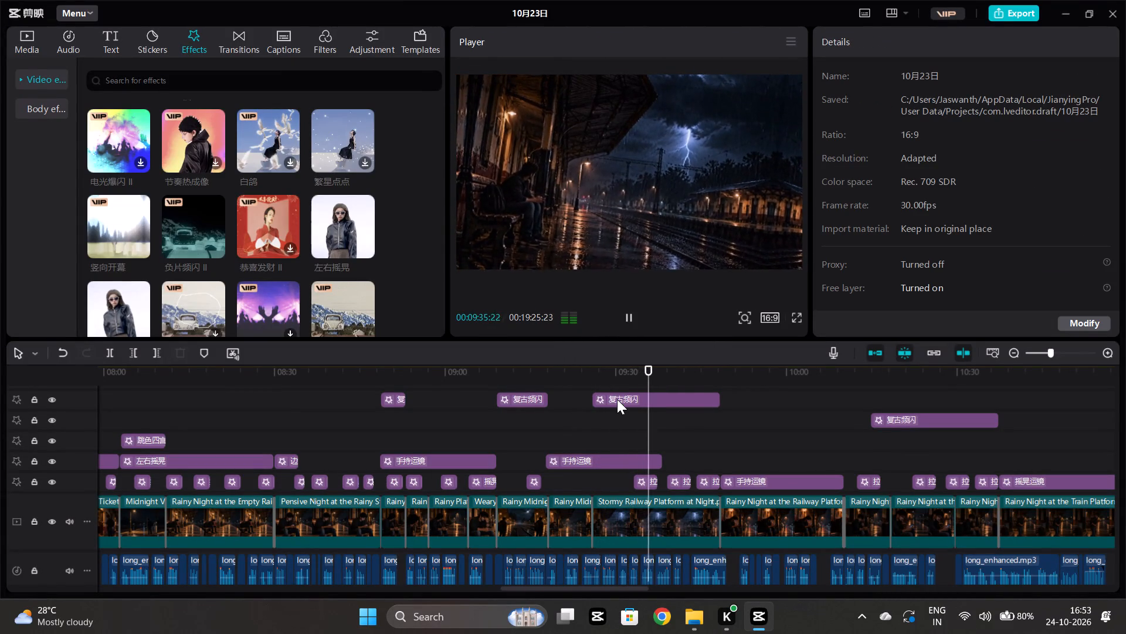
pyautogui.click(688, 434)
pyautogui.press('space')
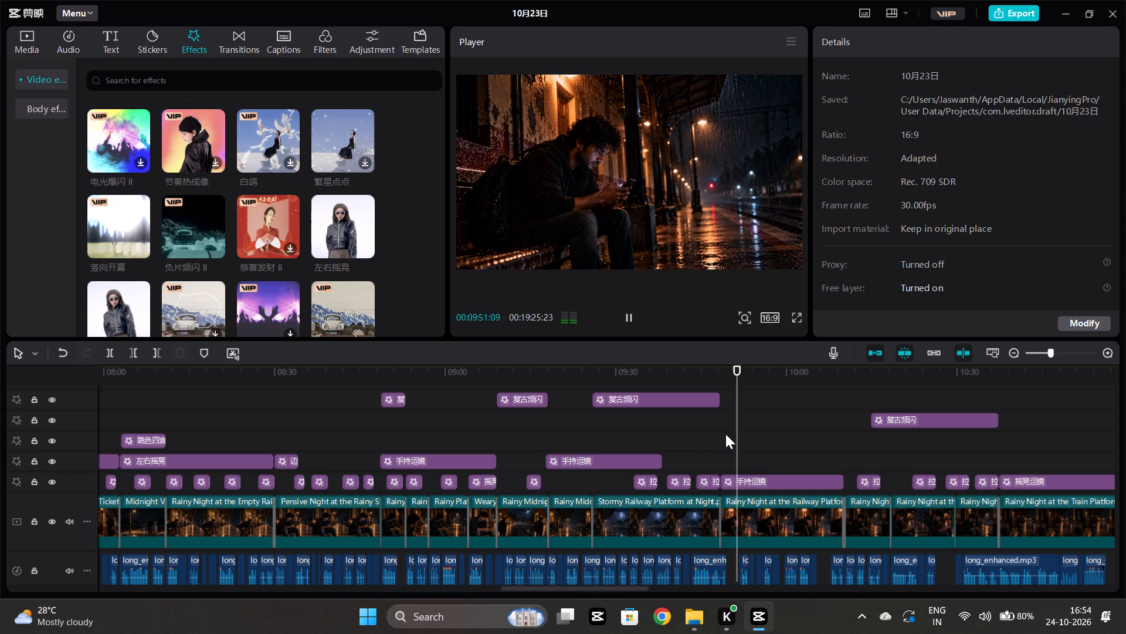
# Review the music and ambience tracks below the video for their coverage across the timeline, especially around 6:00.
pyautogui.keyDown('ctrl'); pyautogui.scroll(-3, 727, 441); pyautogui.keyUp('ctrl')
pyautogui.hscroll(5, 725, 444)
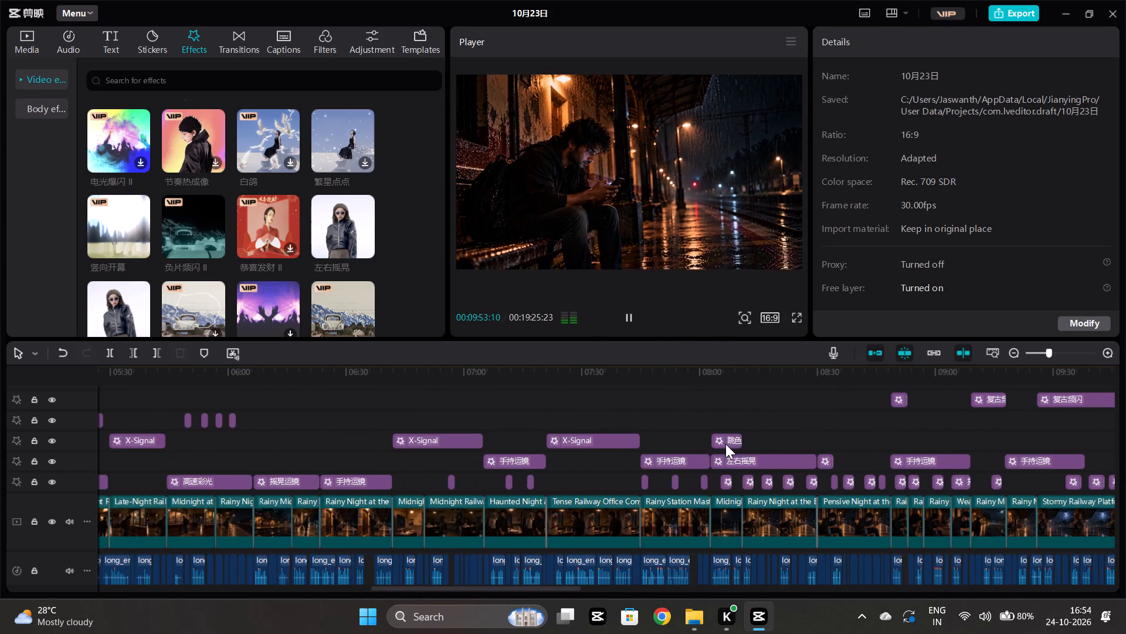
pyautogui.keyDown('ctrl'); pyautogui.scroll(-5, 725, 444); pyautogui.keyUp('ctrl')
pyautogui.scroll(-2, 473, 488)
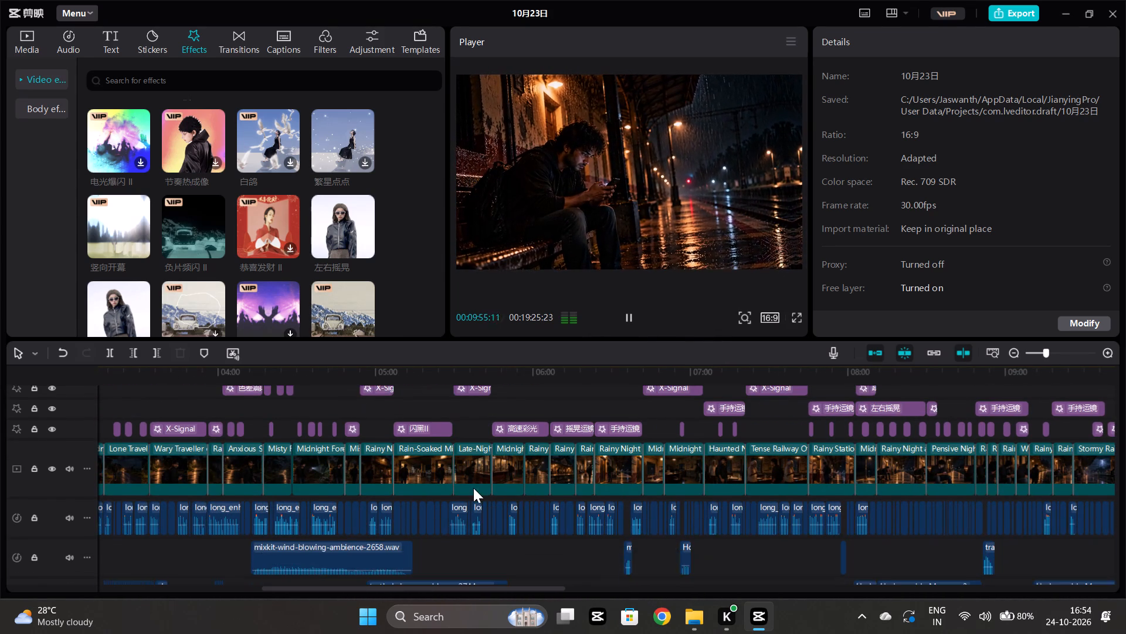
pyautogui.scroll(-3, 473, 488)
pyautogui.click(534, 504)
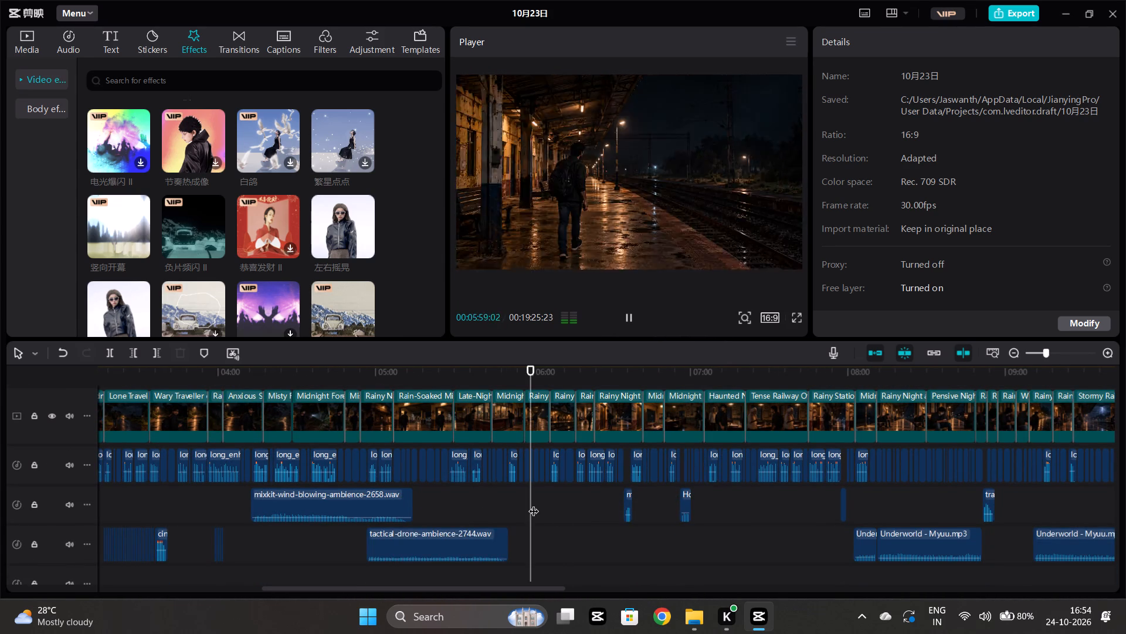
pyautogui.scroll(-5, 542, 522)
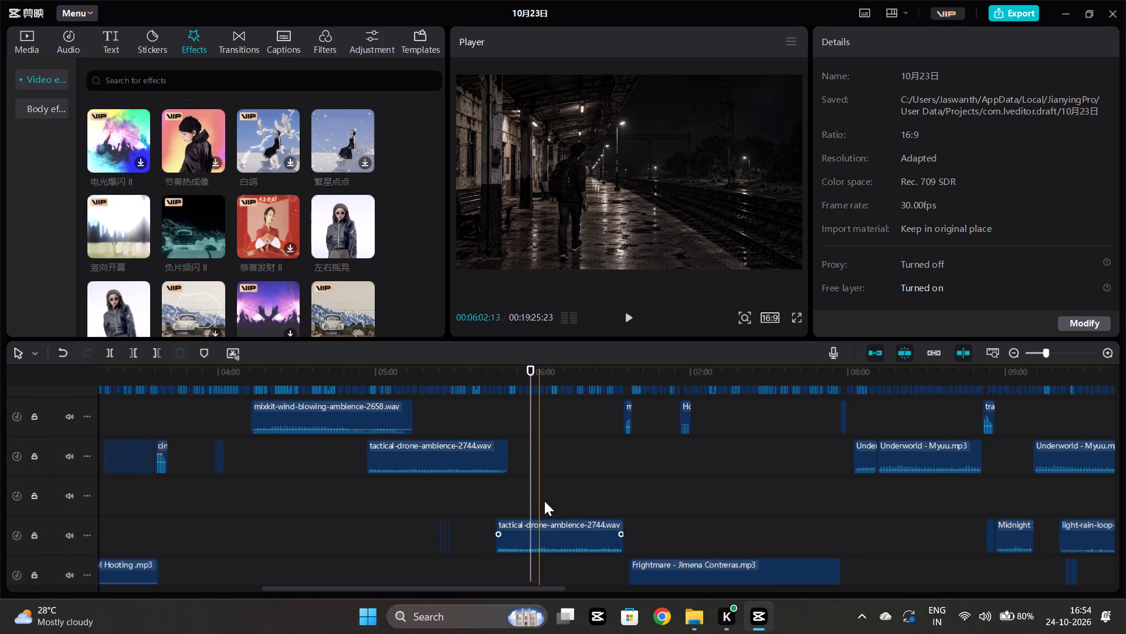
pyautogui.scroll(-3, 577, 388)
pyautogui.scroll(-4, 585, 443)
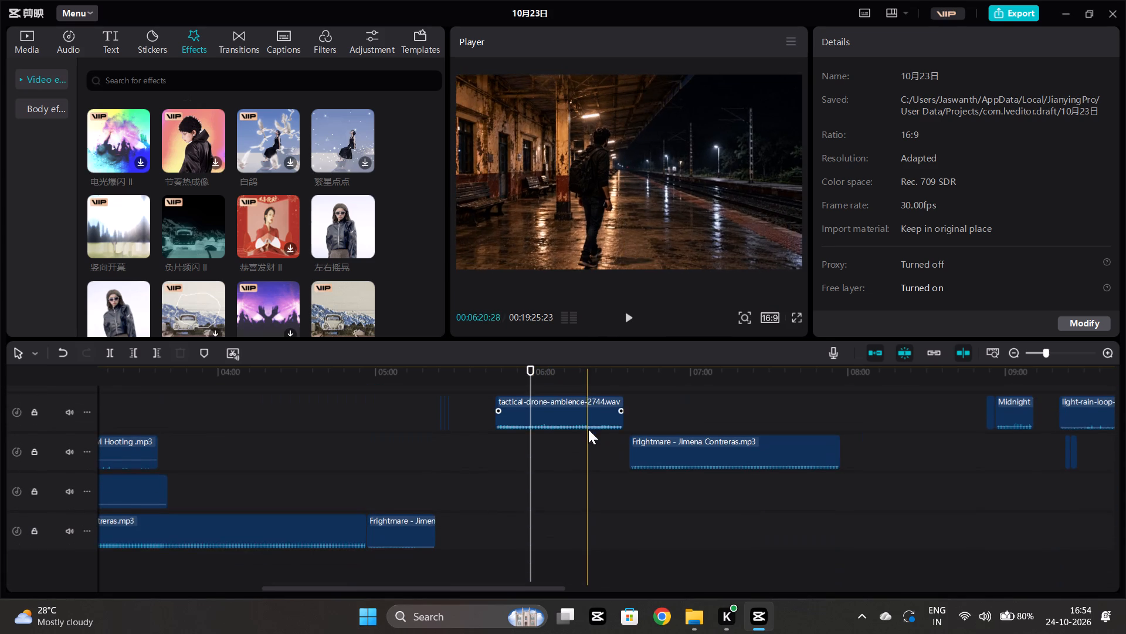
pyautogui.scroll(1, 562, 463)
pyautogui.scroll(5, 595, 513)
pyautogui.scroll(-4, 595, 513)
pyautogui.keyDown('ctrl'); pyautogui.scroll(-2, 595, 513); pyautogui.keyUp('ctrl')
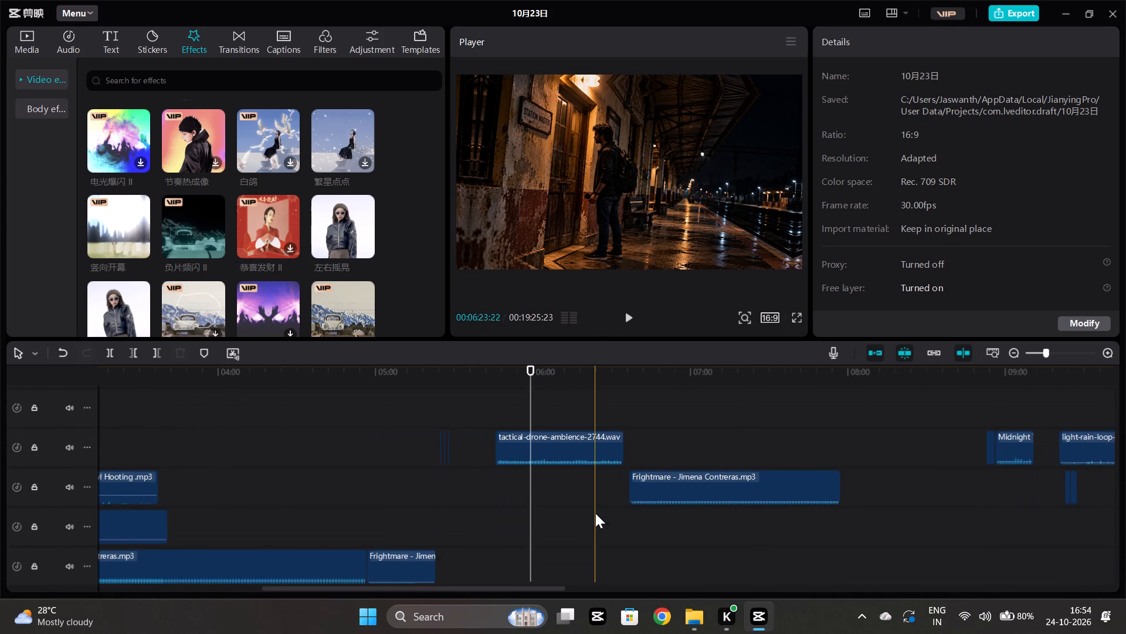
pyautogui.keyDown('ctrl'); pyautogui.scroll(-4, 595, 513); pyautogui.keyUp('ctrl')
pyautogui.keyDown('ctrl'); pyautogui.scroll(-1, 524, 516); pyautogui.keyUp('ctrl')
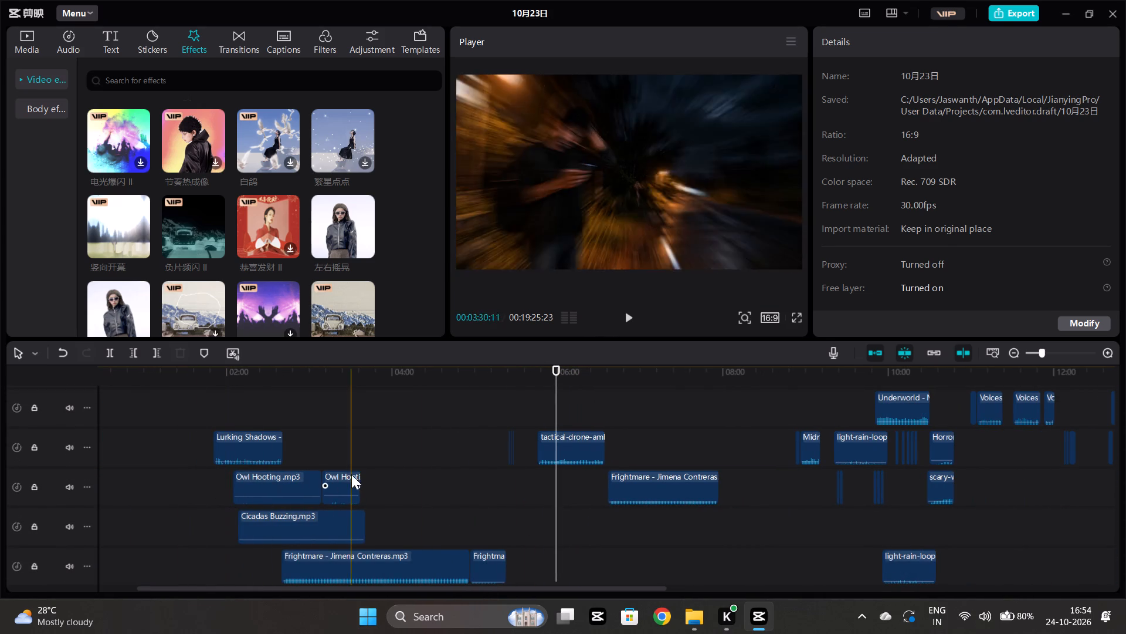
pyautogui.scroll(-5, 479, 444)
pyautogui.scroll(3, 469, 455)
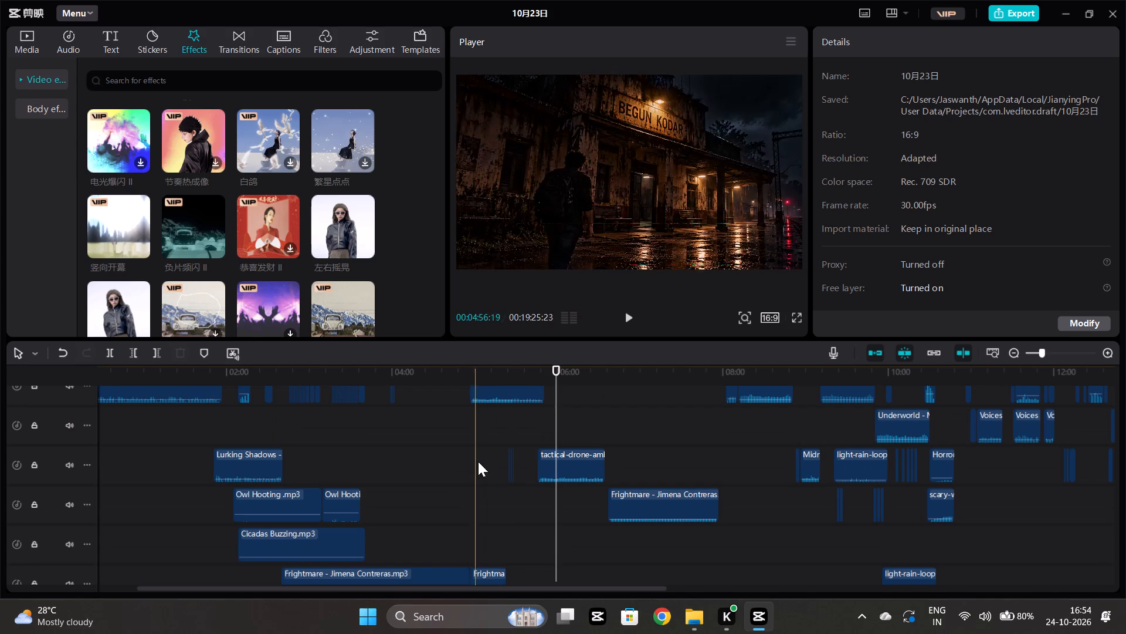
# Play the audio near the end of the Frightmare clip at about 5:17 and then at about 10:19.
pyautogui.click(497, 439)
pyautogui.press('space')
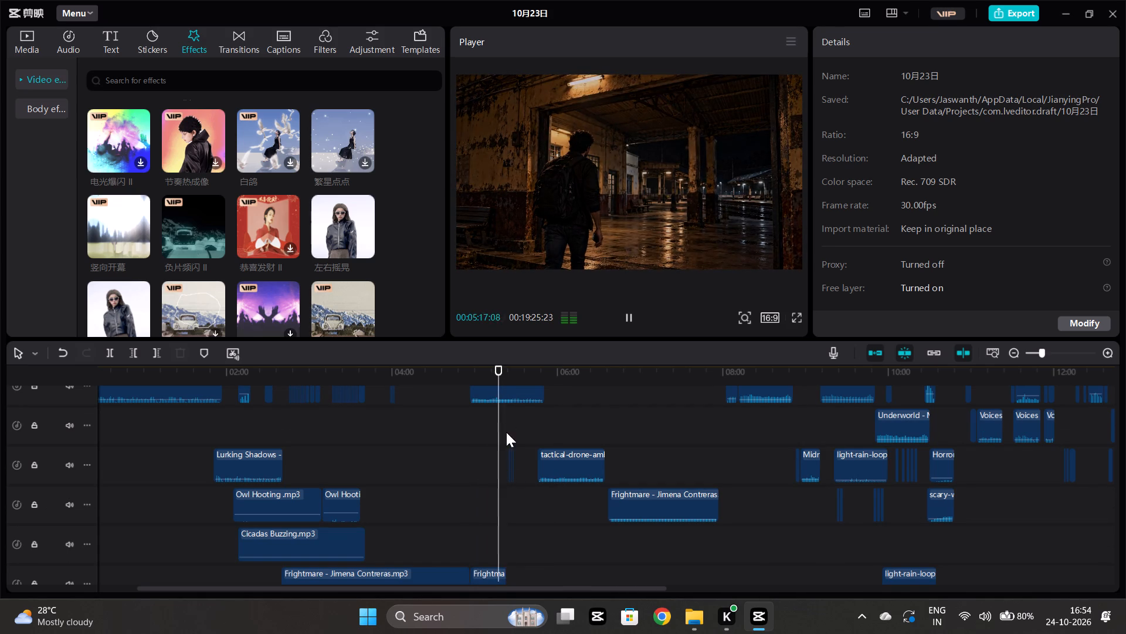
pyautogui.click(506, 432)
pyautogui.press('space')
pyautogui.hscroll(-1, 624, 548)
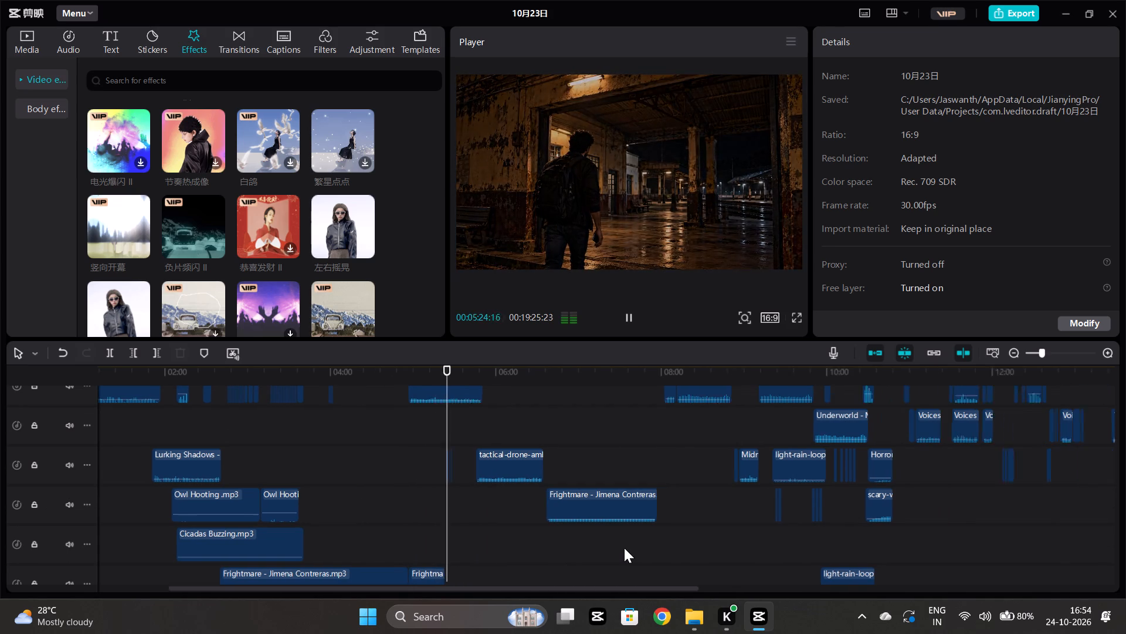
pyautogui.hscroll(-1, 624, 548)
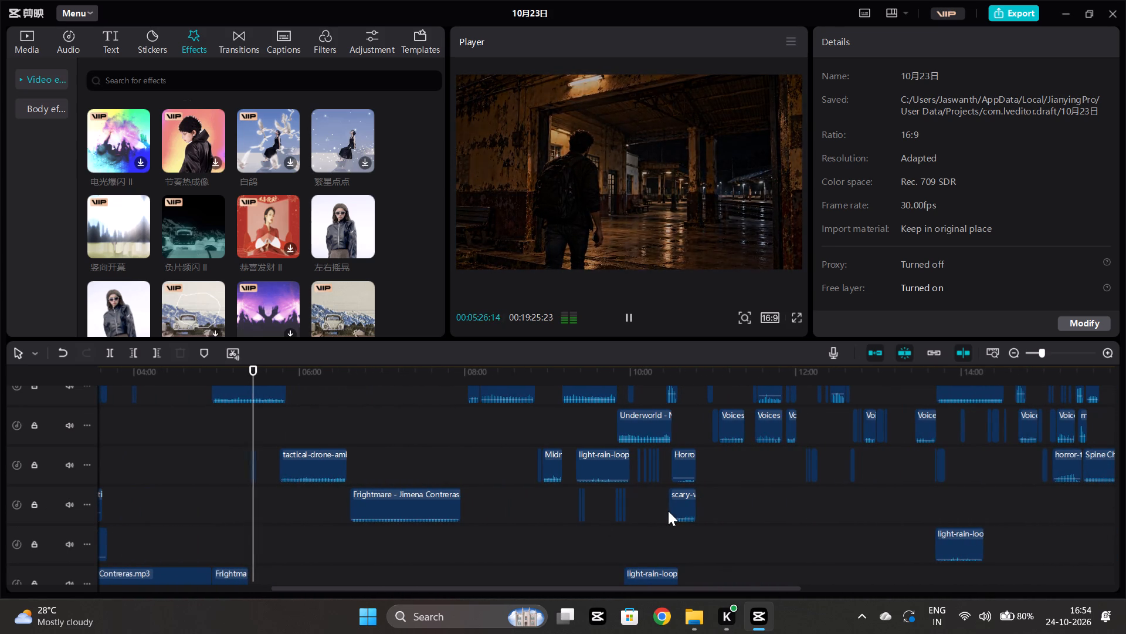
pyautogui.click(660, 529)
pyautogui.press('space')
# Play the audio from about 8:56 and from 8:48, checking the layers where the Underworld clip ends.
pyautogui.scroll(3, 660, 529)
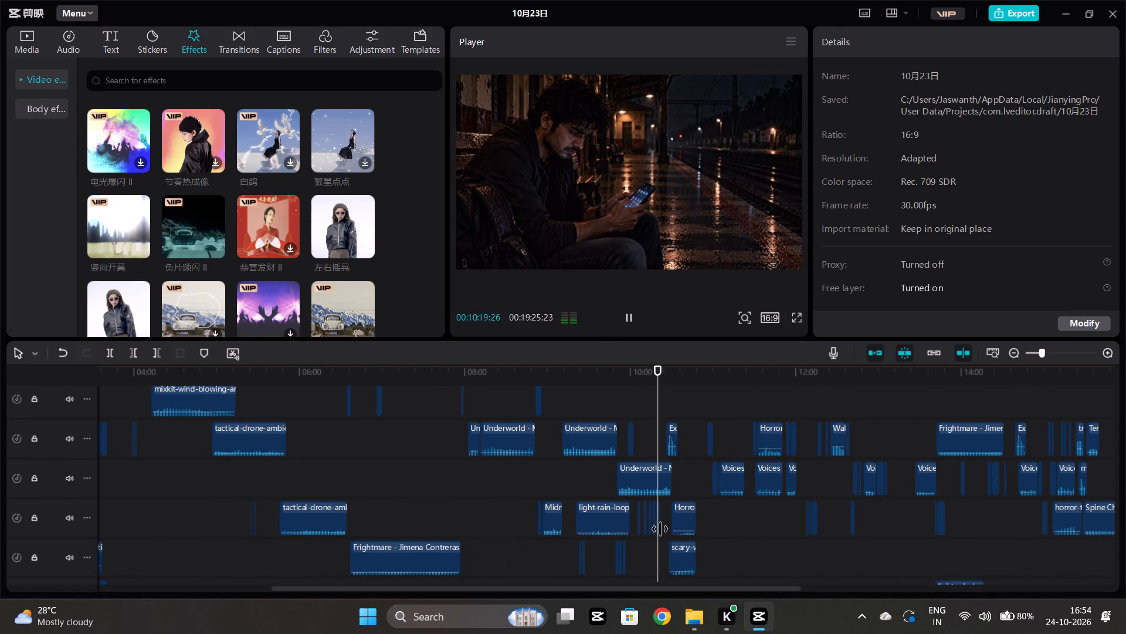
pyautogui.click(541, 467)
pyautogui.press('space')
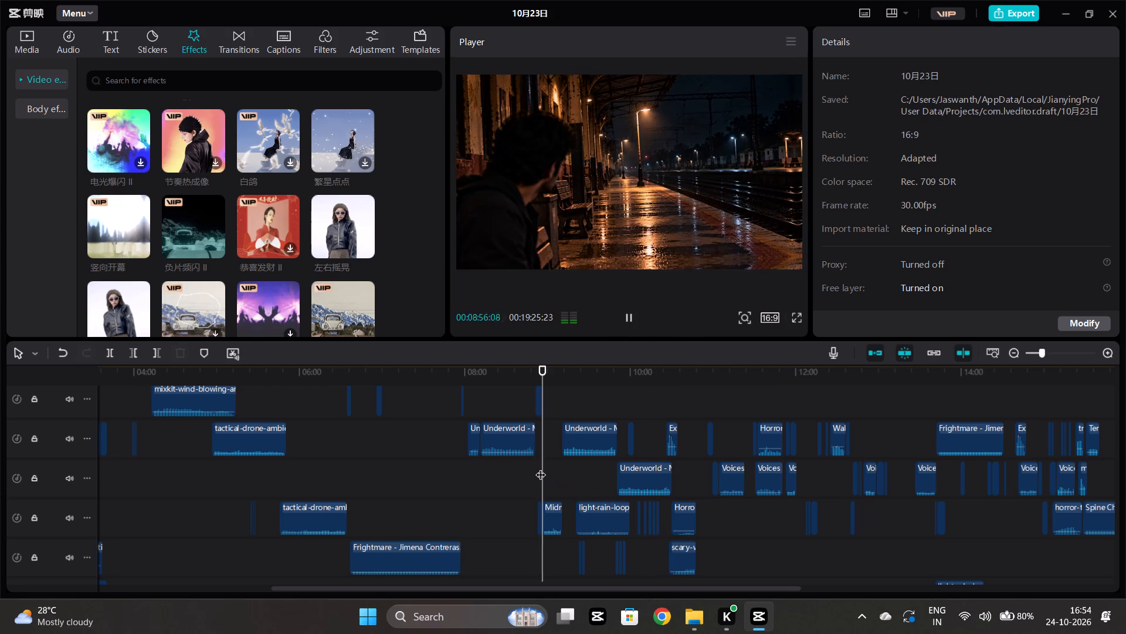
pyautogui.click(531, 475)
pyautogui.press('space')
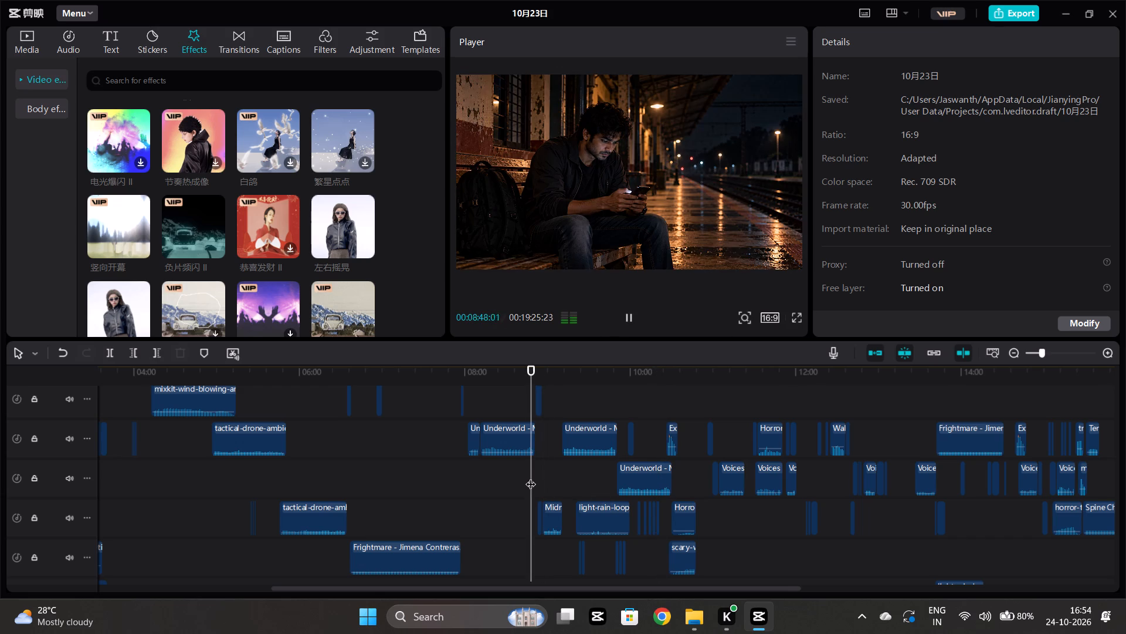
pyautogui.scroll(4, 545, 477)
pyautogui.scroll(-2, 545, 477)
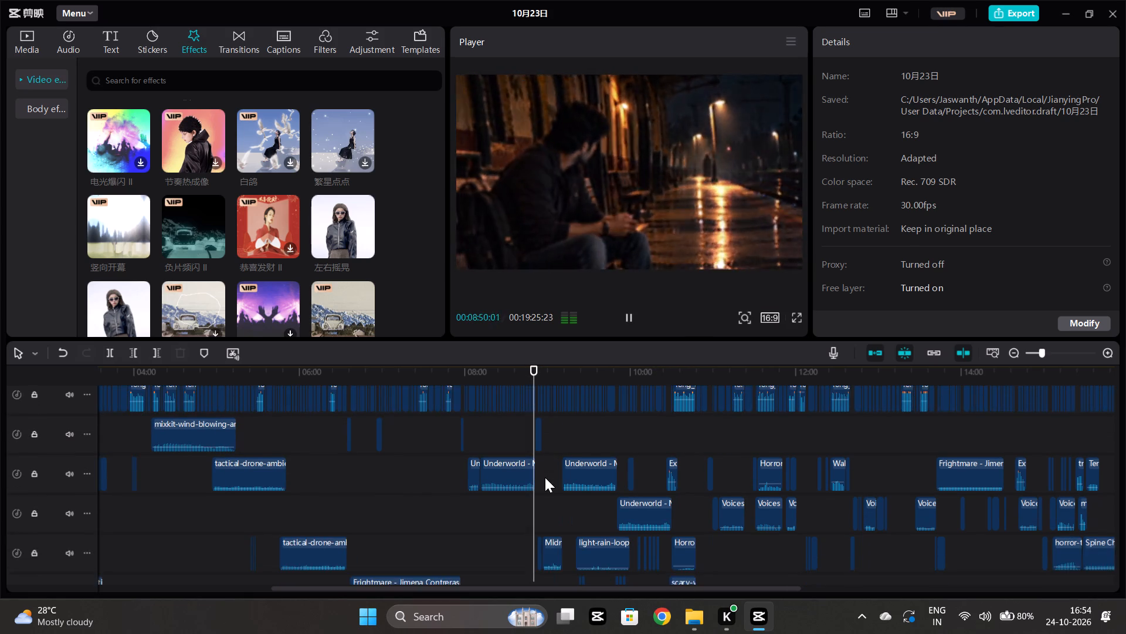
pyautogui.scroll(-1, 545, 477)
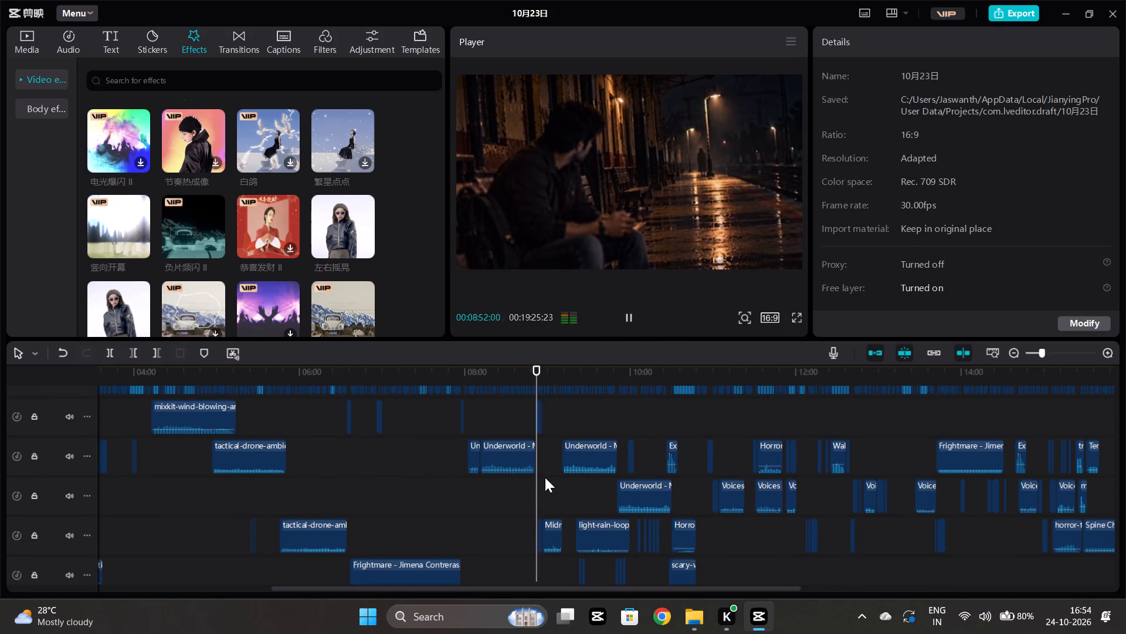
# Play the audio over the Frightmare music at about 6:54 and just before it starts at about 6:33.
pyautogui.keyDown('ctrl'); pyautogui.scroll(4, 392, 508); pyautogui.keyUp('ctrl')
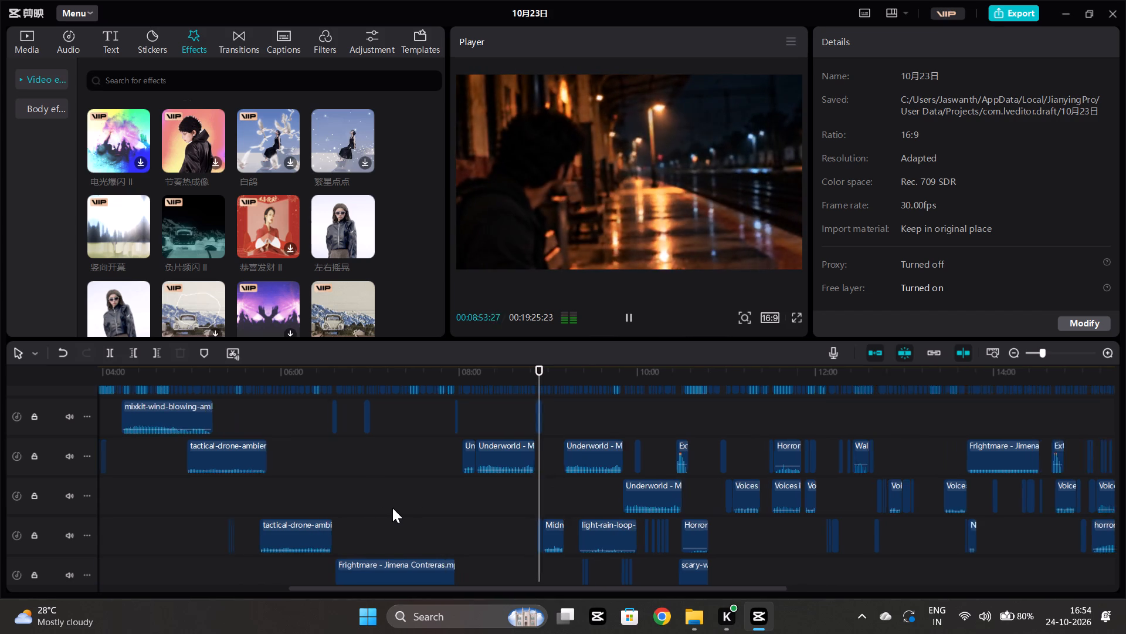
pyautogui.keyDown('ctrl'); pyautogui.scroll(5, 392, 508); pyautogui.keyUp('ctrl')
pyautogui.click(160, 458)
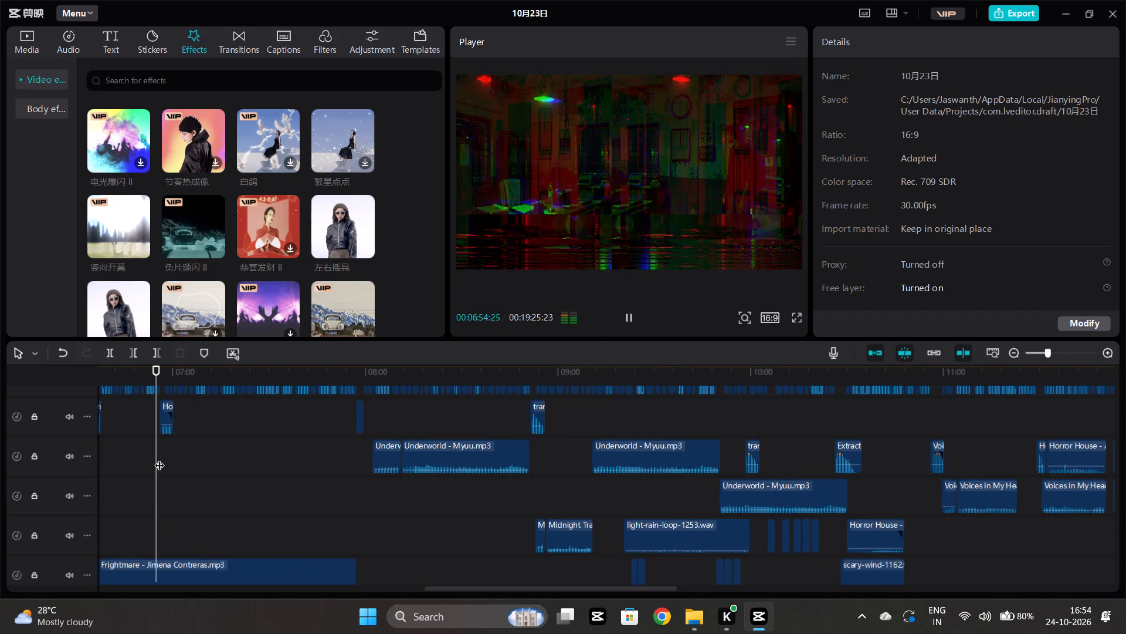
pyautogui.press('space')
pyautogui.hscroll(1, 160, 458)
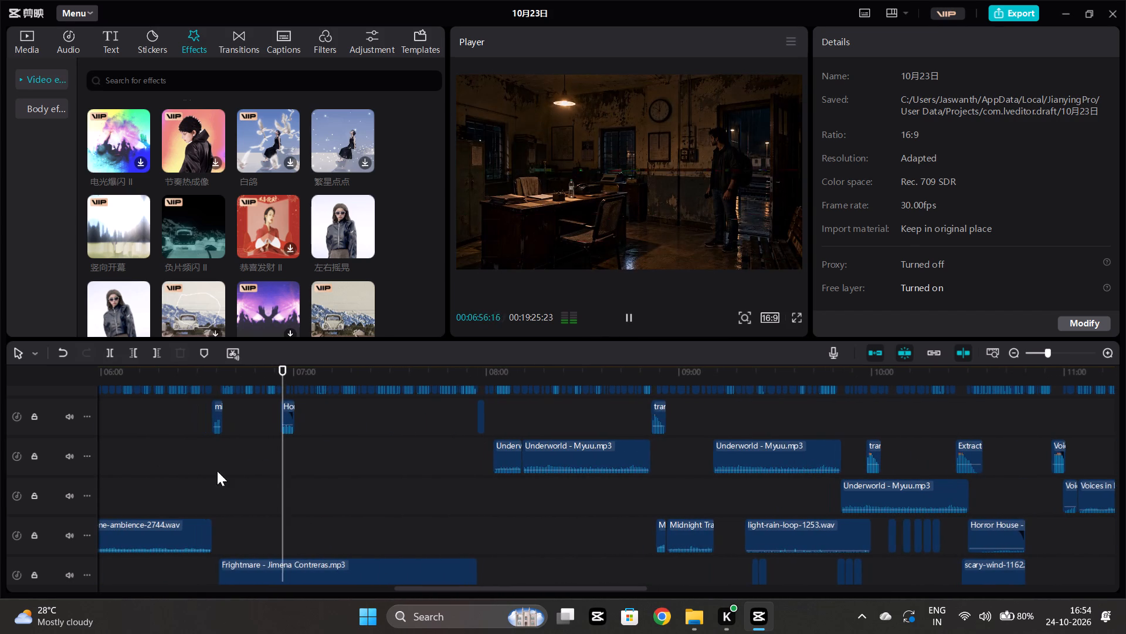
pyautogui.click(207, 450)
pyautogui.press('space')
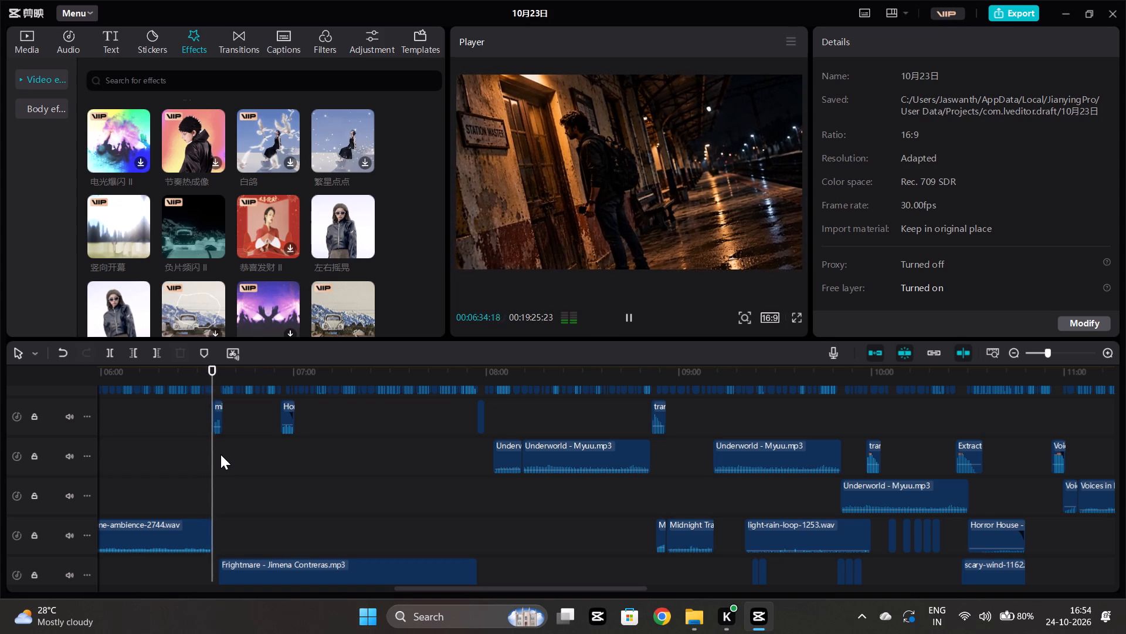
# Play the audio from about 8:52 and check the music and ambience layers around the Midnight Trace clips.
pyautogui.click(653, 493)
pyautogui.press('space')
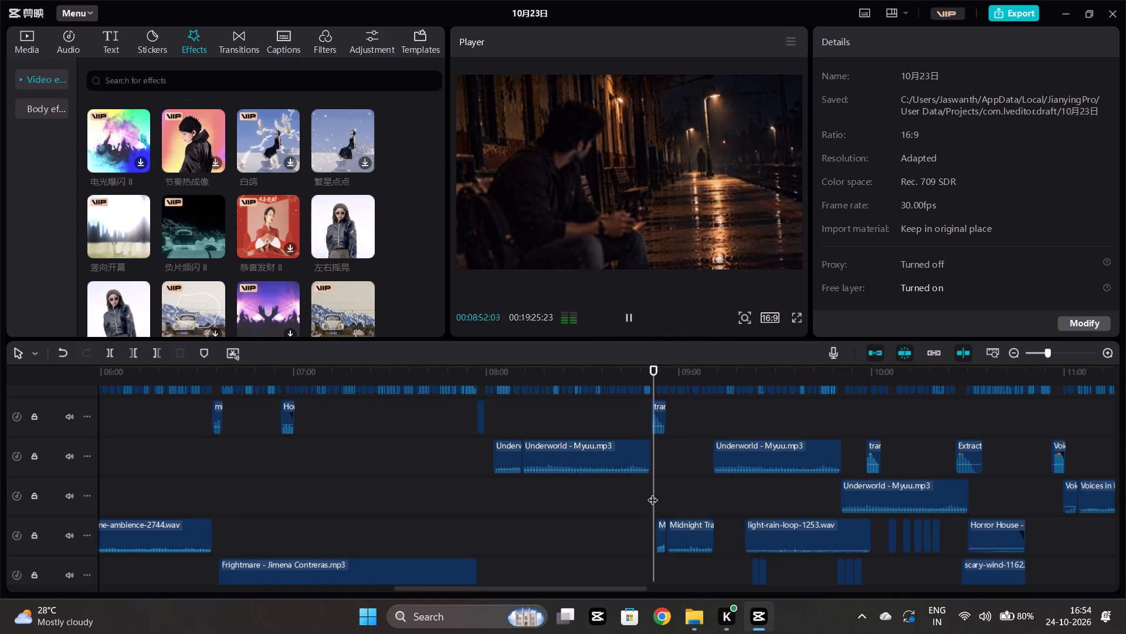
pyautogui.hscroll(-1, 653, 493)
pyautogui.scroll(-1, 653, 493)
pyautogui.hscroll(-1, 653, 493)
pyautogui.scroll(-1, 653, 493)
pyautogui.hscroll(-1, 653, 493)
pyautogui.scroll(-1, 653, 493)
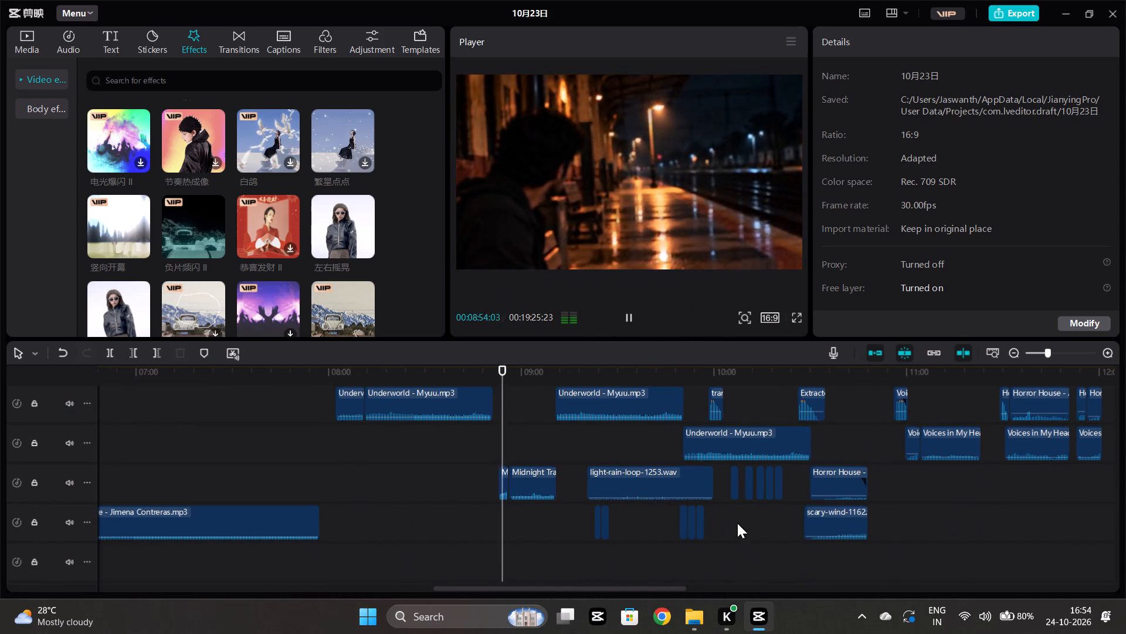
# Play the audio from about 10:03 and 10:26, checking the rain, wind and Horror House layers beneath.
pyautogui.click(721, 512)
pyautogui.press('space')
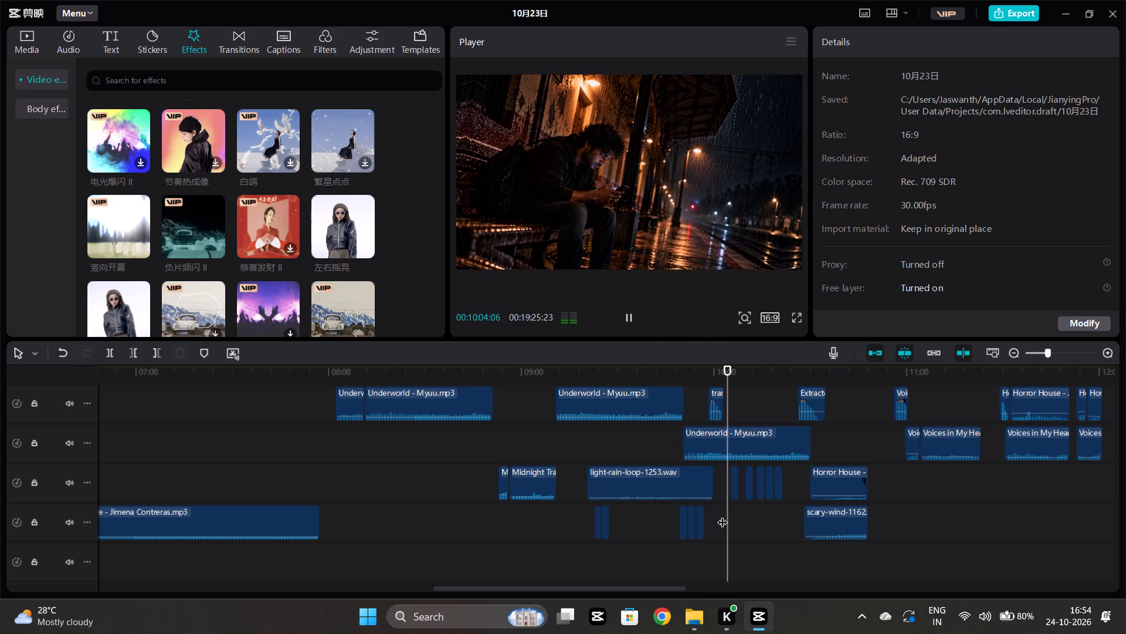
pyautogui.hscroll(-1, 723, 515)
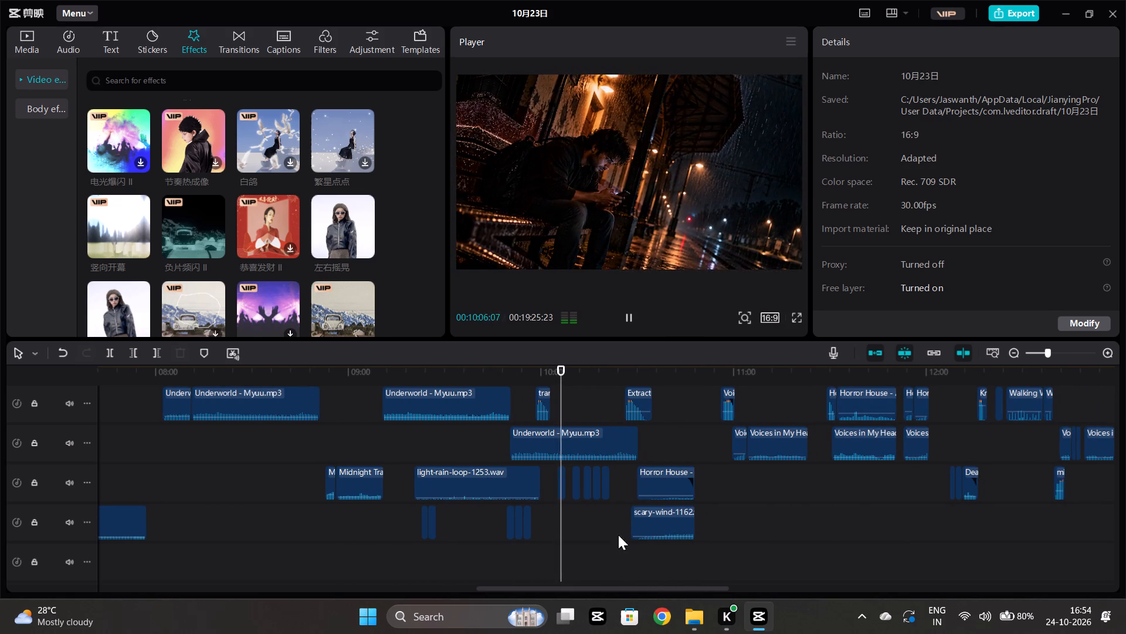
pyautogui.click(629, 485)
pyautogui.press('space')
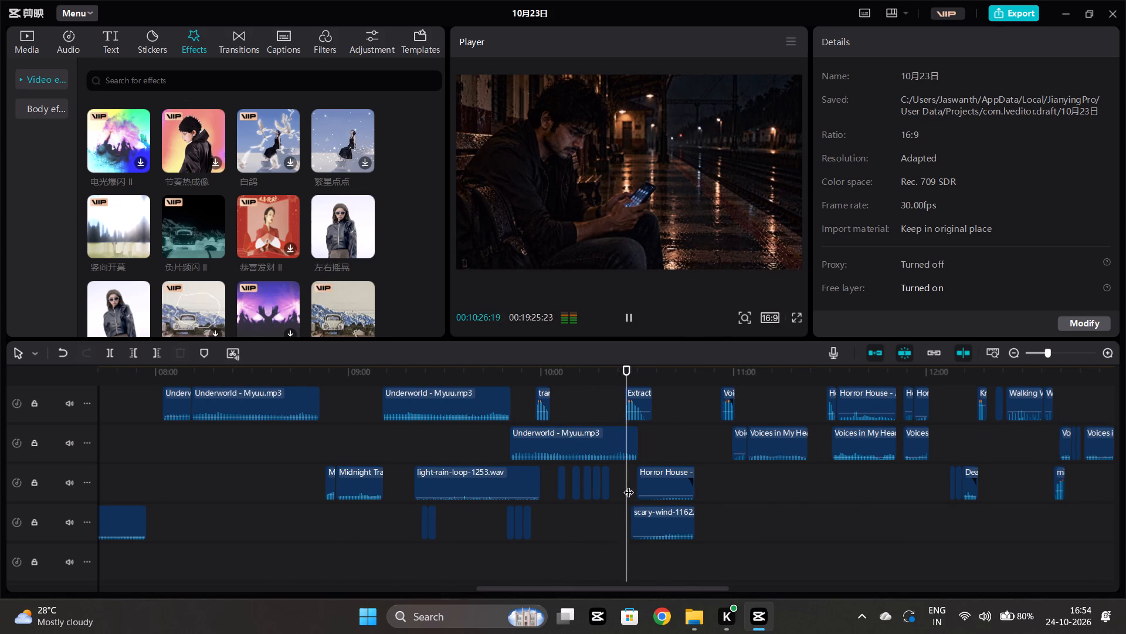
pyautogui.scroll(-6, 629, 485)
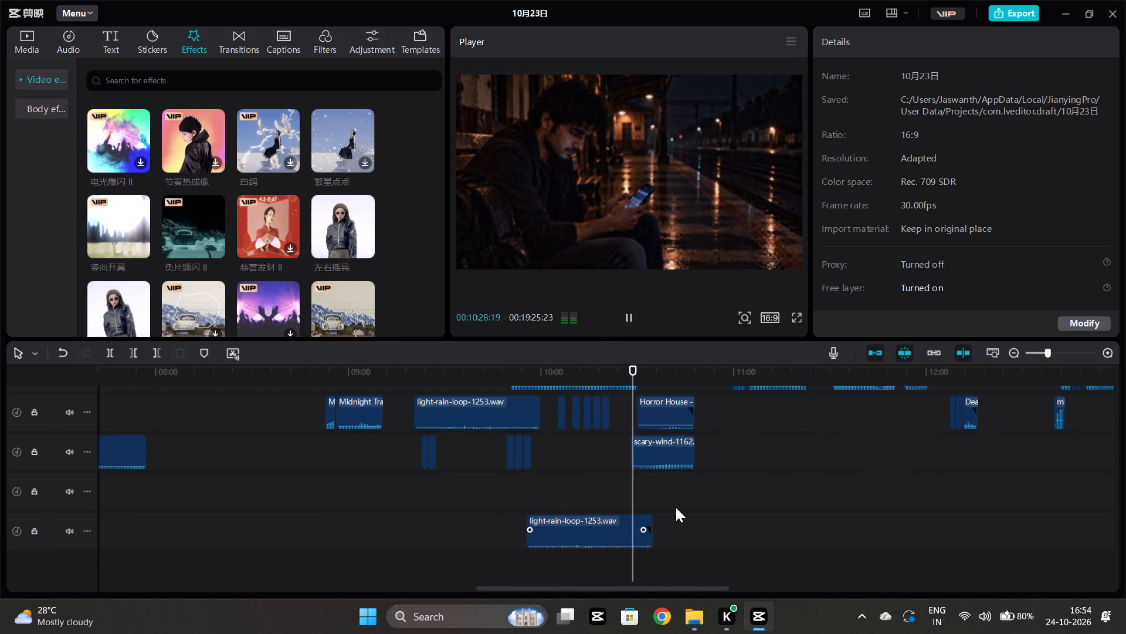
pyautogui.scroll(6, 676, 507)
# Preview the audio from about 10:56 and copy the short Voices in My Head clip that starts there.
pyautogui.click(723, 510)
pyautogui.press('space')
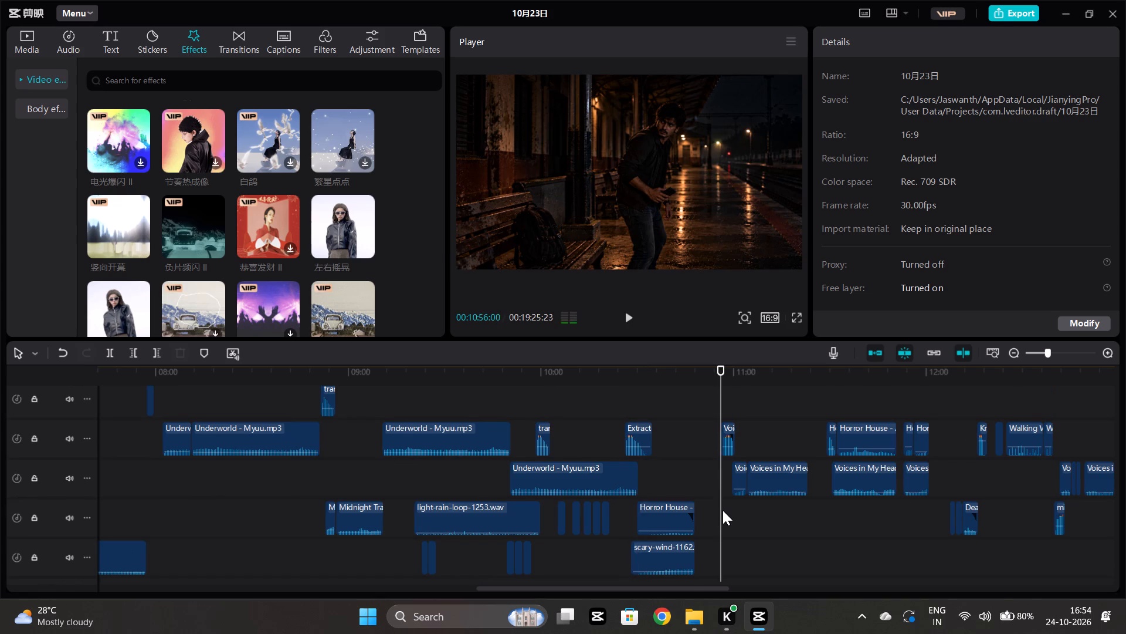
pyautogui.scroll(4, 718, 512)
pyautogui.scroll(-3, 717, 512)
pyautogui.press('space')
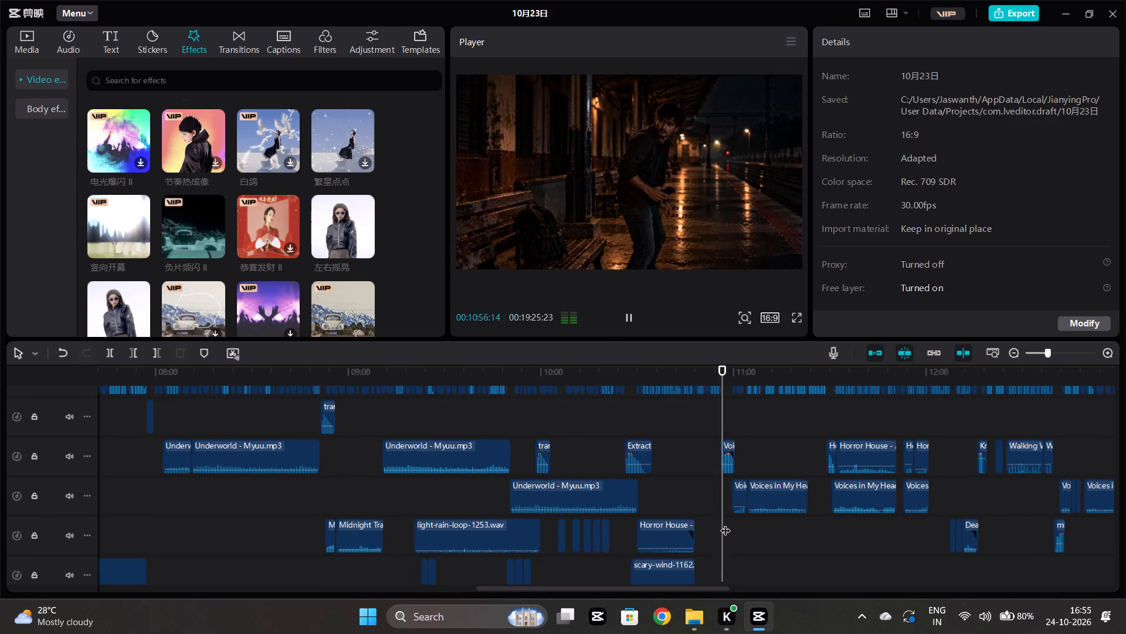
pyautogui.hscroll(-1, 725, 523)
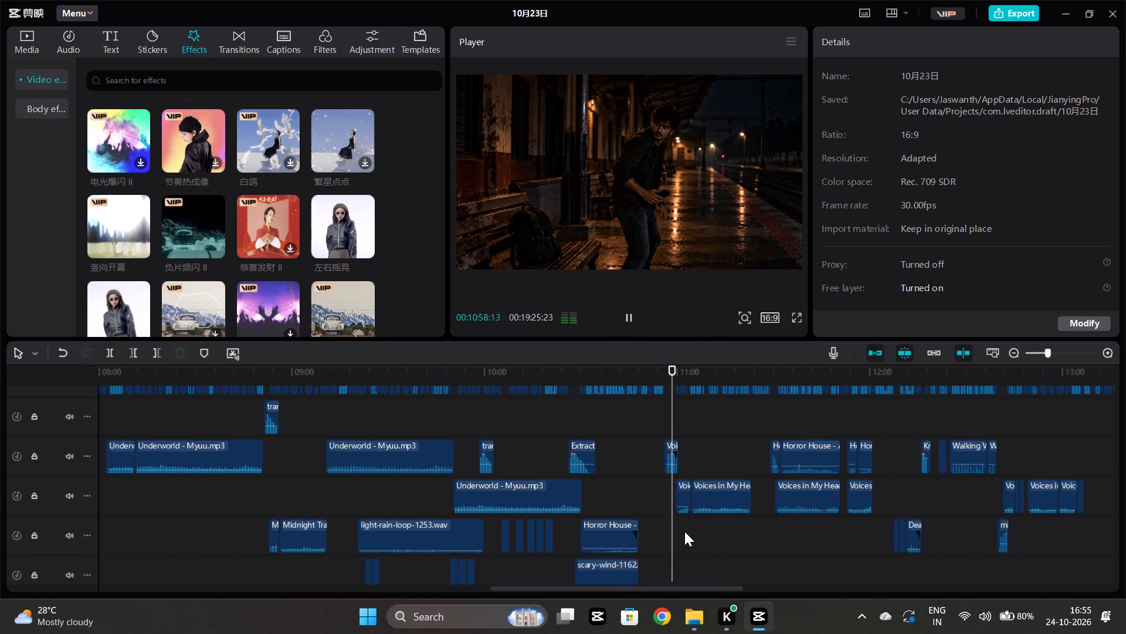
pyautogui.keyDown('ctrl'); pyautogui.scroll(9, 684, 531); pyautogui.keyUp('ctrl')
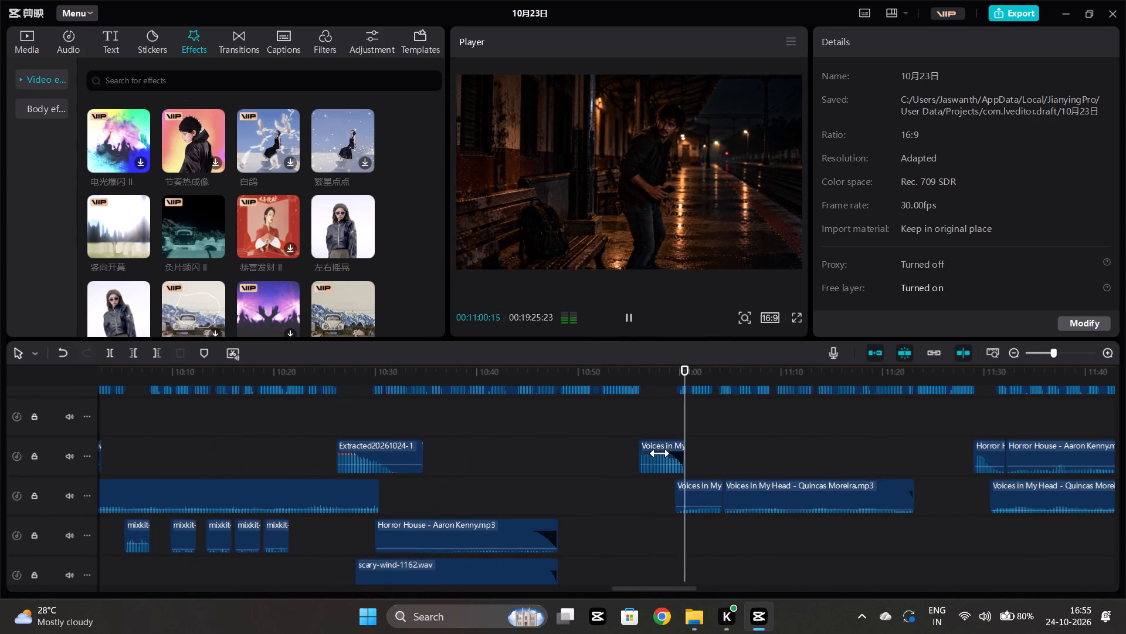
pyautogui.click(662, 447)
pyautogui.hotkey('ctrl', 'c')
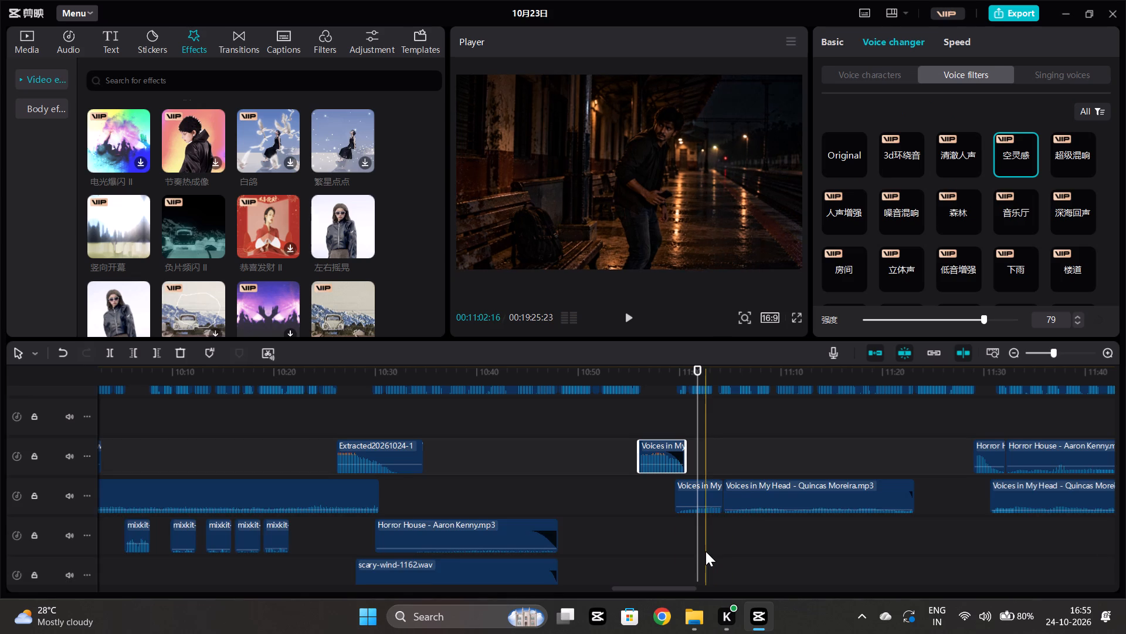
# Preview the scenes from about 11:00 and 11:32 with their narration, Voices in My Head and Horror House audio.
pyautogui.scroll(3, 706, 551)
pyautogui.click(683, 470)
pyautogui.press('space')
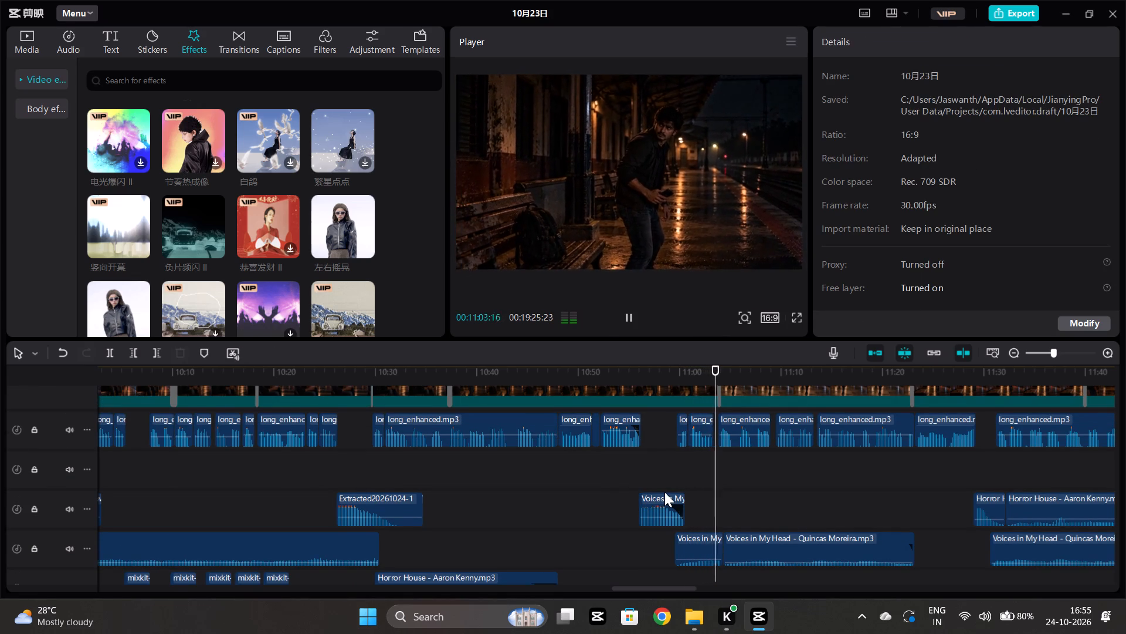
pyautogui.hscroll(-1, 664, 492)
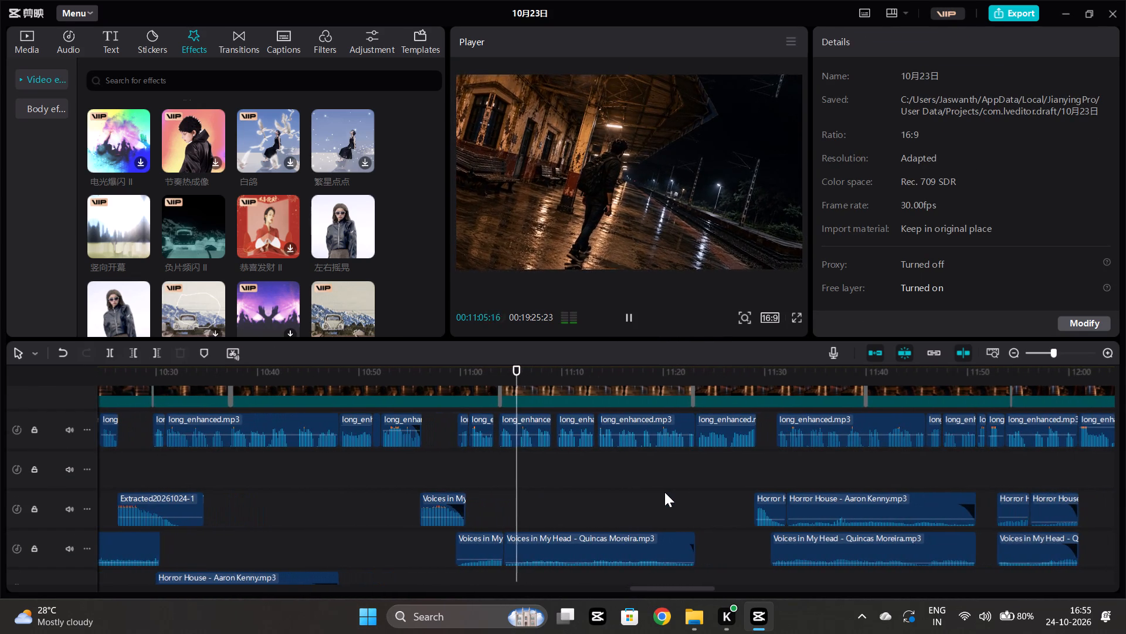
pyautogui.scroll(3, 655, 496)
pyautogui.scroll(-2, 655, 496)
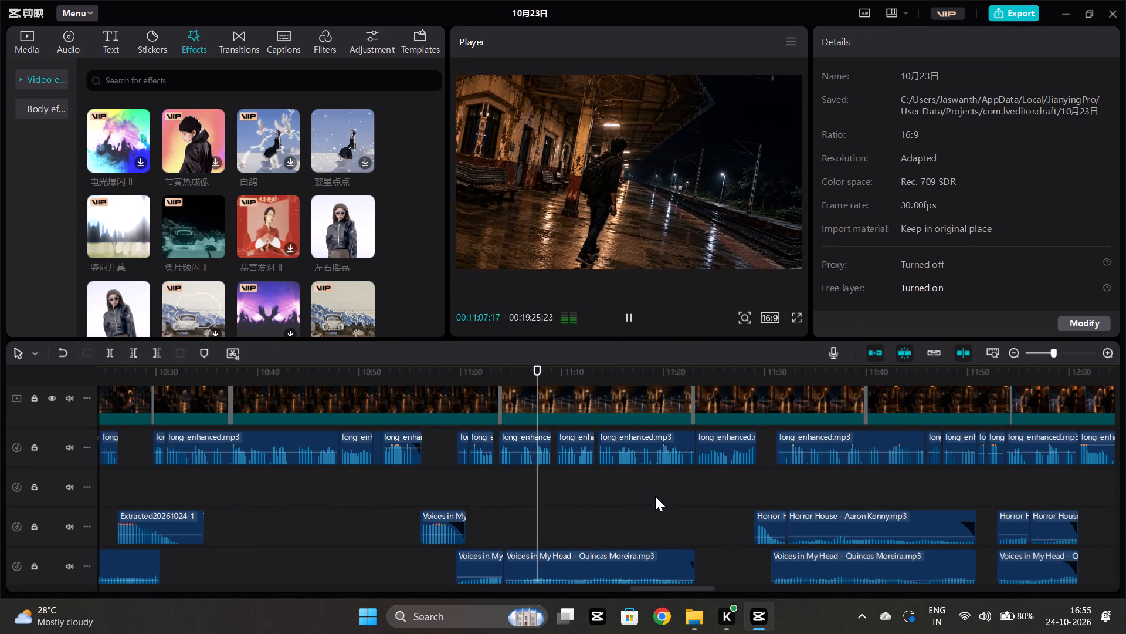
pyautogui.hscroll(-1, 655, 496)
pyautogui.scroll(-1, 655, 496)
pyautogui.hscroll(-1, 655, 496)
pyautogui.click(644, 473)
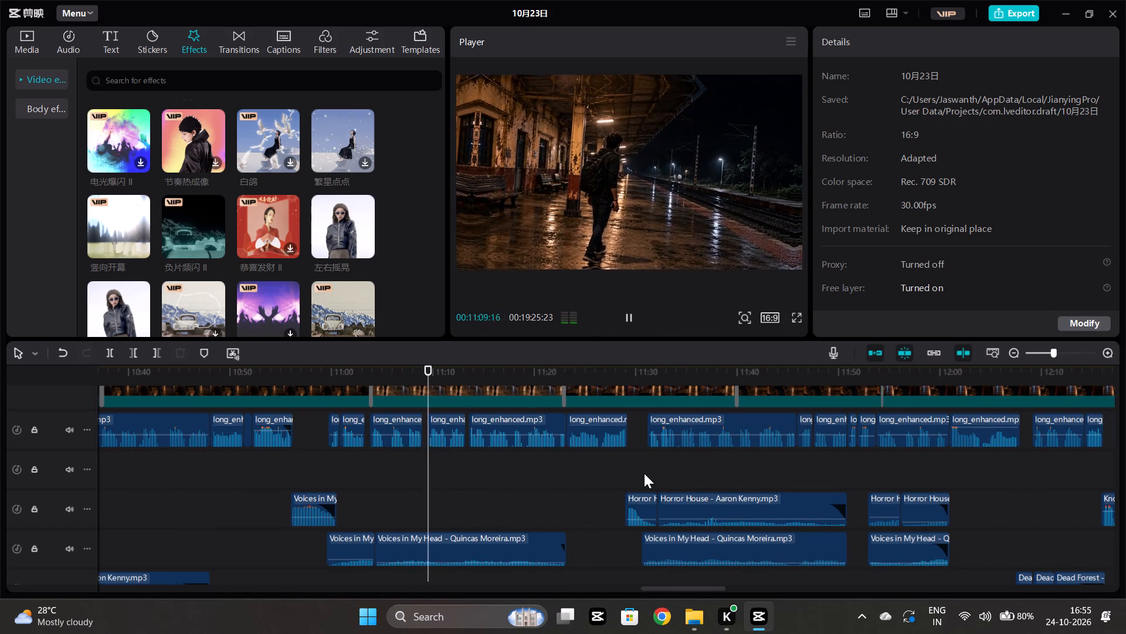
pyautogui.press('space')
# Review the music and ambience layers from about 11:30 back to 8:50 and play the audio at about 8:53.
pyautogui.hscroll(2, 644, 473)
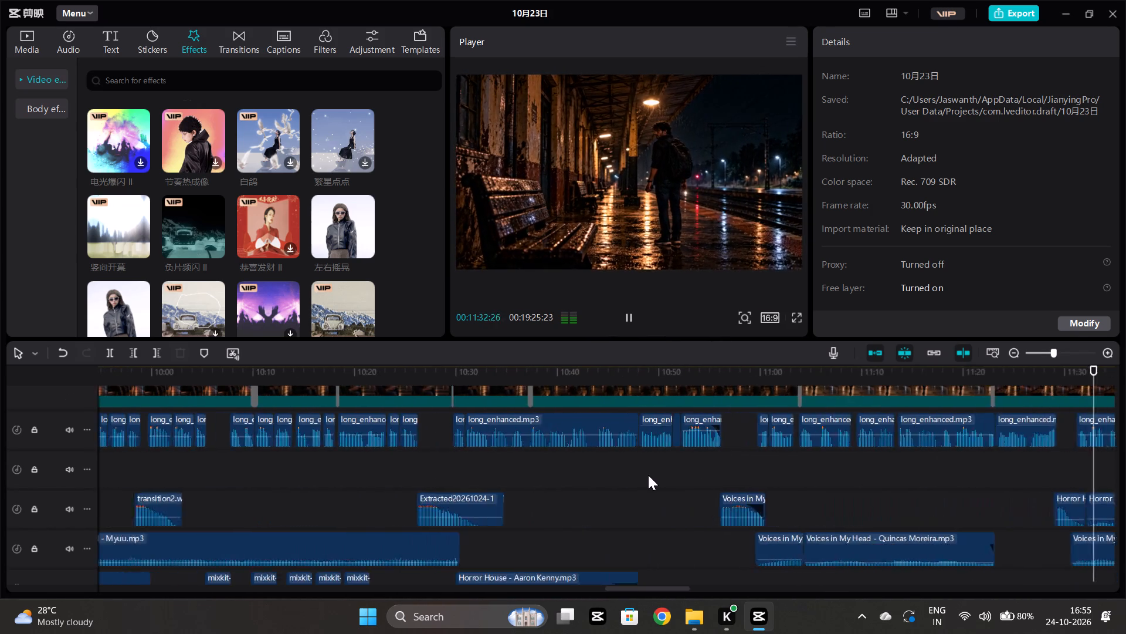
pyautogui.hscroll(2, 648, 475)
pyautogui.scroll(-2, 751, 508)
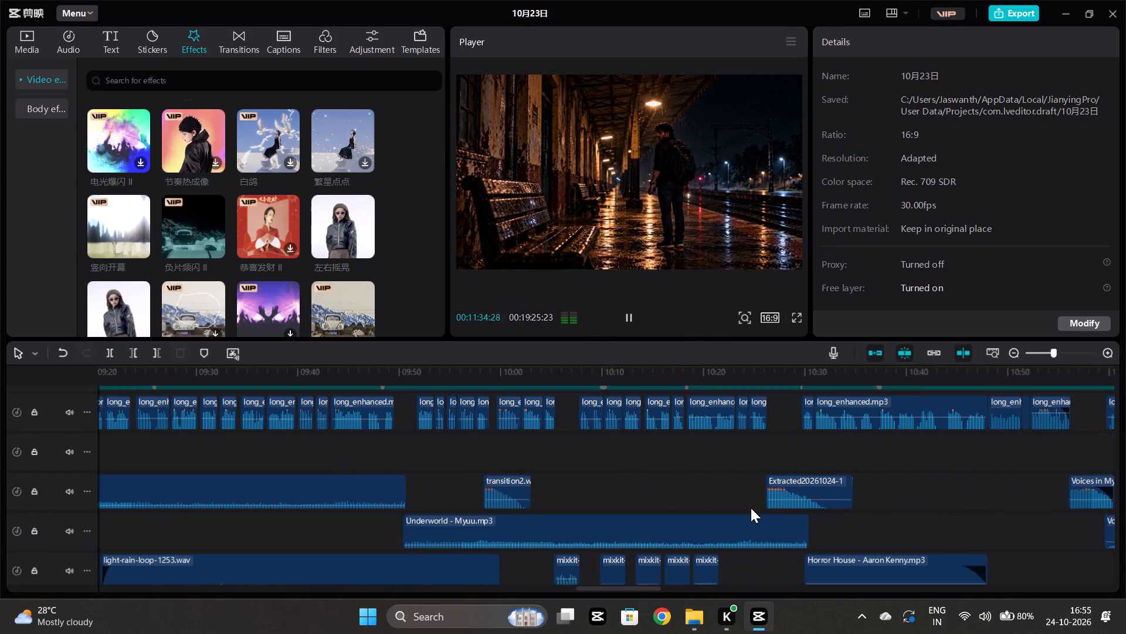
pyautogui.scroll(-2, 551, 491)
pyautogui.hscroll(1, 461, 466)
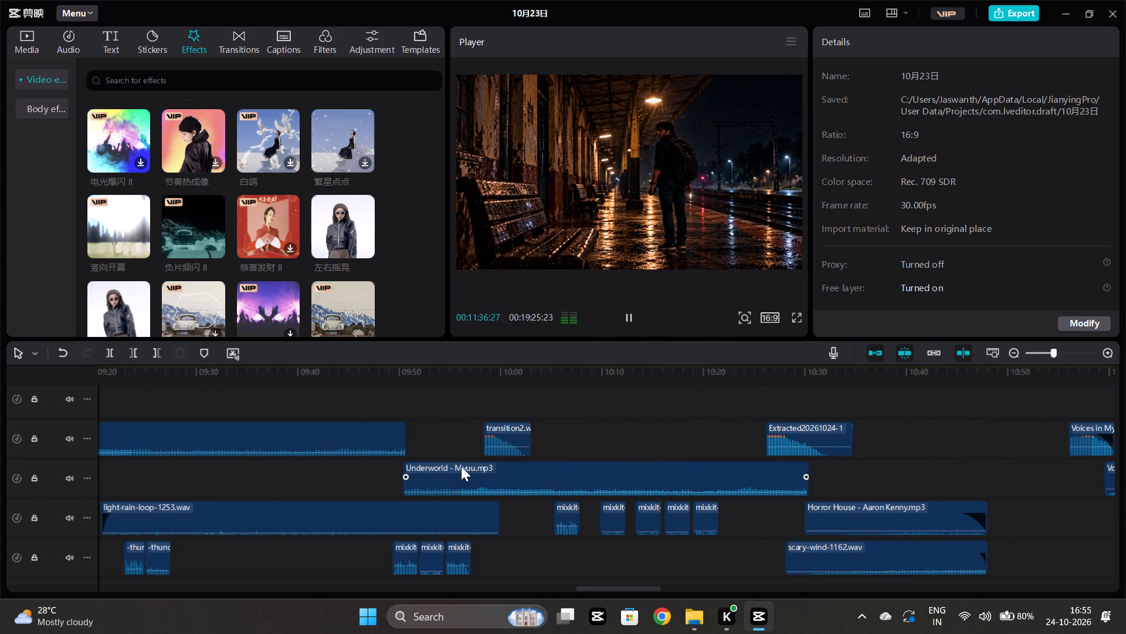
pyautogui.hscroll(1, 461, 466)
pyautogui.scroll(-2, 466, 469)
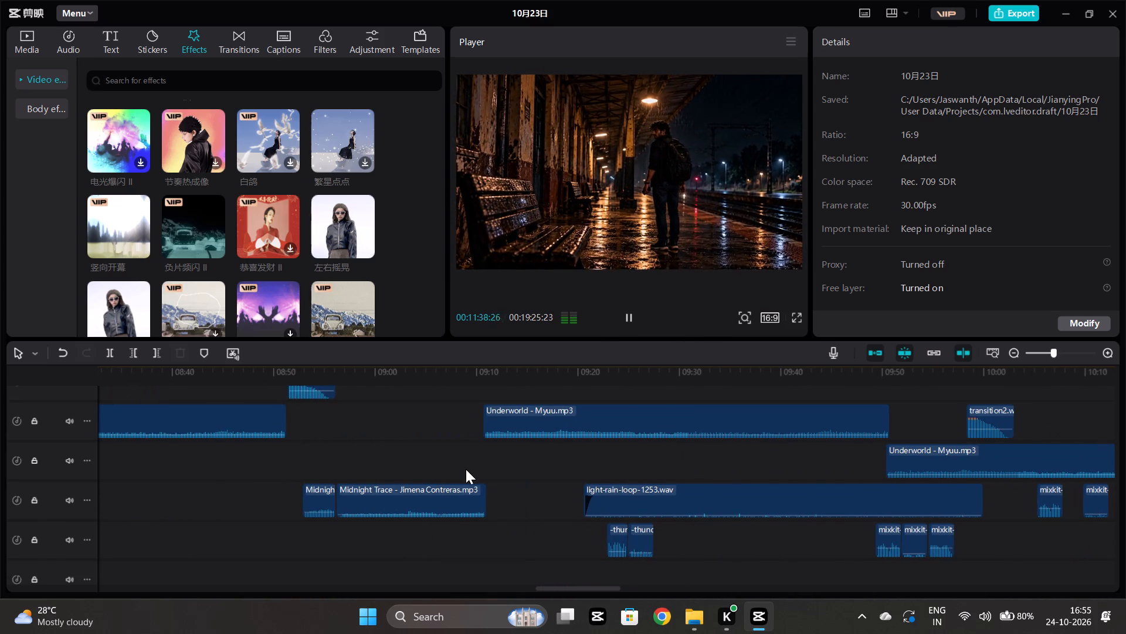
pyautogui.scroll(2, 466, 469)
pyautogui.click(308, 483)
pyautogui.press('space')
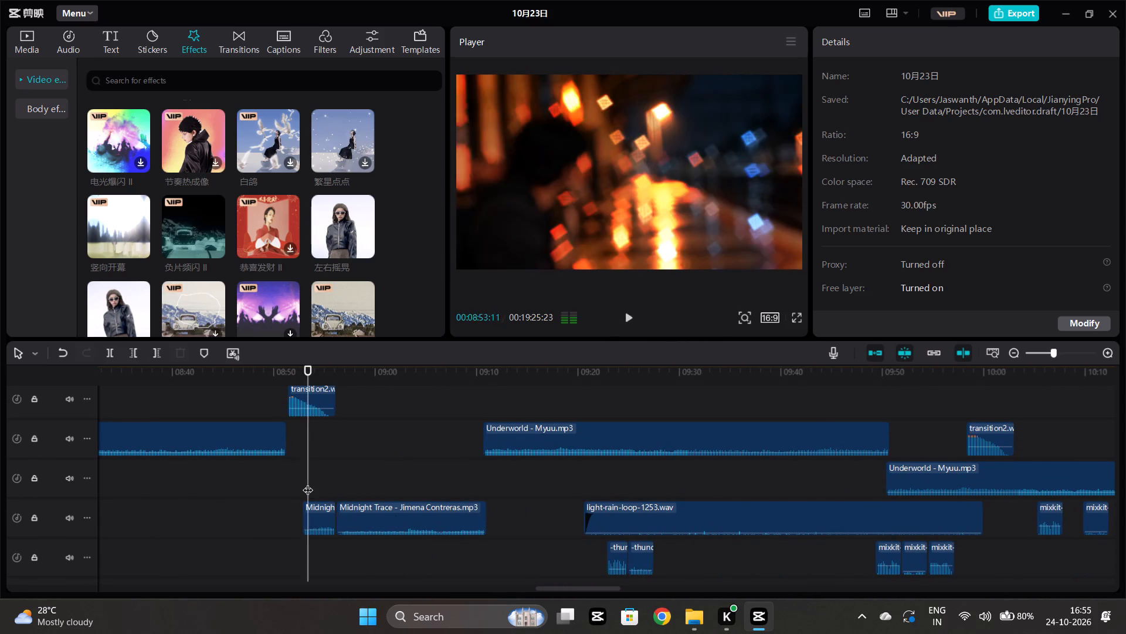
# Replay the passage from about 8:50, covering the transition2 sound and the start of Midnight Trace.
pyautogui.hscroll(1, 308, 483)
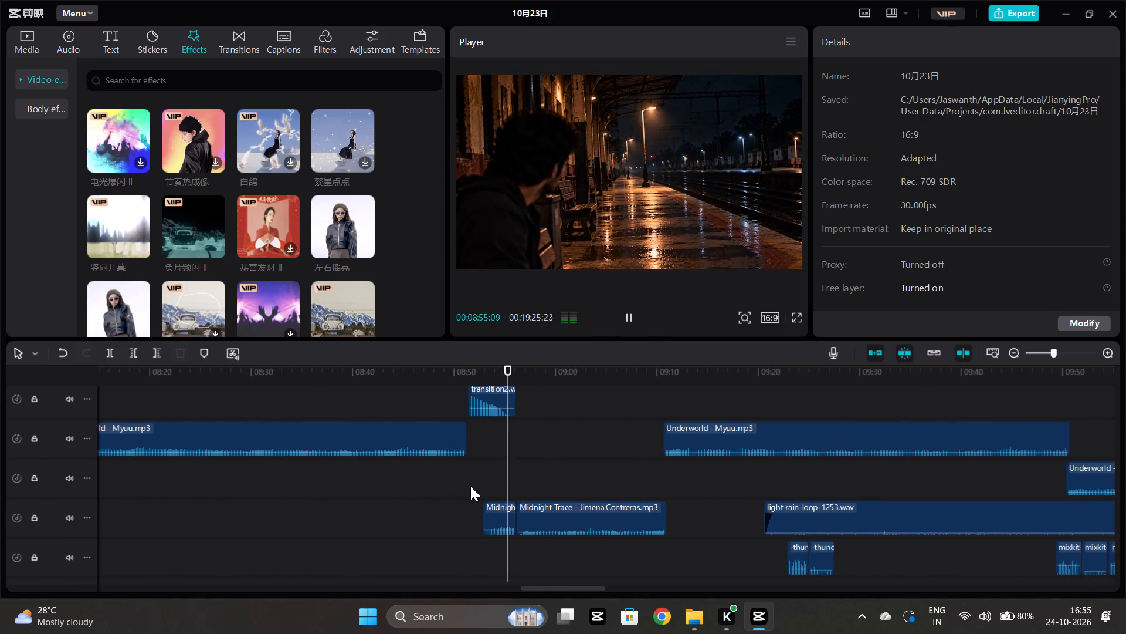
pyautogui.click(450, 485)
pyautogui.press('space')
pyautogui.press('space')
pyautogui.click(464, 484)
pyautogui.press('space')
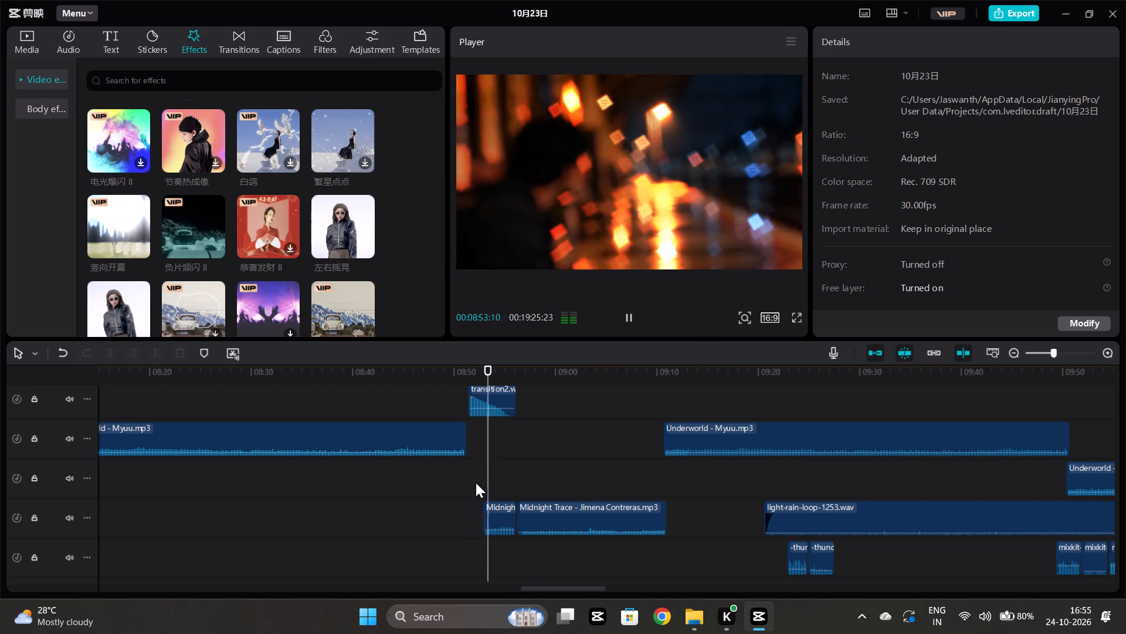
pyautogui.scroll(-1, 476, 483)
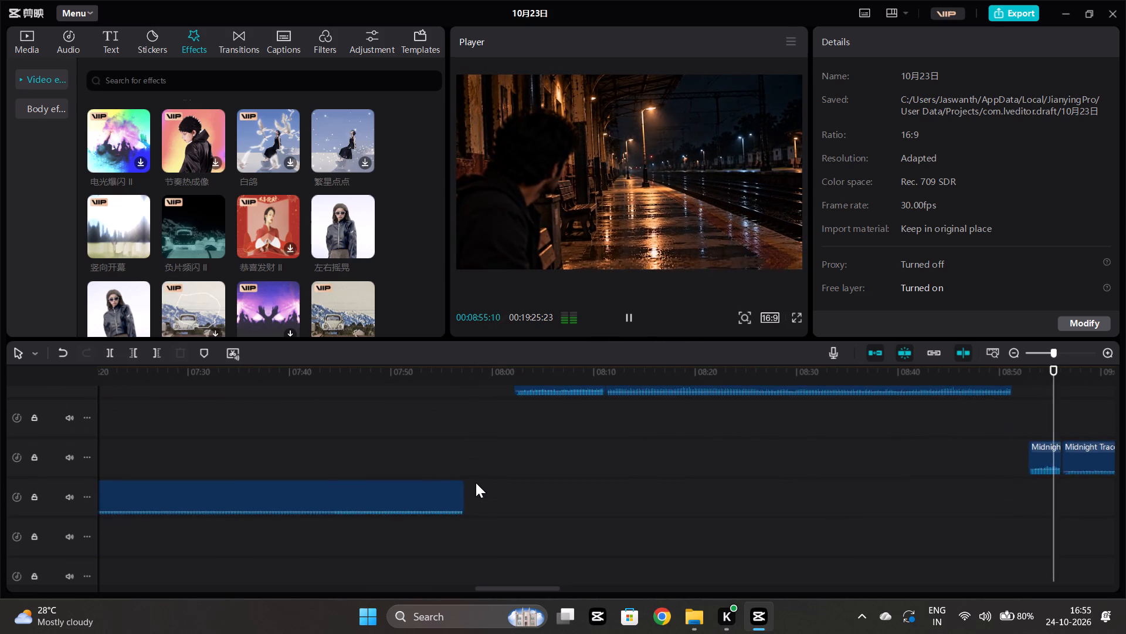
# Play the short mixkit sound effects at about 7:57 and 6:34 against the picture.
pyautogui.scroll(4, 476, 483)
pyautogui.click(463, 470)
pyautogui.press('space')
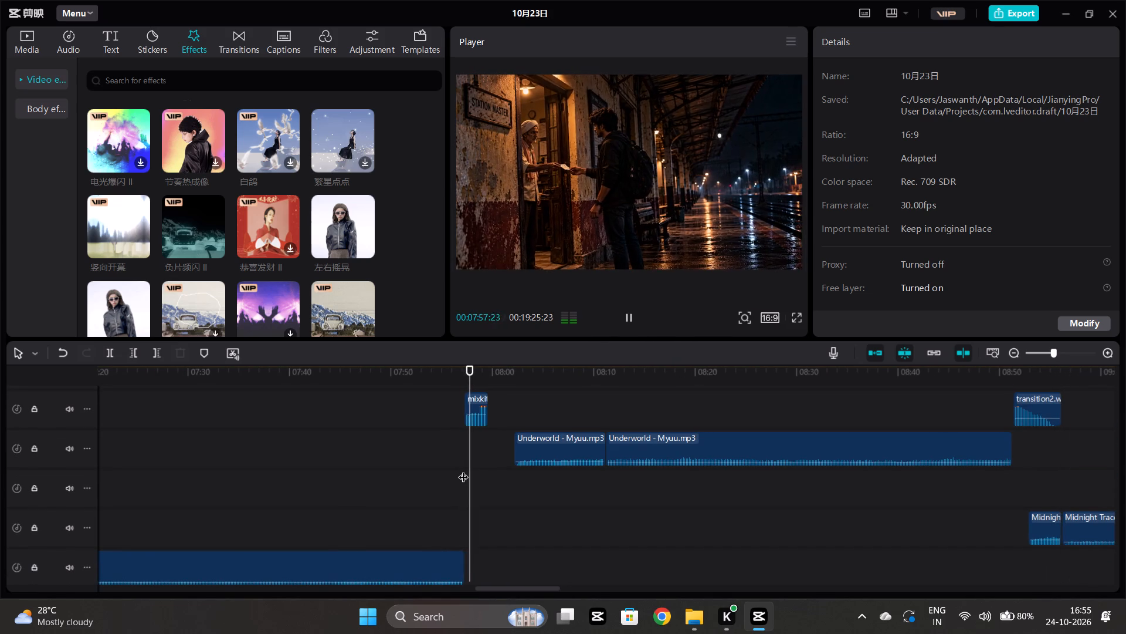
pyautogui.scroll(-5, 463, 470)
pyautogui.hscroll(1, 463, 470)
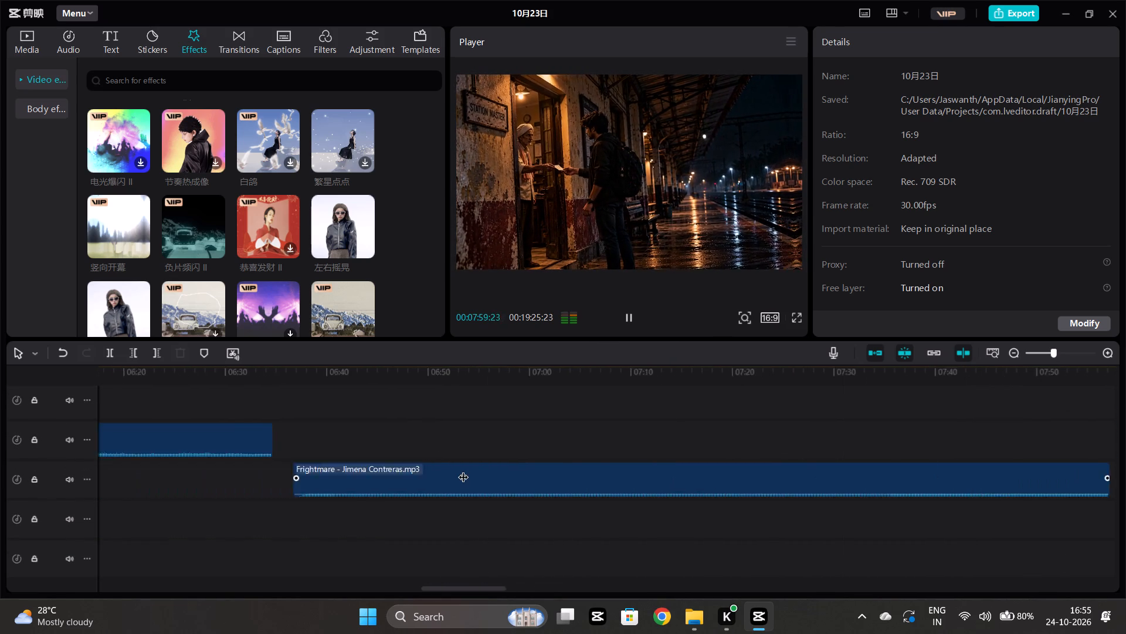
pyautogui.hscroll(2, 463, 470)
pyautogui.scroll(5, 463, 470)
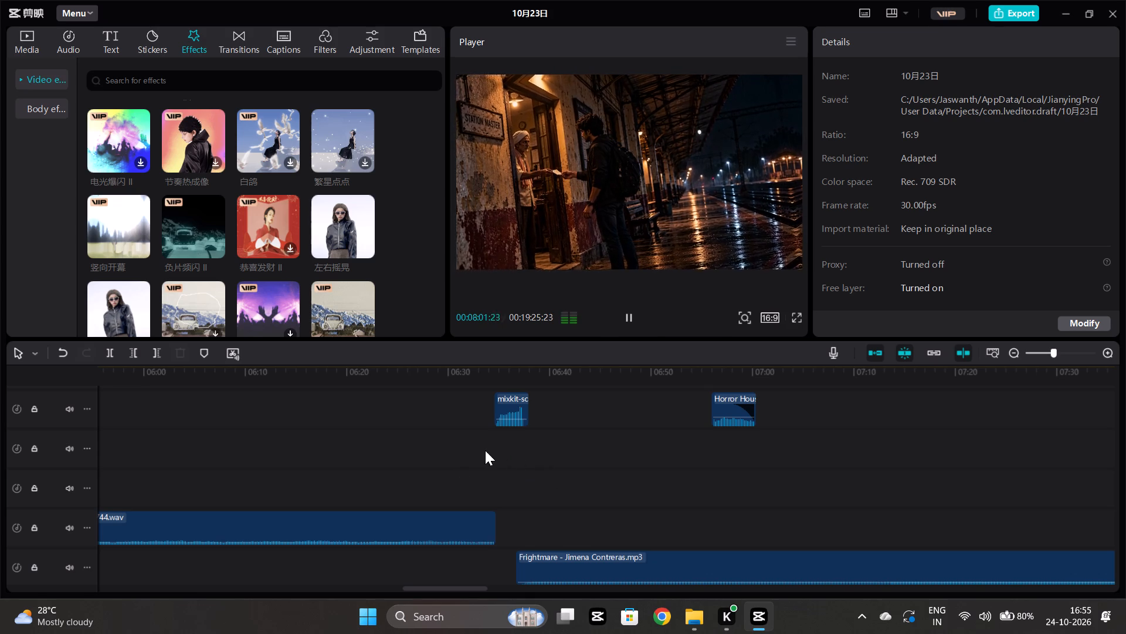
pyautogui.click(484, 450)
pyautogui.press('space')
pyautogui.click(491, 452)
pyautogui.press('space')
# Play the passage from about 5:24 with the three very short sound clips.
pyautogui.scroll(-1, 491, 452)
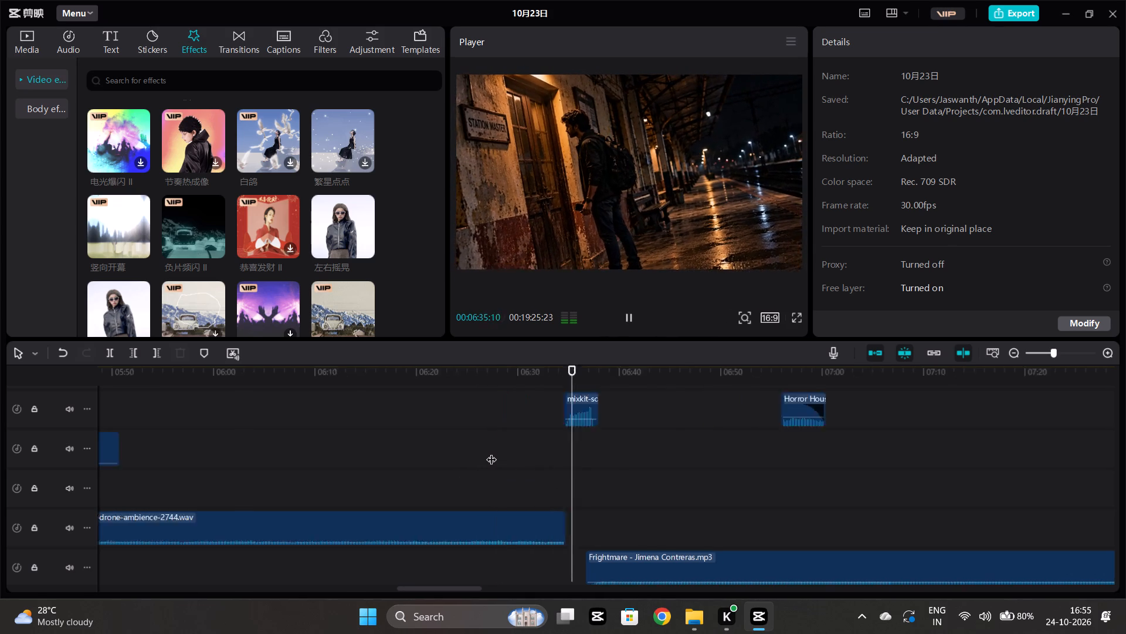
pyautogui.scroll(-3, 491, 452)
pyautogui.click(412, 485)
pyautogui.press('space')
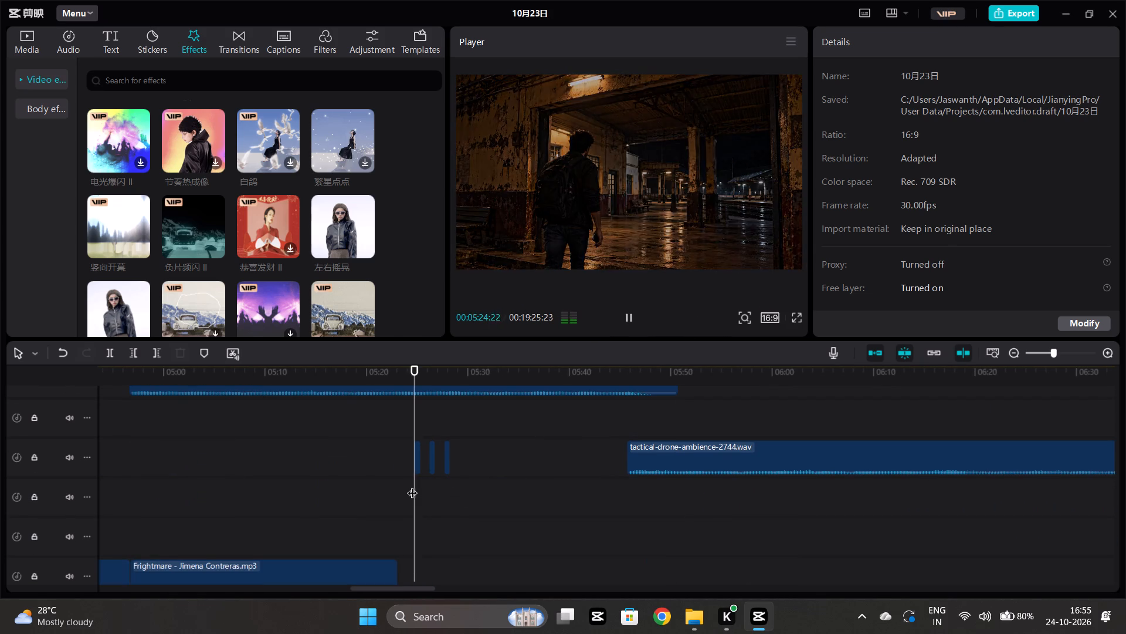
pyautogui.scroll(4, 412, 485)
pyautogui.scroll(-5, 412, 485)
# Play the cinematic-sus sound effect at about 3:36 over the glitching road scene.
pyautogui.hscroll(2, 412, 486)
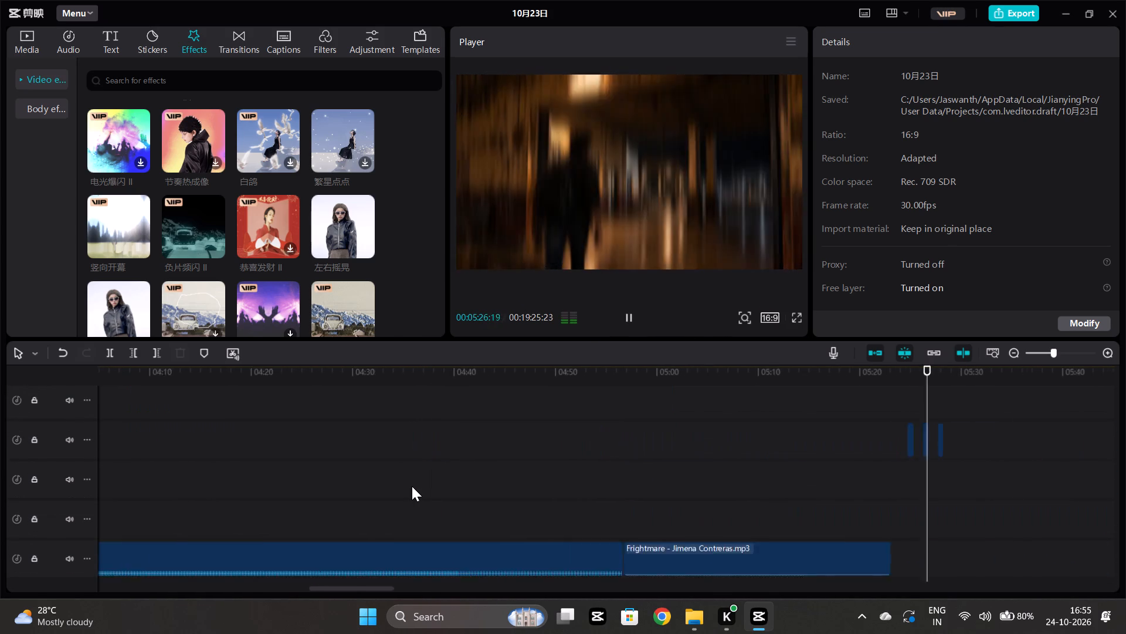
pyautogui.hscroll(2, 412, 486)
pyautogui.scroll(9, 412, 486)
pyautogui.scroll(-3, 412, 486)
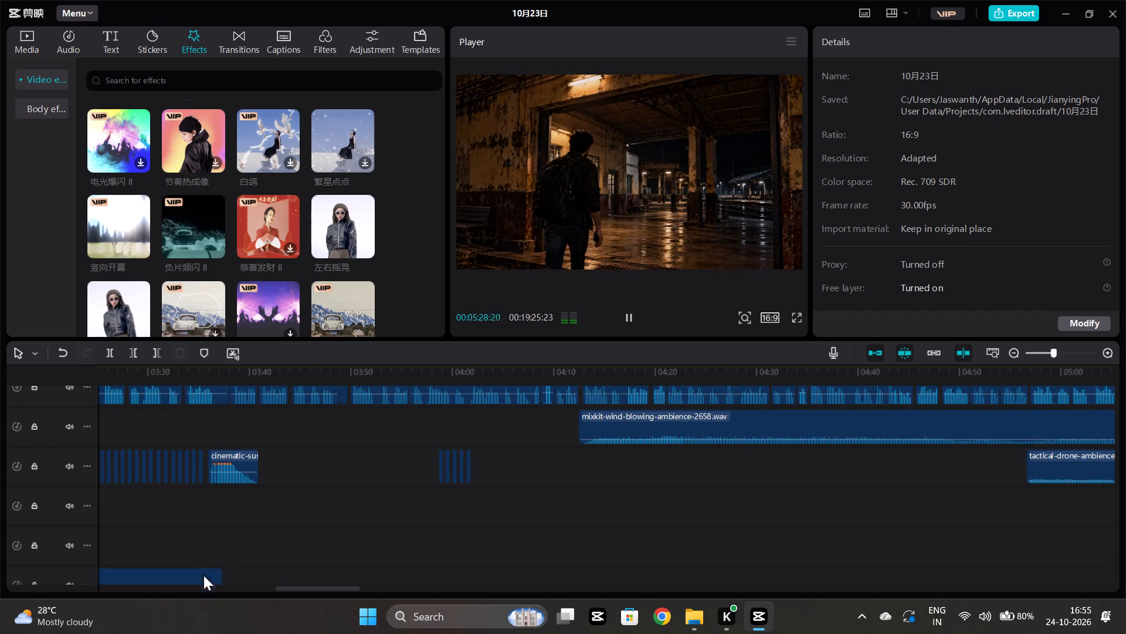
pyautogui.click(211, 527)
pyautogui.press('space')
# Preview the passage from about 2:57, where the mixkit sound effects begin.
pyautogui.scroll(1, 247, 527)
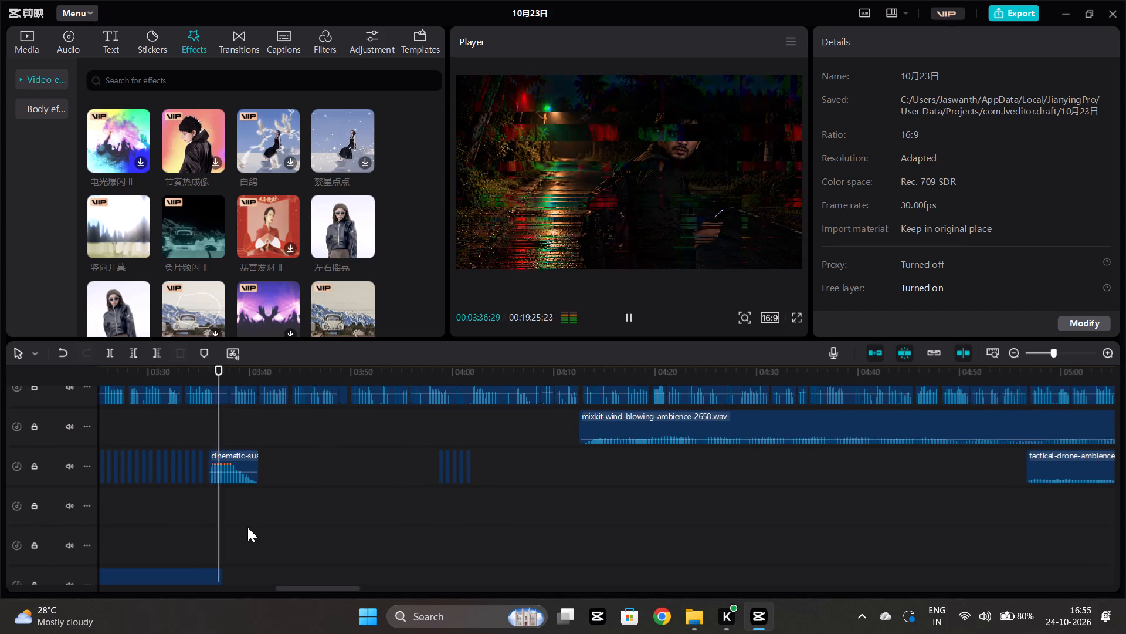
pyautogui.scroll(2, 247, 527)
pyautogui.scroll(-3, 327, 551)
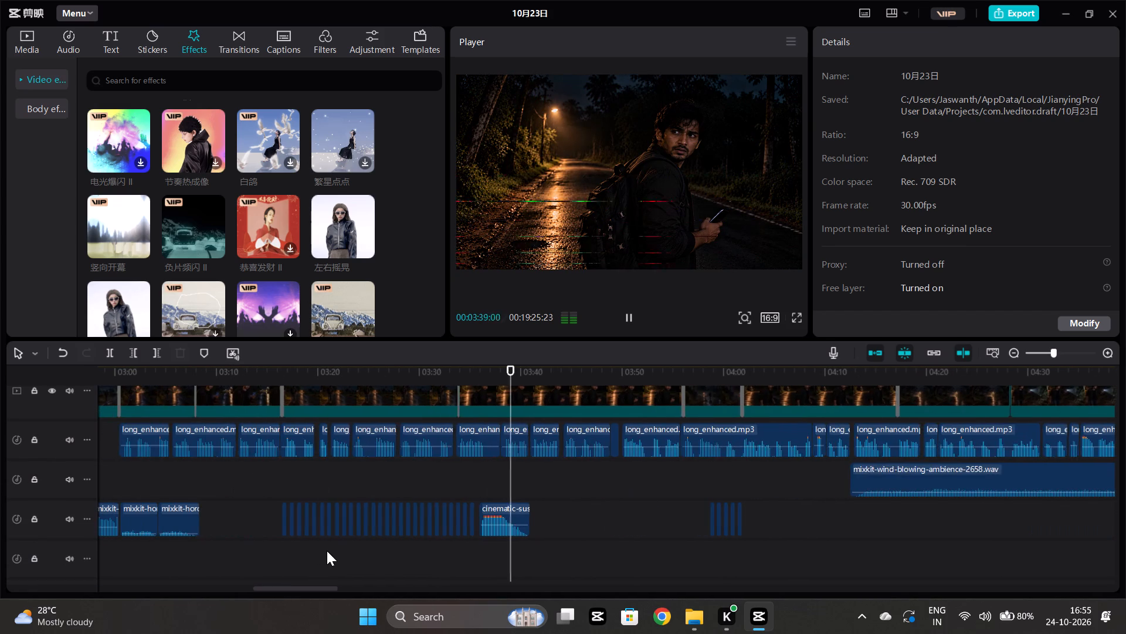
pyautogui.scroll(-2, 327, 551)
pyautogui.hscroll(1, 327, 551)
pyautogui.click(388, 492)
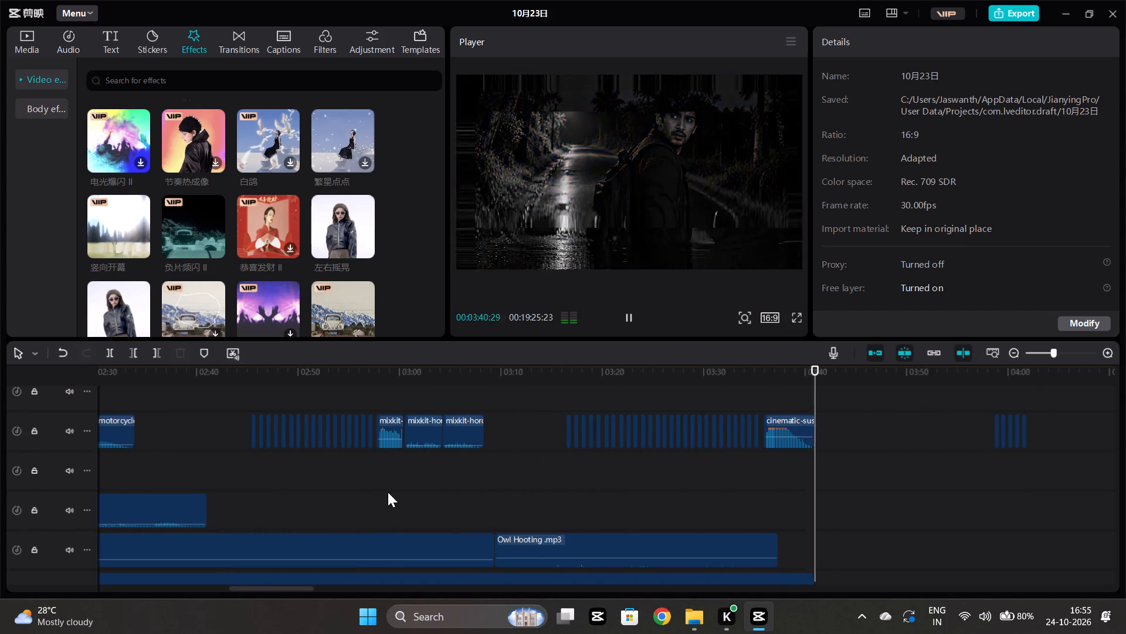
pyautogui.press('space')
pyautogui.scroll(4, 388, 492)
pyautogui.scroll(-2, 388, 492)
pyautogui.click(369, 522)
pyautogui.press('space')
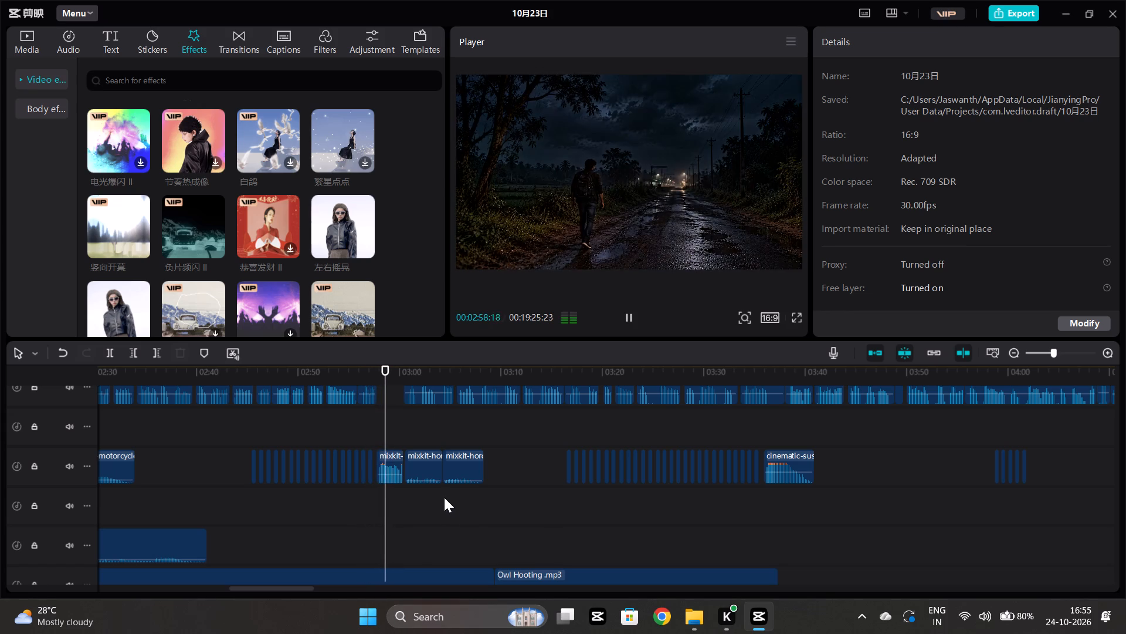
# Replay the passage from about 3:32 to 3:35, covering the repeated short clips and the start of the cinematic-sus sound.
pyautogui.scroll(-5, 539, 512)
pyautogui.scroll(3, 563, 503)
pyautogui.click(703, 452)
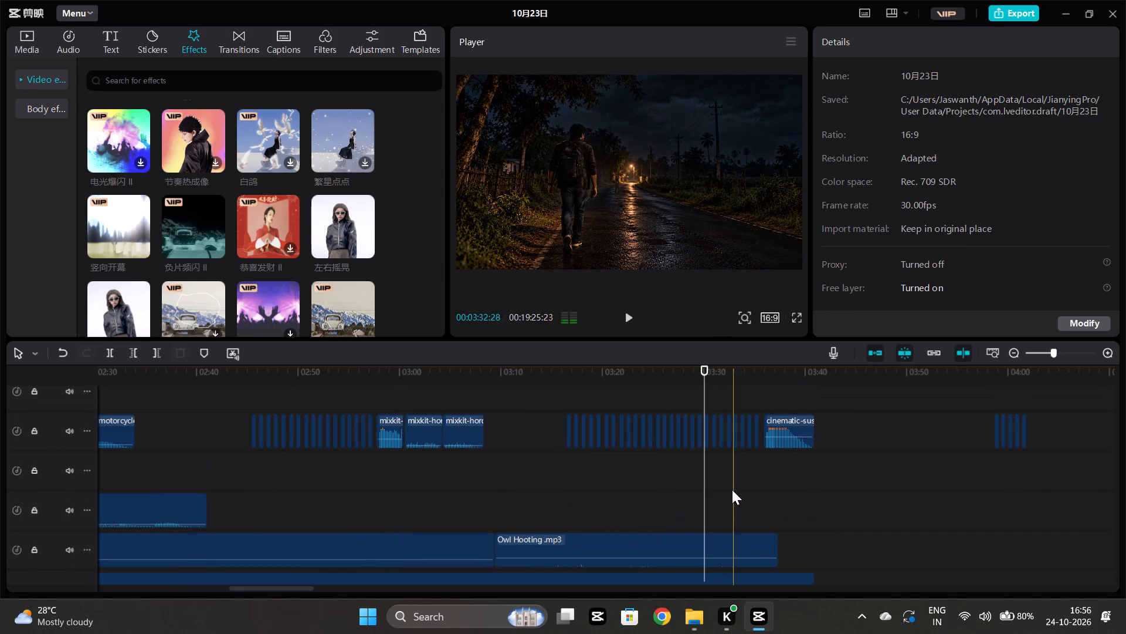
pyautogui.click(732, 490)
pyautogui.press('space')
pyautogui.click(745, 481)
pyautogui.press('space')
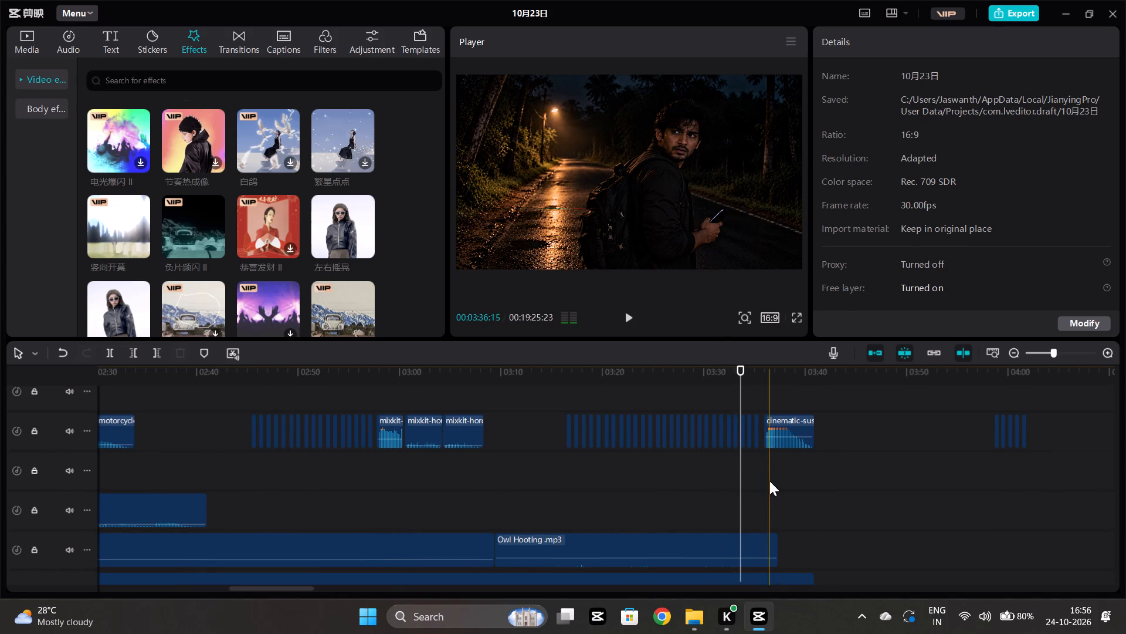
pyautogui.scroll(2, 769, 481)
pyautogui.click(755, 501)
pyautogui.press('space')
# Play the group of very short sound clips at about 3:58.
pyautogui.hscroll(-1, 788, 524)
pyautogui.scroll(-2, 788, 524)
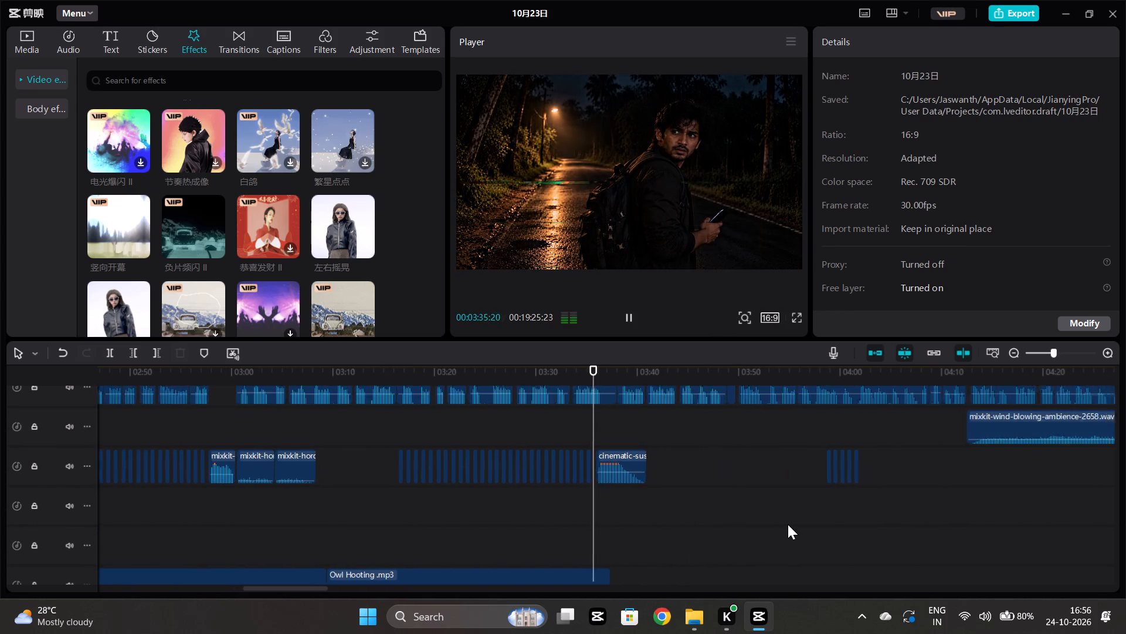
pyautogui.scroll(-2, 788, 524)
pyautogui.scroll(3, 788, 524)
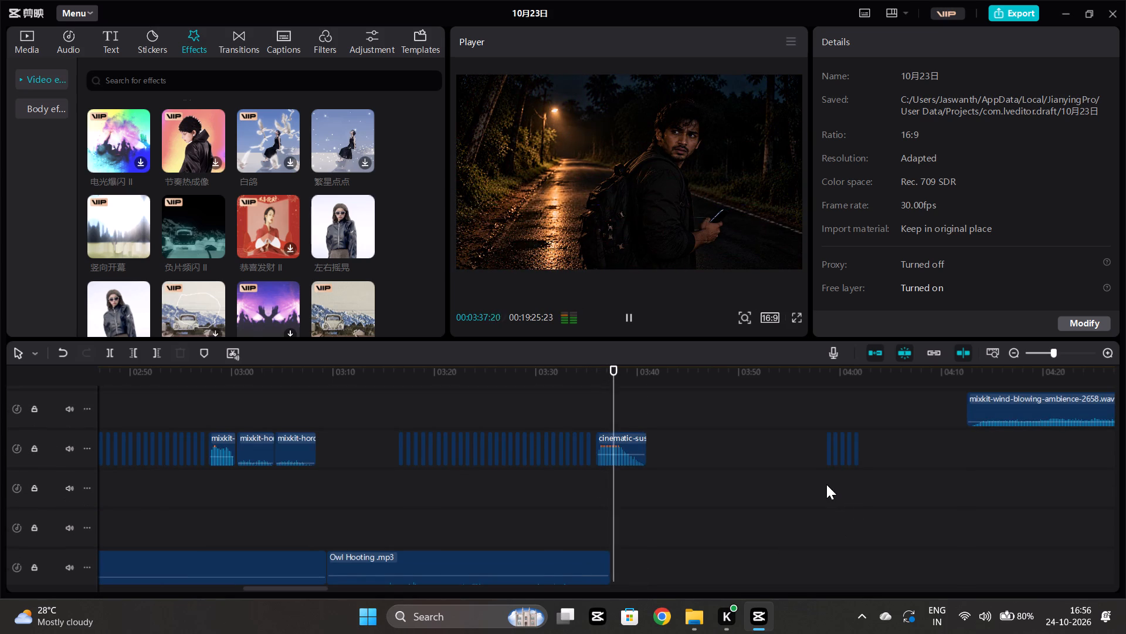
pyautogui.click(825, 484)
pyautogui.press('space')
# Play the three very short sound clips from about 5:24 again.
pyautogui.hscroll(-1, 825, 484)
pyautogui.scroll(-7, 825, 484)
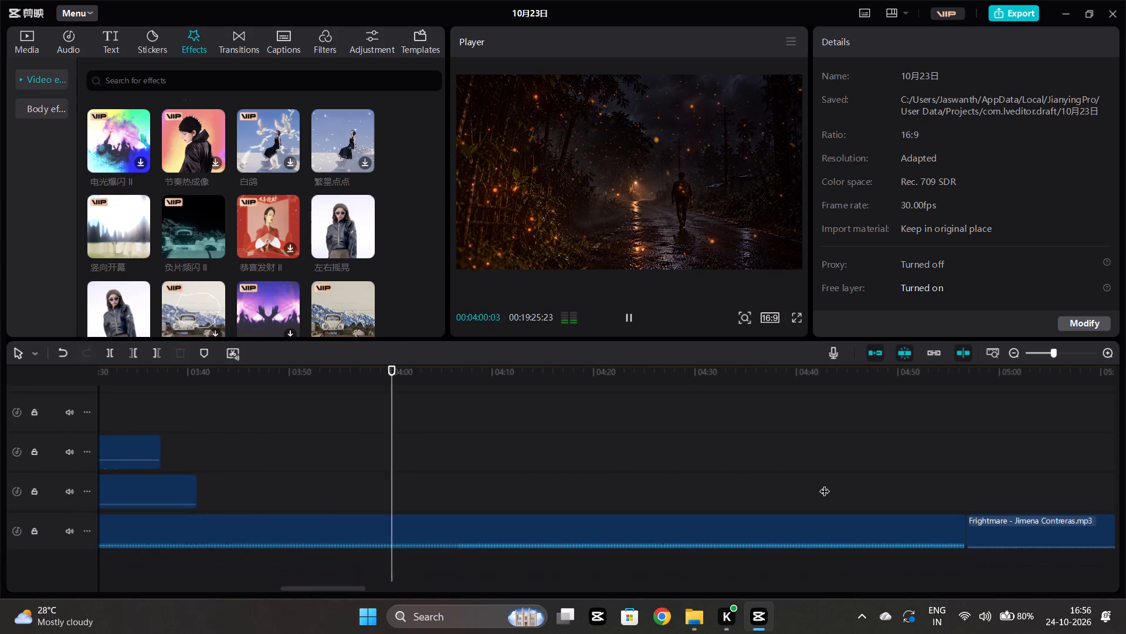
pyautogui.scroll(6, 825, 484)
pyautogui.hscroll(-1, 825, 484)
pyautogui.scroll(-2, 825, 484)
pyautogui.click(778, 446)
pyautogui.press('space')
# Review the wind and drone ambience layers after 5:25 and play the end of the drone ambience from about 6:33.
pyautogui.scroll(1, 835, 486)
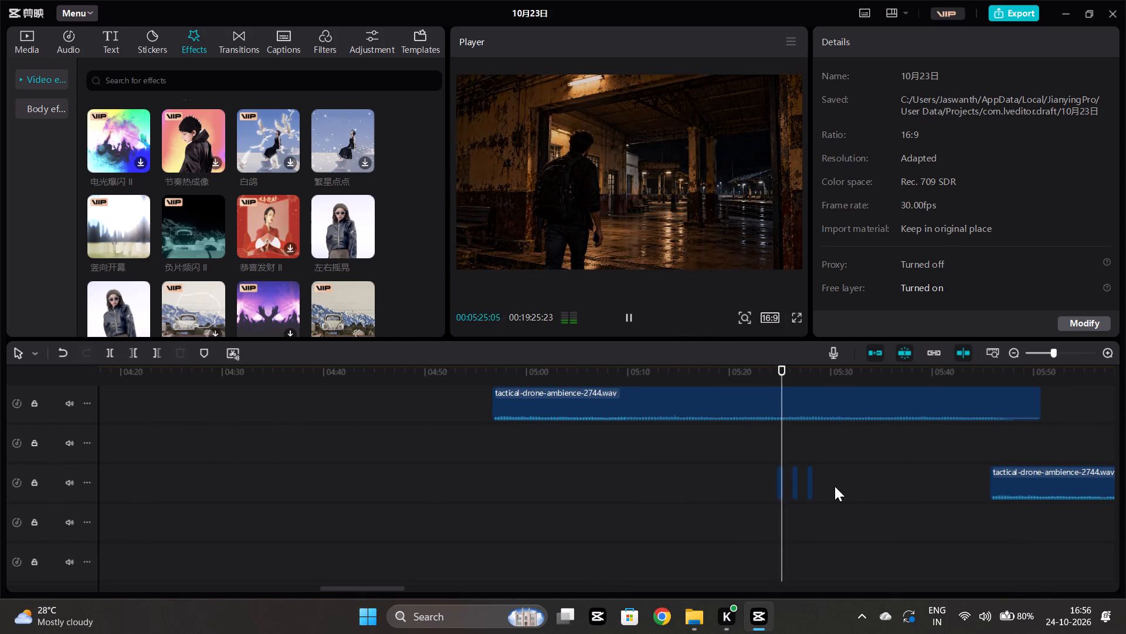
pyautogui.scroll(3, 835, 486)
pyautogui.scroll(4, 595, 525)
pyautogui.scroll(-6, 595, 525)
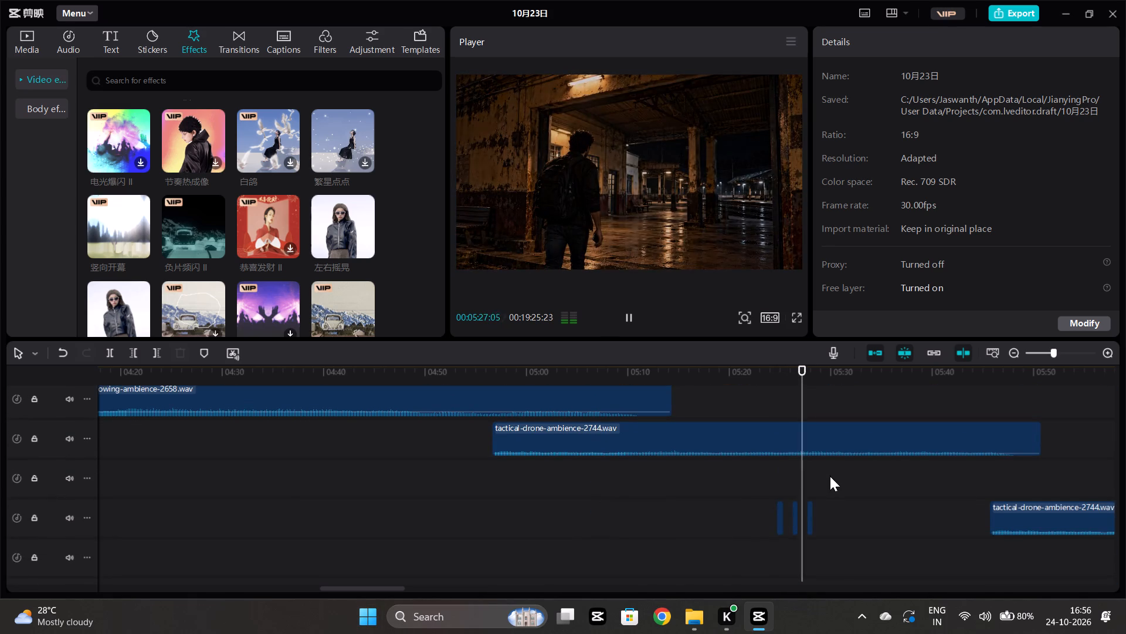
pyautogui.scroll(5, 825, 479)
pyautogui.hscroll(-1, 769, 497)
pyautogui.scroll(-1, 769, 497)
pyautogui.hscroll(-1, 769, 497)
pyautogui.scroll(-2, 769, 497)
pyautogui.click(702, 474)
pyautogui.press('space')
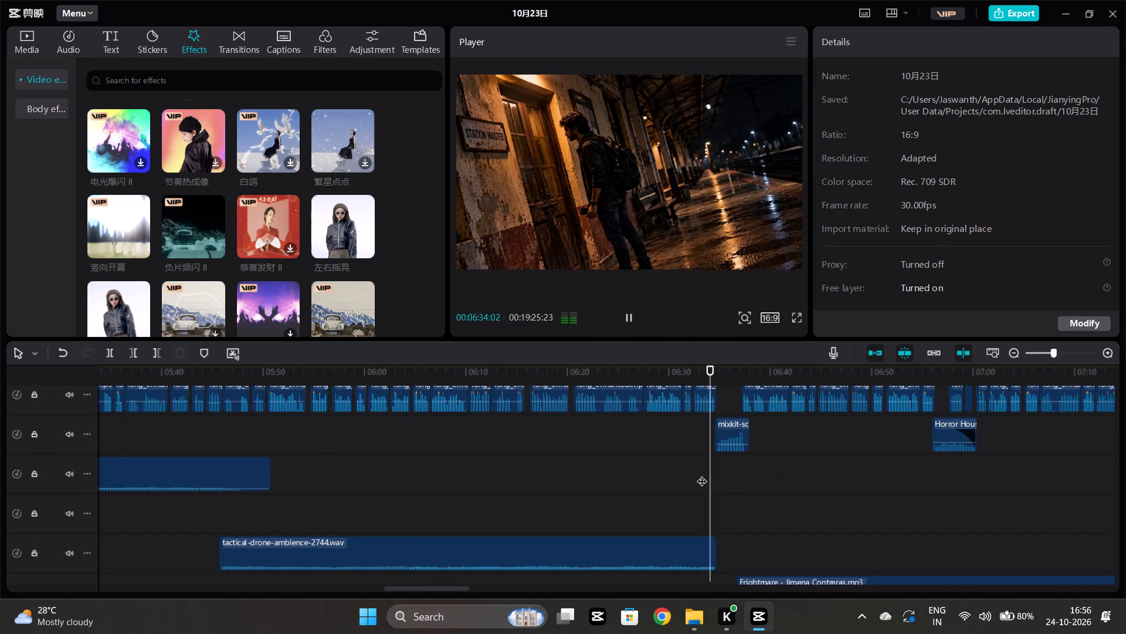
# Play the Horror House clip at about 6:56 and the mixkit sound effect at about 7:57.
pyautogui.hscroll(-1, 702, 474)
pyautogui.scroll(-3, 702, 474)
pyautogui.click(821, 419)
pyautogui.press('space')
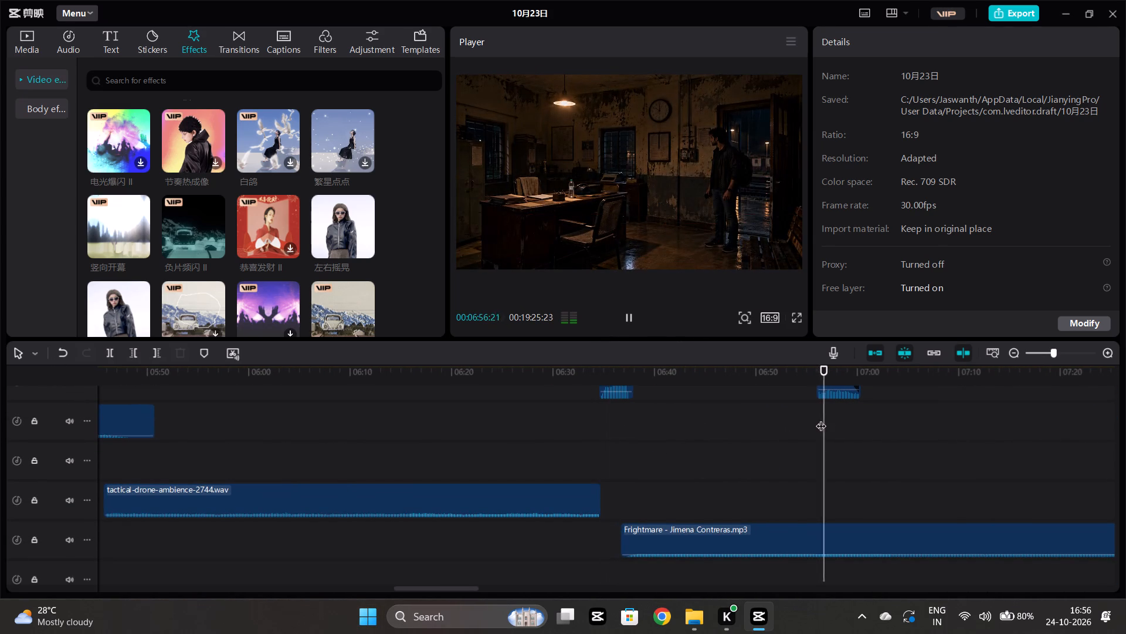
pyautogui.scroll(5, 821, 419)
pyautogui.scroll(-7, 798, 435)
pyautogui.scroll(5, 798, 435)
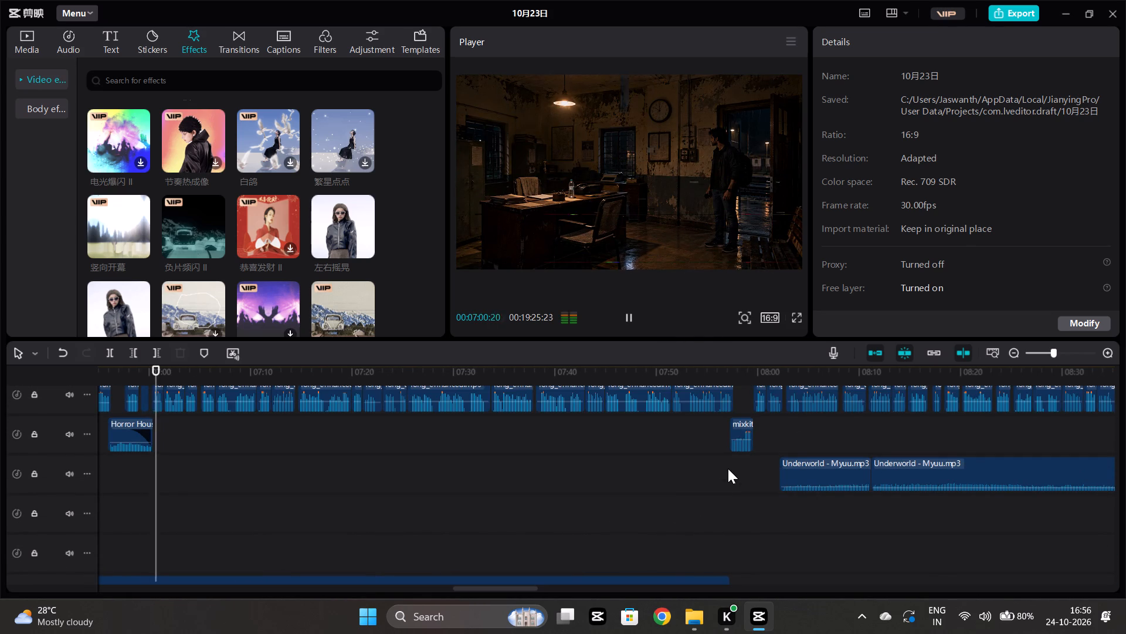
pyautogui.click(731, 466)
pyautogui.press('space')
# Play the end of the Underworld music and the transition2 sound from about 8:50.
pyautogui.scroll(5, 731, 466)
pyautogui.scroll(-2, 745, 505)
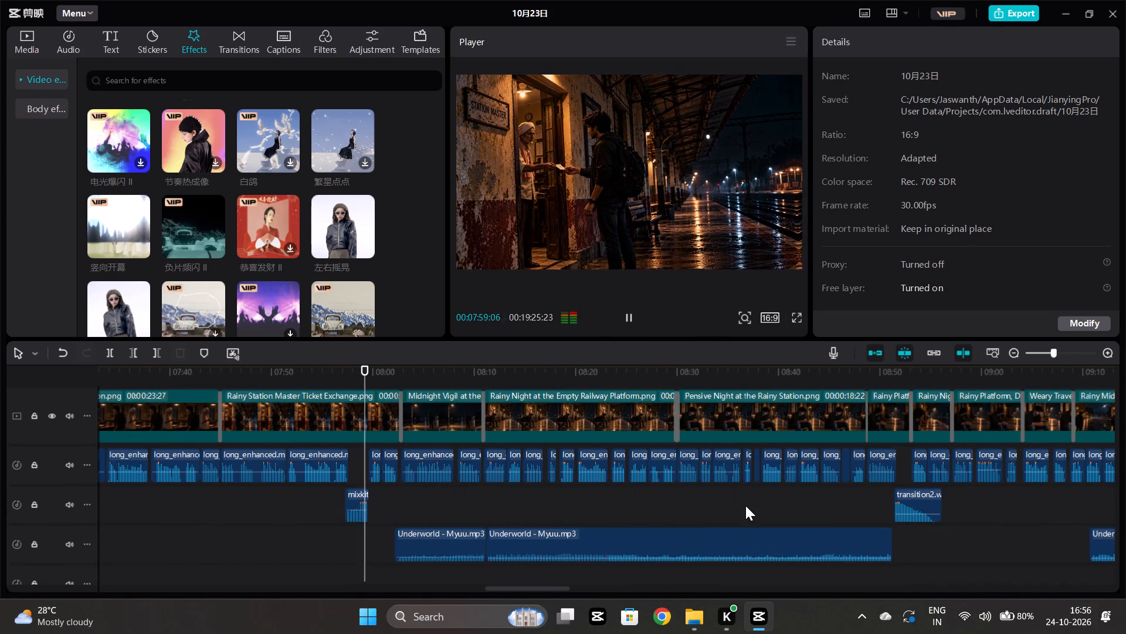
pyautogui.scroll(-2, 745, 505)
pyautogui.click(882, 454)
pyautogui.press('space')
# Preview the light rain loop and the thunder sounds from about 9:22.
pyautogui.hscroll(-1, 882, 454)
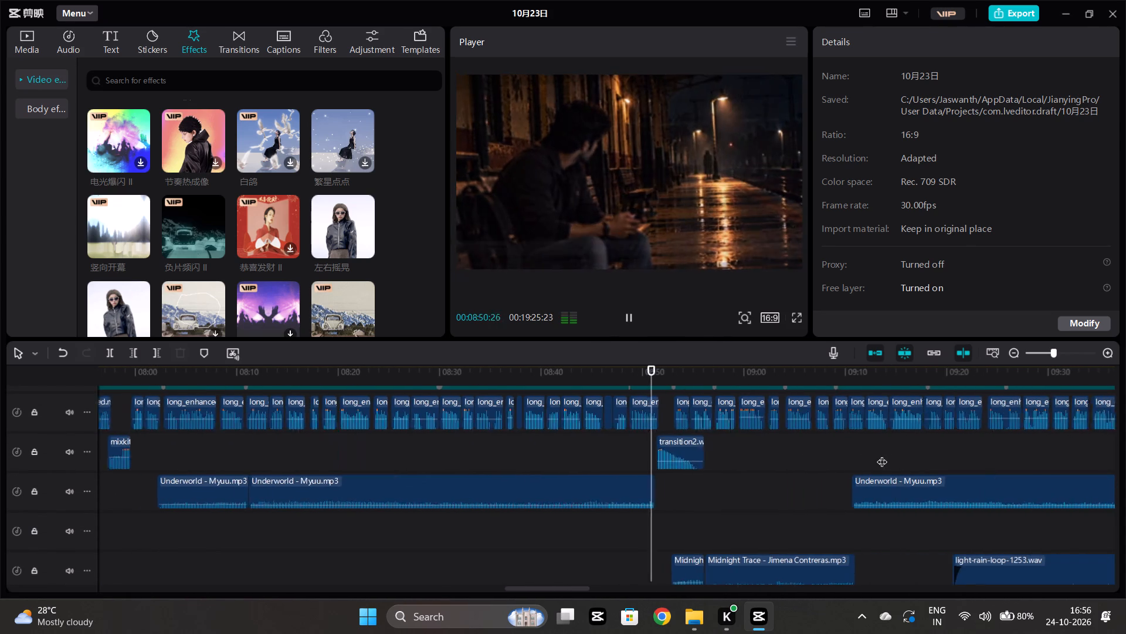
pyautogui.hscroll(-1, 882, 454)
pyautogui.scroll(-4, 823, 475)
pyautogui.hscroll(-1, 792, 470)
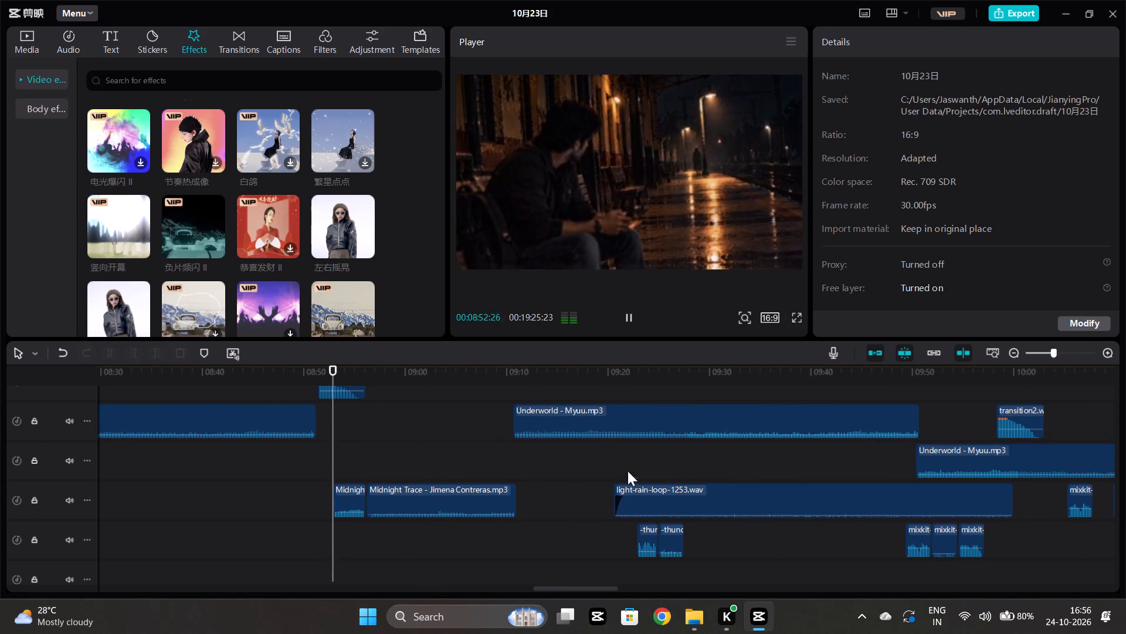
pyautogui.click(636, 456)
pyautogui.press('space')
pyautogui.scroll(3, 683, 470)
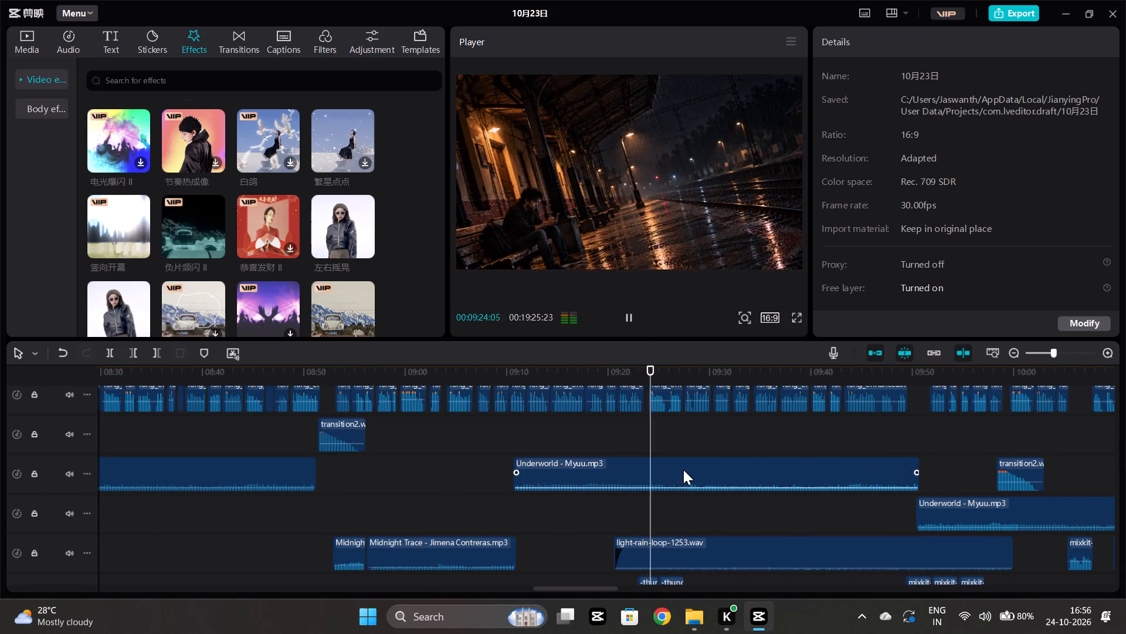
pyautogui.scroll(2, 683, 470)
pyautogui.scroll(-6, 683, 470)
# Copy the second thunder clip, at about 9:24 beneath the light rain loop, and replay the audio there.
pyautogui.keyDown('ctrl'); pyautogui.click(653, 516); pyautogui.keyUp('ctrl')
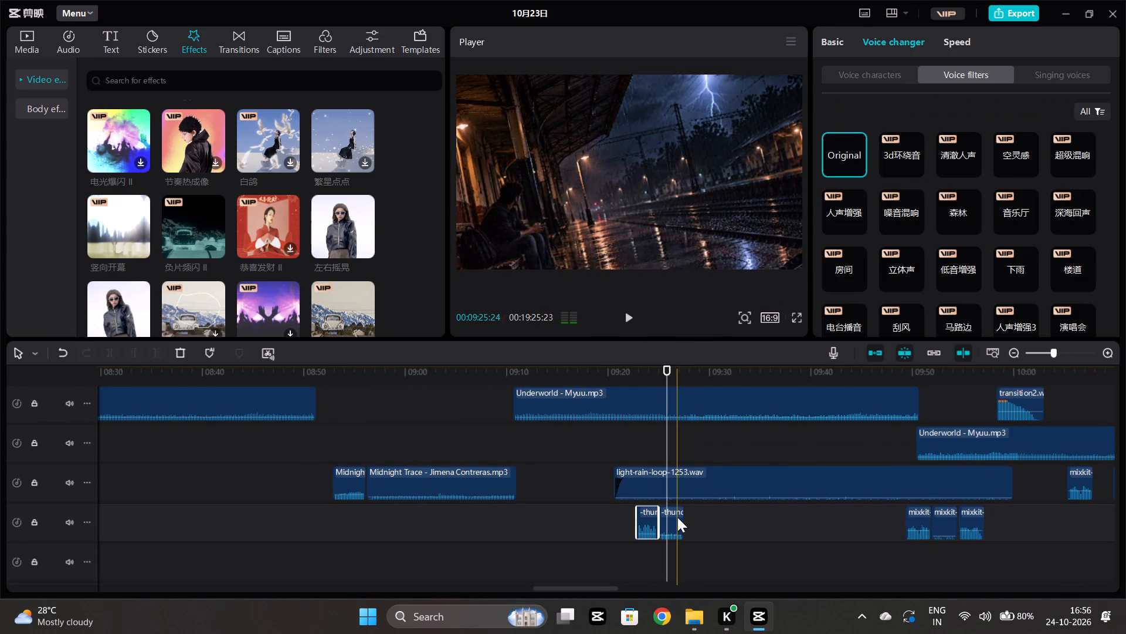
pyautogui.keyDown('ctrl'); pyautogui.click(677, 517); pyautogui.keyUp('ctrl')
pyautogui.hotkey('ctrl', 'c')
pyautogui.click(657, 441)
pyautogui.press('space')
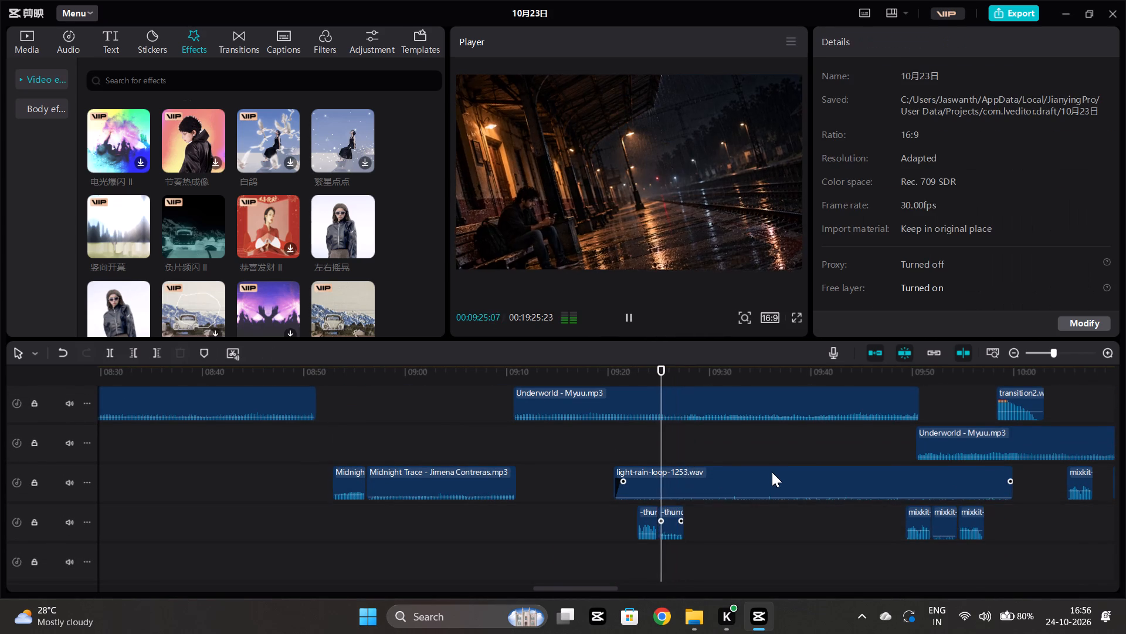
# Play the mixkit sounds at about 9:49, the transition2 sound from about 9:57 and the audio from about 10:04.
pyautogui.scroll(4, 772, 472)
pyautogui.click(503, 513)
pyautogui.press('space')
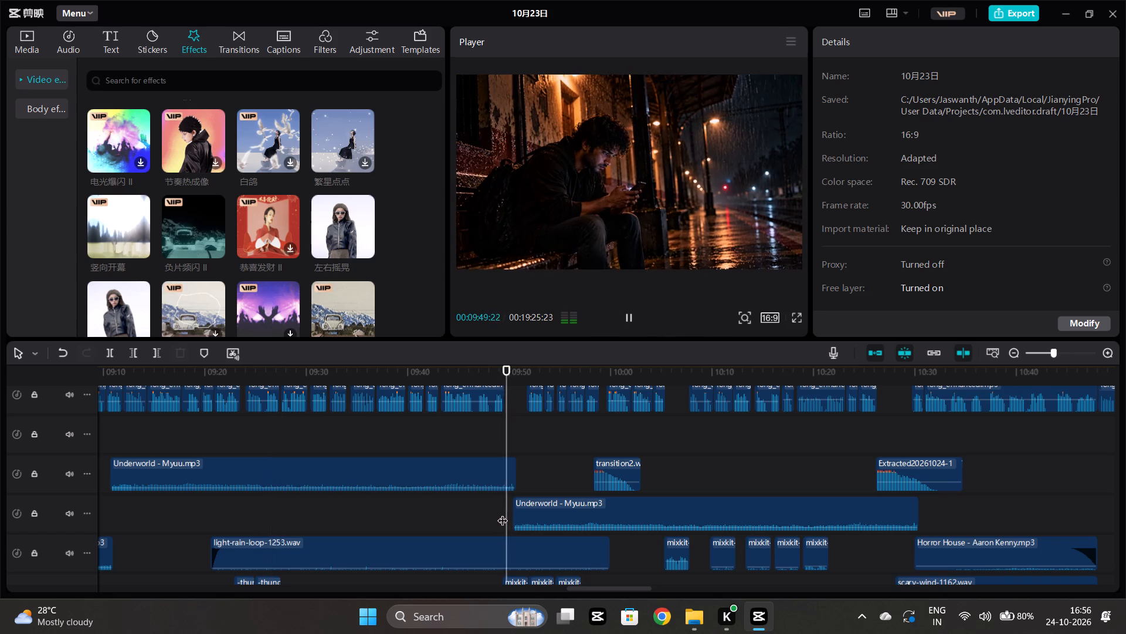
pyautogui.scroll(-3, 504, 510)
pyautogui.click(584, 414)
pyautogui.press('space')
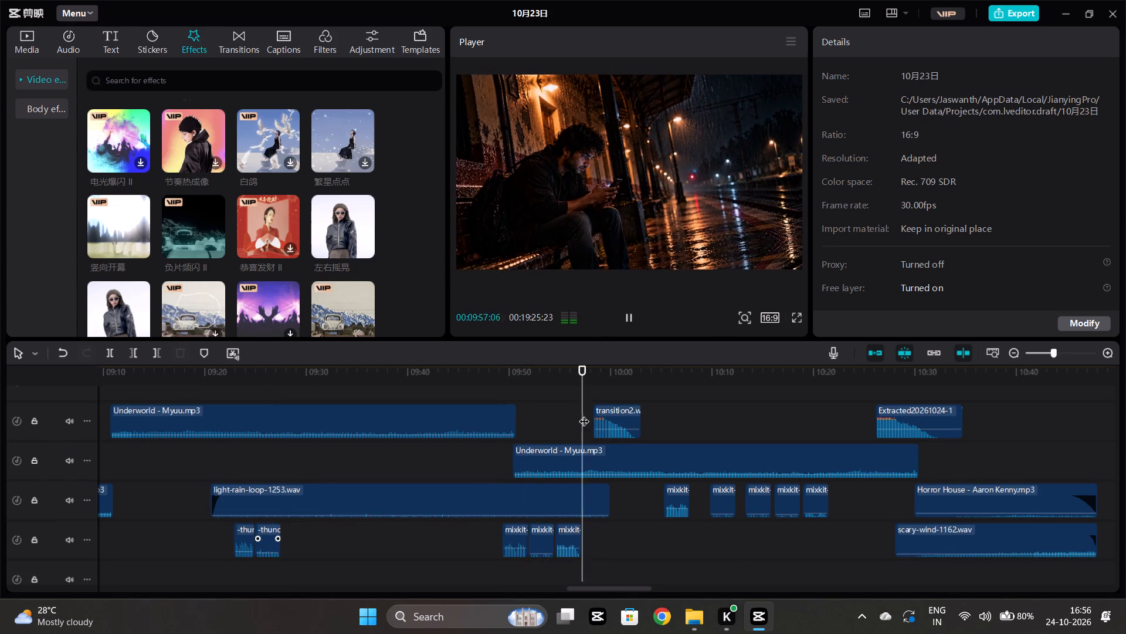
pyautogui.click(645, 524)
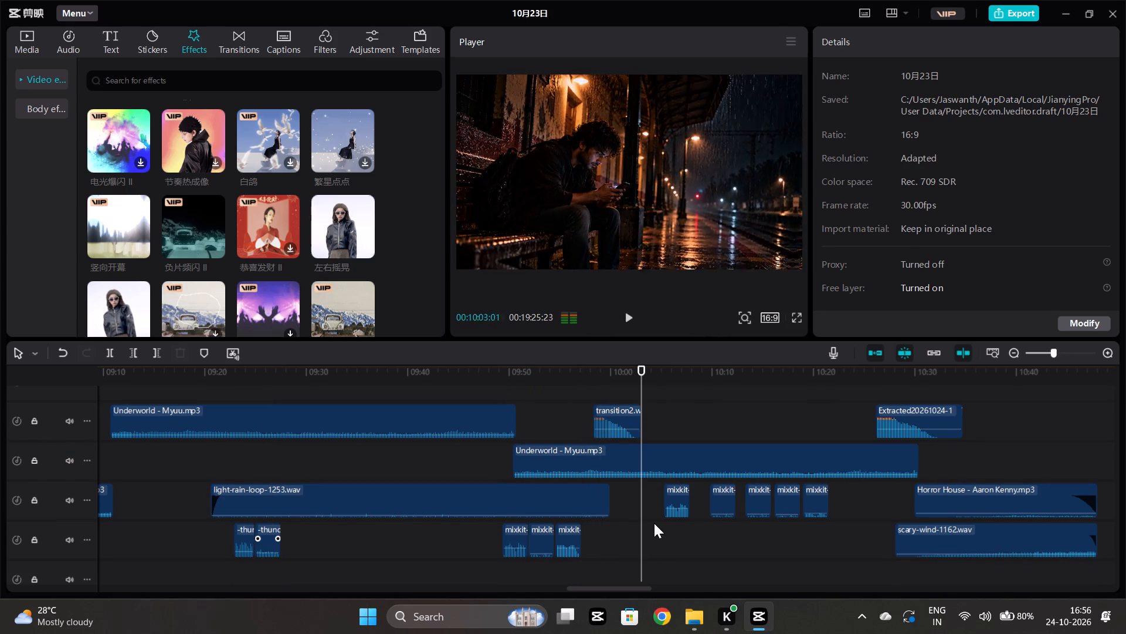
pyautogui.click(658, 520)
pyautogui.press('space')
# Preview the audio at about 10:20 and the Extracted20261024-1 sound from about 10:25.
pyautogui.scroll(3, 658, 520)
pyautogui.hscroll(-1, 657, 487)
pyautogui.click(519, 482)
pyautogui.press('space')
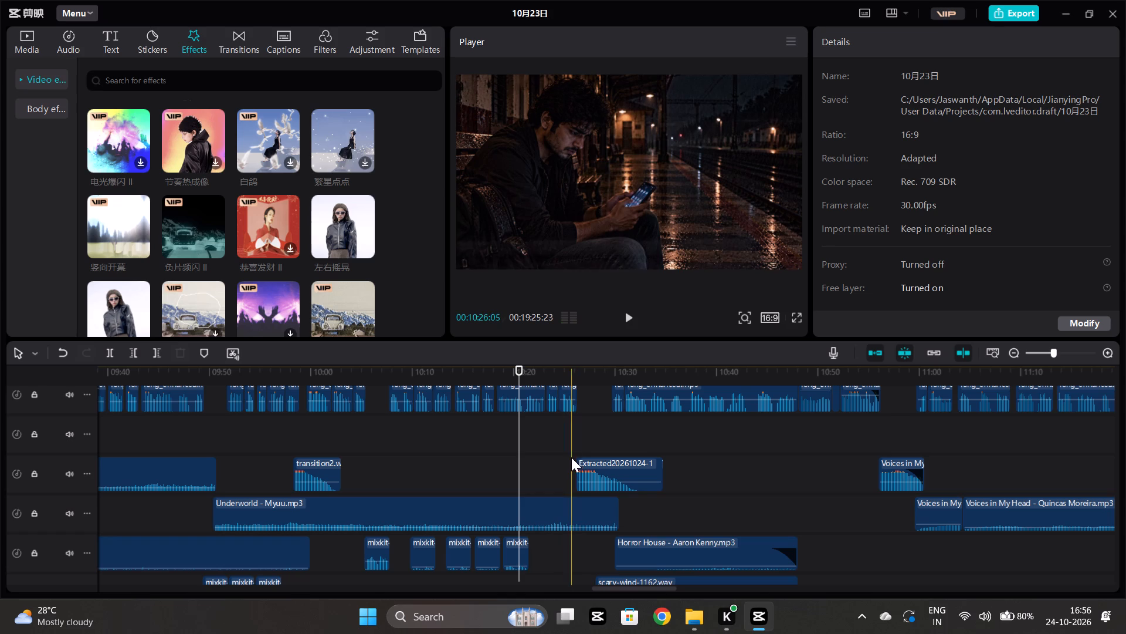
pyautogui.click(571, 457)
pyautogui.press('space')
pyautogui.hscroll(-1, 571, 457)
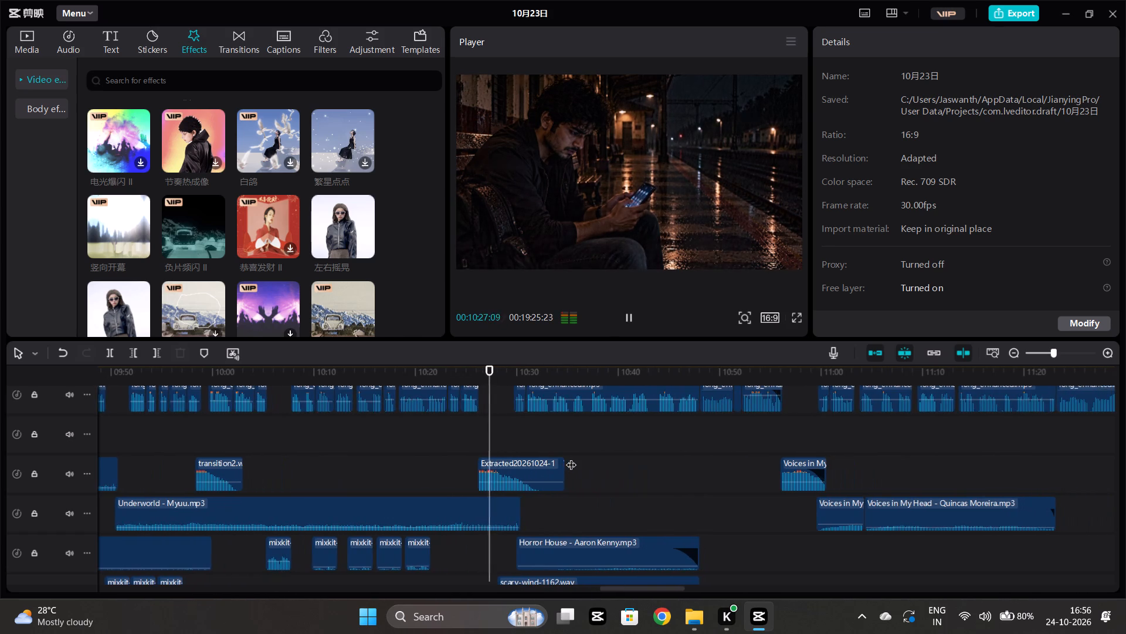
# Play the short Voices in My Head clip by starting just before it, at about 10:55.
pyautogui.scroll(-2, 571, 457)
pyautogui.scroll(2, 706, 421)
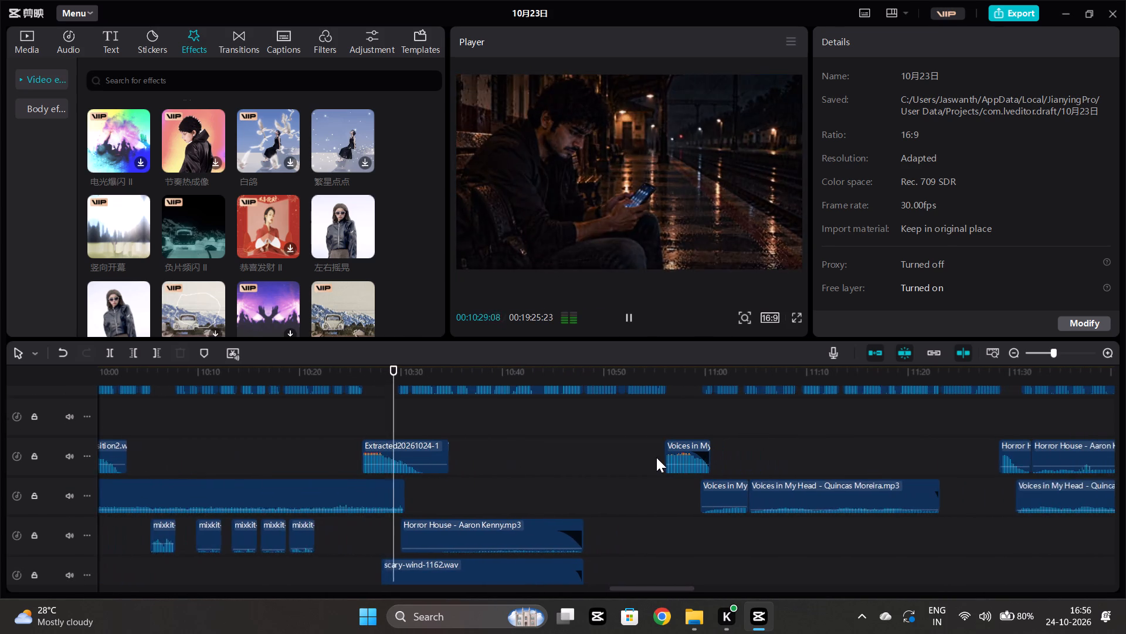
pyautogui.scroll(1, 656, 457)
pyautogui.click(657, 456)
pyautogui.press('space')
pyautogui.click(676, 443)
pyautogui.click(656, 443)
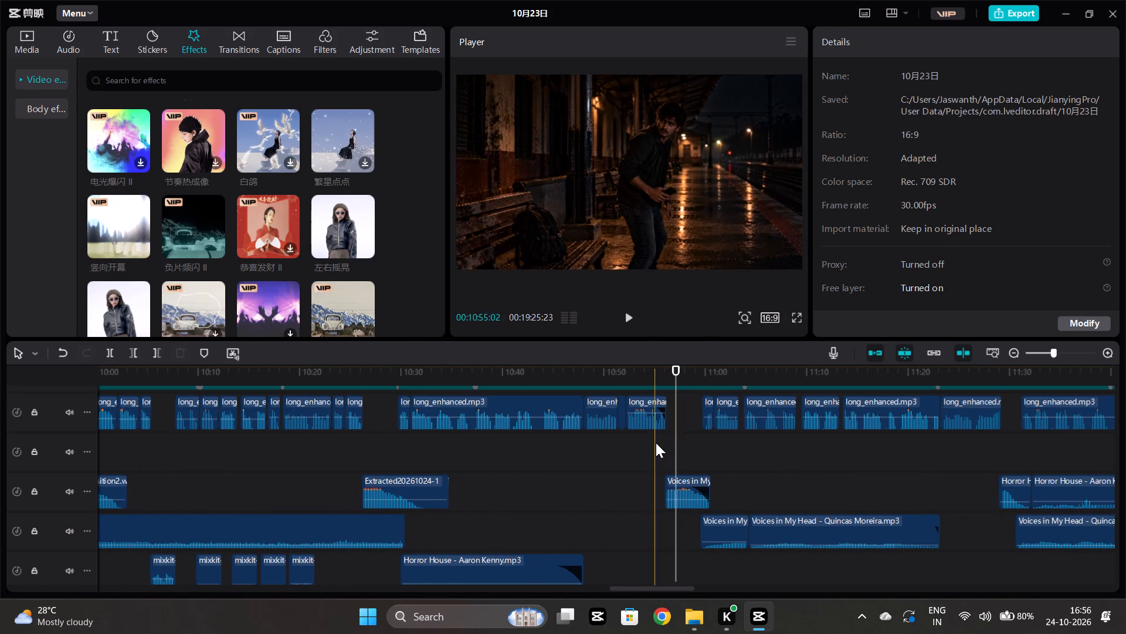
pyautogui.press('space')
pyautogui.hscroll(-1, 664, 440)
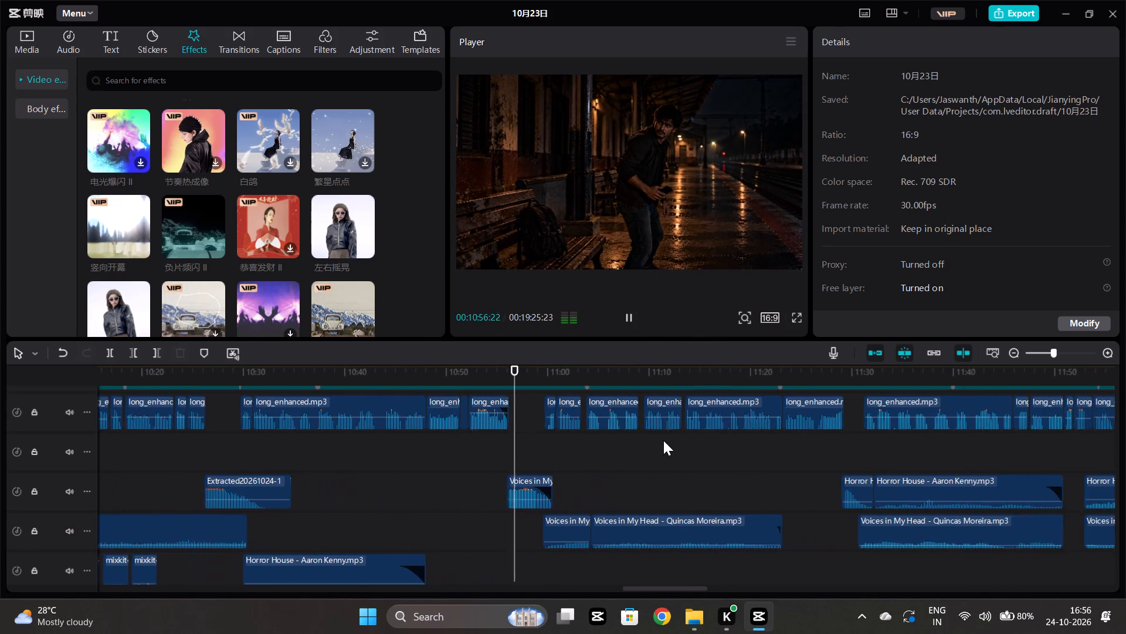
# Play the overlapping Horror House and Voices in My Head music from about 11:28, and again from about 11:53.
pyautogui.hscroll(-1, 663, 440)
pyautogui.scroll(-6, 655, 446)
pyautogui.scroll(4, 586, 494)
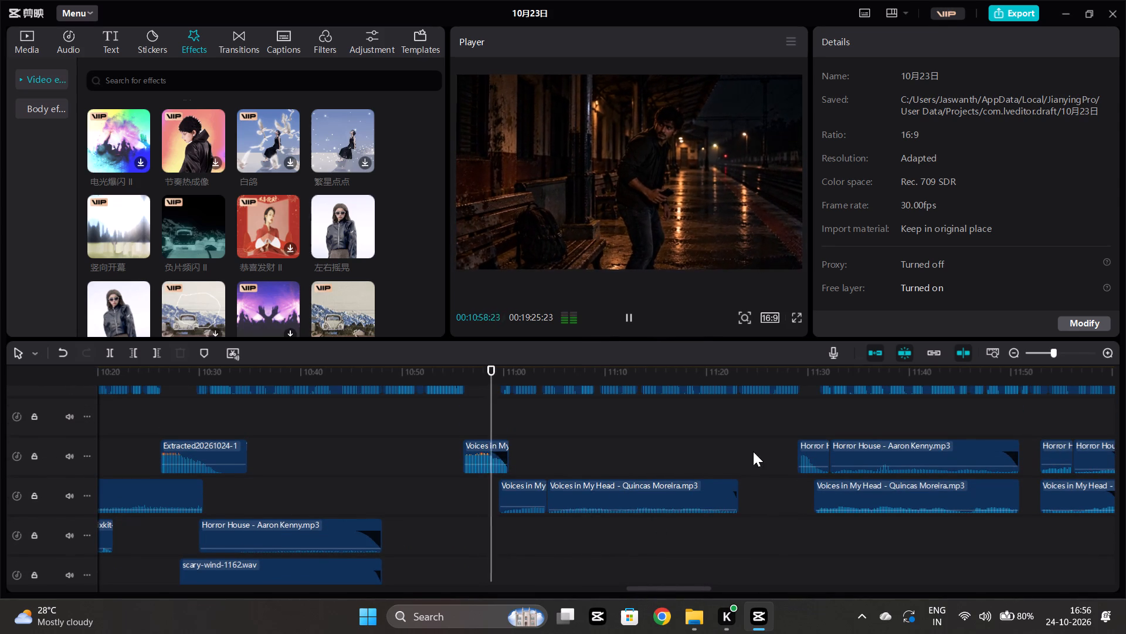
pyautogui.scroll(1, 742, 485)
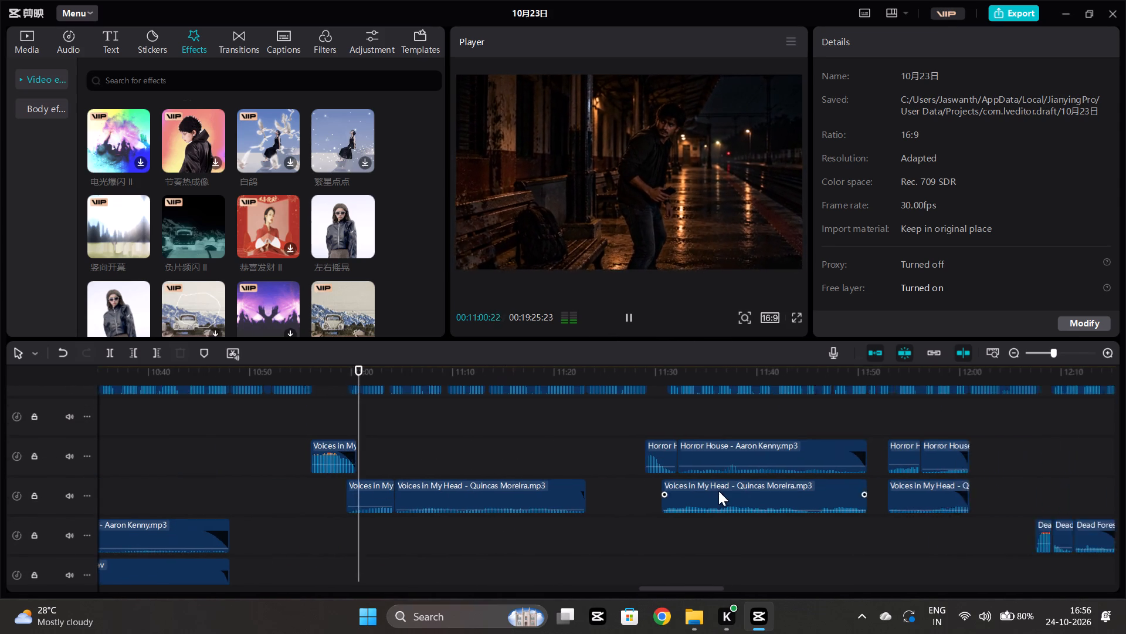
pyautogui.scroll(1, 718, 491)
pyautogui.scroll(2, 443, 444)
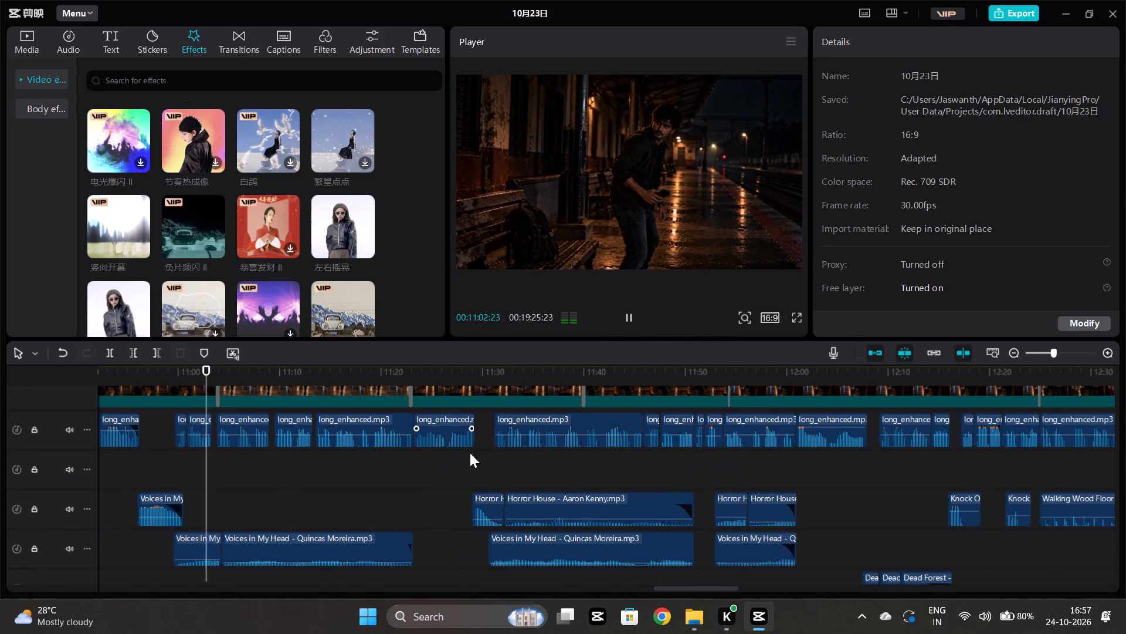
pyautogui.click(471, 463)
pyautogui.press('space')
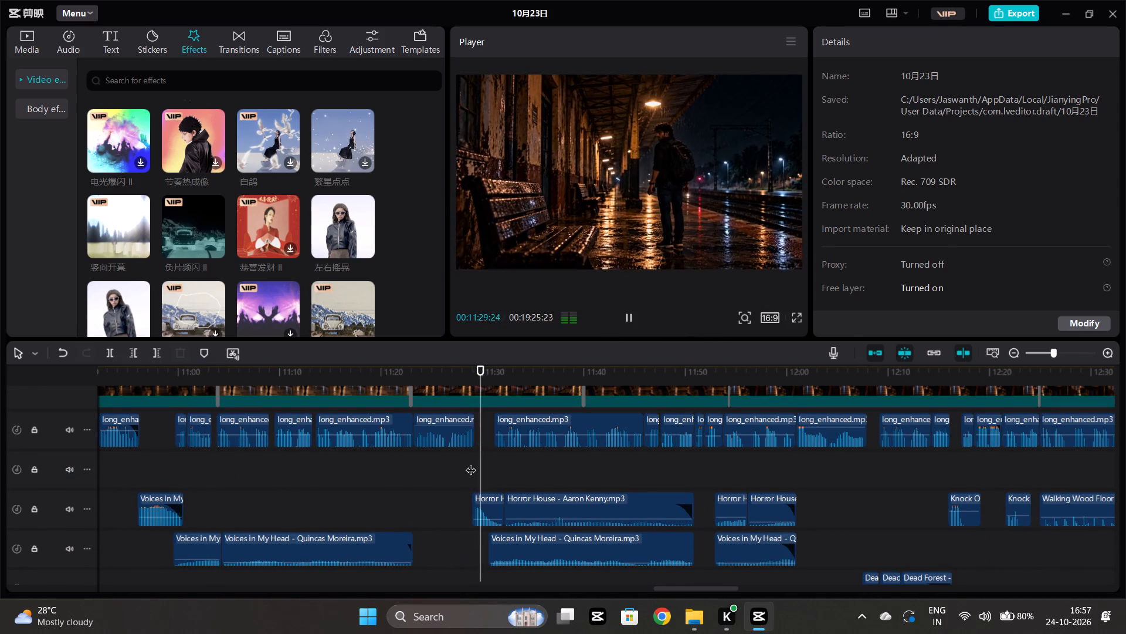
pyautogui.hscroll(-1, 471, 463)
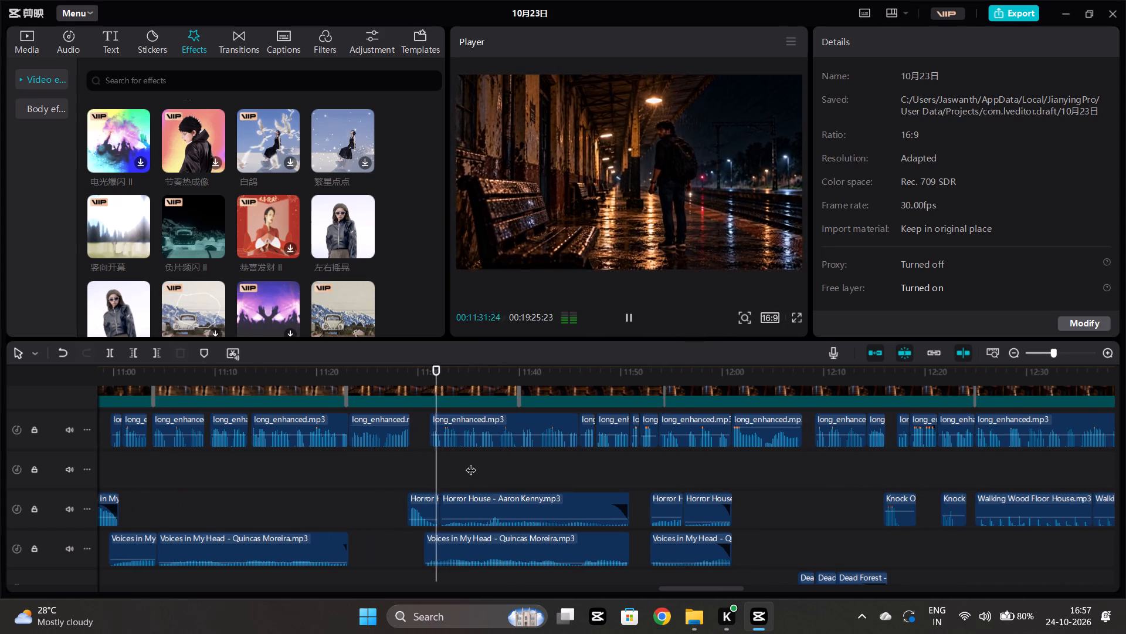
pyautogui.hscroll(-1, 552, 492)
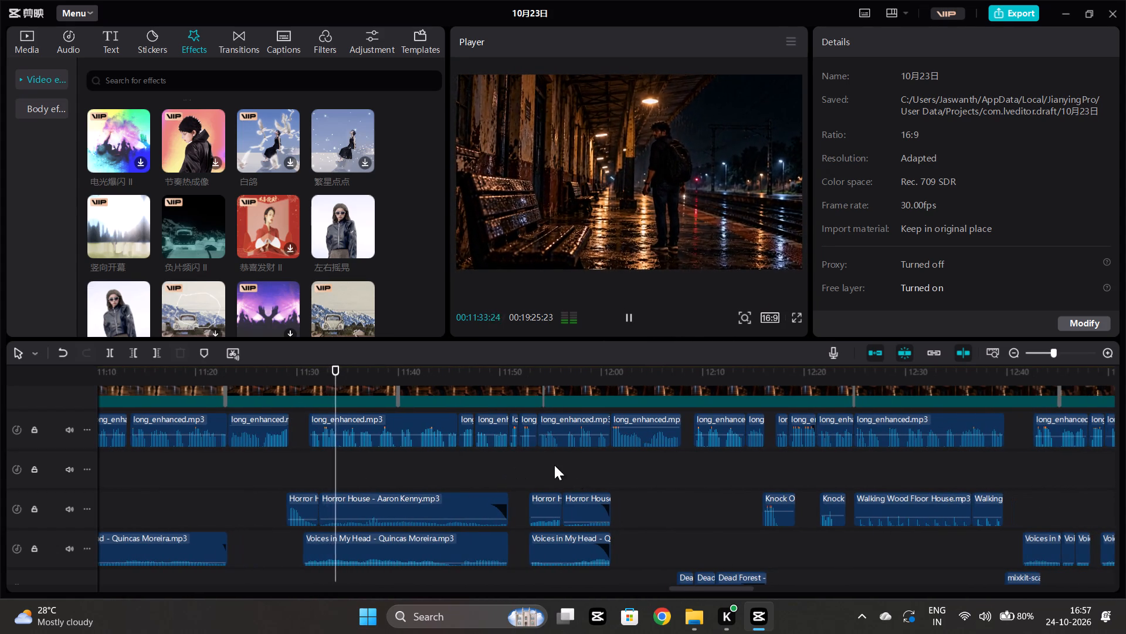
pyautogui.click(531, 464)
pyautogui.press('space')
# Play the Dead Forest clips from about 12:07 and the first Knock sound from about 12:15.
pyautogui.hscroll(-1, 531, 464)
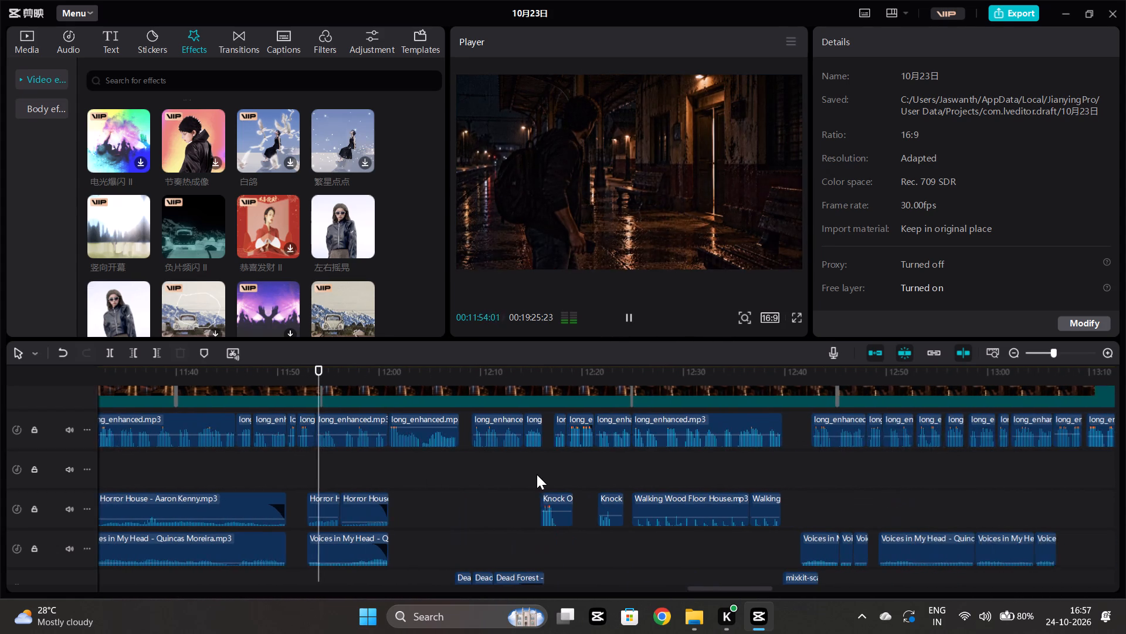
pyautogui.hscroll(-1, 537, 474)
pyautogui.scroll(-2, 484, 501)
pyautogui.click(439, 459)
pyautogui.press('space')
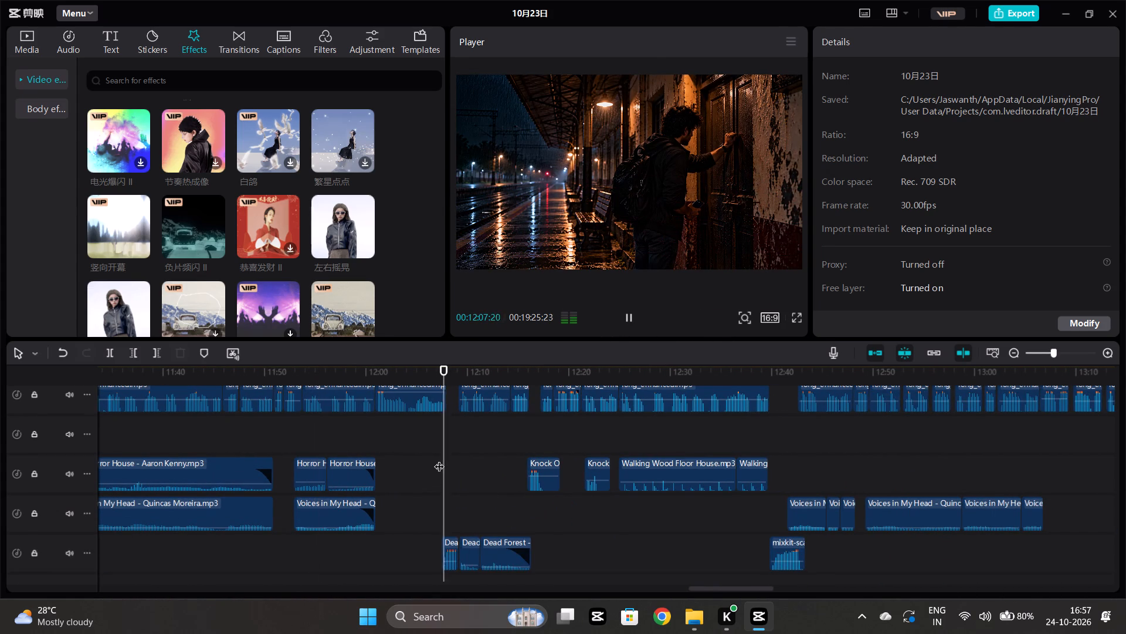
pyautogui.hscroll(-1, 439, 459)
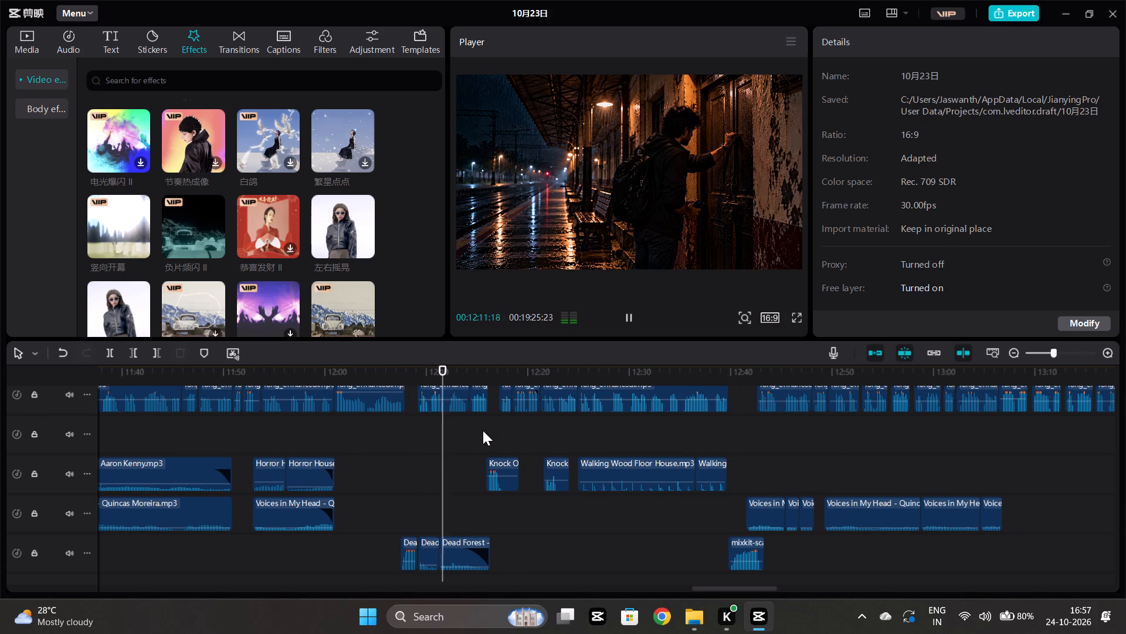
pyautogui.click(483, 430)
pyautogui.press('space')
# Preview the end of the Walking Wood Floor House sound at about 12:37 and the mixkit sound from about 12:39.
pyautogui.hscroll(-1, 483, 430)
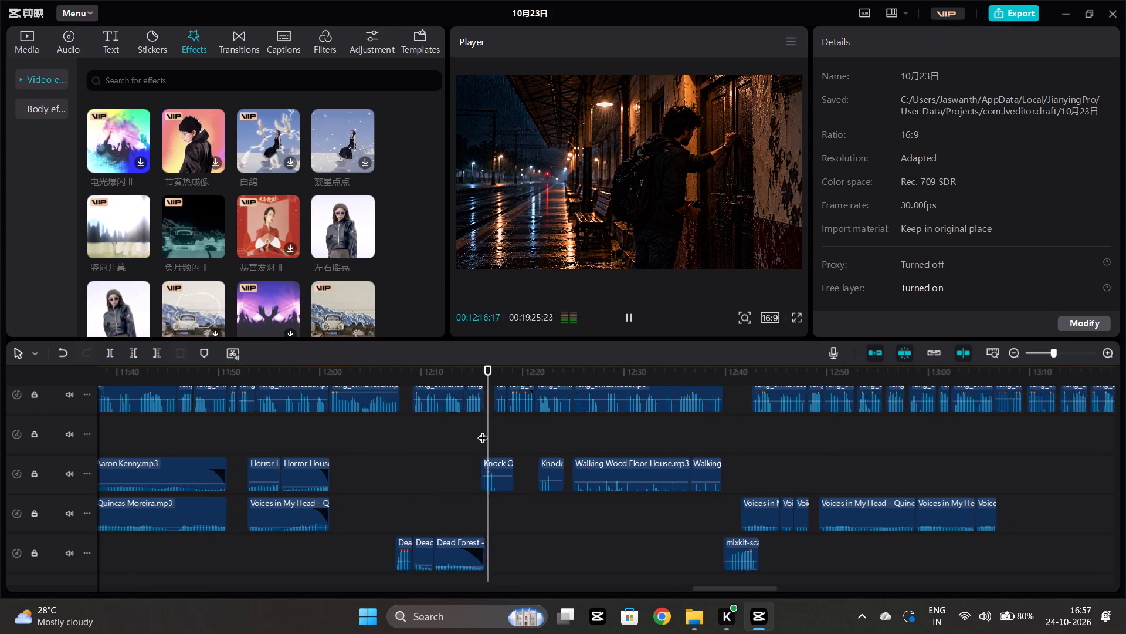
pyautogui.hscroll(-1, 483, 430)
pyautogui.click(585, 424)
pyautogui.press('space')
pyautogui.hscroll(-1, 585, 424)
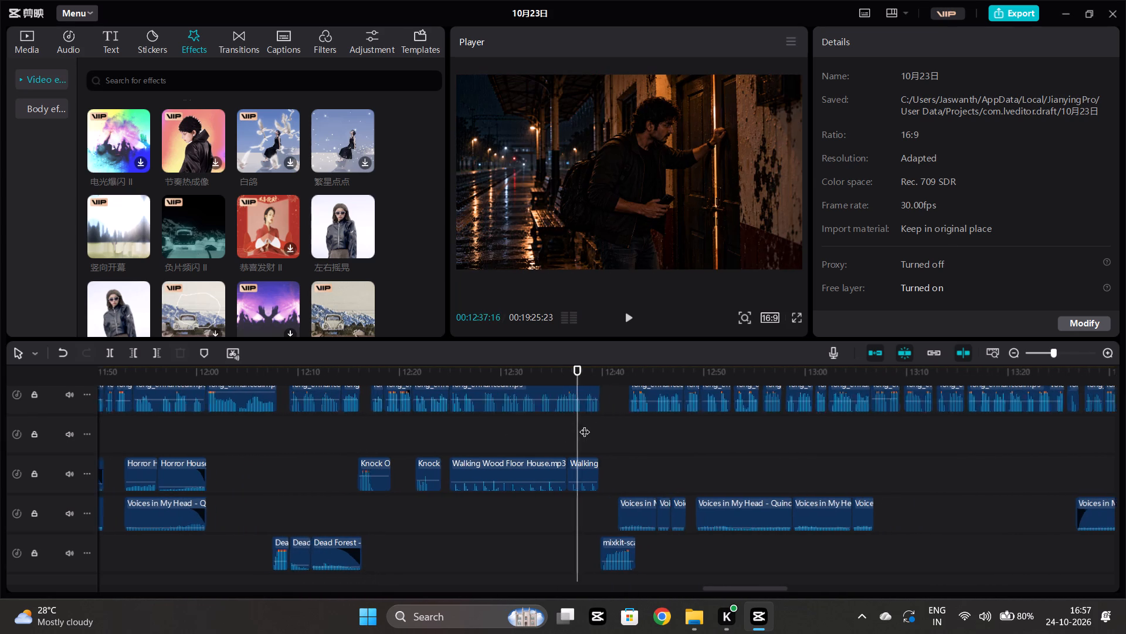
pyautogui.hscroll(-1, 585, 424)
pyautogui.click(551, 416)
pyautogui.press('space')
# Play the audio at about 13:04, near the end of the Voices in My Head clips.
pyautogui.hscroll(-1, 551, 416)
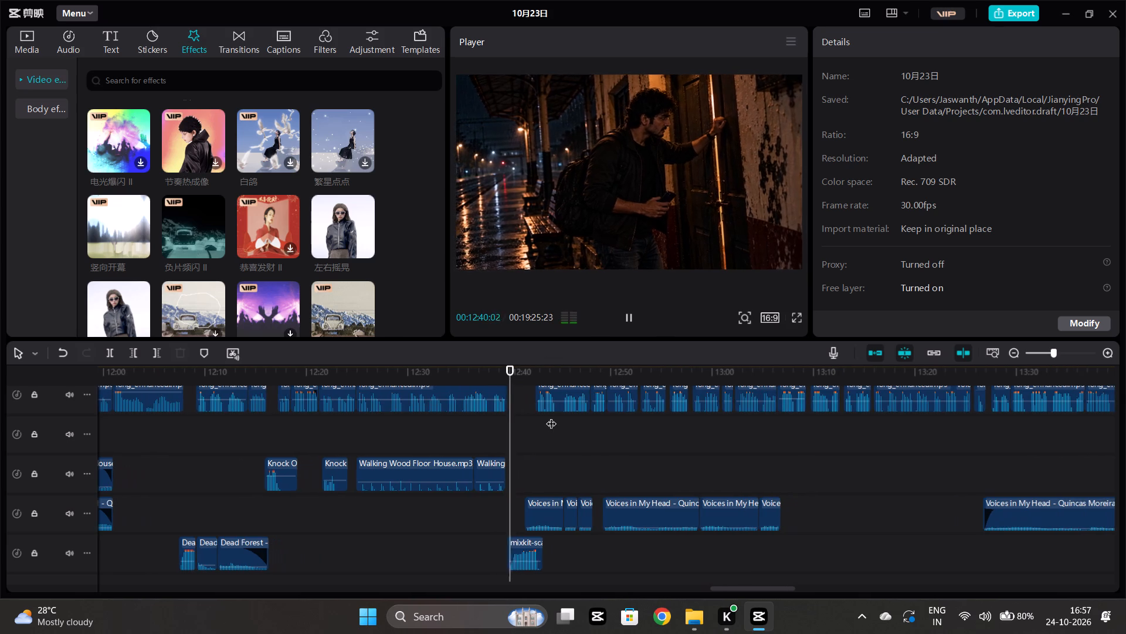
pyautogui.scroll(1, 567, 436)
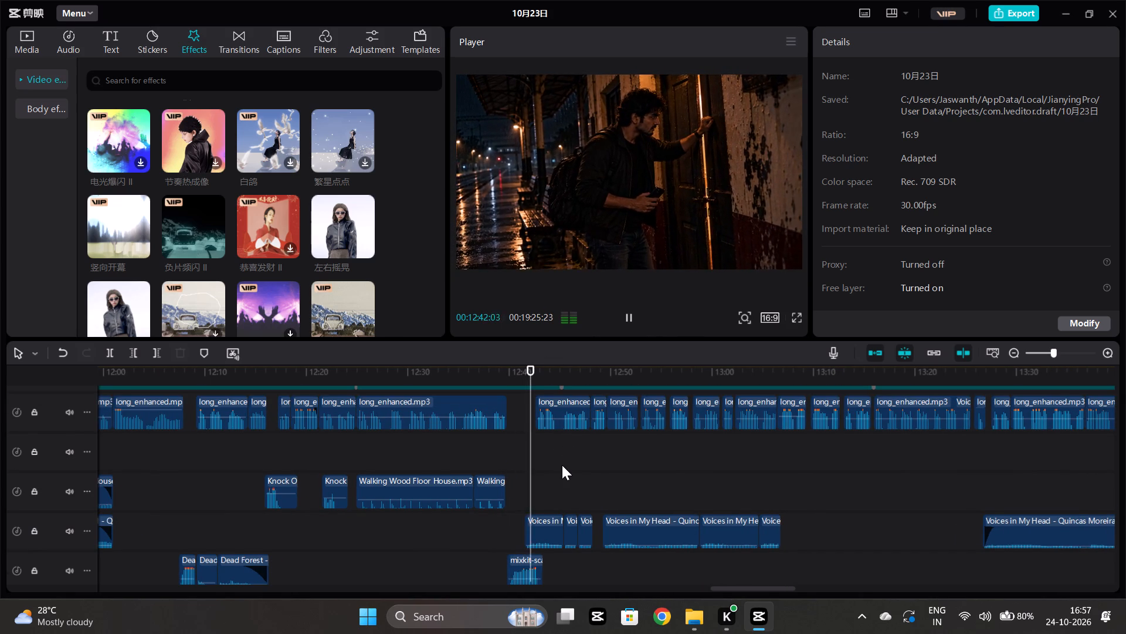
pyautogui.hscroll(-1, 562, 463)
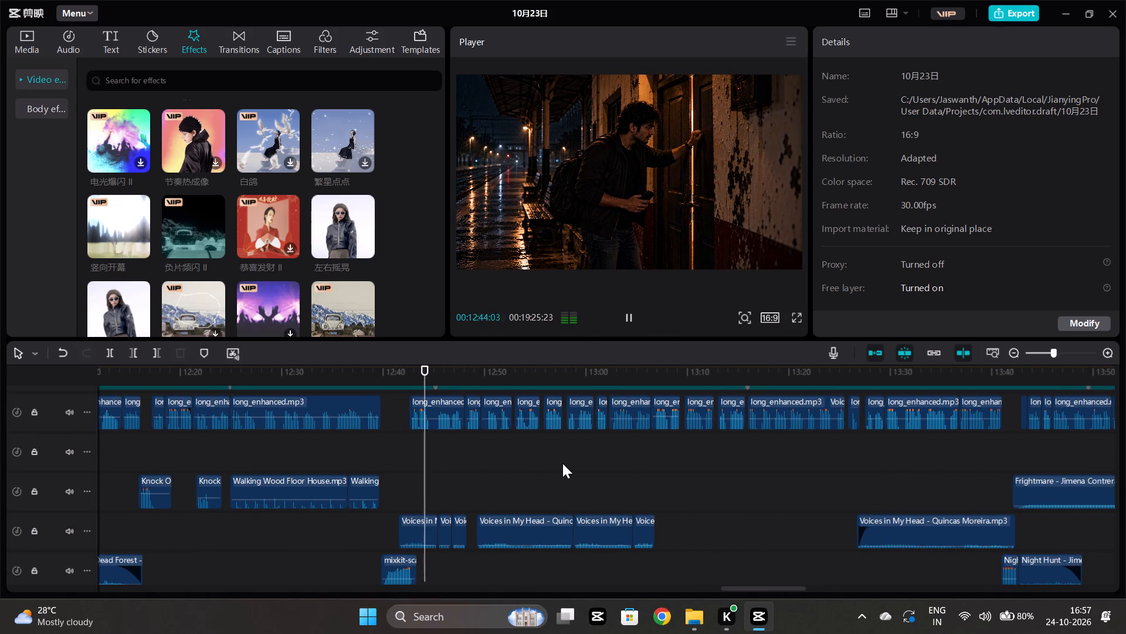
pyautogui.hscroll(-2, 562, 463)
pyautogui.click(416, 478)
pyautogui.press('space')
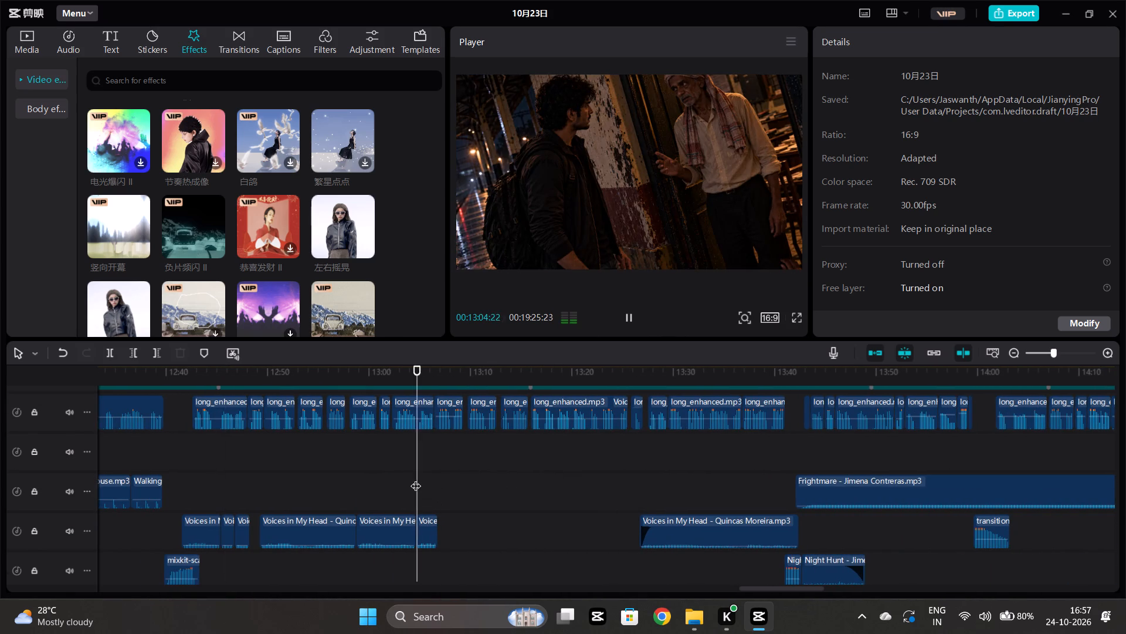
# Play the audio from about 13:38 into the start of Frightmare, and replay the Night Hunt sound from about 13:41.
pyautogui.hscroll(-1, 430, 477)
pyautogui.scroll(2, 613, 455)
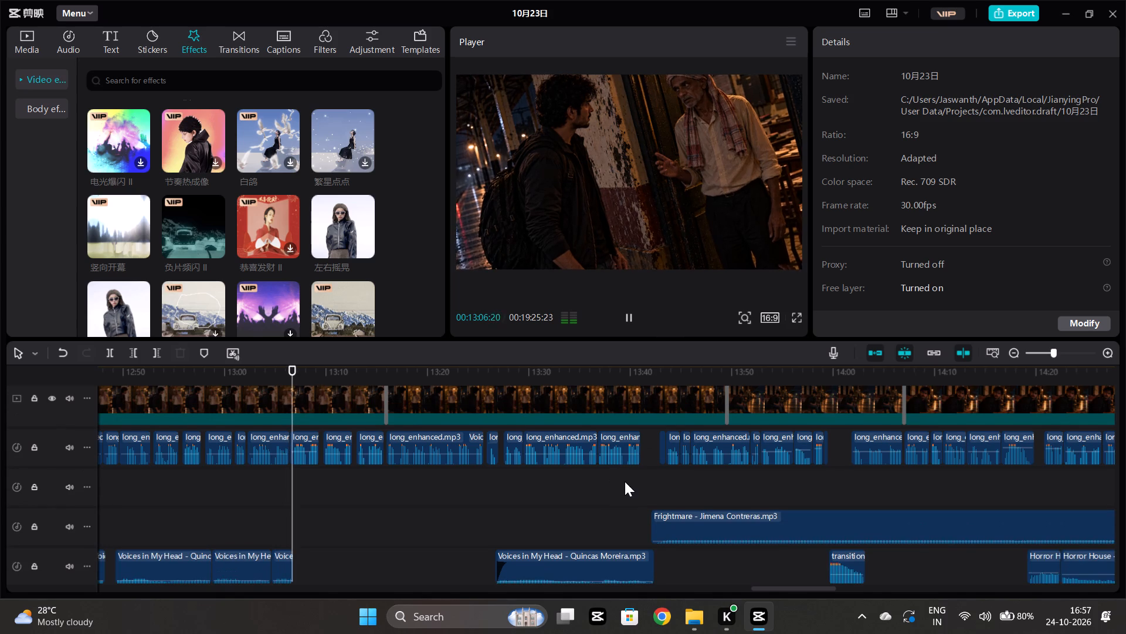
pyautogui.click(625, 481)
pyautogui.press('space')
pyautogui.hscroll(-1, 625, 481)
pyautogui.scroll(-1, 625, 481)
pyautogui.hscroll(-1, 625, 481)
pyautogui.press('space')
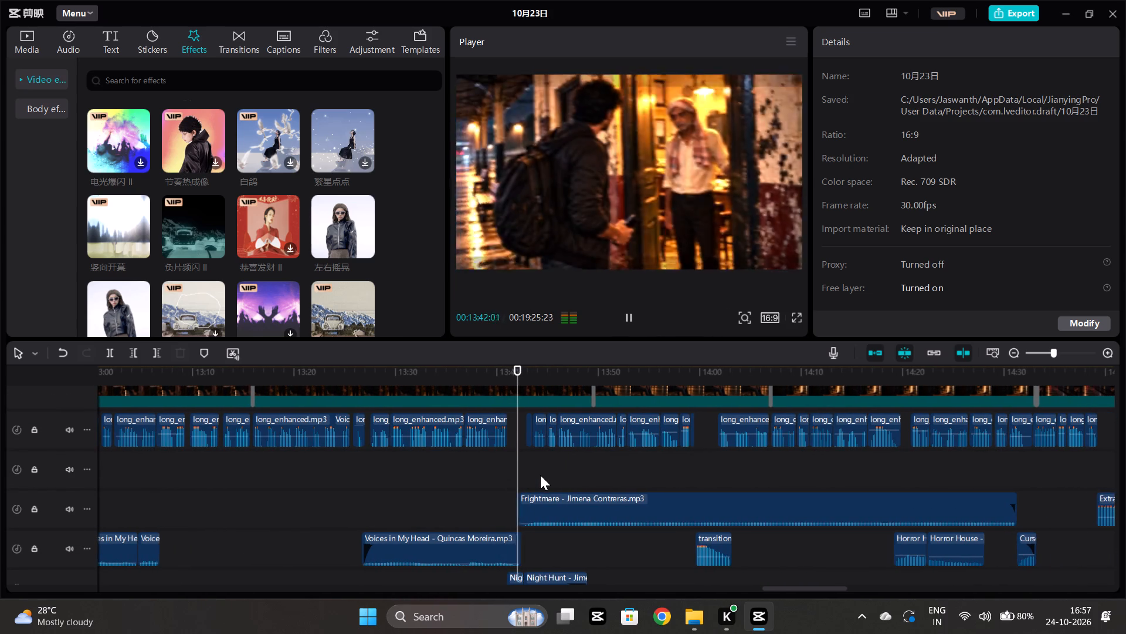
pyautogui.scroll(-4, 540, 475)
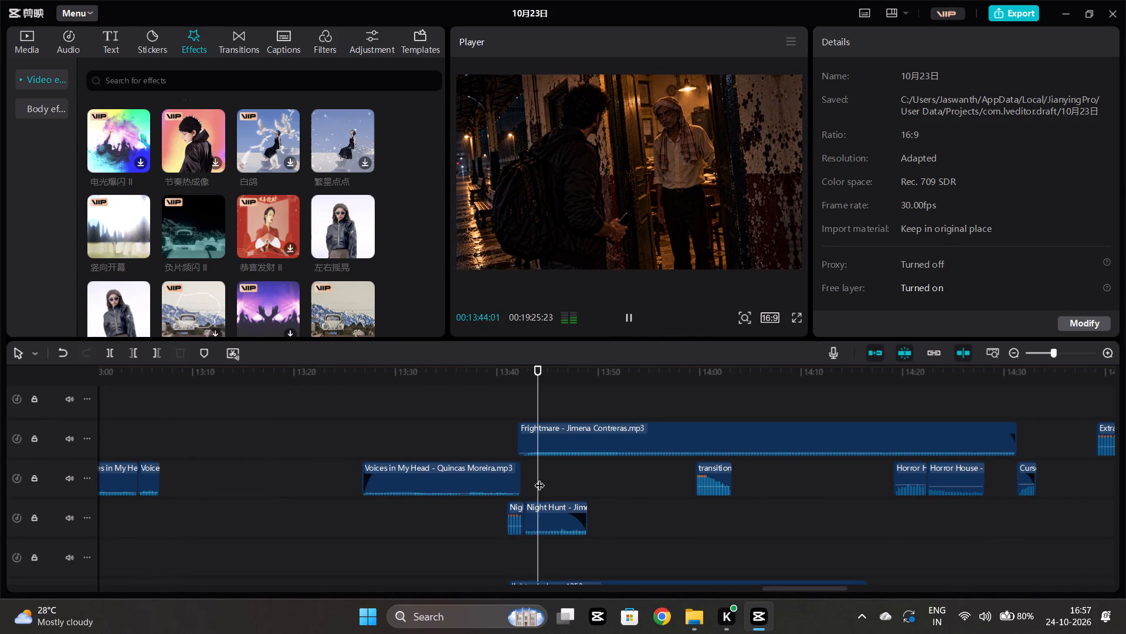
pyautogui.click(511, 542)
pyautogui.press('space')
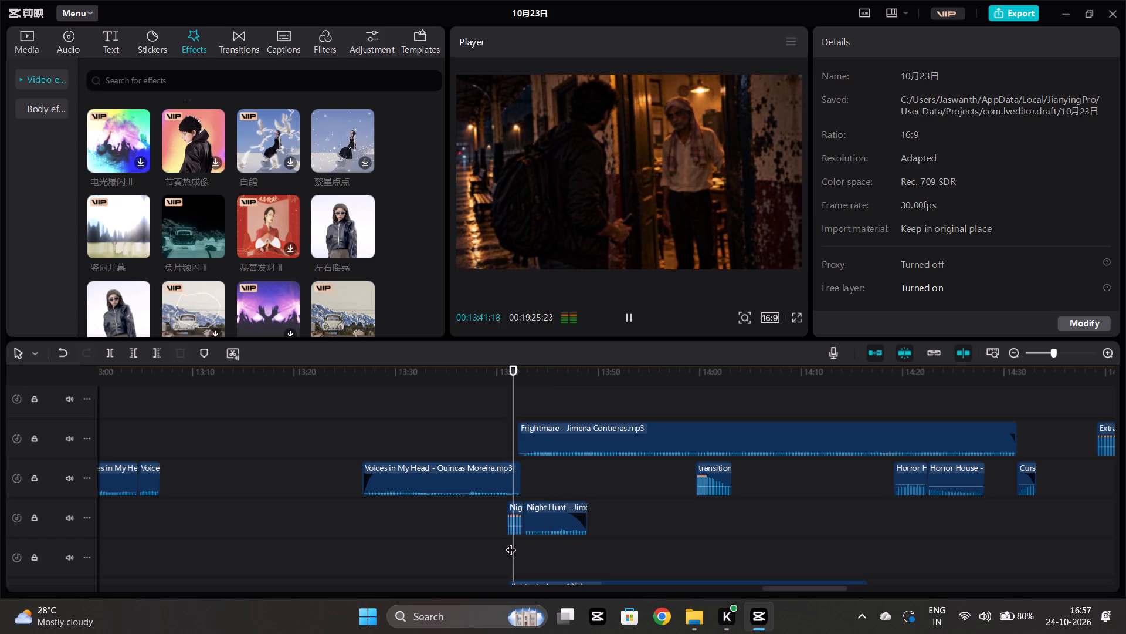
# Paste the copied thunder clips at about 13:51, on the empty track space above the light rain loop.
pyautogui.keyDown('ctrl'); pyautogui.scroll(7, 511, 542); pyautogui.keyUp('ctrl')
pyautogui.keyDown('ctrl'); pyautogui.scroll(-6, 511, 542); pyautogui.keyUp('ctrl')
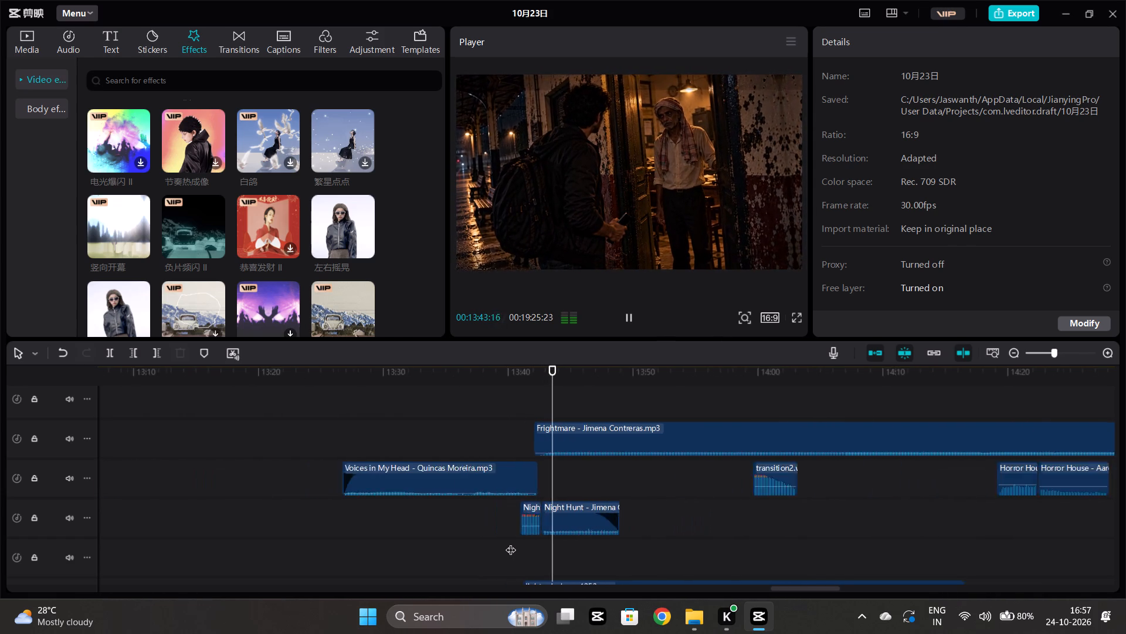
pyautogui.keyDown('ctrl'); pyautogui.scroll(-5, 511, 542); pyautogui.keyUp('ctrl')
pyautogui.hscroll(-1, 620, 511)
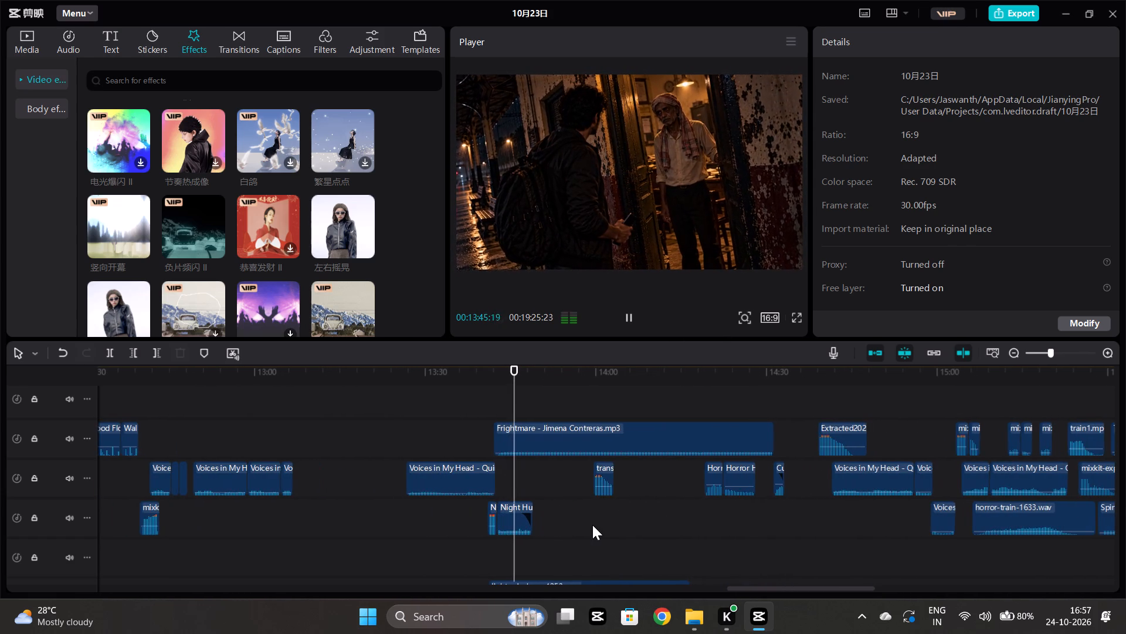
pyautogui.scroll(-6, 592, 525)
pyautogui.scroll(5, 647, 477)
pyautogui.scroll(-2, 667, 521)
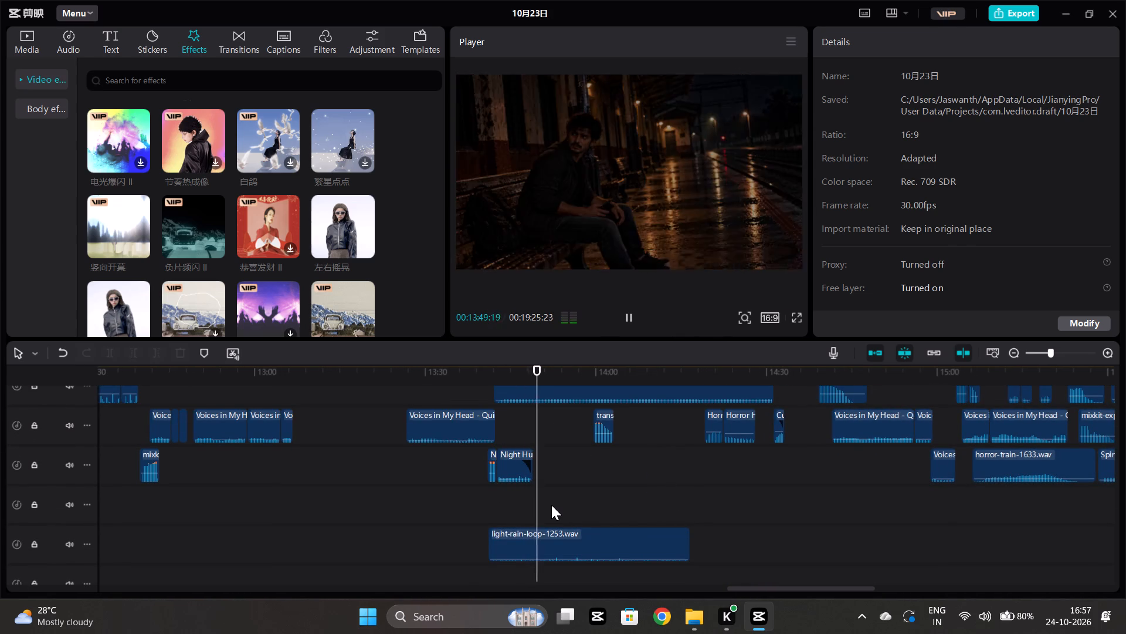
pyautogui.hotkey('ctrl', 'v')
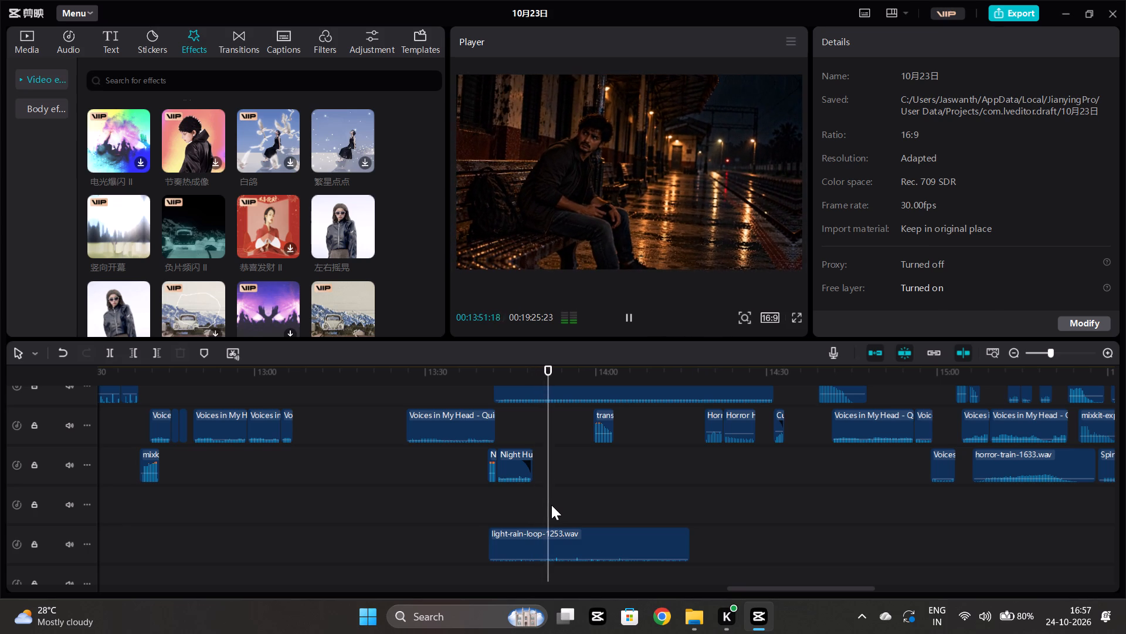
# Replay the pasted thunder clips from about 13:50 and view their basic audio settings, including the first clip's volume.
pyautogui.click(545, 508)
pyautogui.press('space')
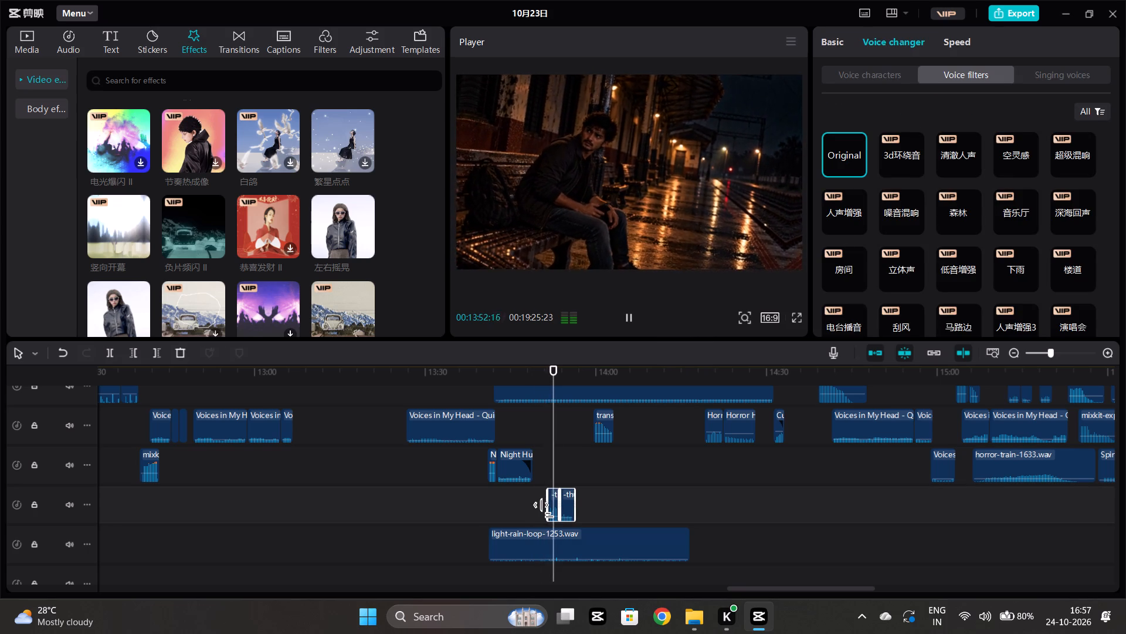
pyautogui.click(825, 44)
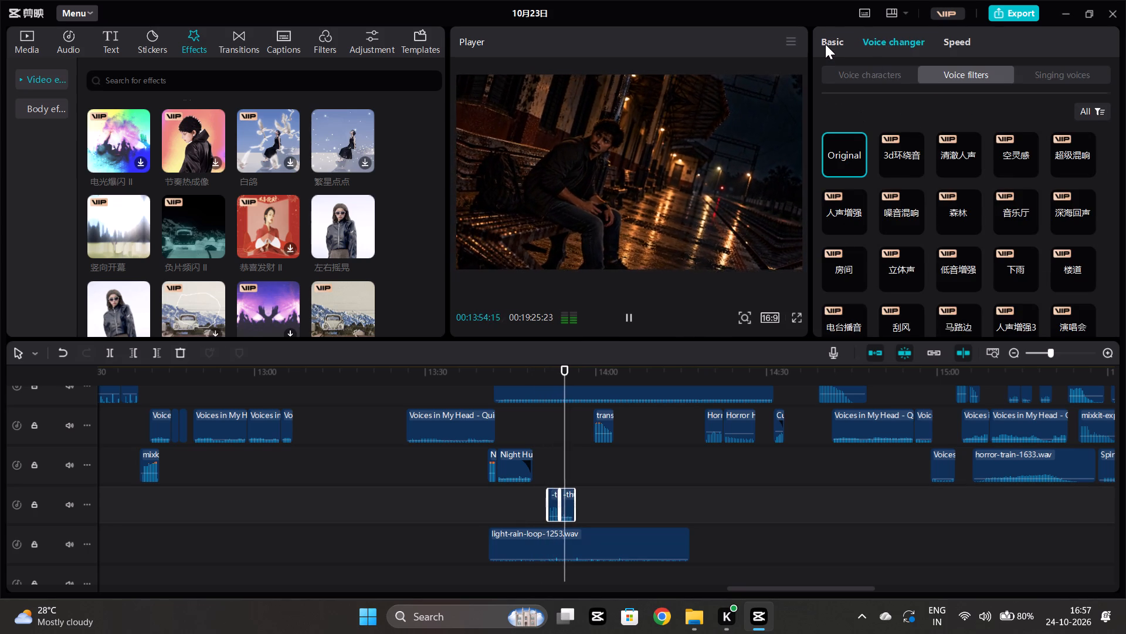
pyautogui.click(541, 518)
pyautogui.press('space')
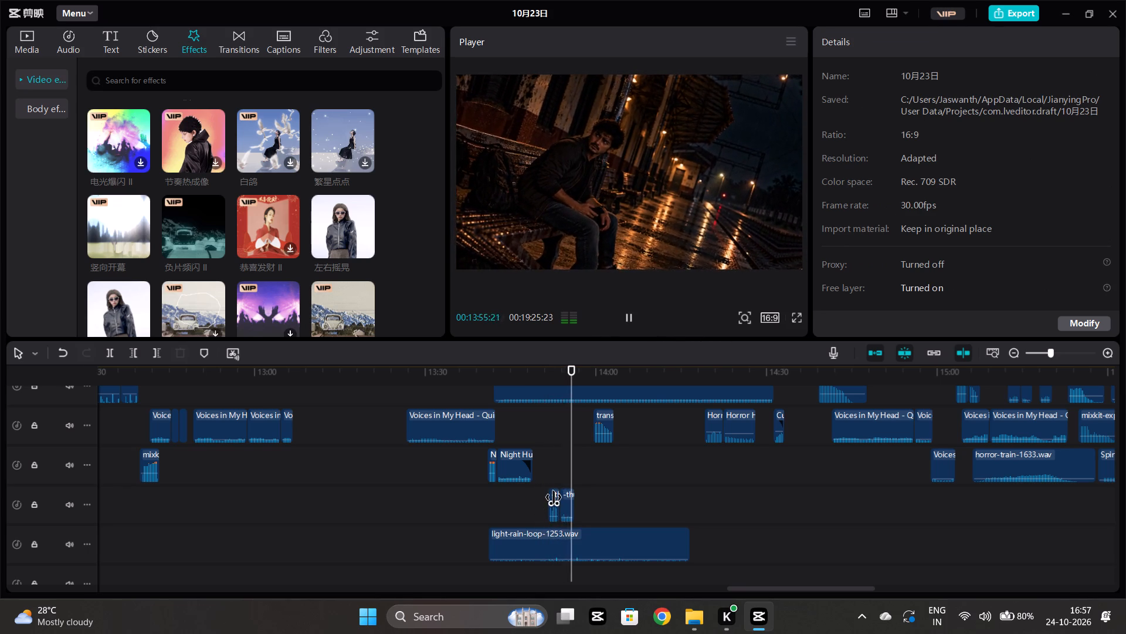
pyautogui.keyDown('ctrl'); pyautogui.click(559, 501); pyautogui.keyUp('ctrl')
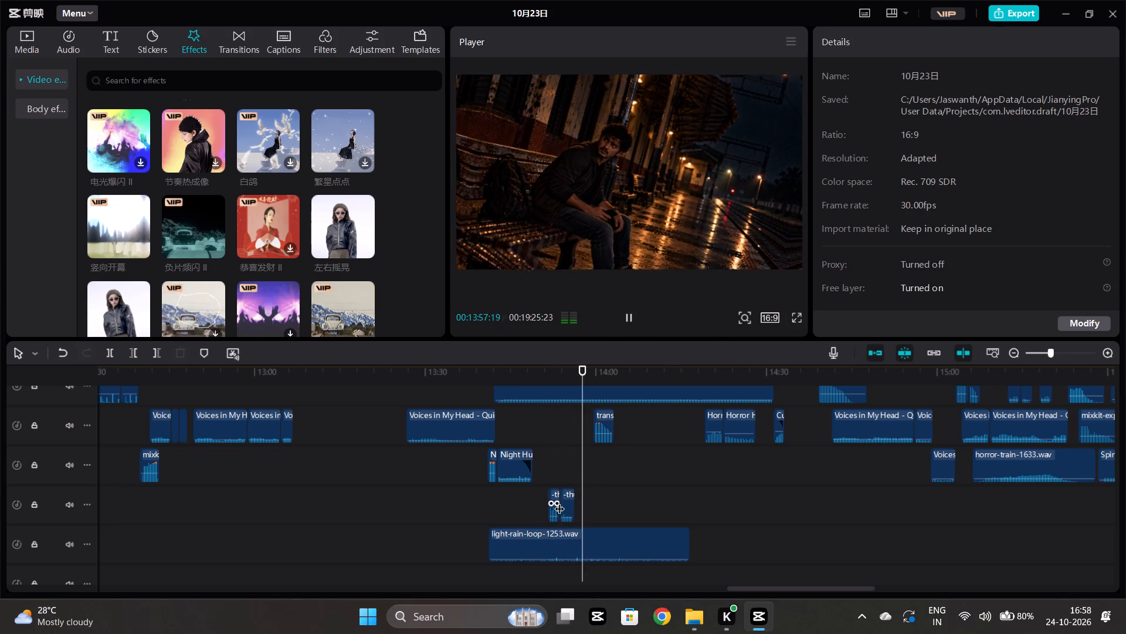
pyautogui.keyDown('ctrl'); pyautogui.click(554, 494); pyautogui.keyUp('ctrl')
pyautogui.keyDown('ctrl'); pyautogui.click(561, 497); pyautogui.keyUp('ctrl')
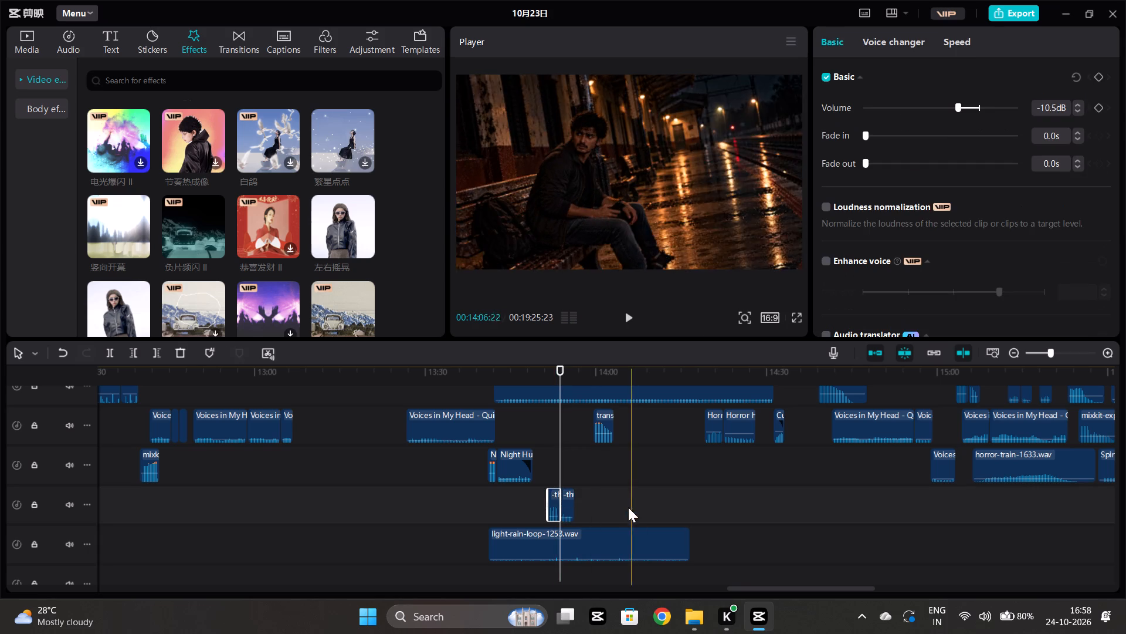
# Paste the thunder clips again at about 14:06 above the light rain loop, and play them back.
pyautogui.click(604, 497)
pyautogui.press('space')
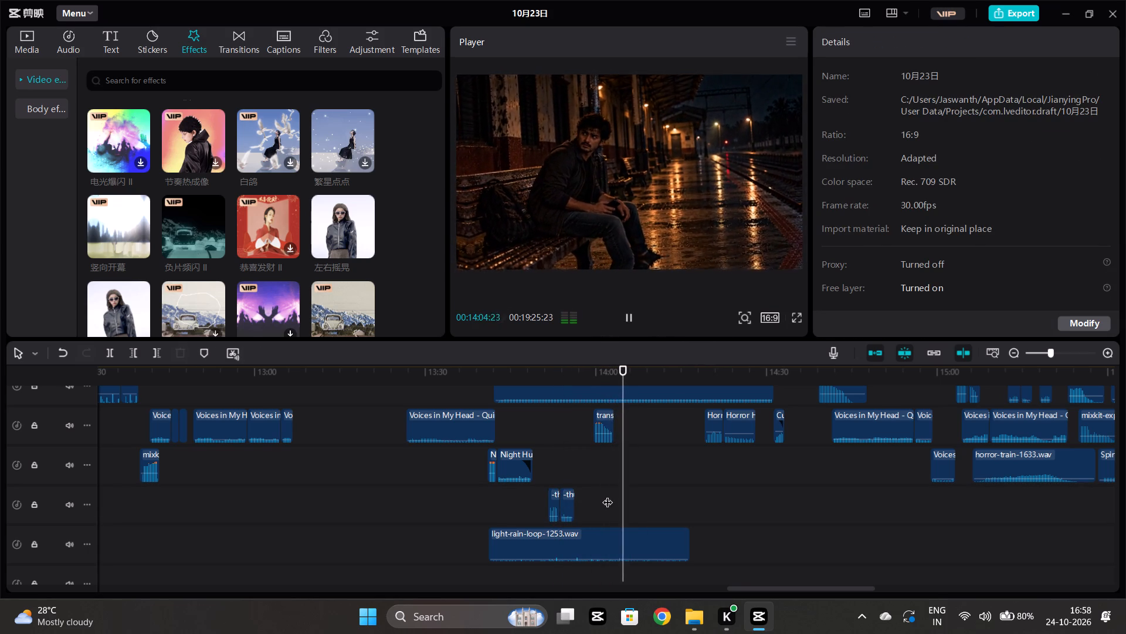
pyautogui.hotkey('ctrl', 'v')
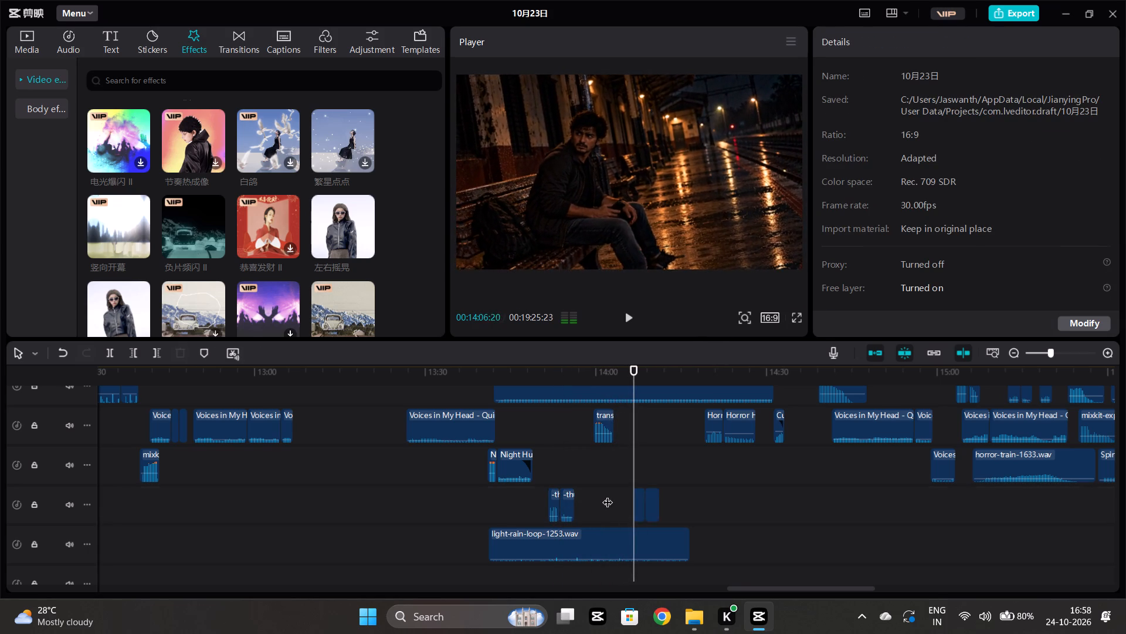
pyautogui.click(637, 471)
pyautogui.press('space')
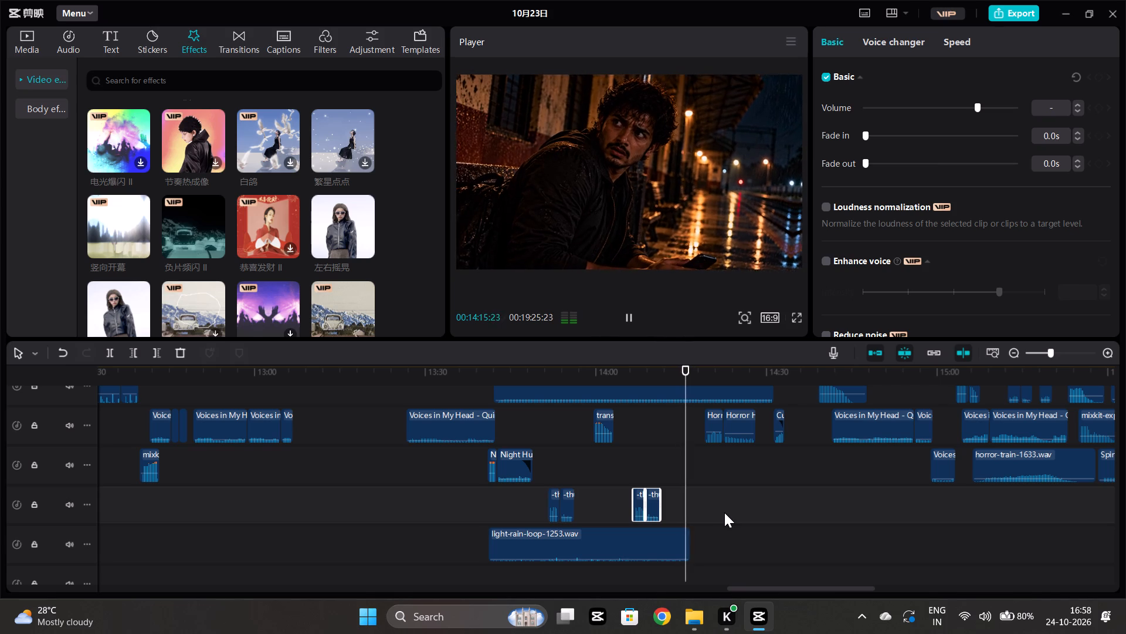
# Play the Horror House music from about 14:25.
pyautogui.scroll(2, 724, 512)
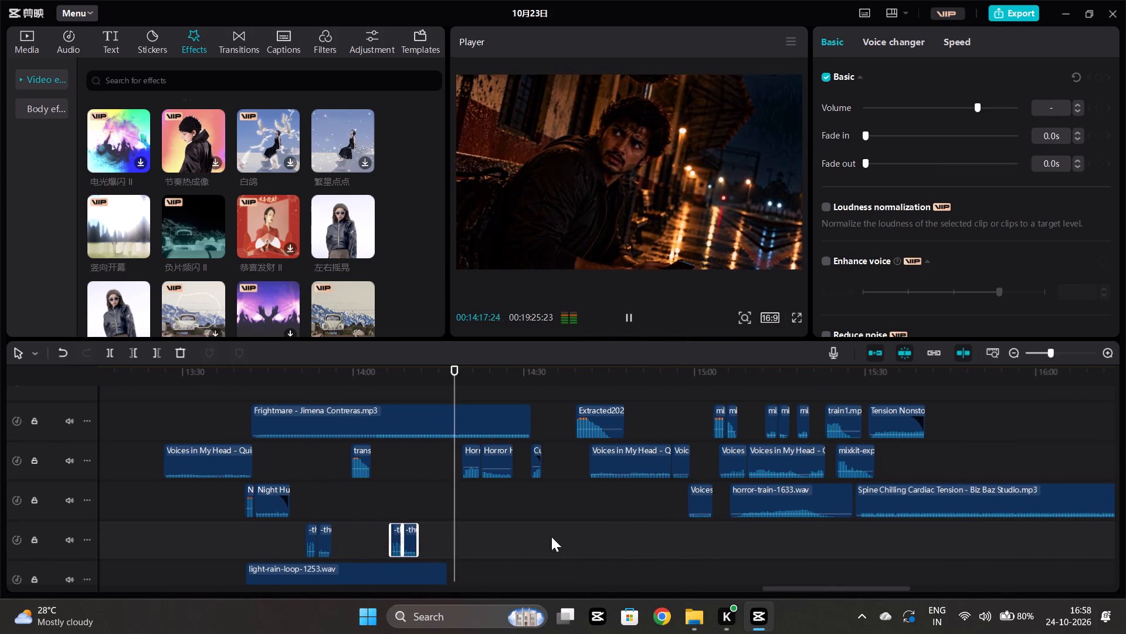
pyautogui.click(501, 527)
pyautogui.press('space')
# Copy the three consecutive Voices in My Head clips that start at about 10:55.
pyautogui.scroll(-1, 501, 527)
pyautogui.hscroll(1, 540, 507)
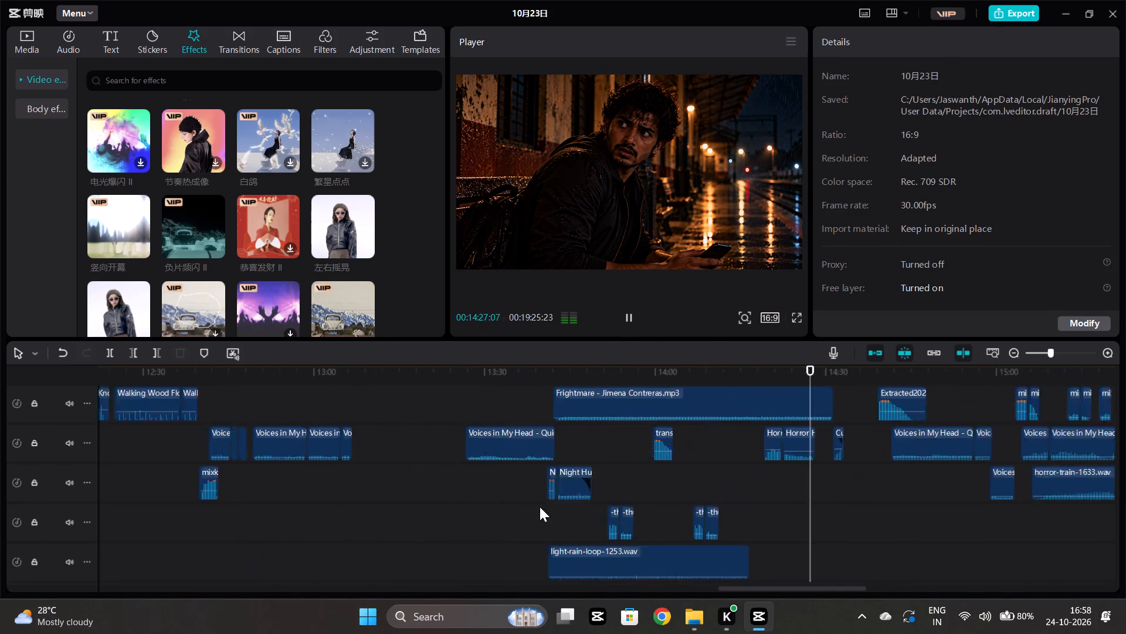
pyautogui.hscroll(3, 540, 507)
pyautogui.hscroll(1, 631, 504)
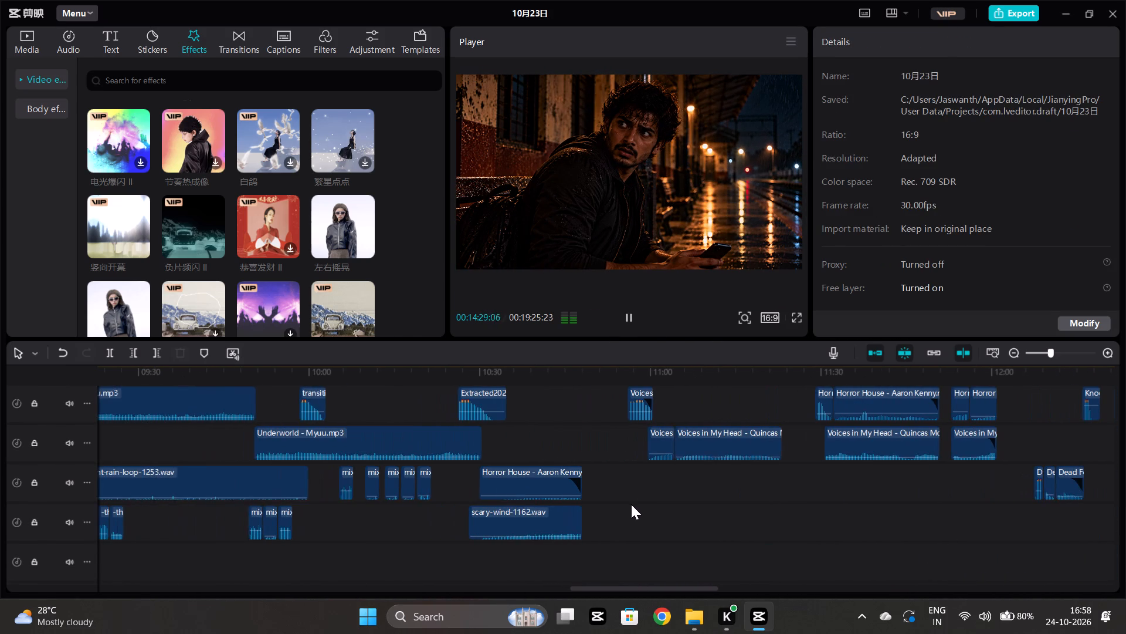
pyautogui.hscroll(1, 631, 504)
pyautogui.click(633, 491)
pyautogui.keyDown('ctrl'); pyautogui.click(633, 404); pyautogui.keyUp('ctrl')
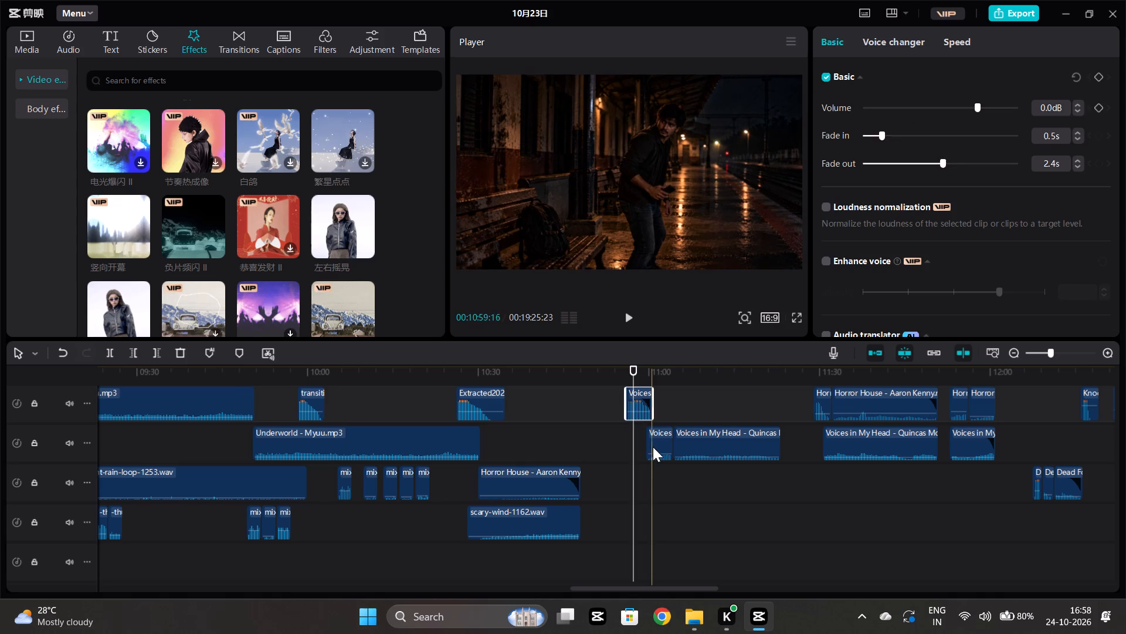
pyautogui.keyDown('ctrl'); pyautogui.click(653, 447); pyautogui.keyUp('ctrl')
pyautogui.keyDown('ctrl'); pyautogui.click(705, 445); pyautogui.keyUp('ctrl')
pyautogui.hotkey('ctrl', 'c')
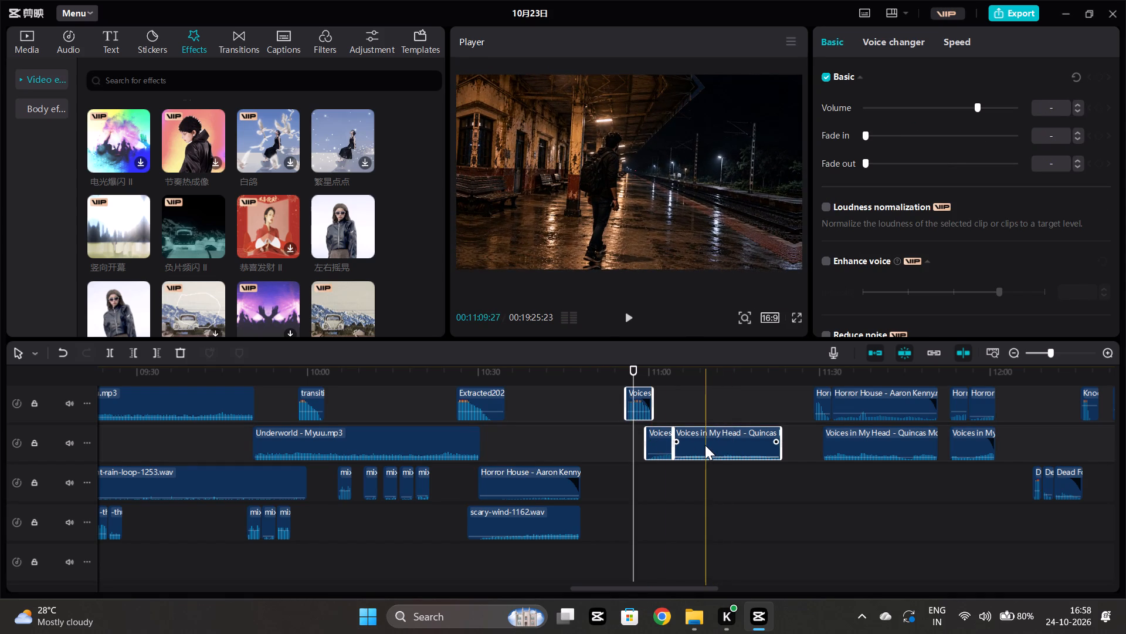
# Play the station scene from about 14:49, 14:36 and 14:40 to check the Extracted effect and the Voices in My Head music.
pyautogui.hscroll(-4, 866, 535)
pyautogui.click(721, 541)
pyautogui.press('space')
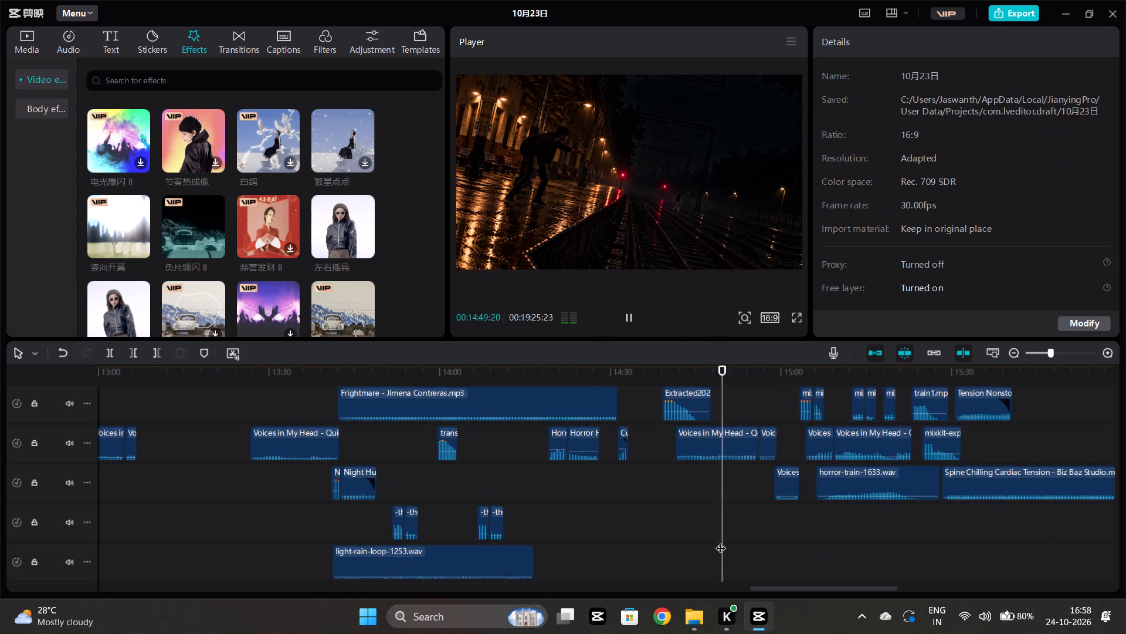
pyautogui.scroll(2, 687, 541)
pyautogui.click(645, 542)
pyautogui.press('space')
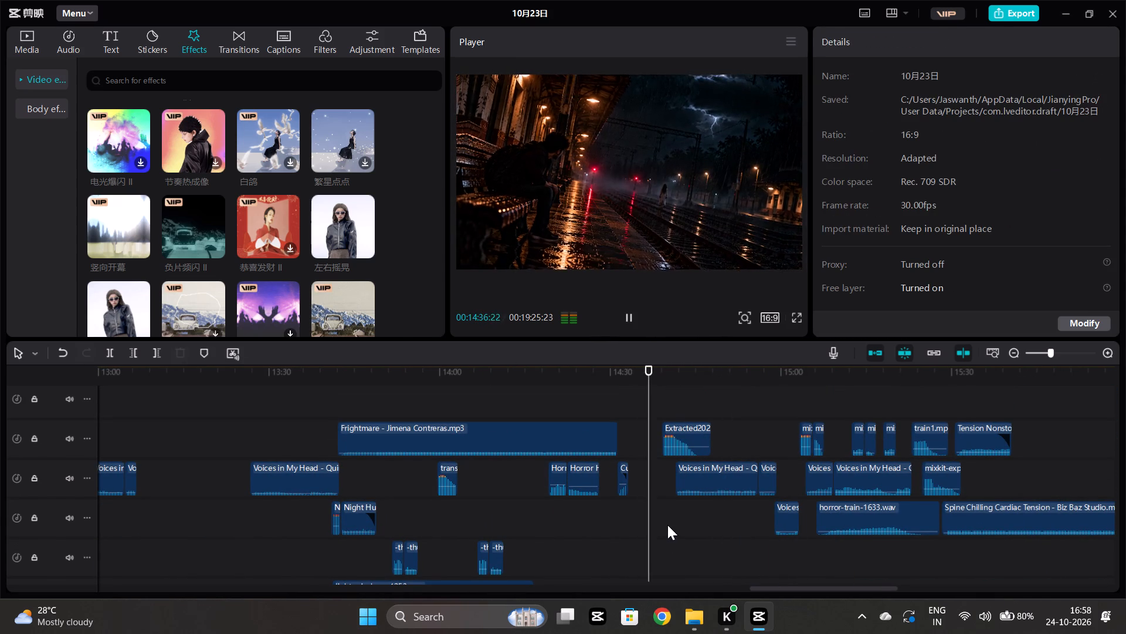
pyautogui.click(667, 525)
pyautogui.press('space')
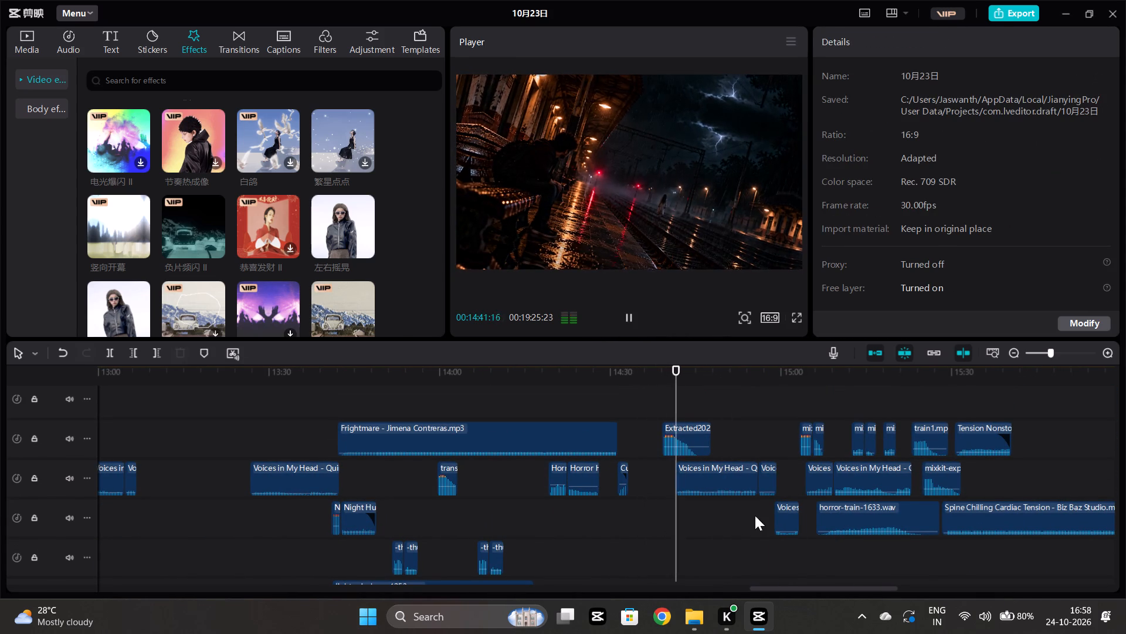
pyautogui.scroll(4, 735, 544)
pyautogui.scroll(-4, 735, 544)
pyautogui.hscroll(-1, 795, 538)
pyautogui.click(533, 524)
pyautogui.press('space')
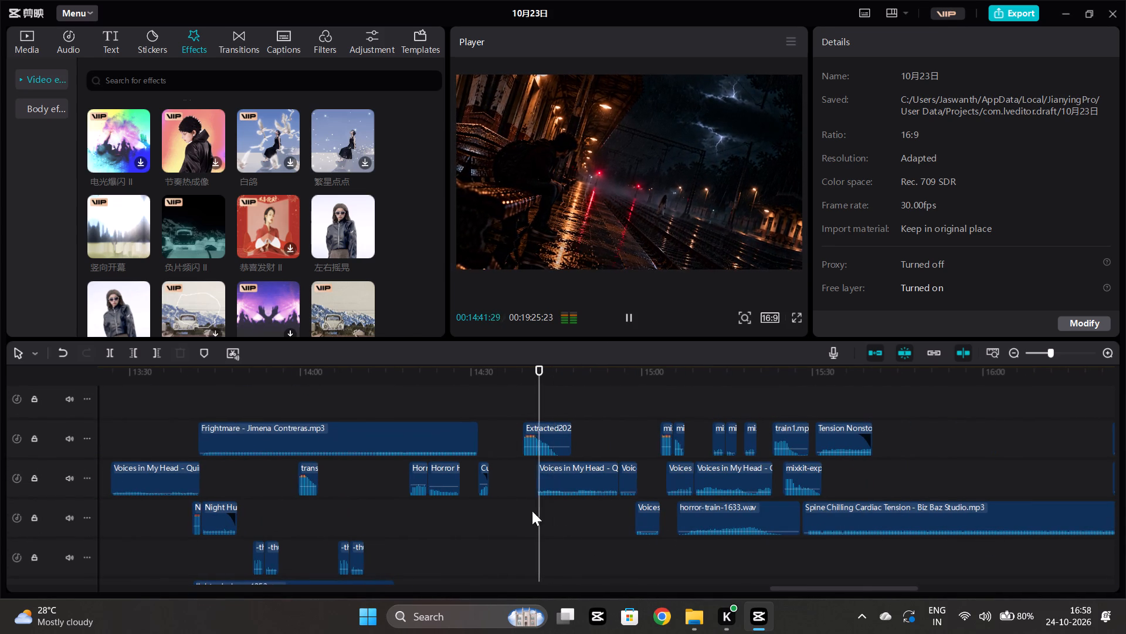
pyautogui.click(520, 511)
pyautogui.press('space')
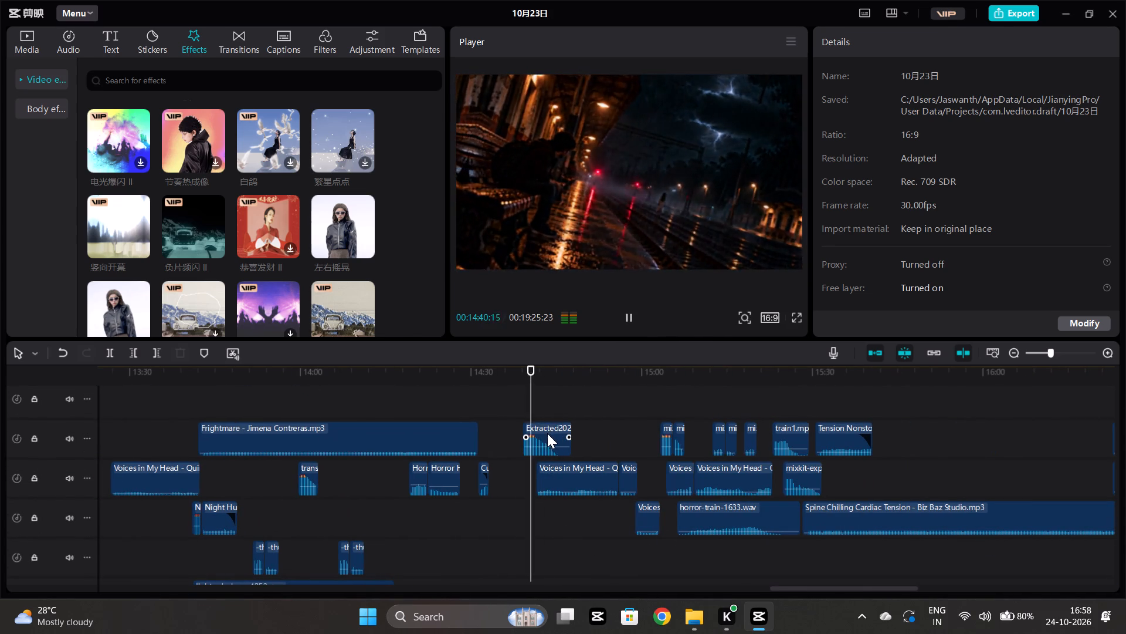
# Play the train sound passage from about 15:23, and the Horror House passage before 14:30.
pyautogui.scroll(2, 518, 498)
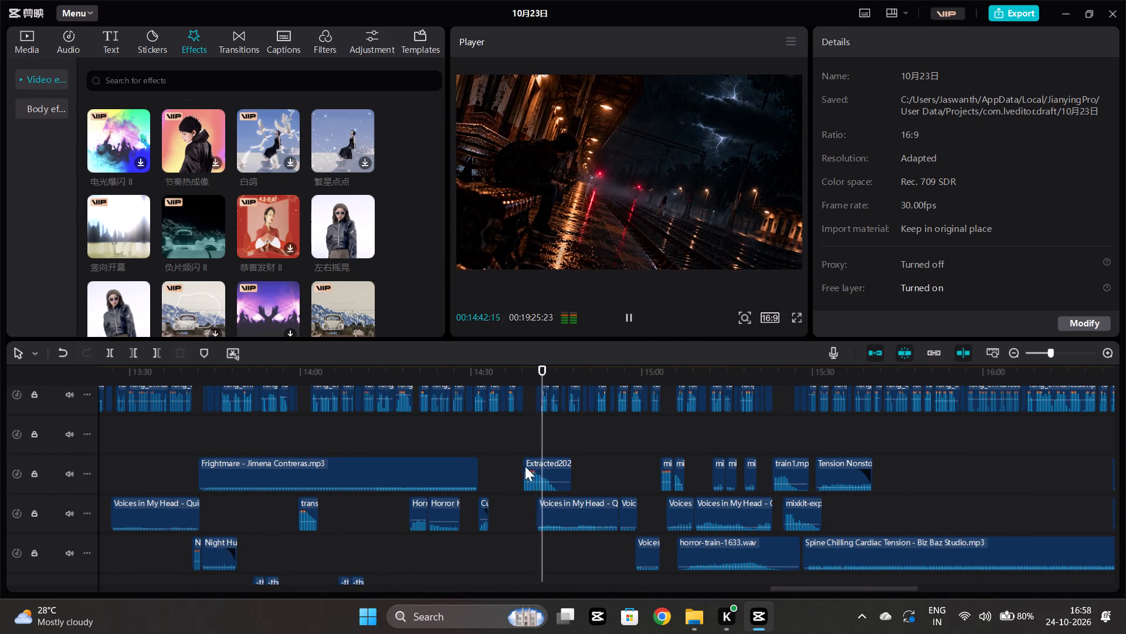
pyautogui.scroll(-2, 611, 497)
pyautogui.click(781, 557)
pyautogui.press('space')
pyautogui.scroll(3, 781, 557)
pyautogui.click(769, 451)
pyautogui.press('space')
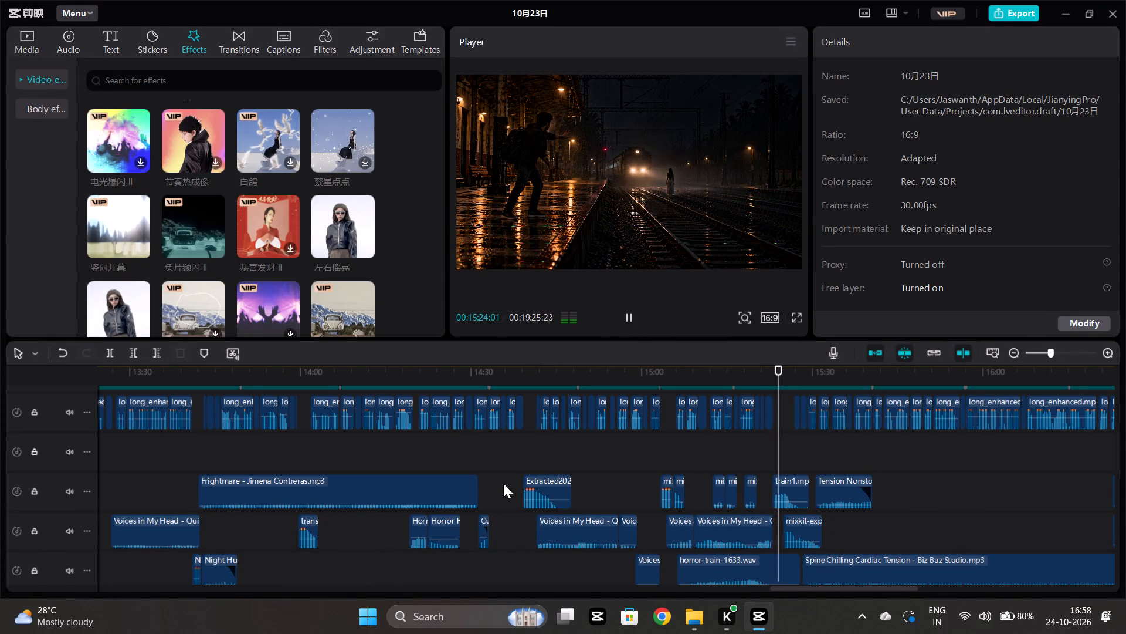
pyautogui.click(456, 450)
pyautogui.press('space')
# Play the earlier soundtrack from about 1:30 and from about 3:43.
pyautogui.hscroll(4, 456, 450)
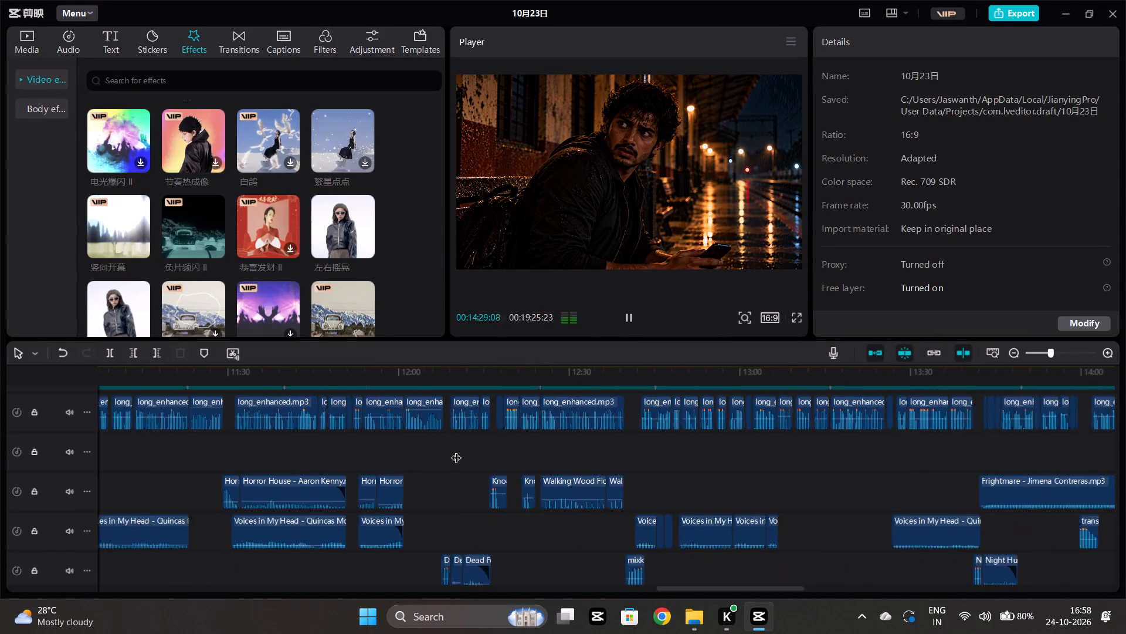
pyautogui.hscroll(20, 456, 450)
pyautogui.hscroll(3, 456, 450)
pyautogui.scroll(-2, 598, 435)
pyautogui.click(480, 416)
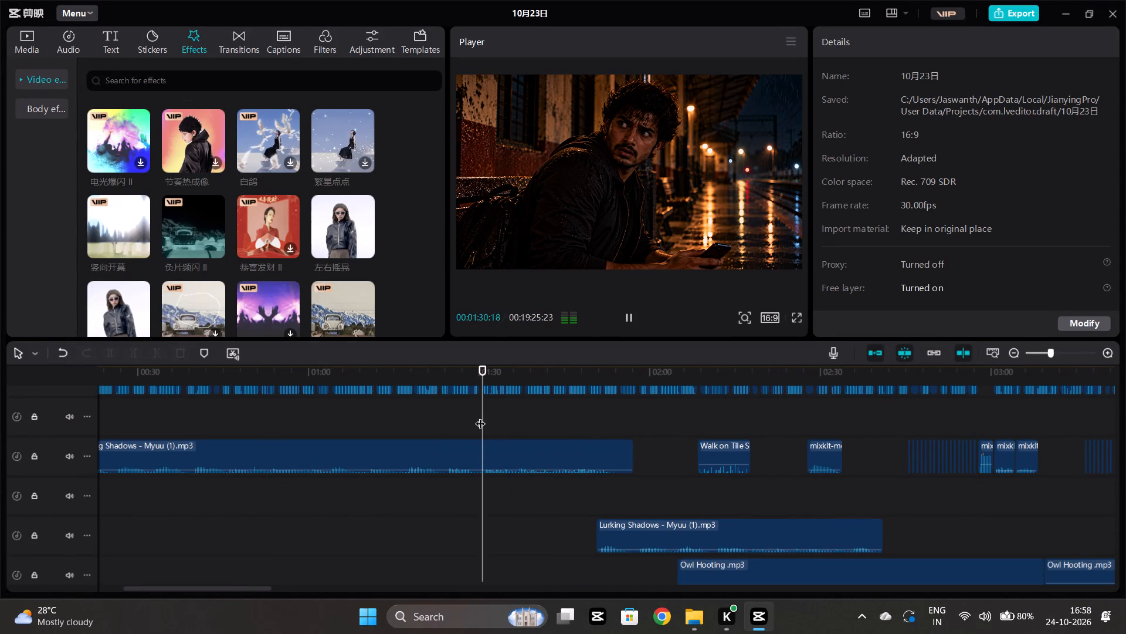
pyautogui.press('space')
pyautogui.hscroll(2, 480, 416)
pyautogui.scroll(3, 568, 501)
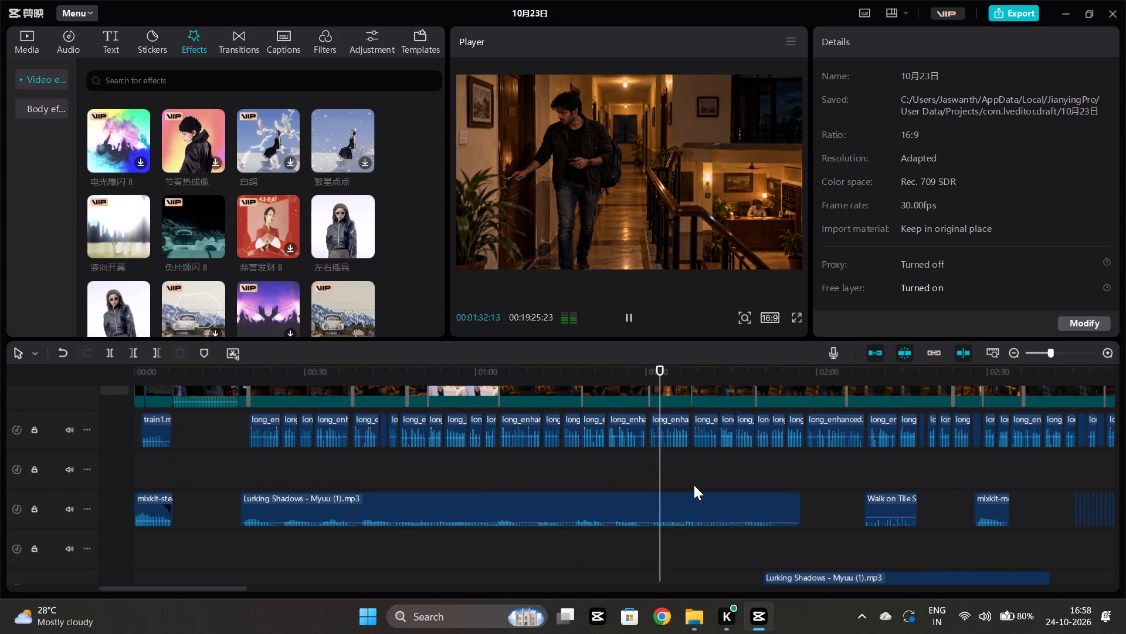
pyautogui.hscroll(-2, 691, 485)
pyautogui.click(628, 467)
pyautogui.press('space')
pyautogui.hscroll(-1, 628, 467)
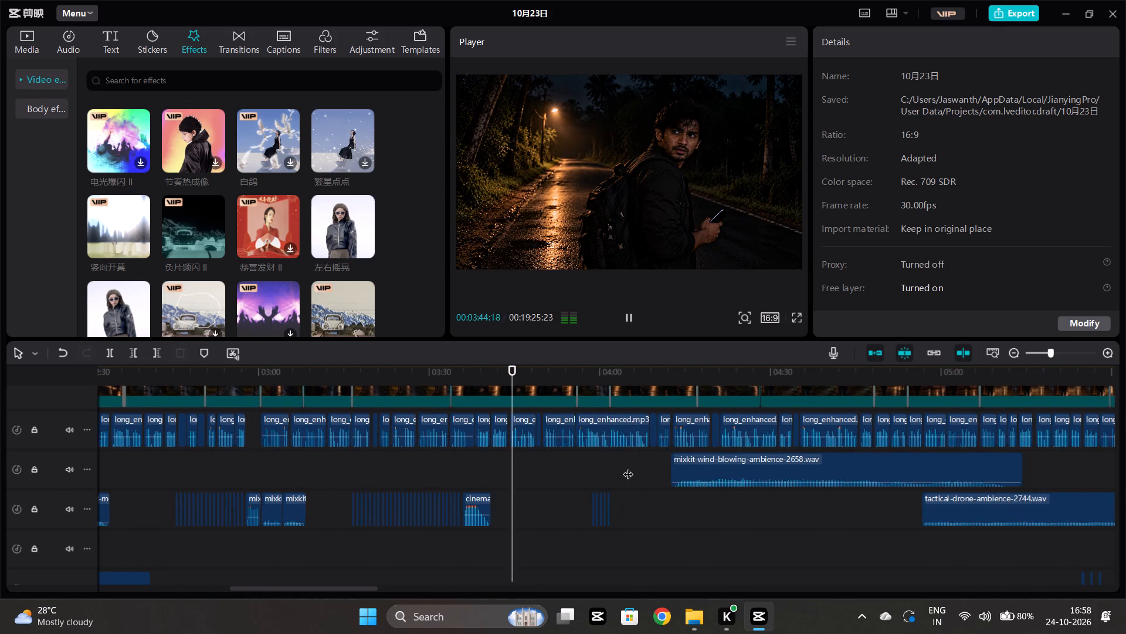
pyautogui.hscroll(-2, 628, 467)
# Play the tactical drone ambience from about 5:23 and the office scene from about 6:51.
pyautogui.click(757, 458)
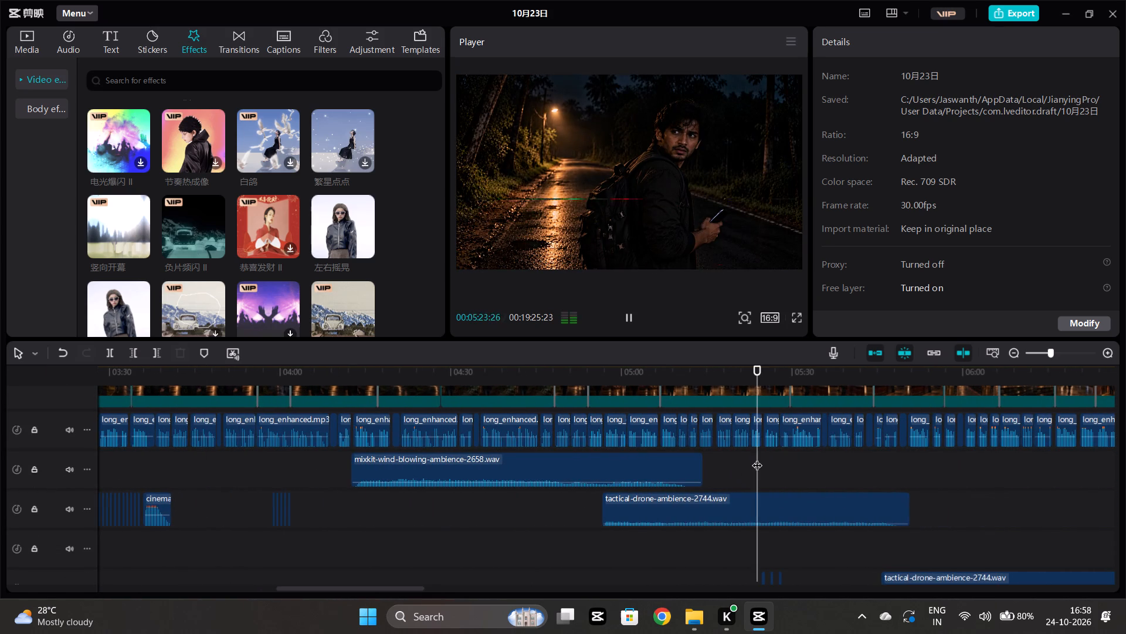
pyautogui.press('space')
pyautogui.hscroll(-2, 757, 458)
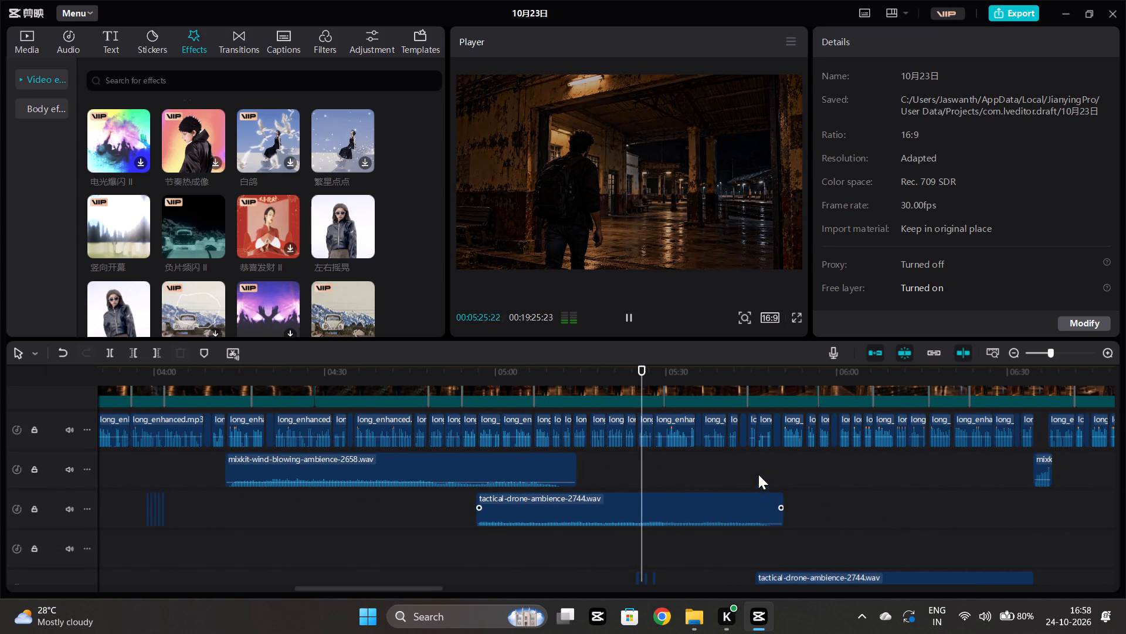
pyautogui.click(749, 466)
pyautogui.press('space')
pyautogui.hscroll(-1, 749, 466)
pyautogui.moveTo(782, 502); pyautogui.dragTo(772, 498)
pyautogui.press('space')
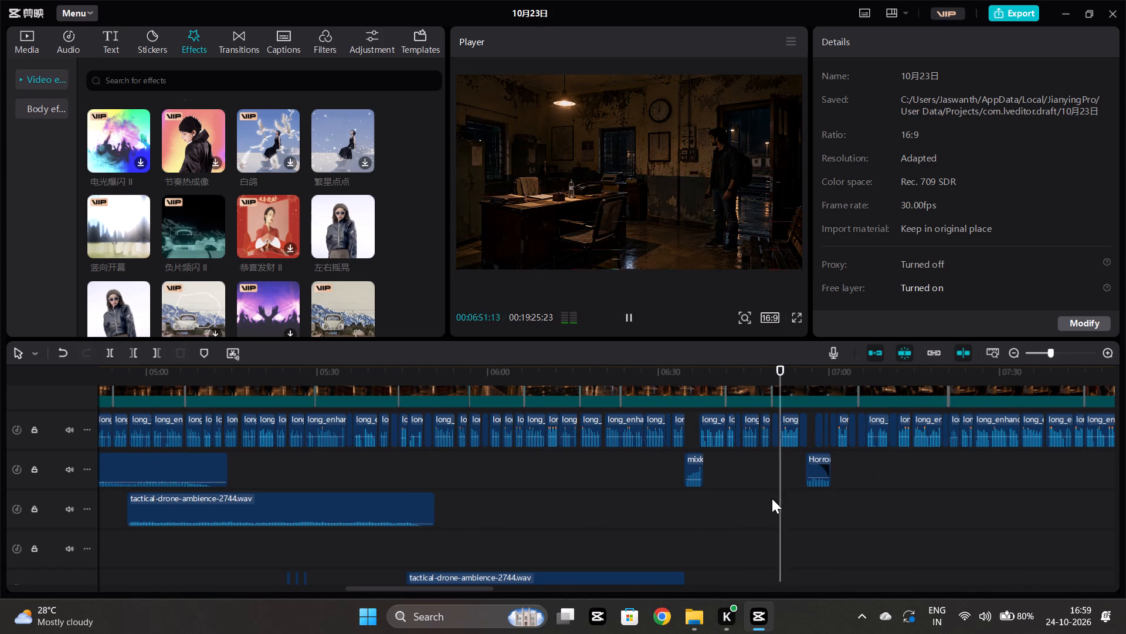
# Listen through the Horror House clip near 6:57, and play the Underworld music from about 8:10.
pyautogui.hscroll(-2, 772, 498)
pyautogui.hscroll(-1, 633, 531)
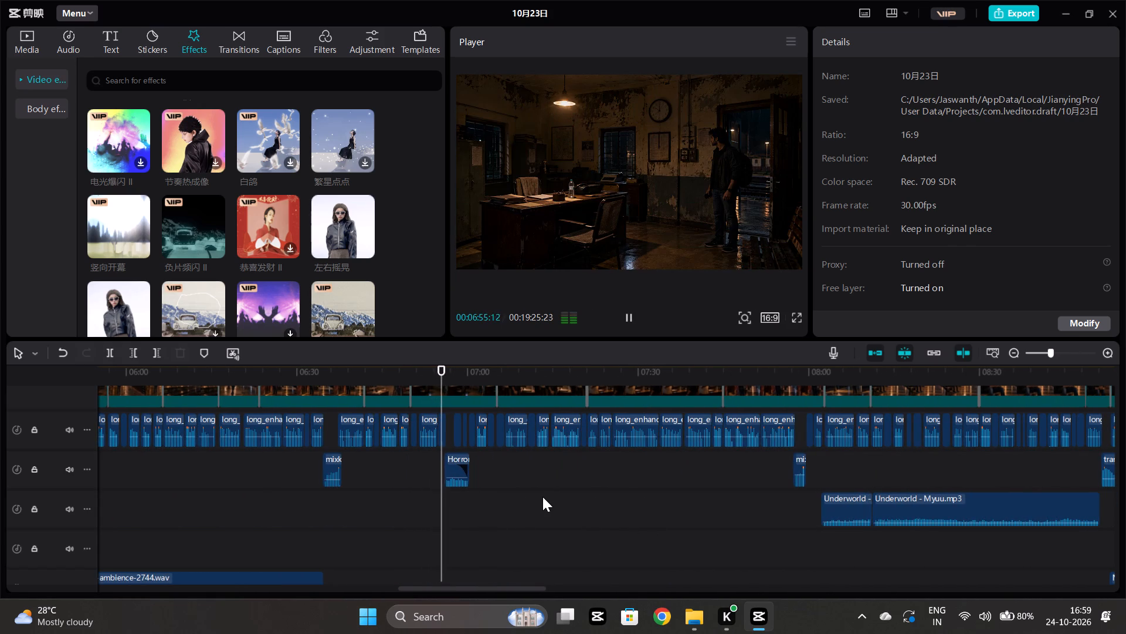
pyautogui.keyDown('ctrl'); pyautogui.scroll(6, 542, 497); pyautogui.keyUp('ctrl')
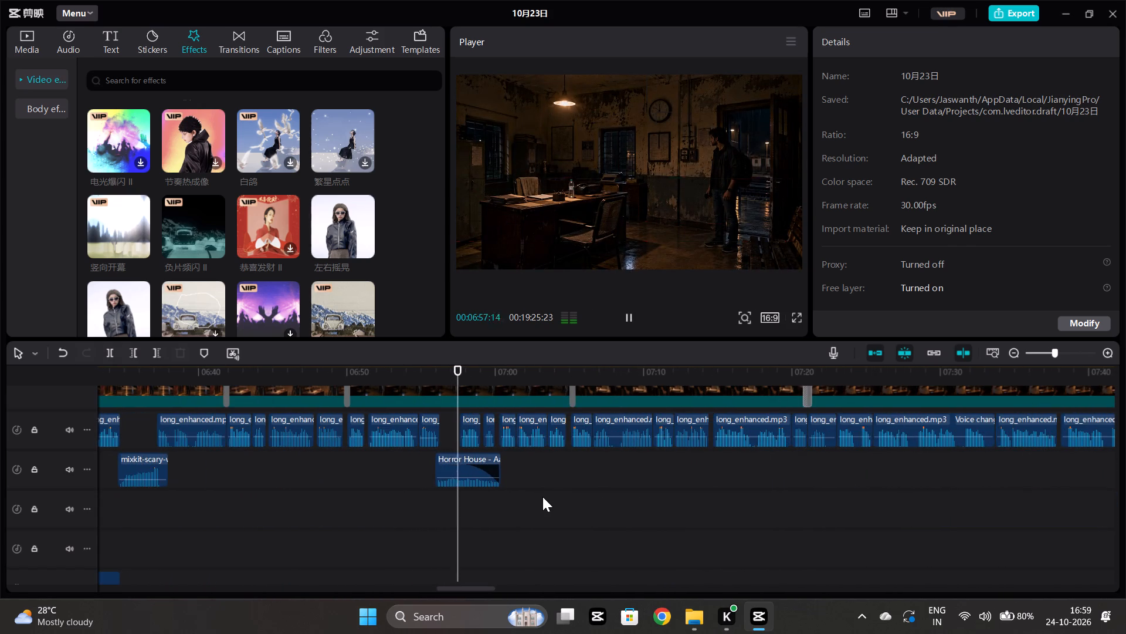
pyautogui.keyDown('ctrl'); pyautogui.scroll(8, 542, 497); pyautogui.keyUp('ctrl')
pyautogui.hscroll(-2, 542, 497)
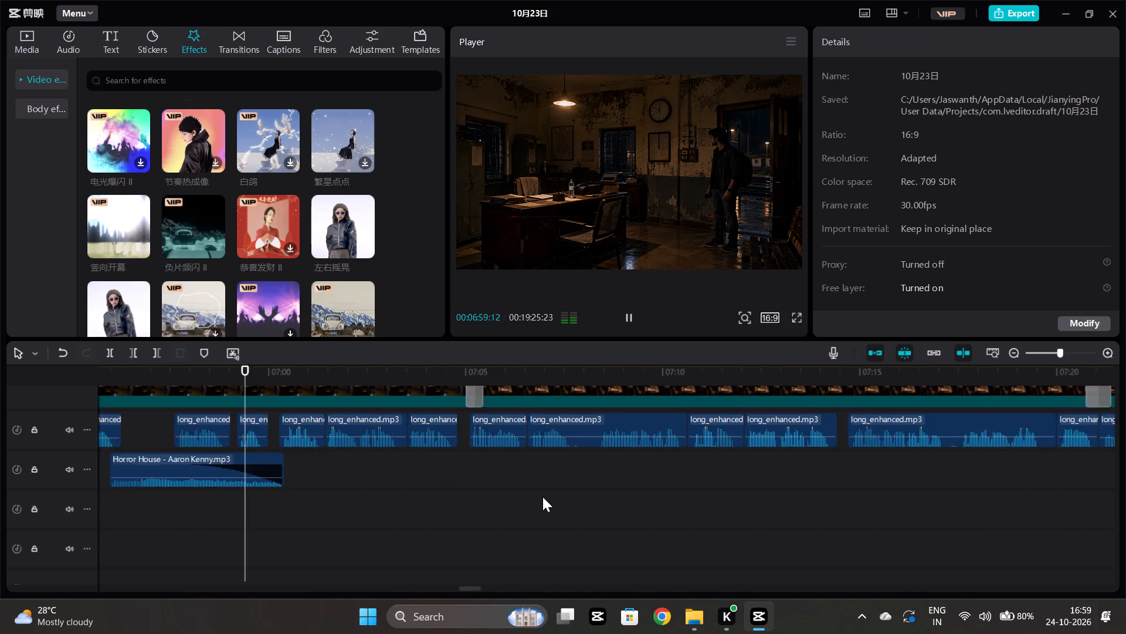
pyautogui.hscroll(-5, 542, 497)
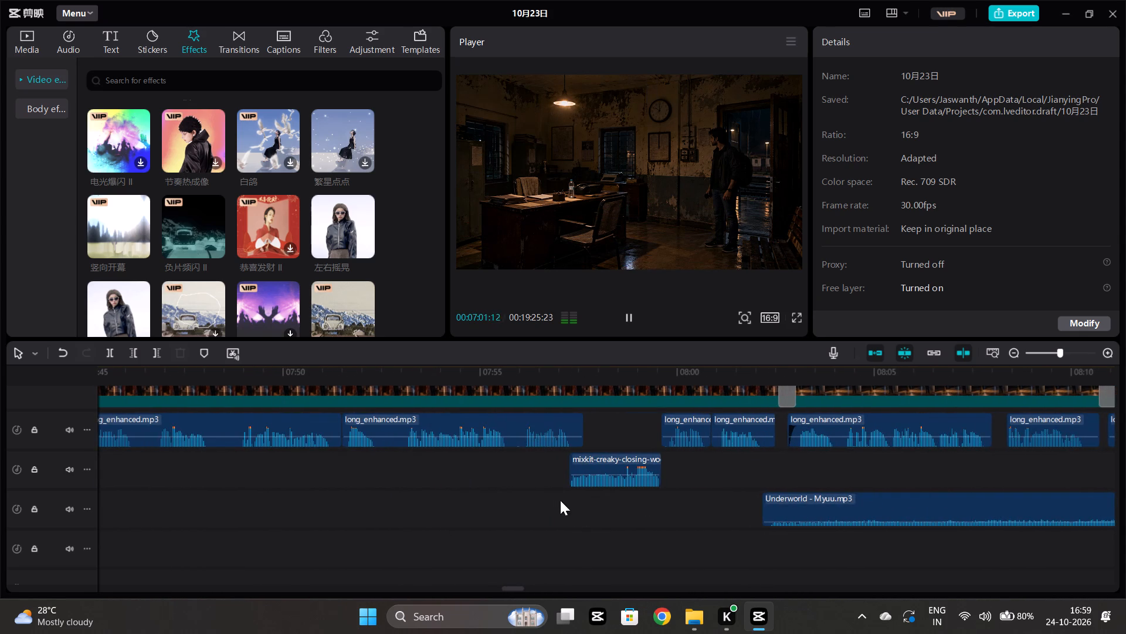
pyautogui.hscroll(-2, 584, 516)
pyautogui.click(572, 467)
pyautogui.press('space')
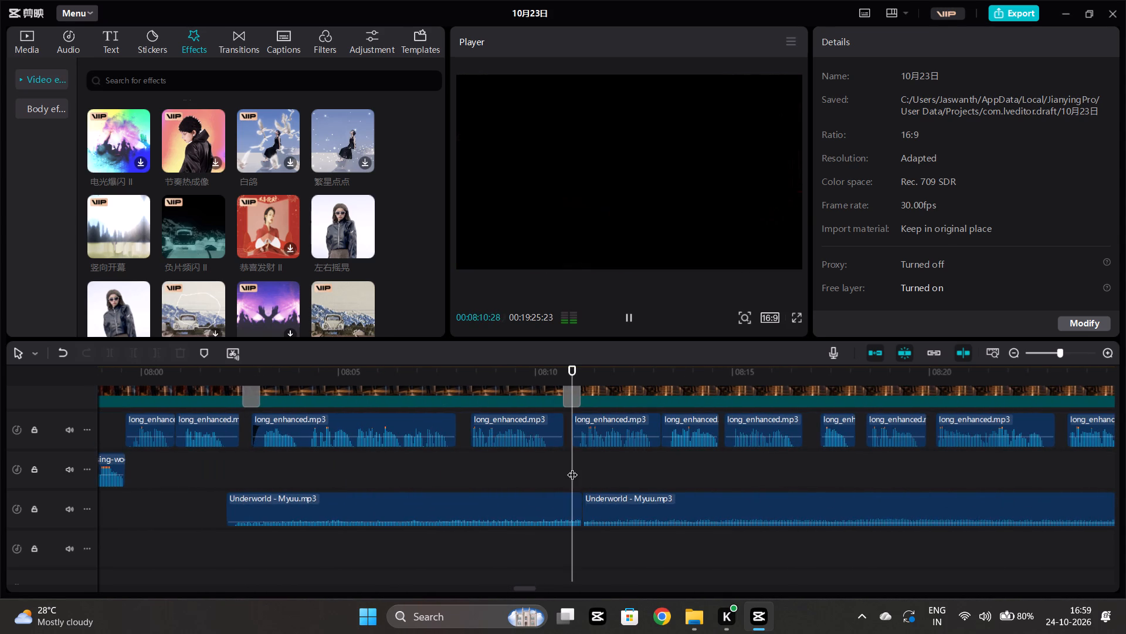
# Play the passage leading into the transition2.wav effect at about 8:51.
pyautogui.hscroll(-2, 572, 467)
pyautogui.scroll(-4, 723, 466)
pyautogui.scroll(1, 723, 466)
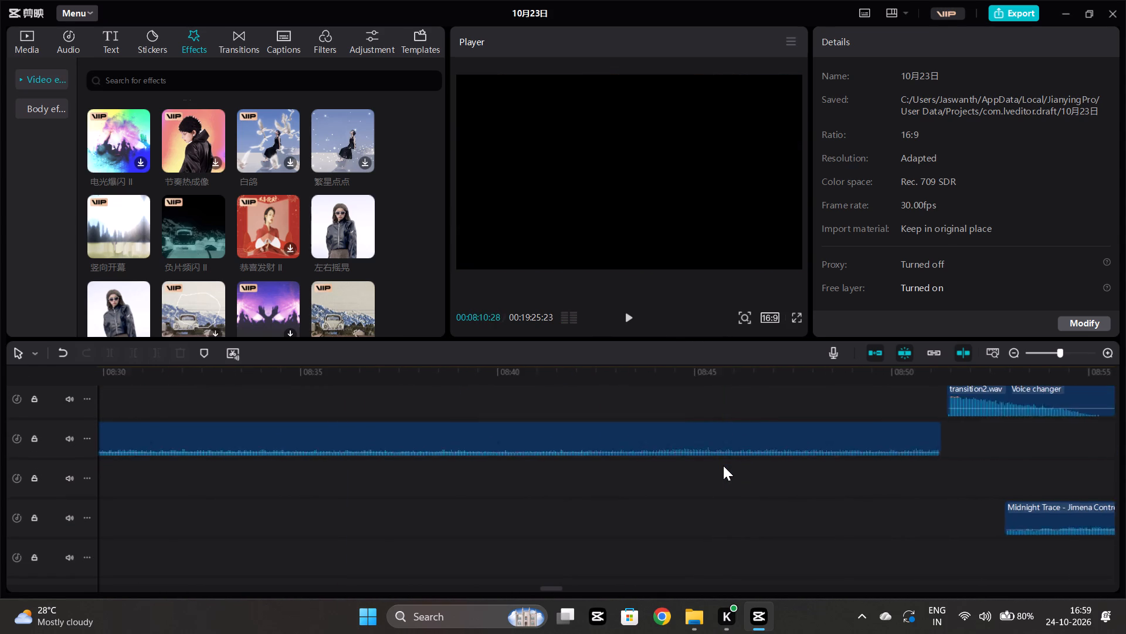
pyautogui.scroll(1, 723, 466)
pyautogui.click(718, 436)
pyautogui.press('space')
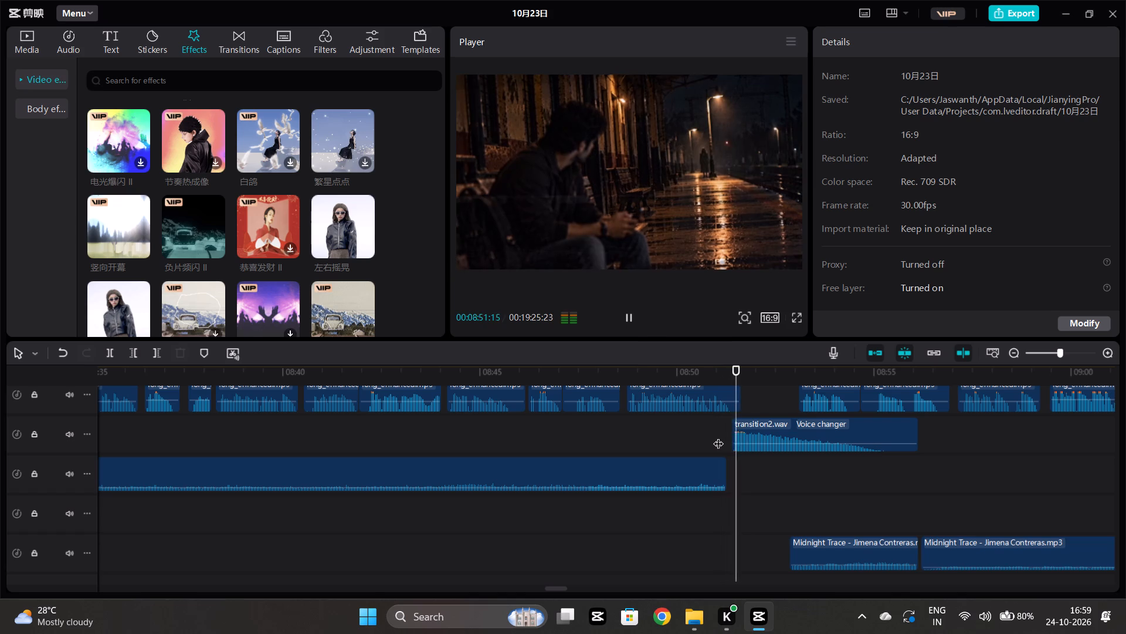
pyautogui.click(688, 417)
pyautogui.press('space')
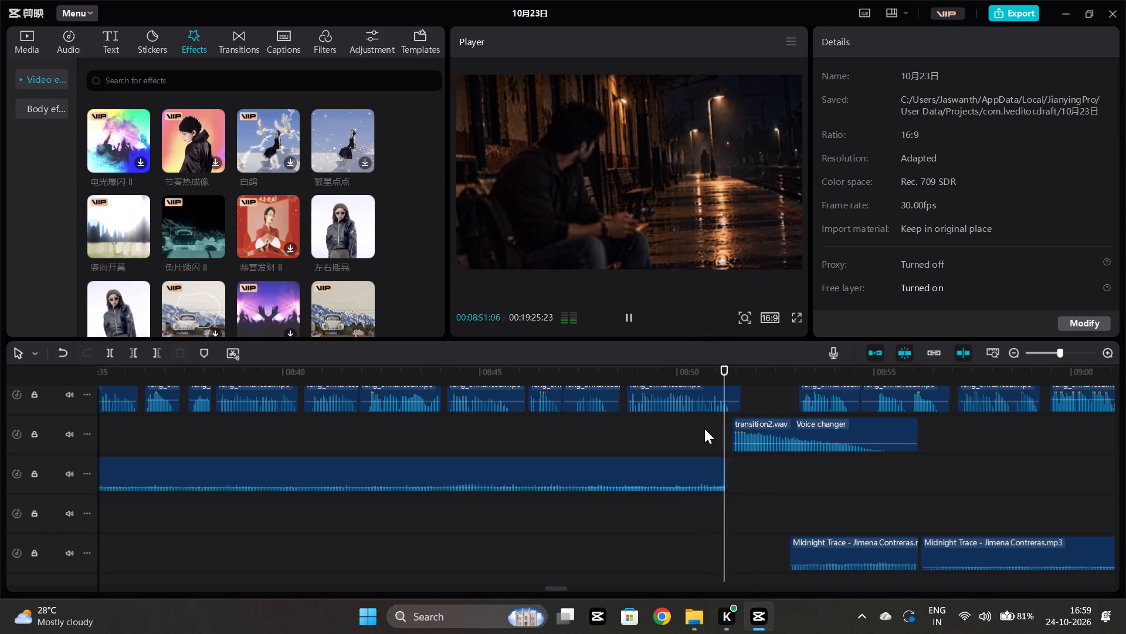
# Play the transition2.wav effect at about 9:58 with the Underworld music and rain beneath it.
pyautogui.hscroll(-3, 775, 473)
pyautogui.scroll(-1, 775, 473)
pyautogui.hscroll(-1, 775, 473)
pyautogui.scroll(-1, 775, 473)
pyautogui.hscroll(-1, 775, 473)
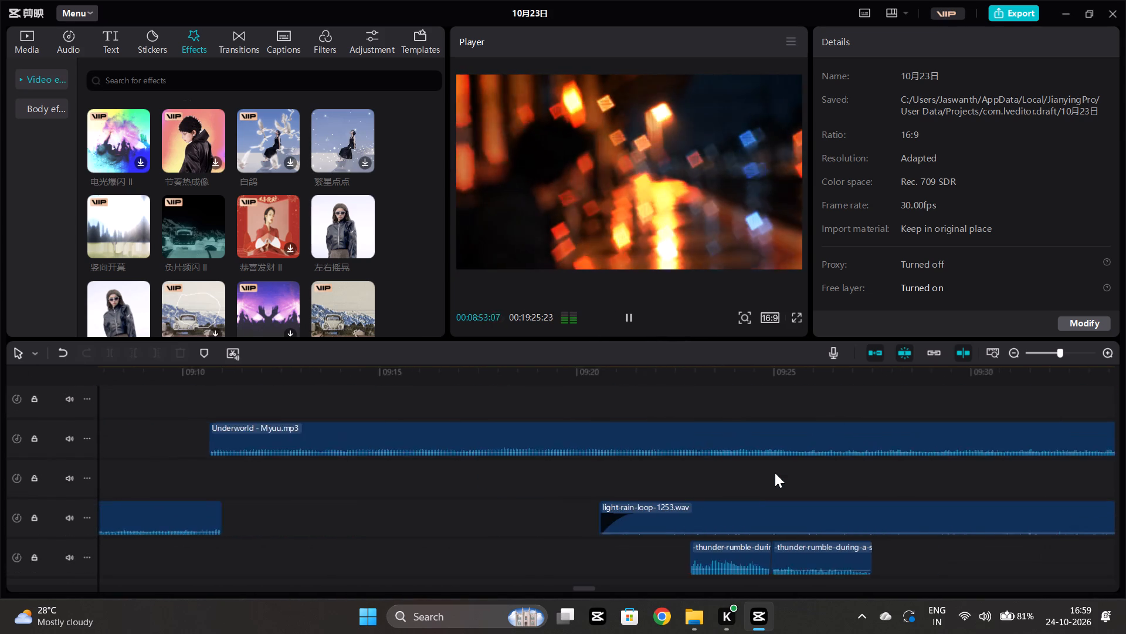
pyautogui.hscroll(-2, 775, 473)
pyautogui.scroll(2, 775, 473)
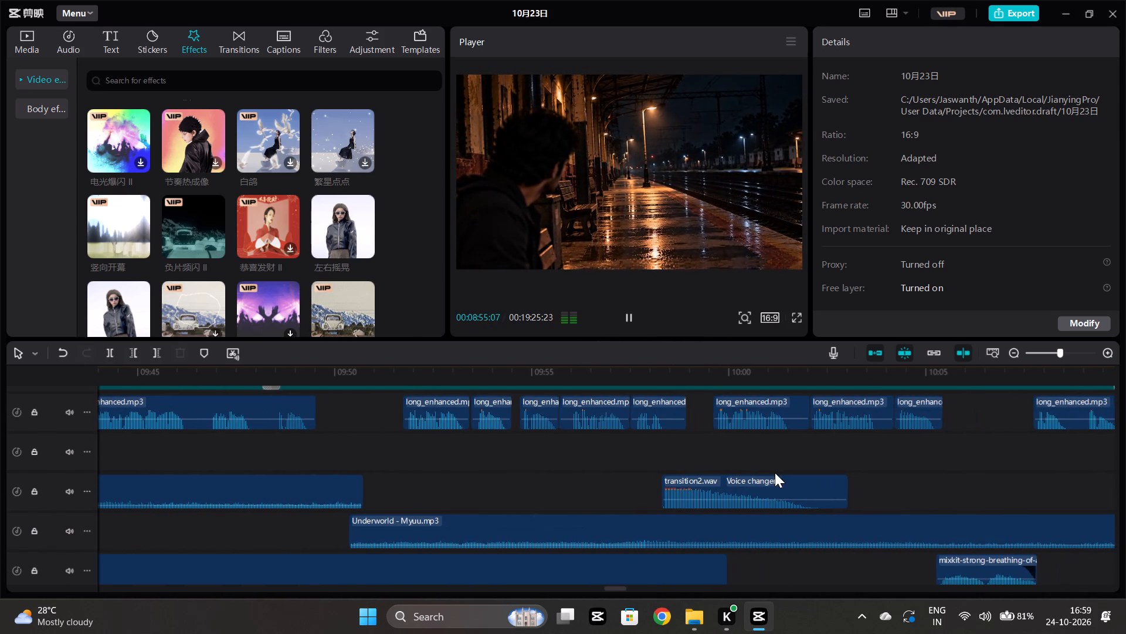
pyautogui.scroll(1, 775, 473)
pyautogui.scroll(-2, 775, 473)
pyautogui.click(653, 406)
pyautogui.press('space')
pyautogui.press('space')
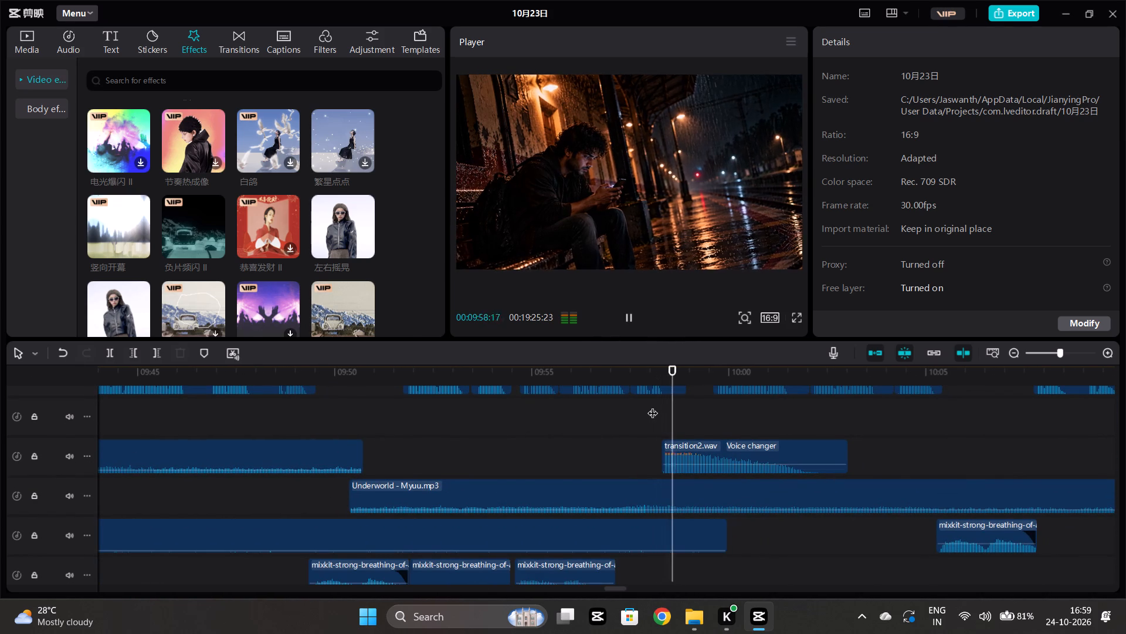
pyautogui.click(632, 413)
pyautogui.press('space')
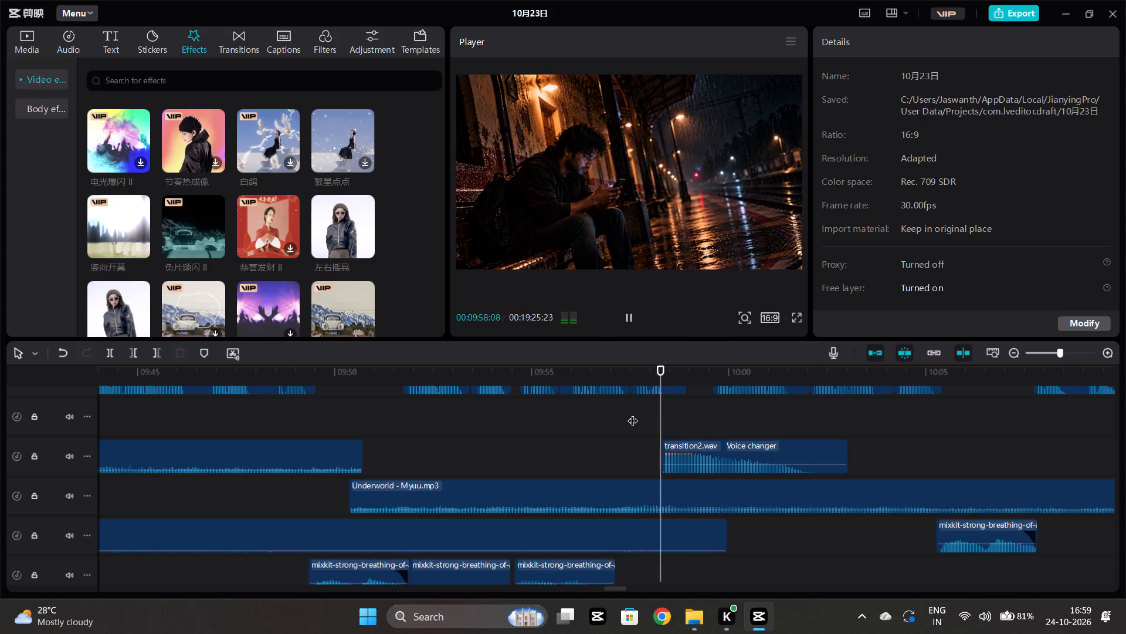
# Delete the transition2.wav effect at about 9:58.
pyautogui.click(690, 454)
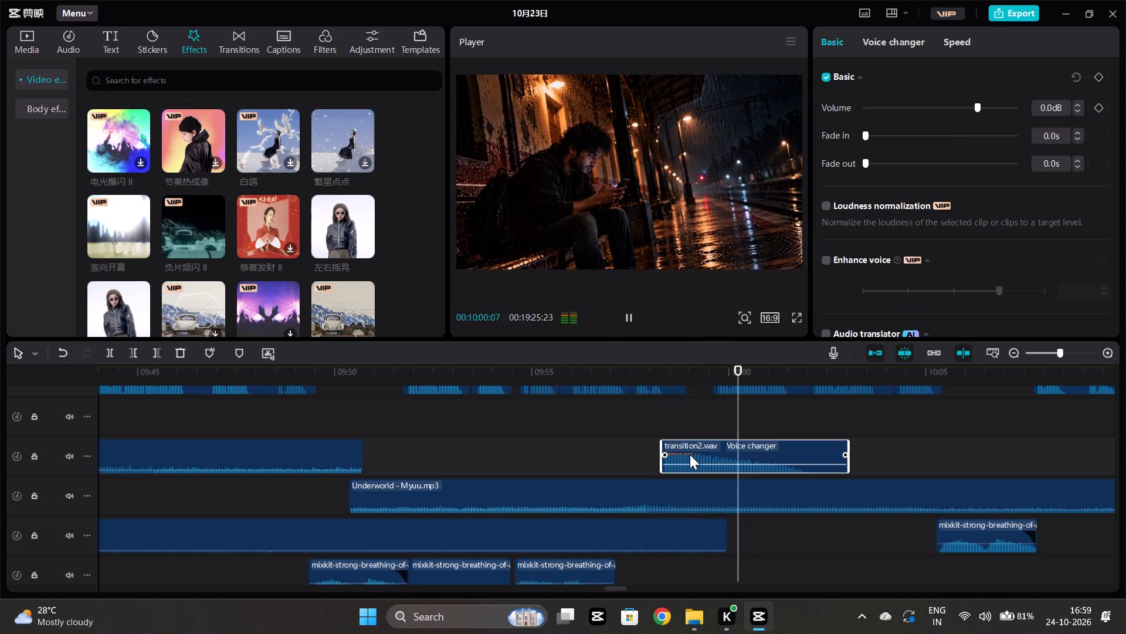
pyautogui.press('Delete')
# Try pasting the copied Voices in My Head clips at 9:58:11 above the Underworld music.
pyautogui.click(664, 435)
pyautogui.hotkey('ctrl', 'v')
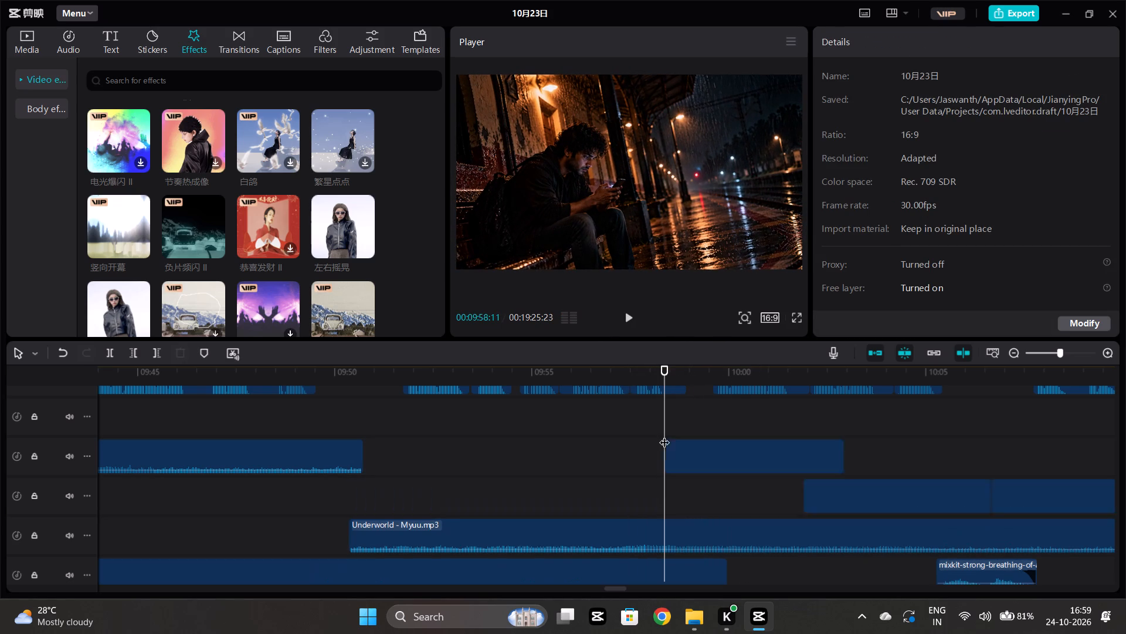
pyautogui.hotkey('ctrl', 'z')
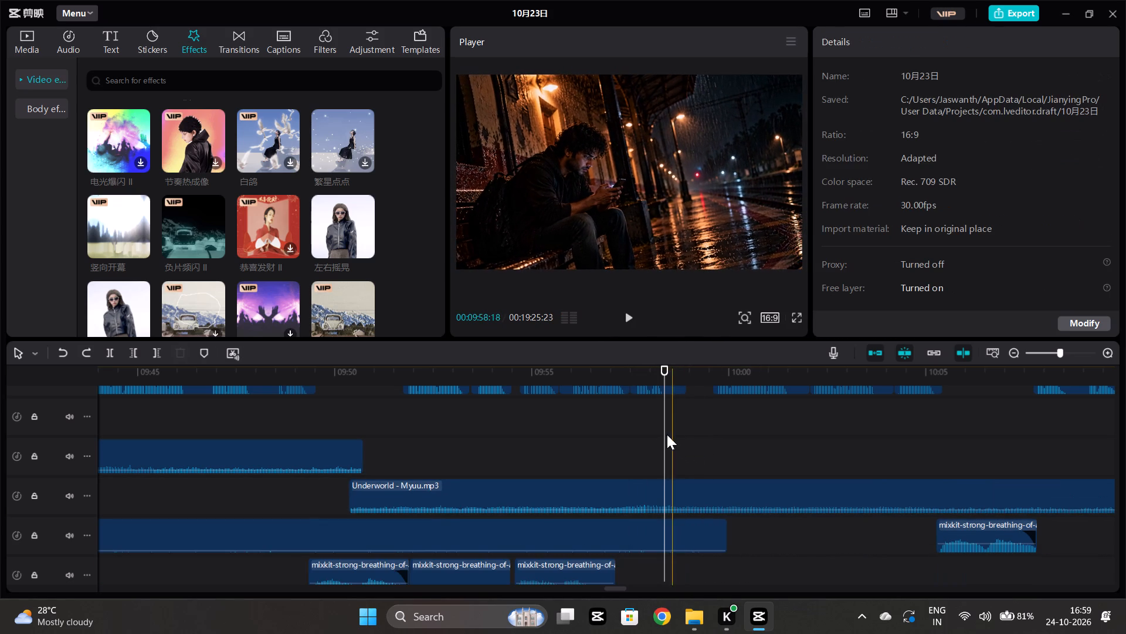
# Paste the copied Voices in My Head clips at 9:58:06 in place of the deleted transition effect, and play them back.
pyautogui.click(656, 429)
pyautogui.press('space')
pyautogui.click(666, 434)
pyautogui.click(658, 434)
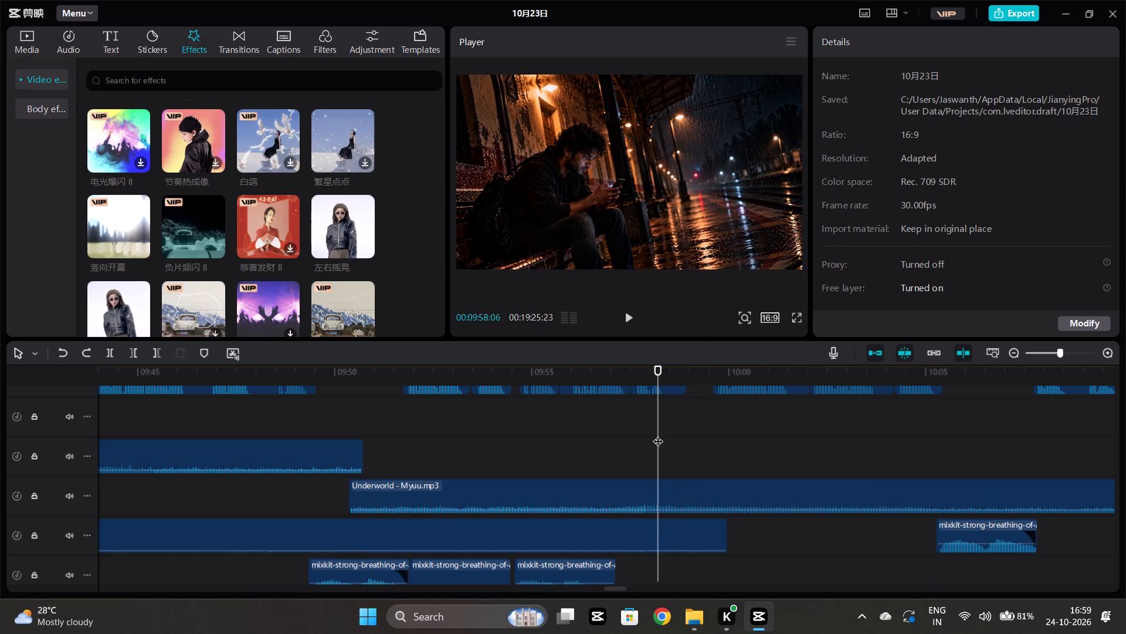
pyautogui.hotkey('ctrl', 'v')
pyautogui.click(620, 477)
pyautogui.press('space')
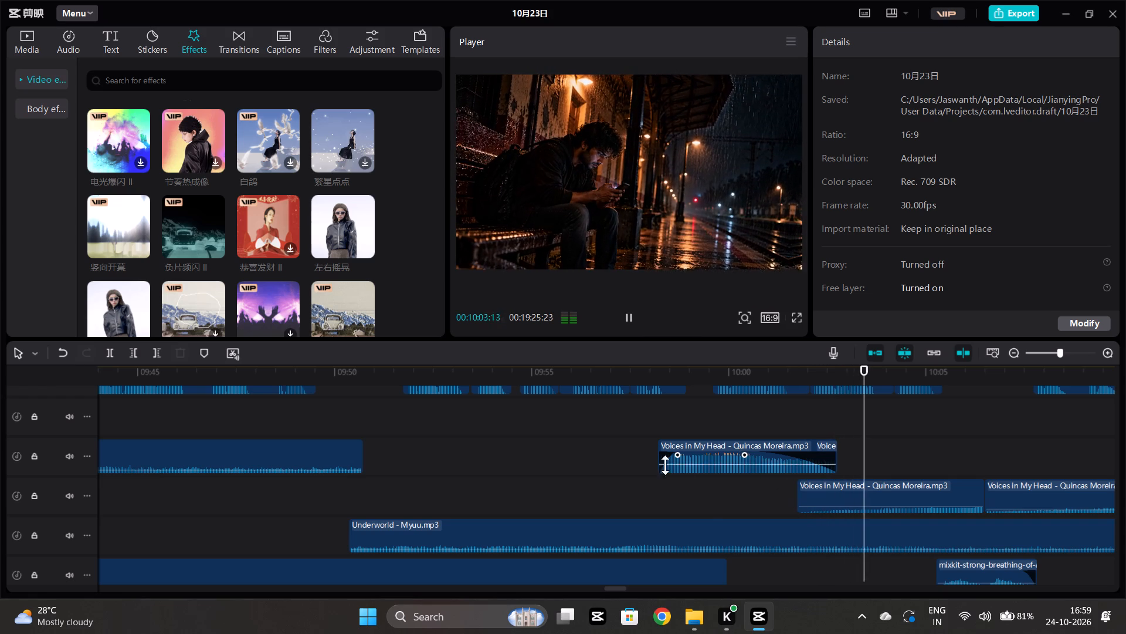
# Examine the audio tracks around the pasted Voices in My Head clips while playing on to about 10:15.
pyautogui.scroll(3, 698, 480)
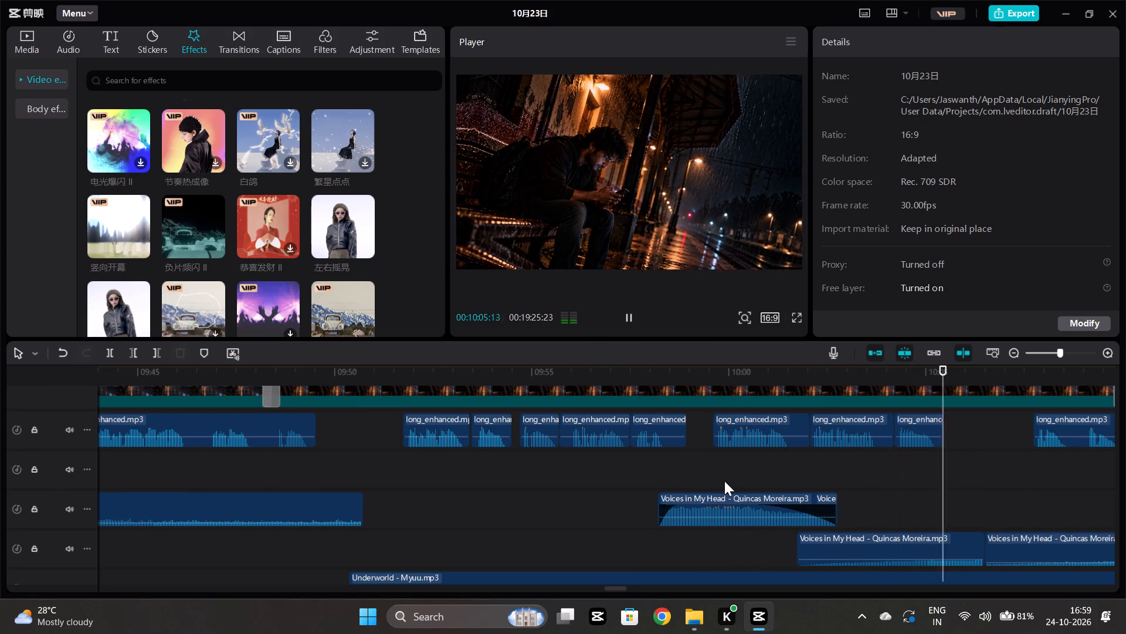
pyautogui.scroll(-1, 724, 481)
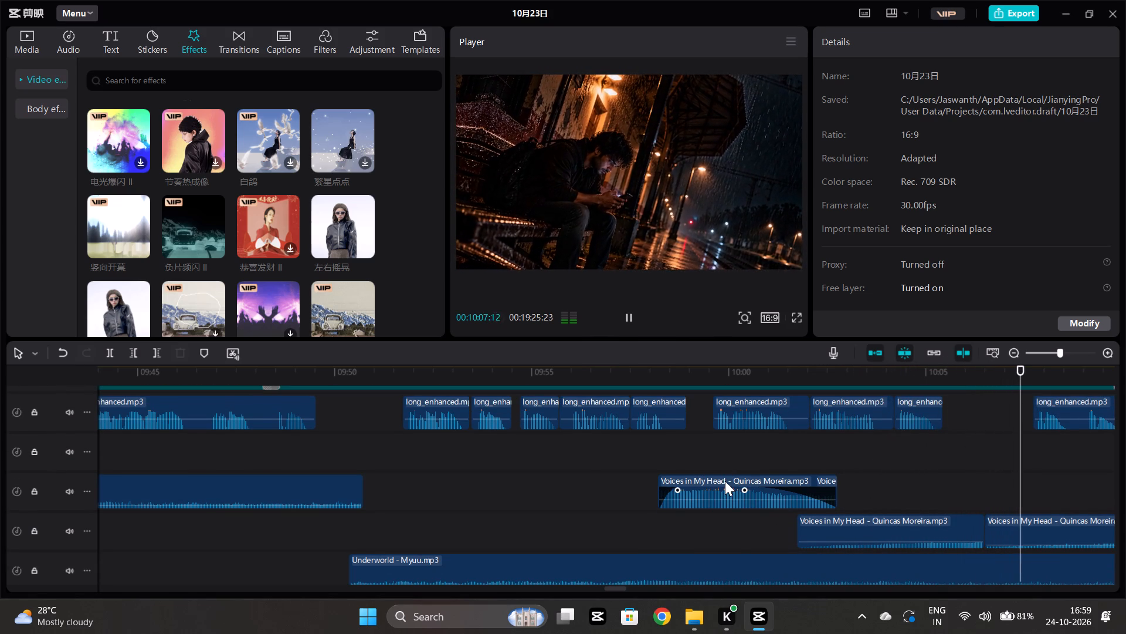
pyautogui.hscroll(-1, 924, 474)
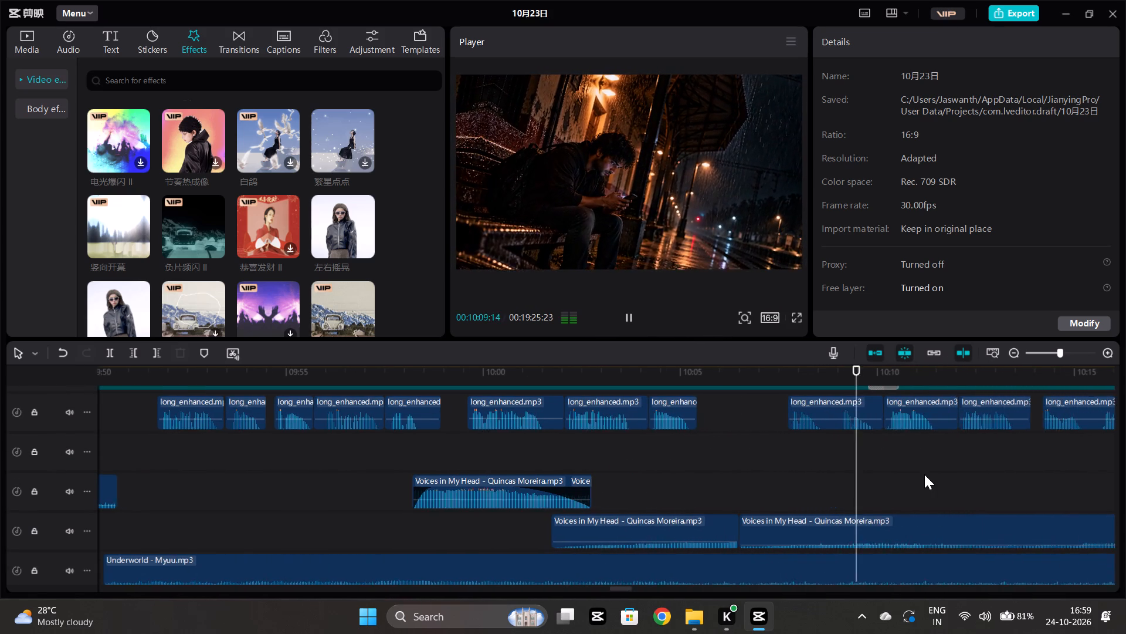
pyautogui.hscroll(-1, 924, 474)
pyautogui.scroll(-3, 829, 474)
pyautogui.hscroll(1, 558, 480)
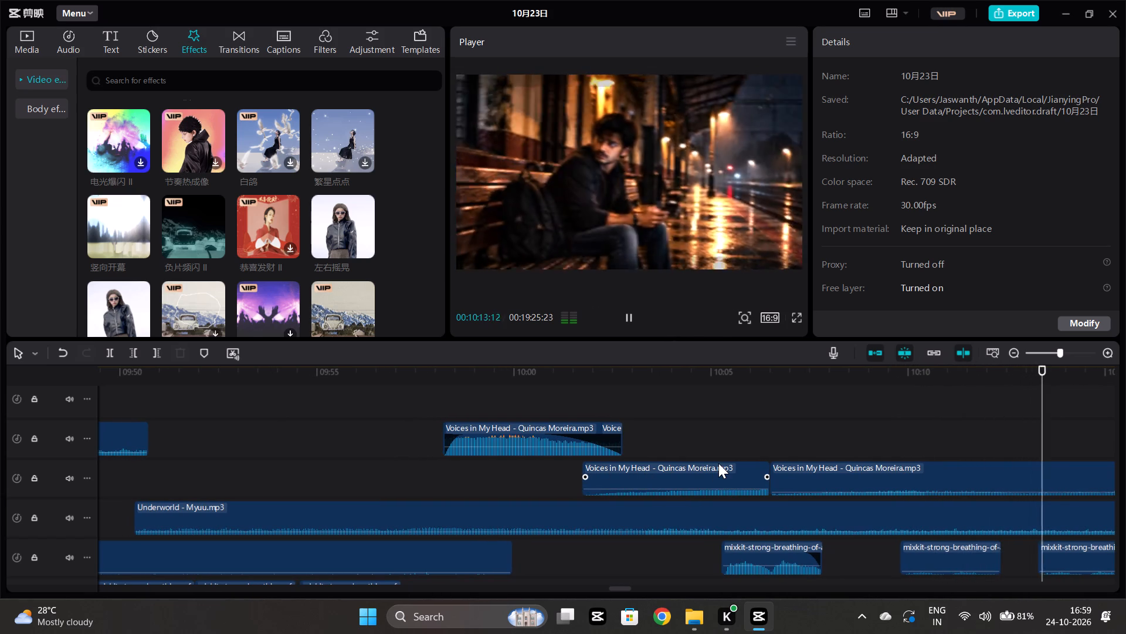
pyautogui.scroll(4, 767, 453)
pyautogui.scroll(-4, 767, 453)
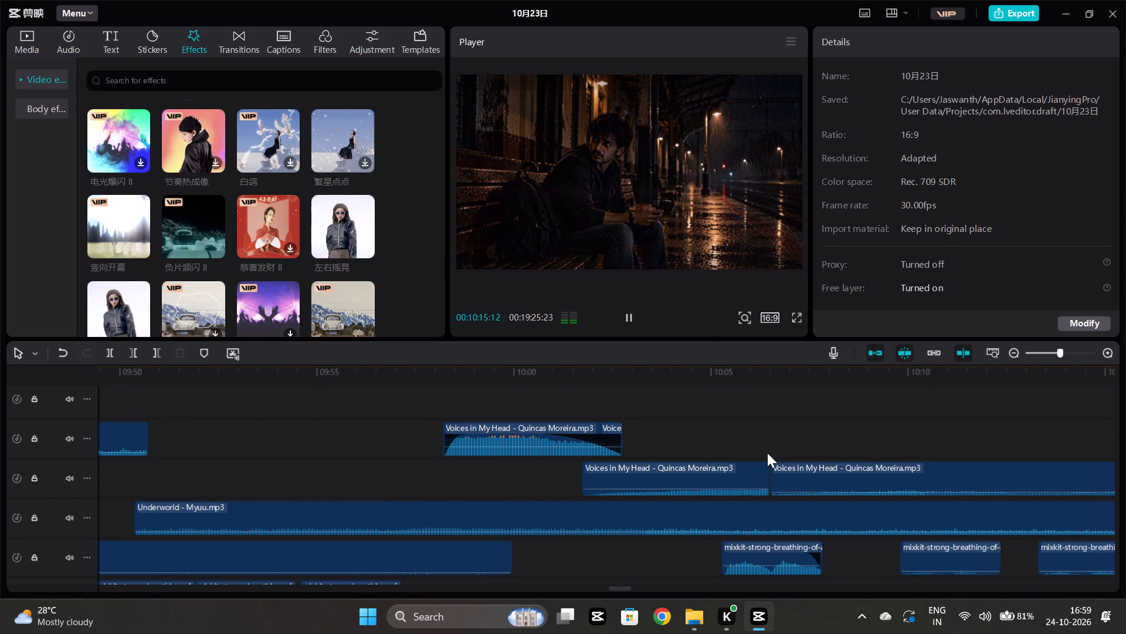
pyautogui.scroll(1, 767, 453)
pyautogui.hscroll(1, 504, 454)
# Replay the section around 9:58 several times to judge how the pasted Voices in My Head clips start.
pyautogui.click(494, 414)
pyautogui.press('space')
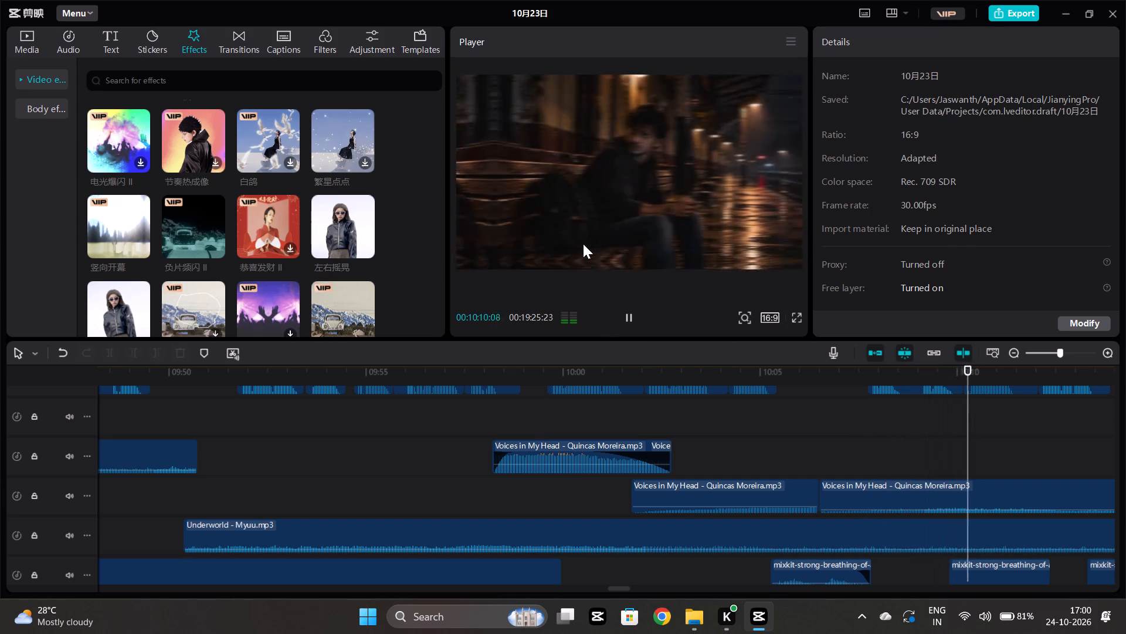
pyautogui.press('space')
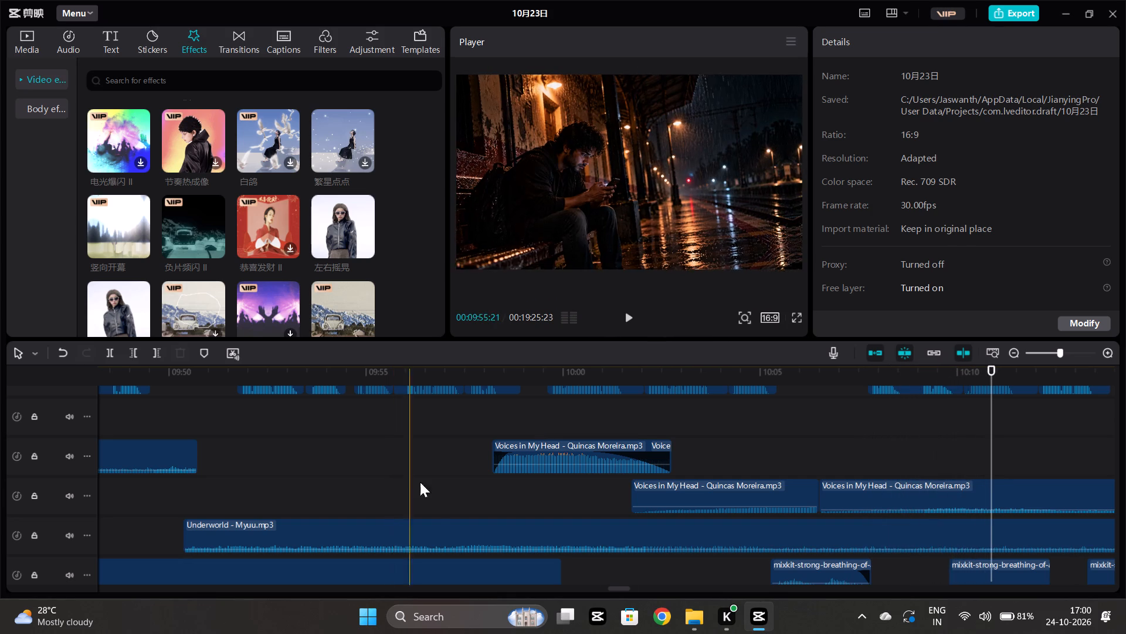
pyautogui.scroll(4, 465, 536)
pyautogui.scroll(-1, 630, 518)
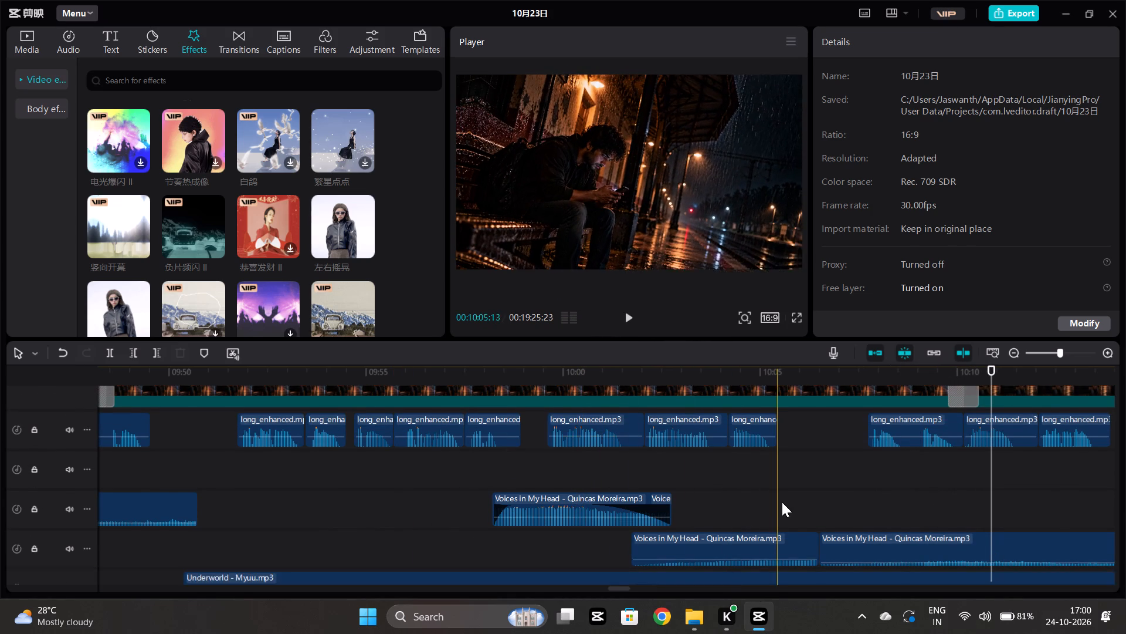
pyautogui.scroll(-3, 782, 502)
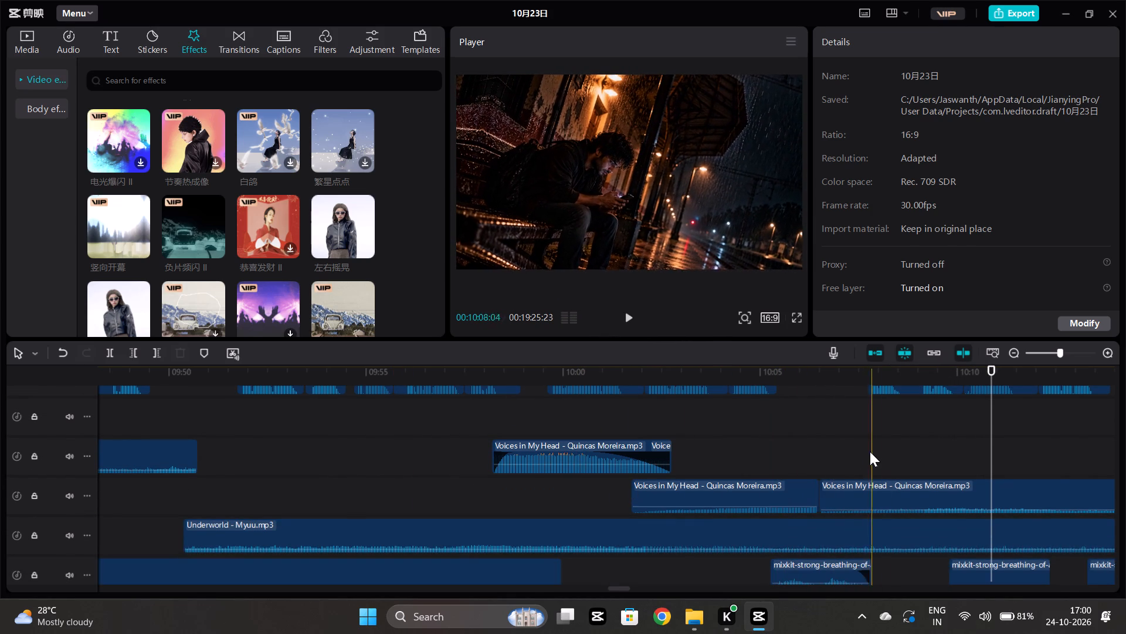
pyautogui.scroll(3, 737, 474)
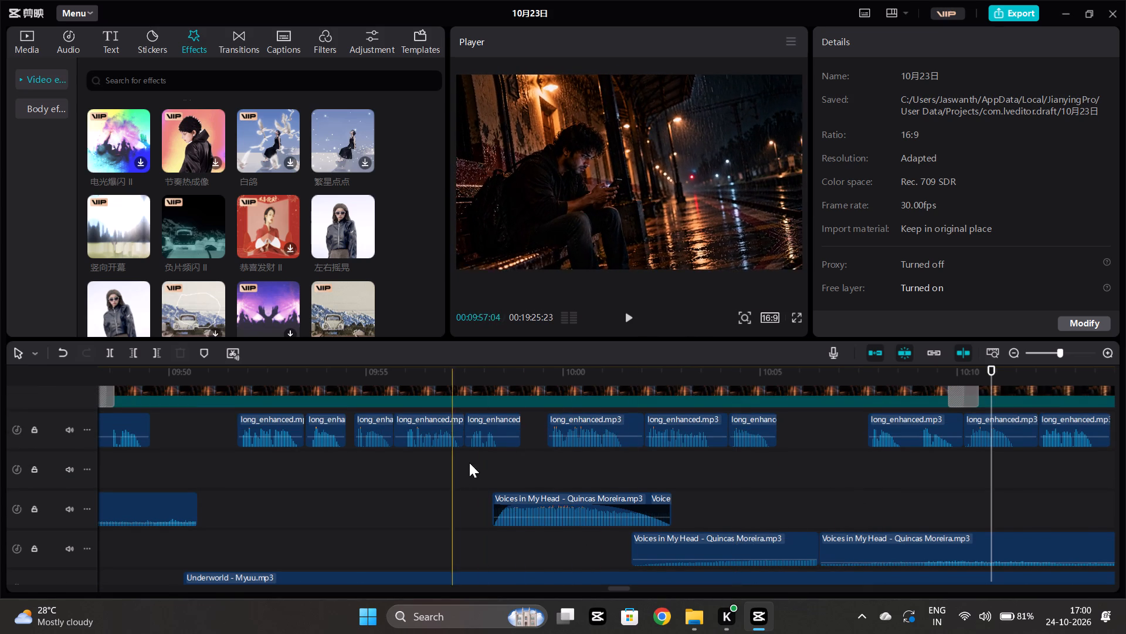
pyautogui.click(489, 456)
pyautogui.press('space')
pyautogui.scroll(-2, 405, 475)
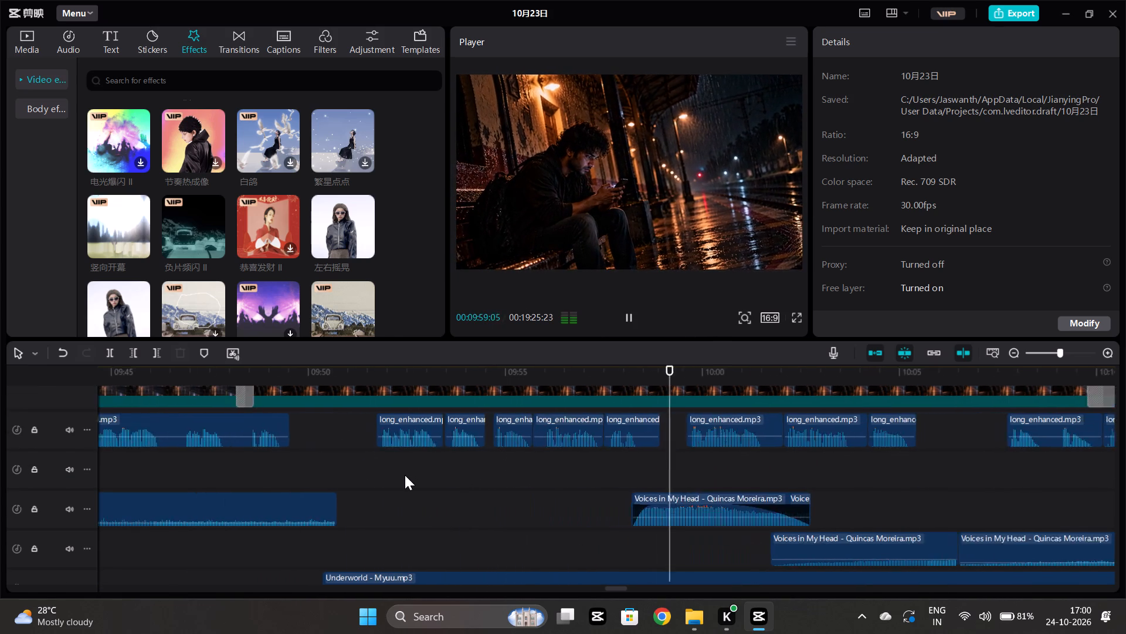
pyautogui.scroll(-4, 405, 475)
pyautogui.scroll(5, 446, 491)
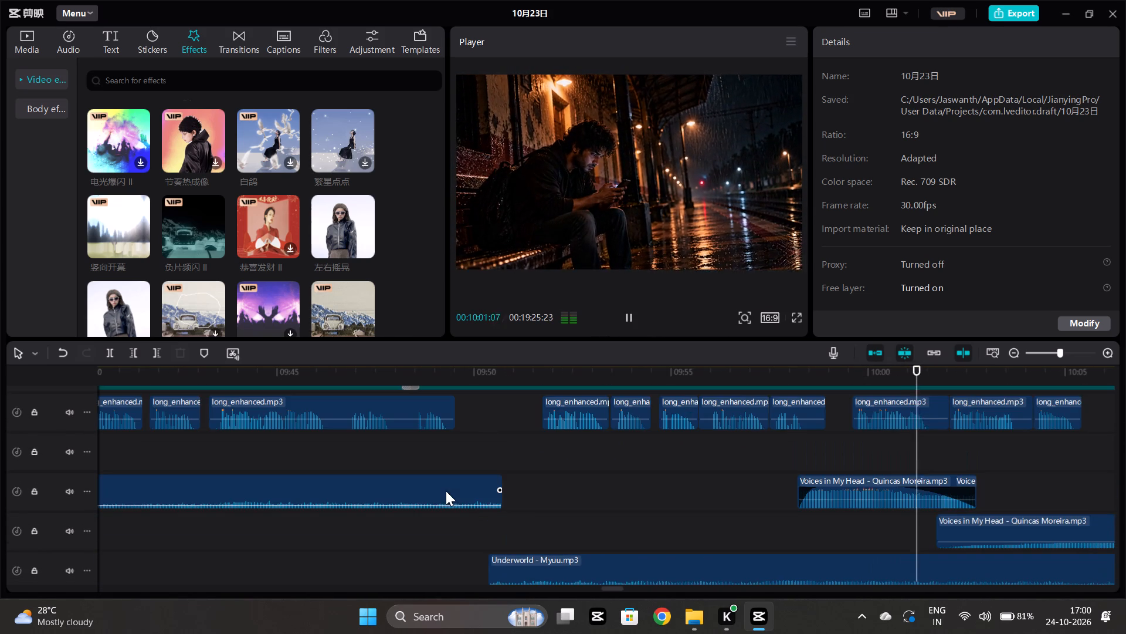
pyautogui.hscroll(-1, 685, 499)
pyautogui.click(589, 470)
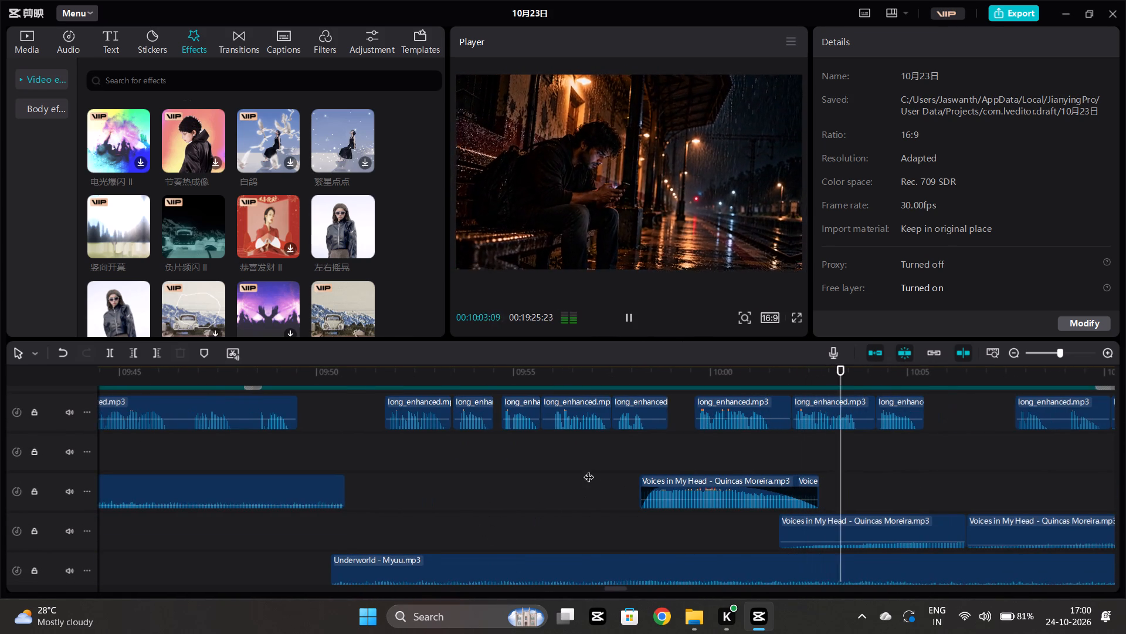
pyautogui.press('space')
pyautogui.hscroll(-1, 592, 475)
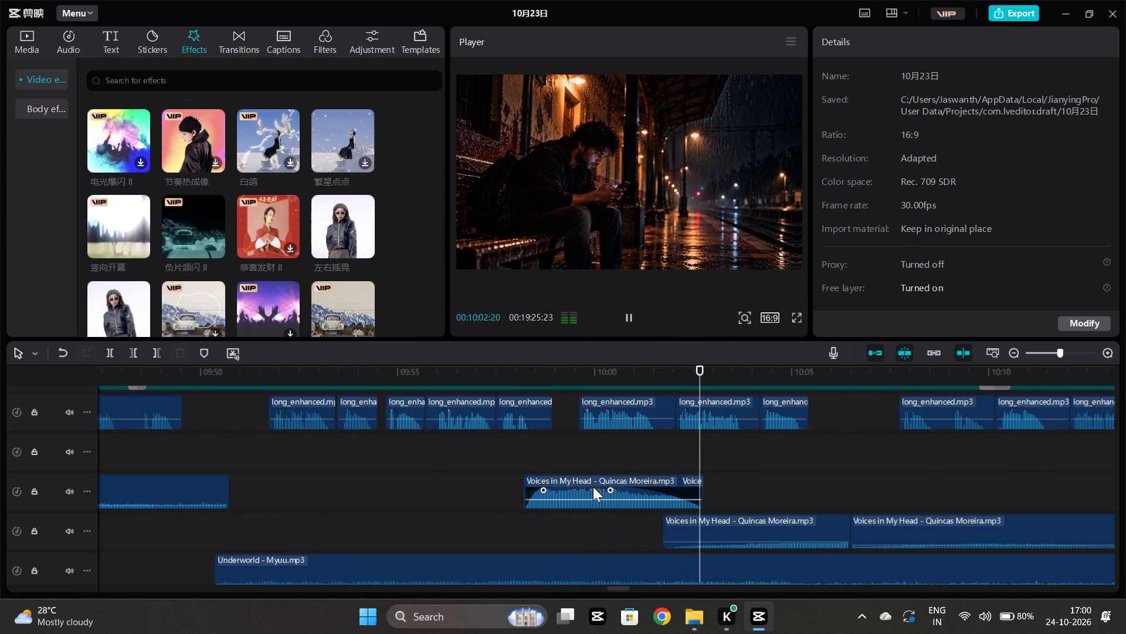
# Undo the Voices in My Head paste and the deletion of transition2.wav at about 9:58, and play the restored effect.
pyautogui.hotkey('ctrl', 'z')
pyautogui.hotkey('ctrl', 'z')
pyautogui.click(537, 447)
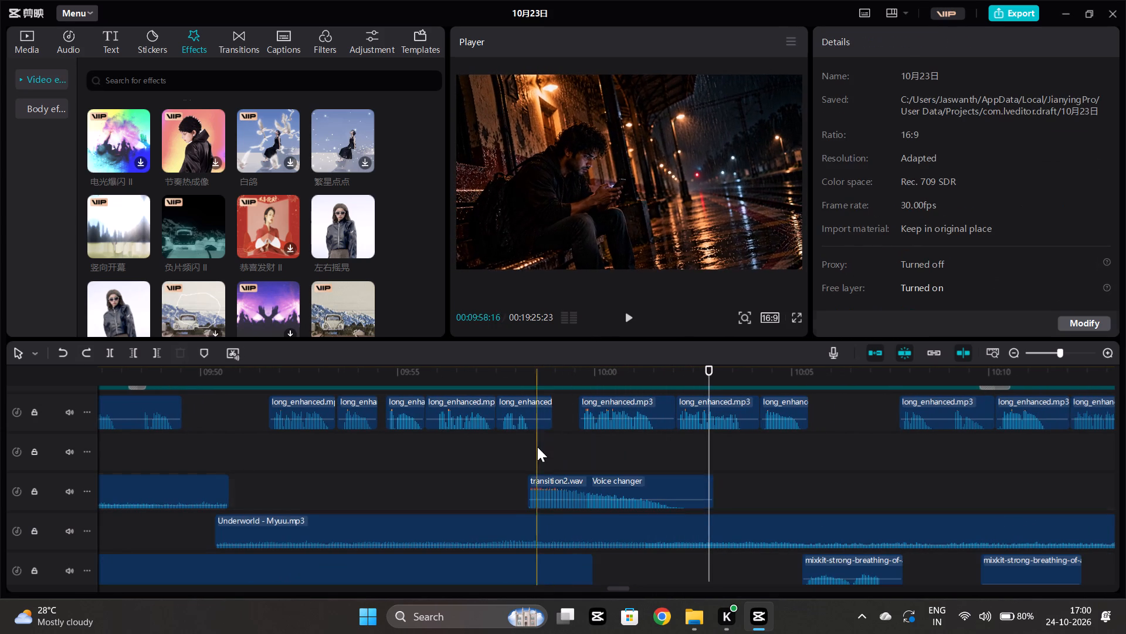
pyautogui.press('space')
pyautogui.hscroll(-2, 572, 457)
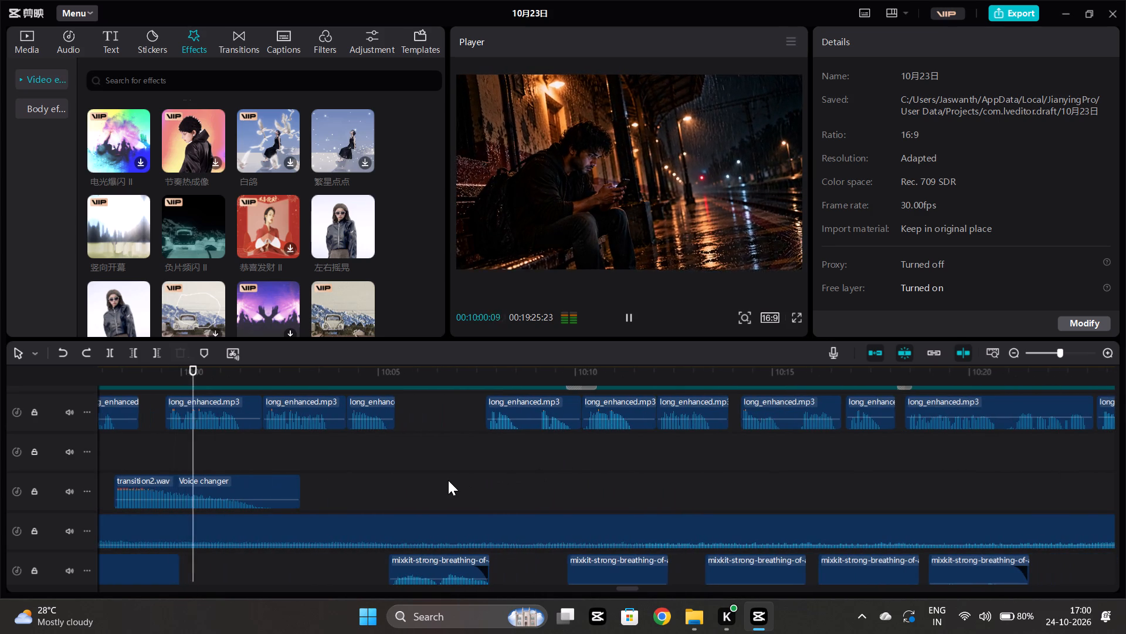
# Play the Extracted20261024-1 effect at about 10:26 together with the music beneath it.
pyautogui.hscroll(-1, 448, 480)
pyautogui.click(840, 464)
pyautogui.press('space')
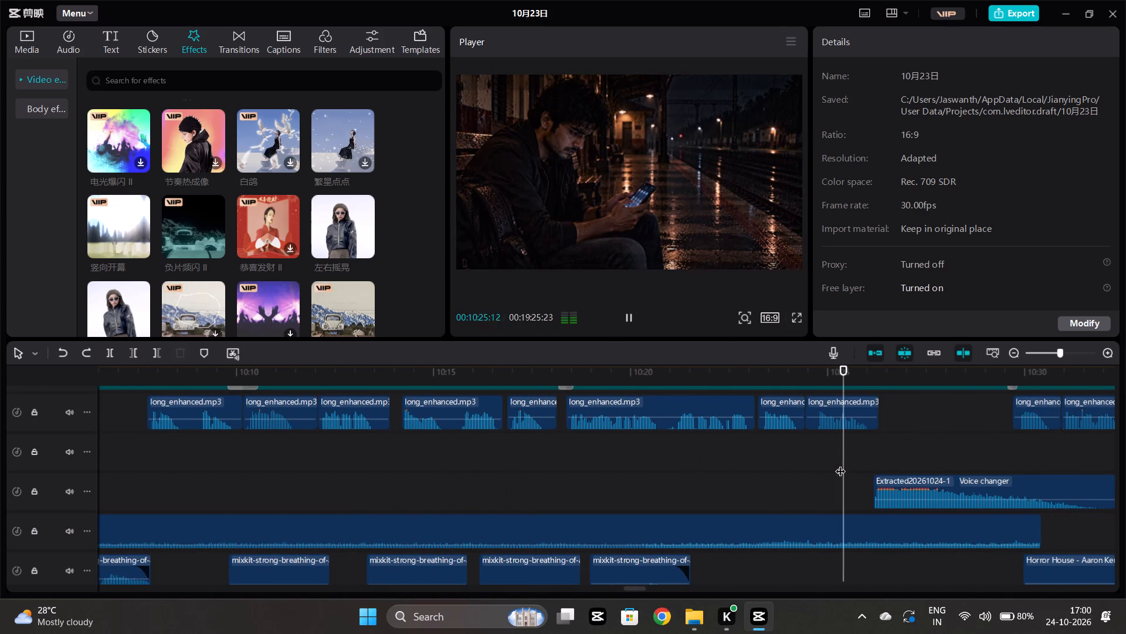
pyautogui.hscroll(-1, 840, 464)
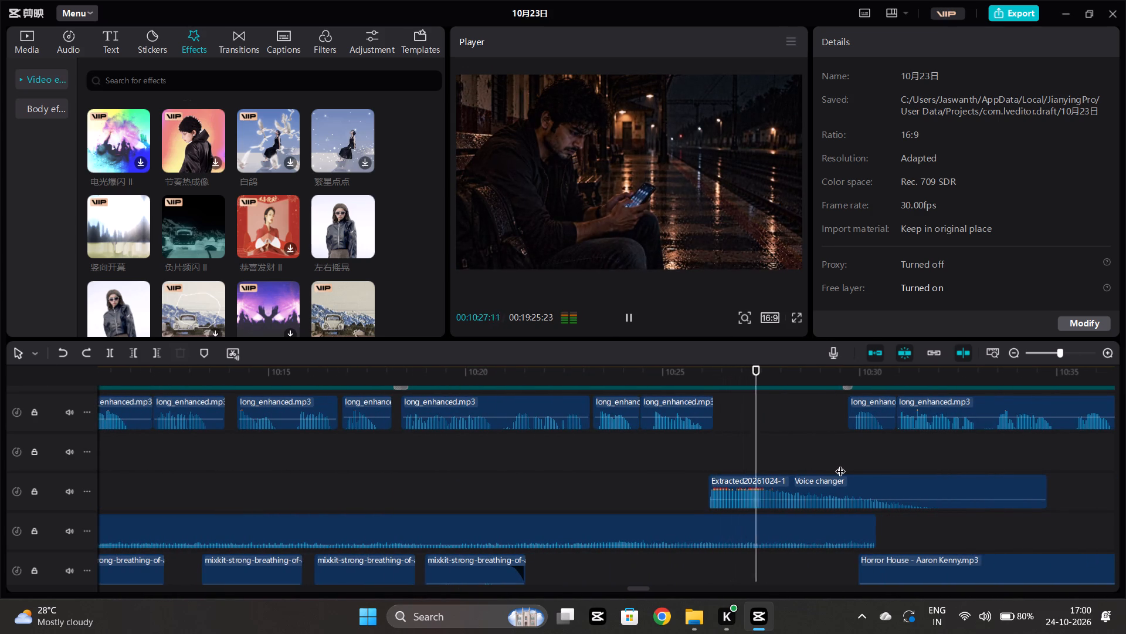
pyautogui.hscroll(-2, 840, 464)
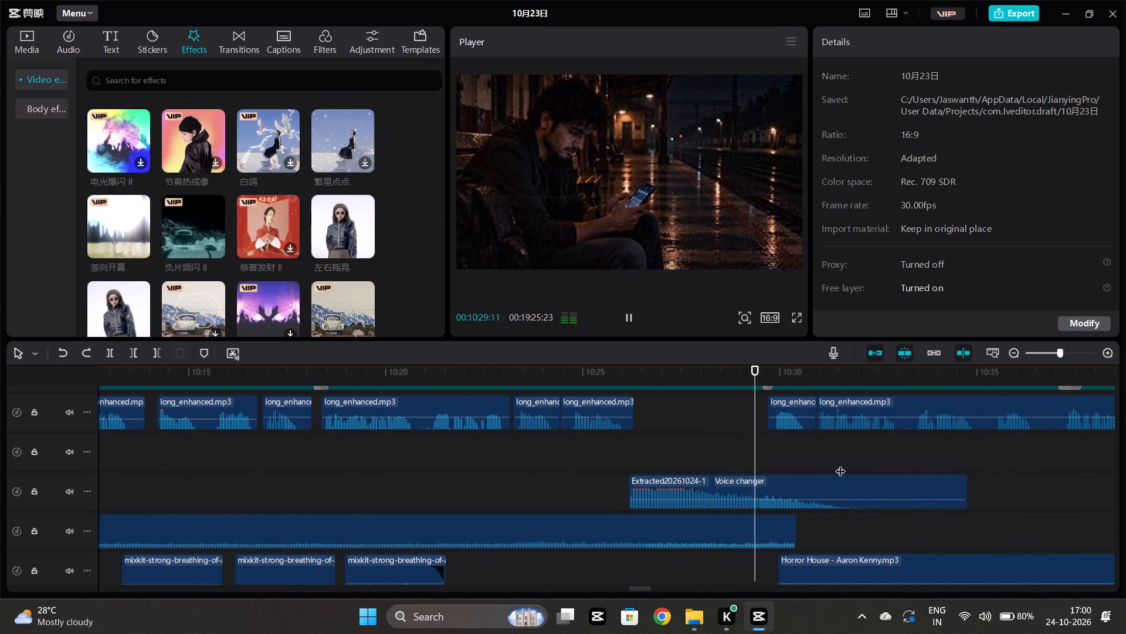
pyautogui.hscroll(3, 840, 464)
pyautogui.hscroll(1, 723, 465)
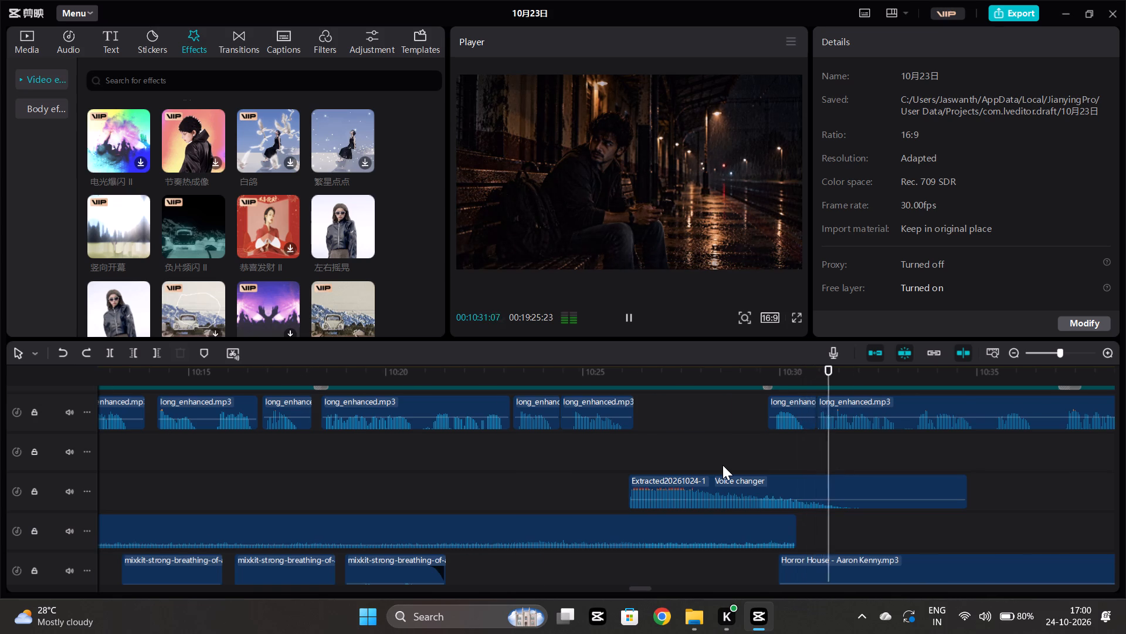
pyautogui.hscroll(3, 723, 465)
# Delete the transition2.wav effect at about 9:58.
pyautogui.click(503, 495)
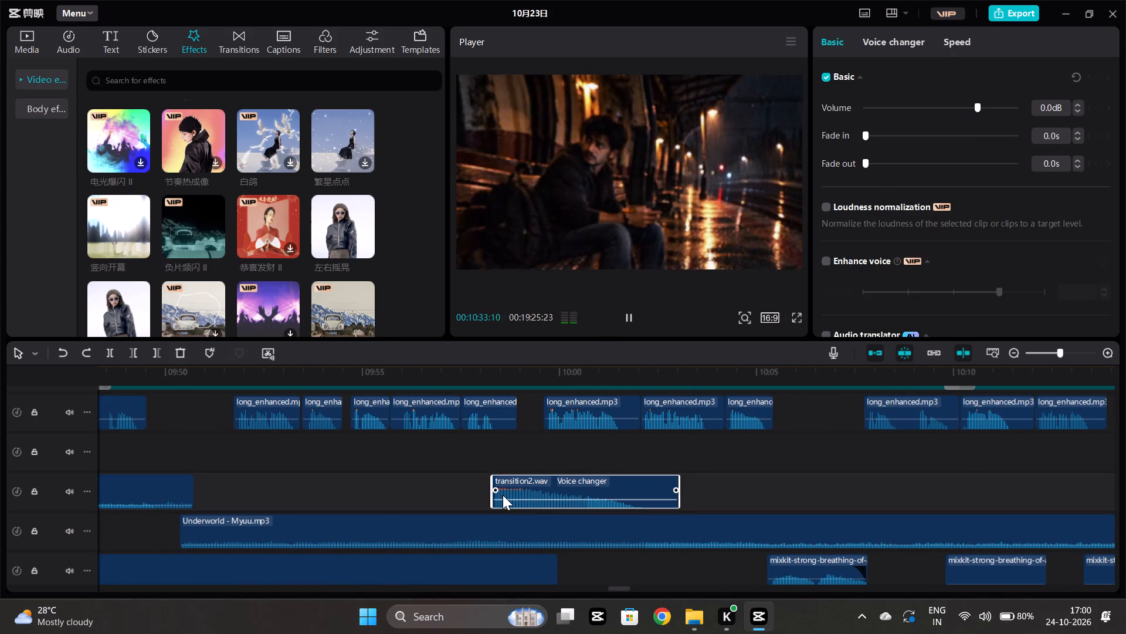
pyautogui.press('Delete')
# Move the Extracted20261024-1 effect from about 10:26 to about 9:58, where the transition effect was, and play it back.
pyautogui.click(497, 486)
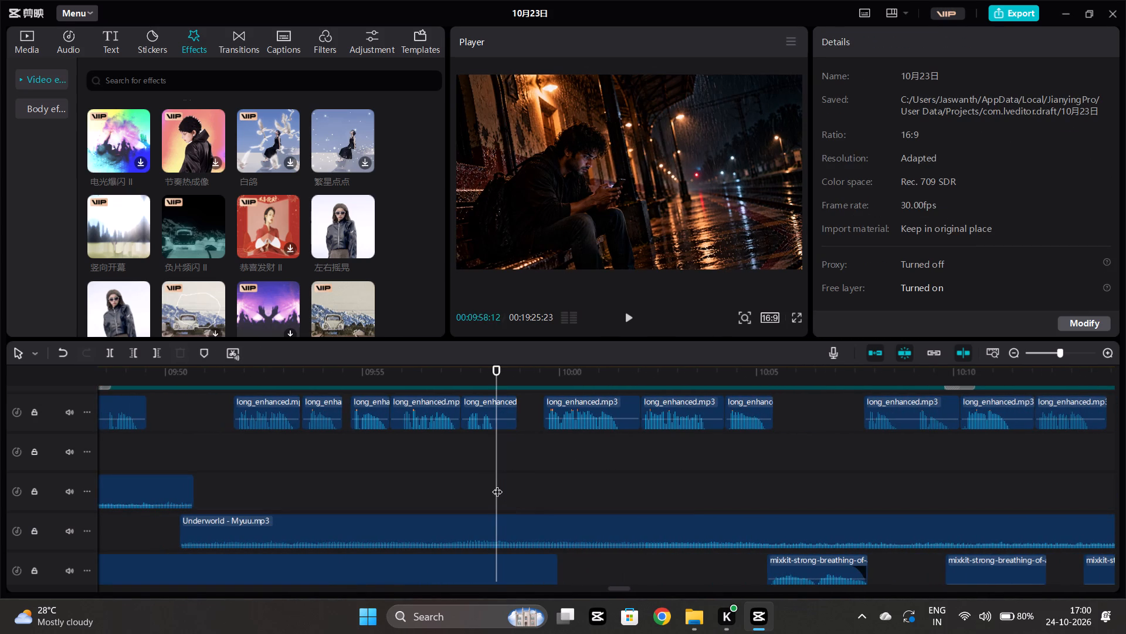
pyautogui.click(491, 484)
pyautogui.hscroll(-1, 490, 485)
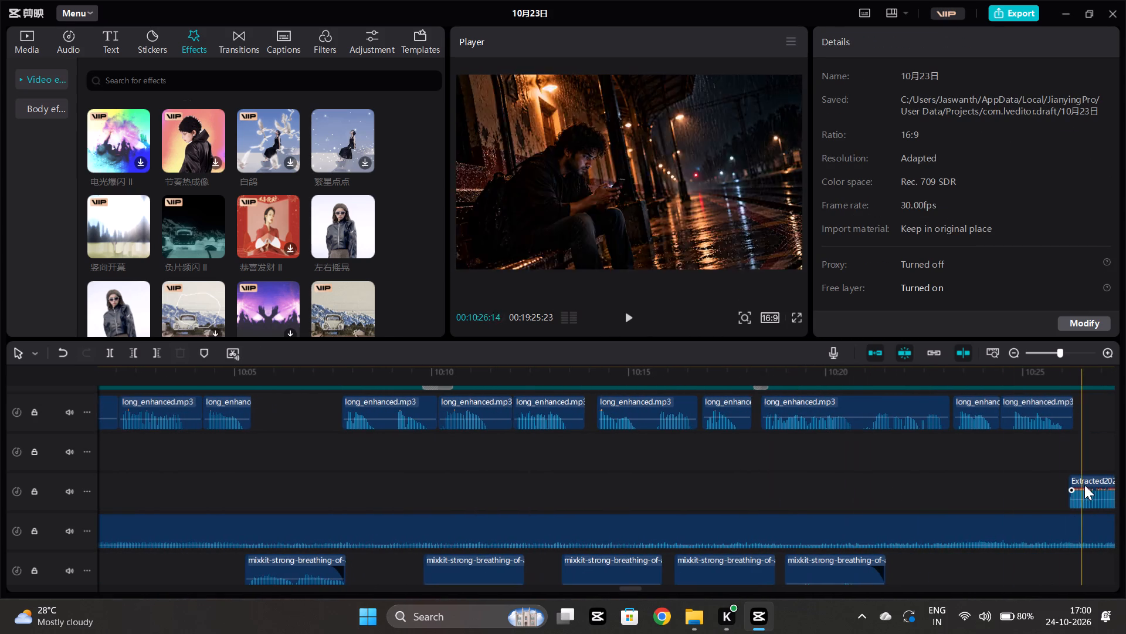
pyautogui.moveTo(1092, 483); pyautogui.dragTo(272, 433)
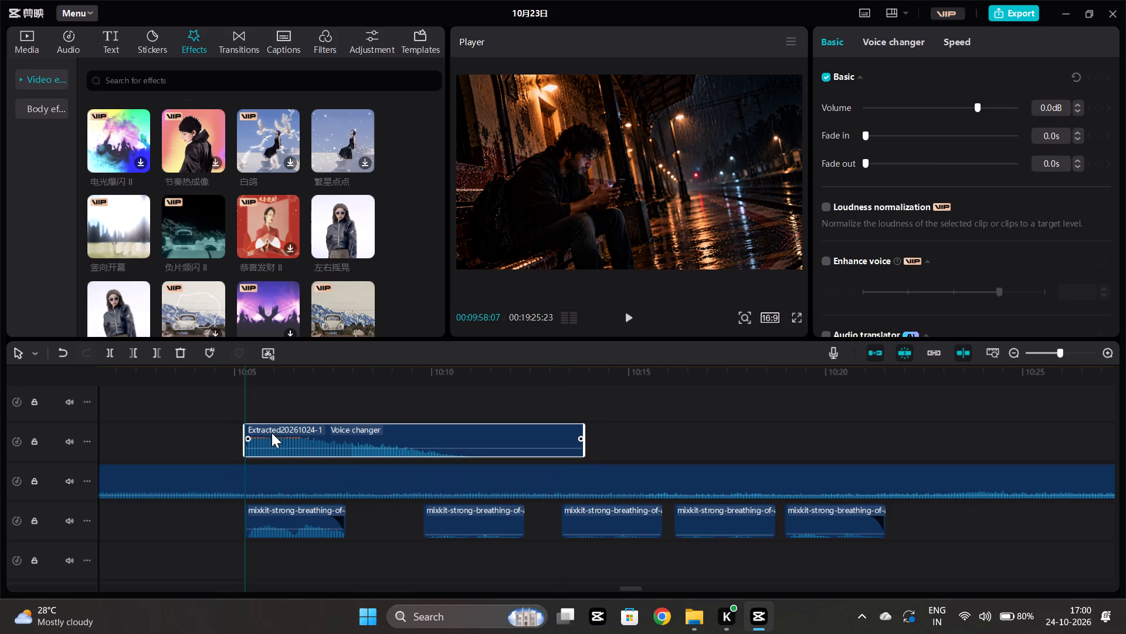
pyautogui.scroll(2, 249, 473)
pyautogui.click(246, 442)
pyautogui.press('space')
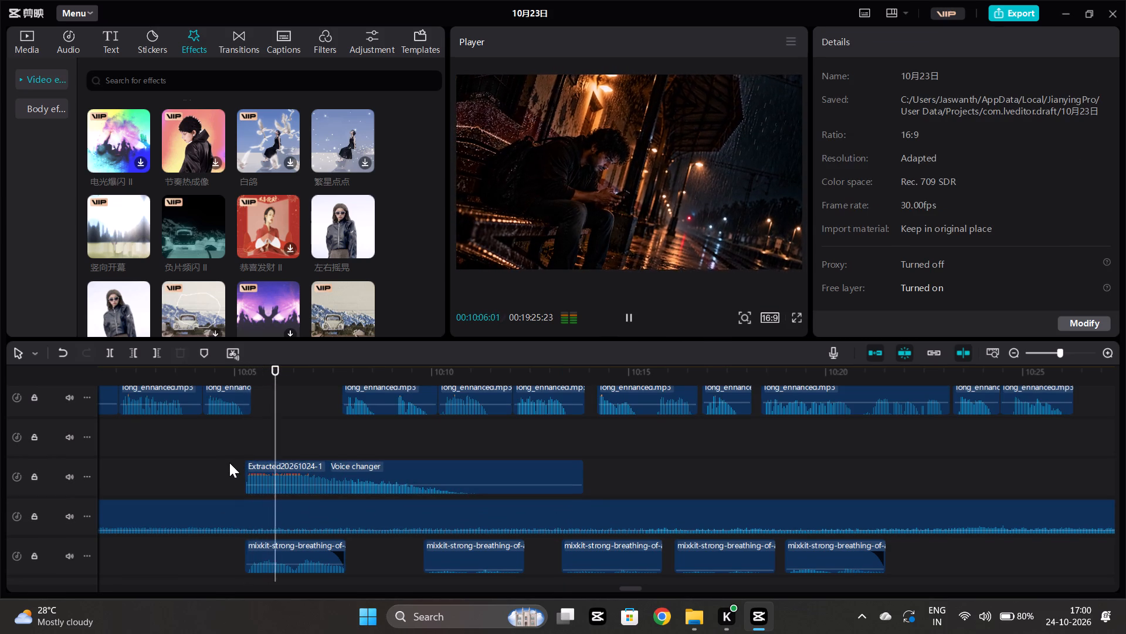
pyautogui.click(230, 444)
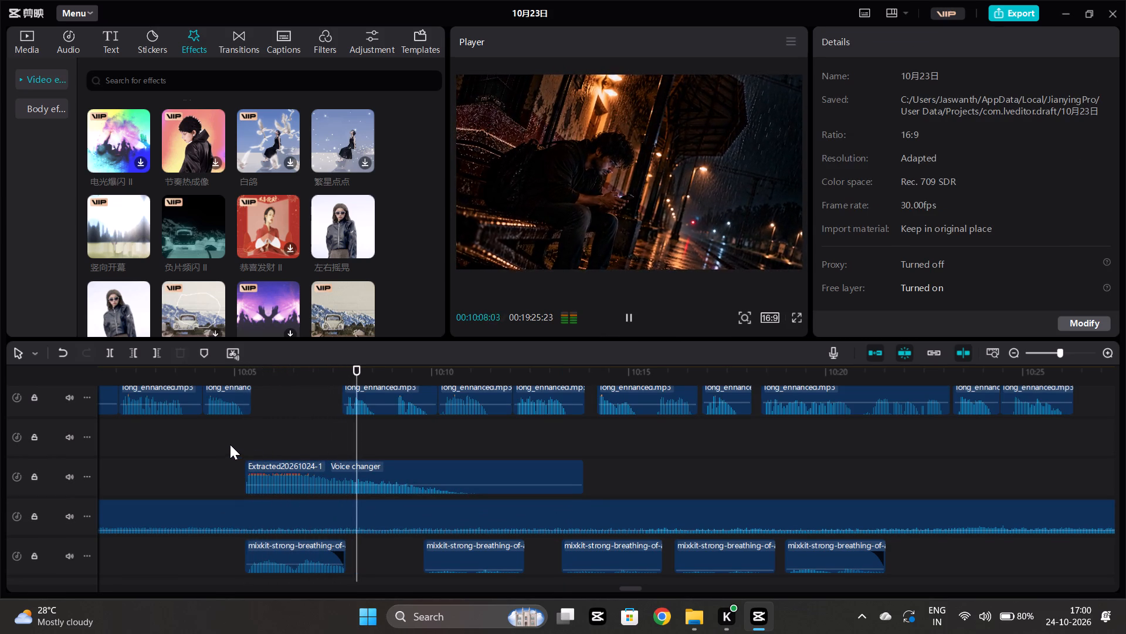
pyautogui.press('space')
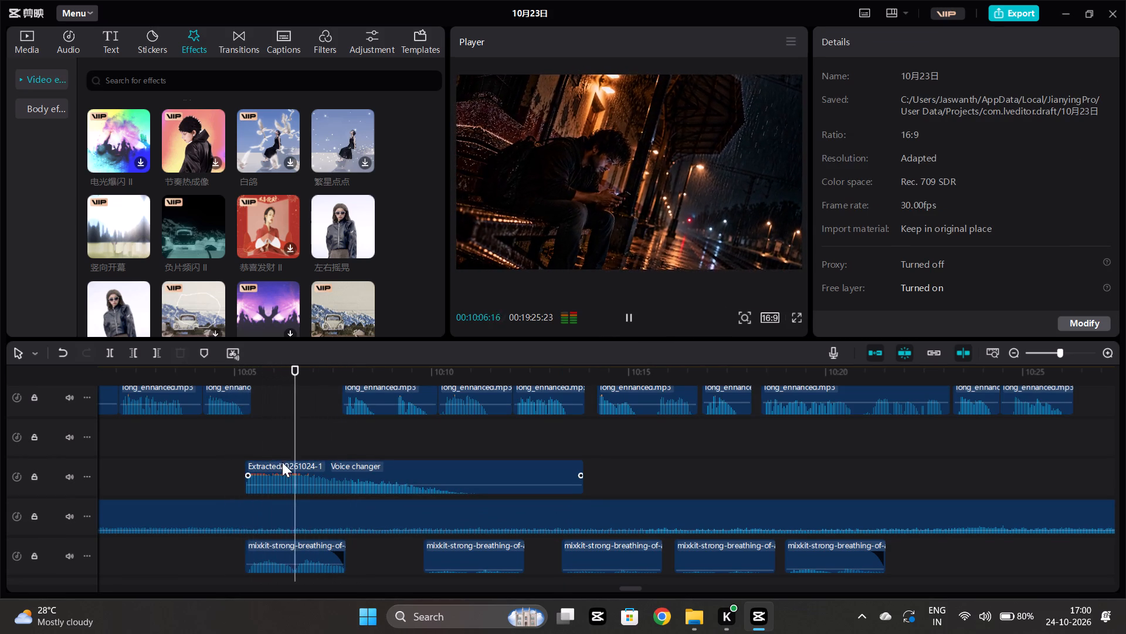
pyautogui.hscroll(2, 292, 469)
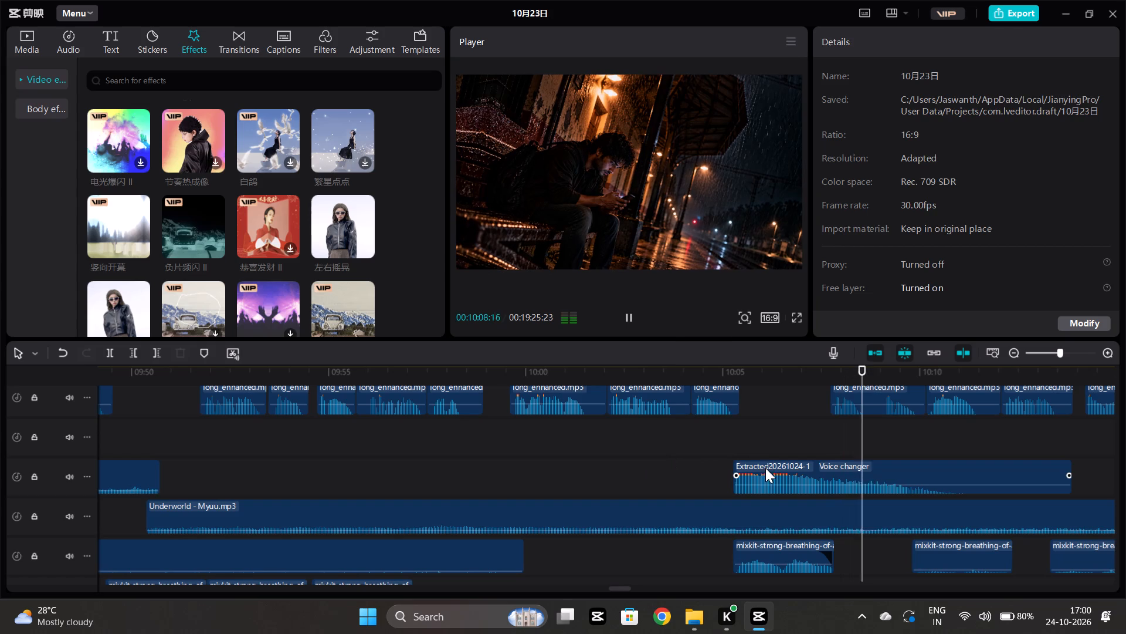
pyautogui.moveTo(765, 468); pyautogui.dragTo(498, 467)
pyautogui.click(447, 439)
pyautogui.press('space')
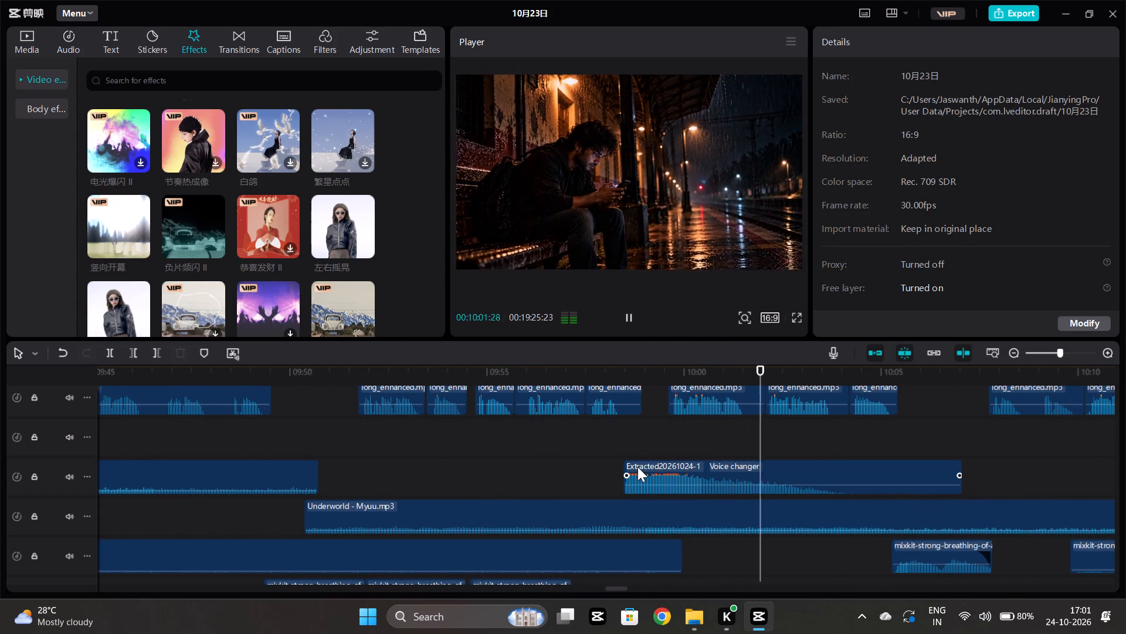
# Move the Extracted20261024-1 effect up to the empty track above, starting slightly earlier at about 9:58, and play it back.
pyautogui.moveTo(637, 467); pyautogui.dragTo(633, 437)
pyautogui.click(608, 435)
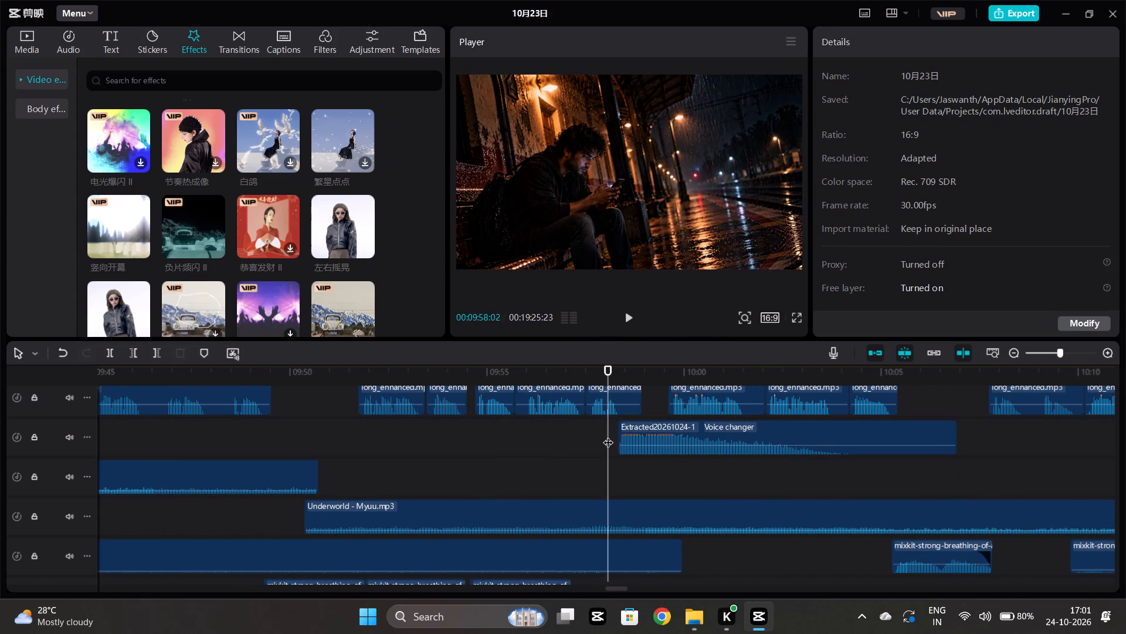
pyautogui.press('space')
pyautogui.hscroll(-2, 608, 435)
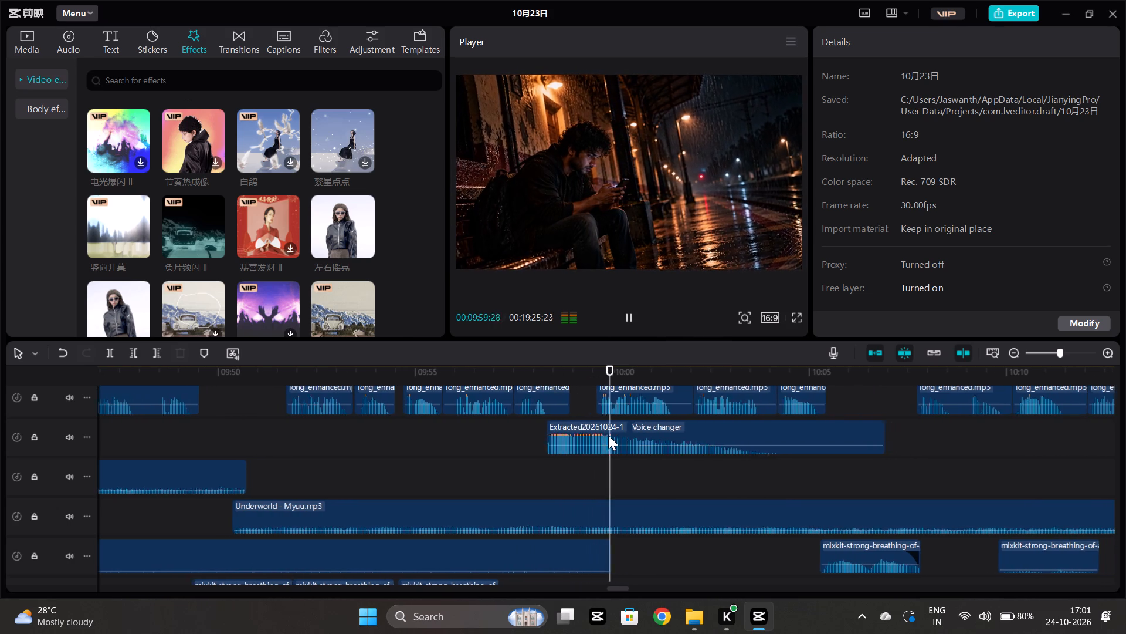
# Paste the copied Voices in My Head clips at 10:26:00, where the extracted effect was, and play them back.
pyautogui.hscroll(-2, 608, 435)
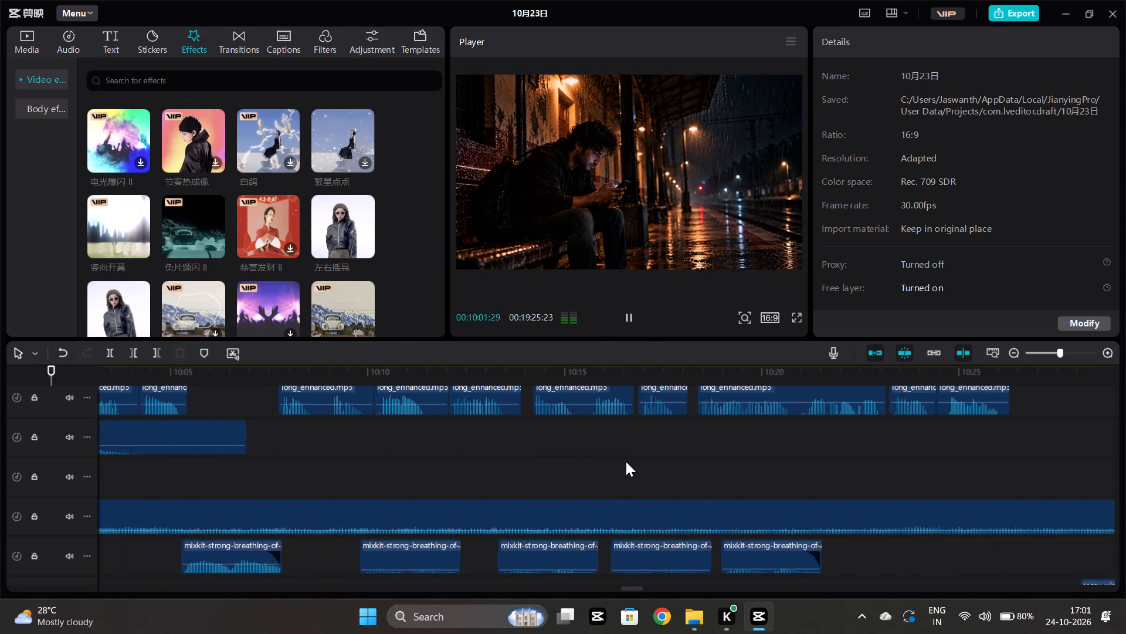
pyautogui.hscroll(-2, 626, 461)
pyautogui.scroll(3, 673, 483)
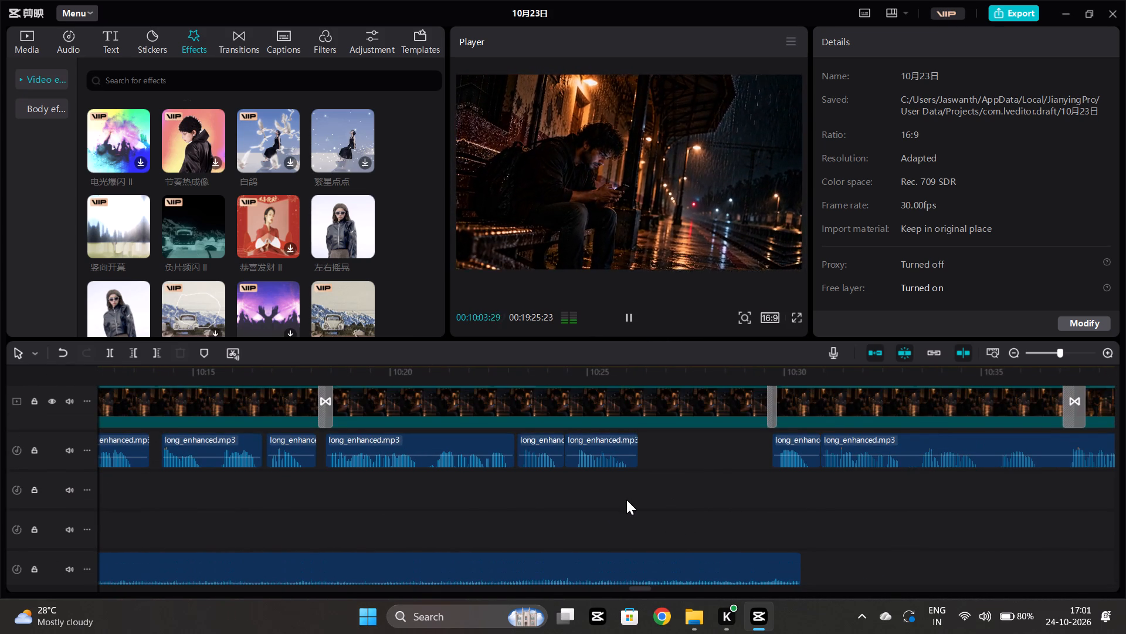
pyautogui.click(626, 500)
pyautogui.hotkey('ctrl', 'v')
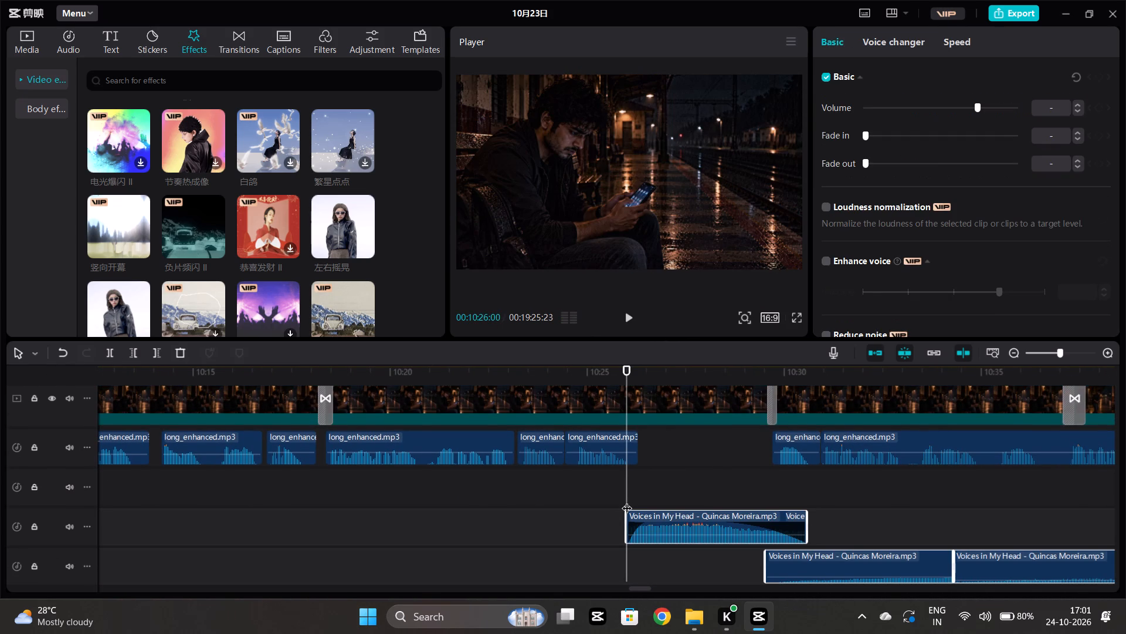
pyautogui.scroll(-3, 627, 501)
pyautogui.click(627, 501)
pyautogui.press('space')
pyautogui.hscroll(-1, 627, 501)
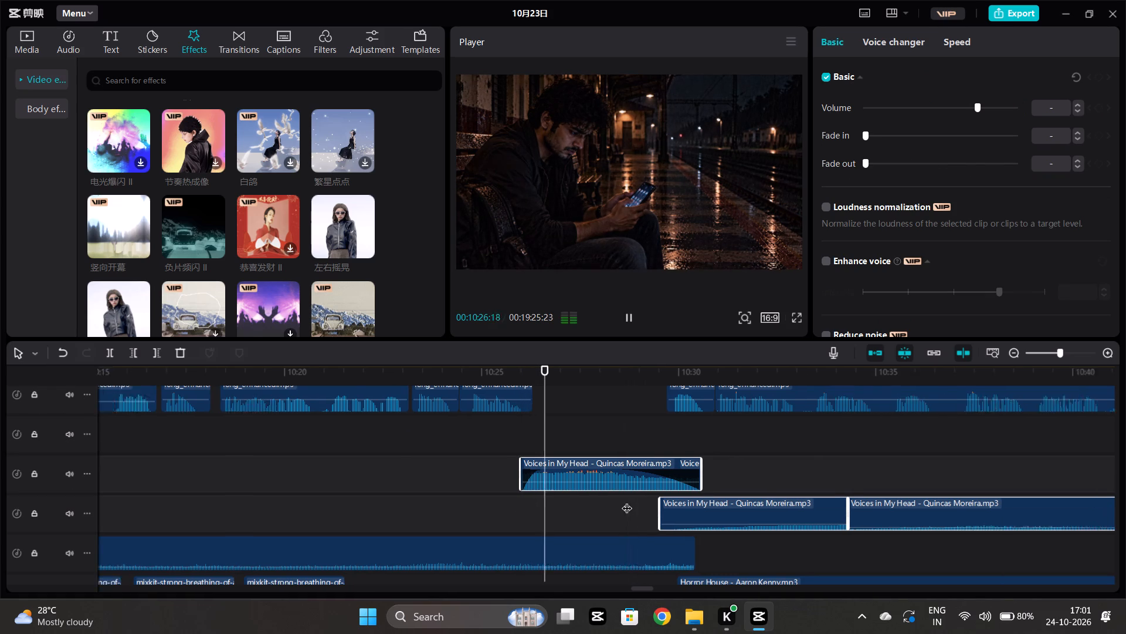
# Play back the audio from the pasted Voices in My Head clips at about 10:26 onward, checking the music and wind tracks below.
pyautogui.hscroll(-1, 627, 501)
pyautogui.scroll(-5, 628, 512)
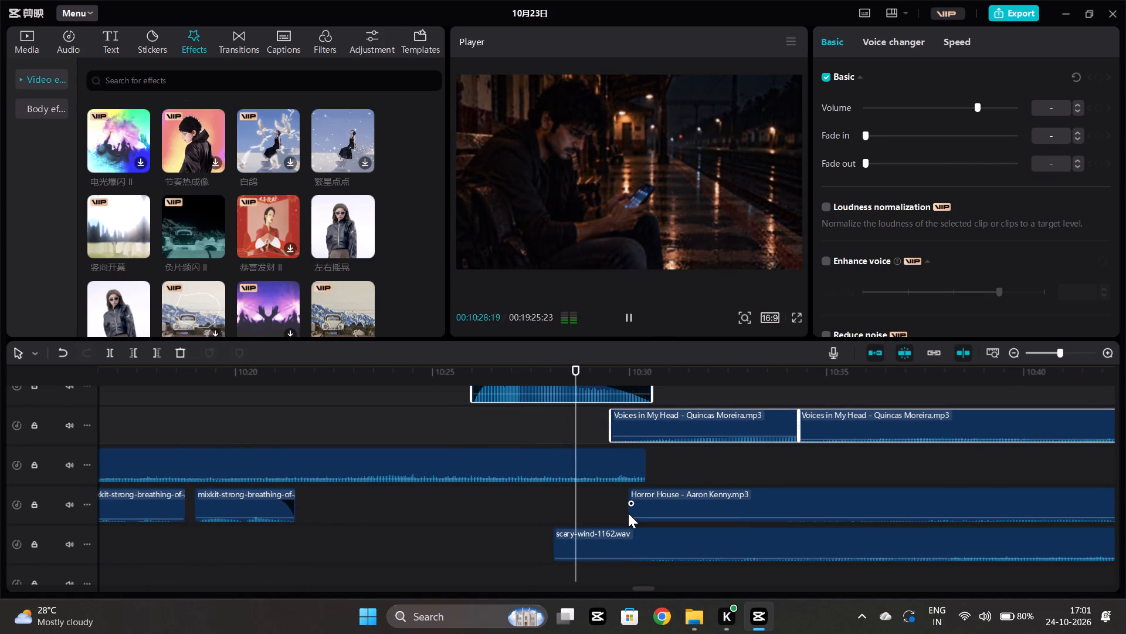
pyautogui.scroll(2, 628, 513)
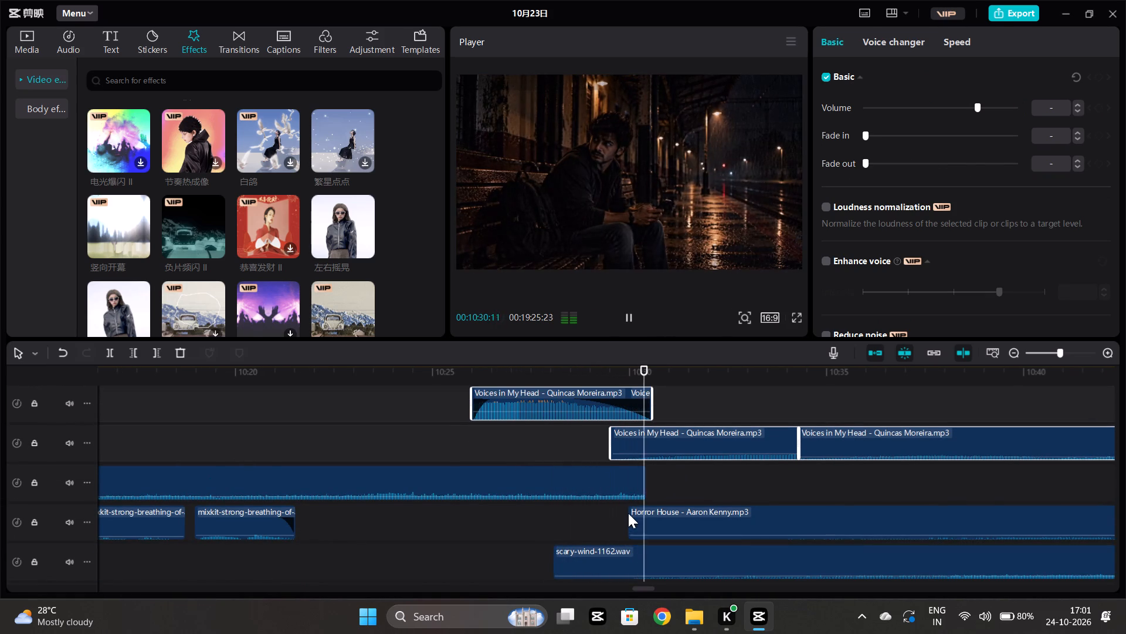
pyautogui.scroll(2, 628, 513)
pyautogui.scroll(3, 676, 528)
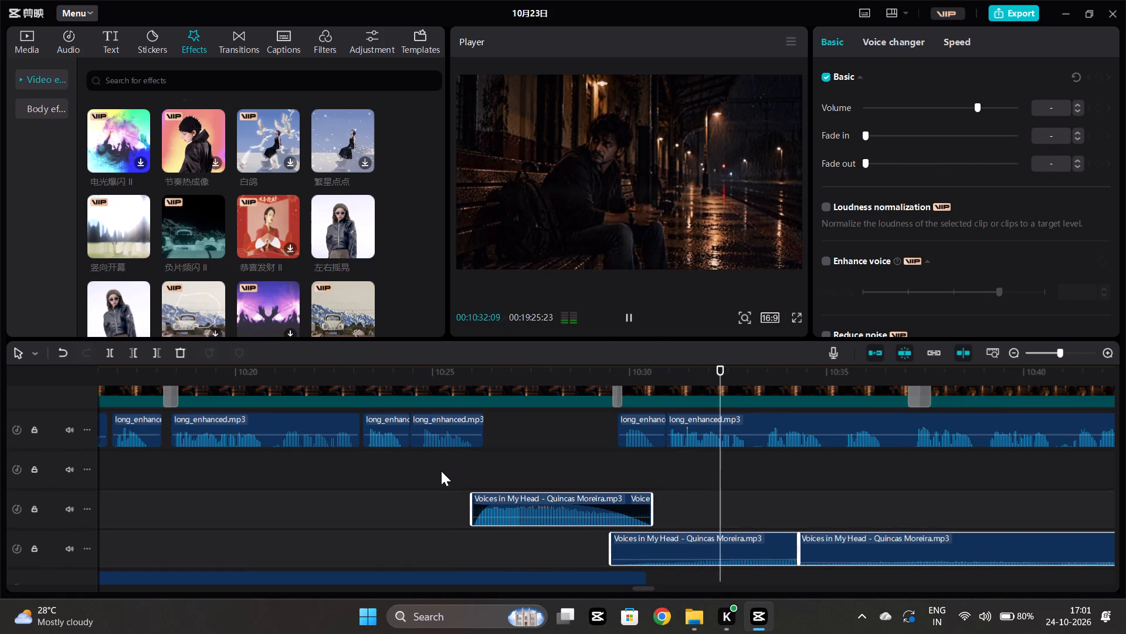
pyautogui.click(441, 471)
pyautogui.press('space')
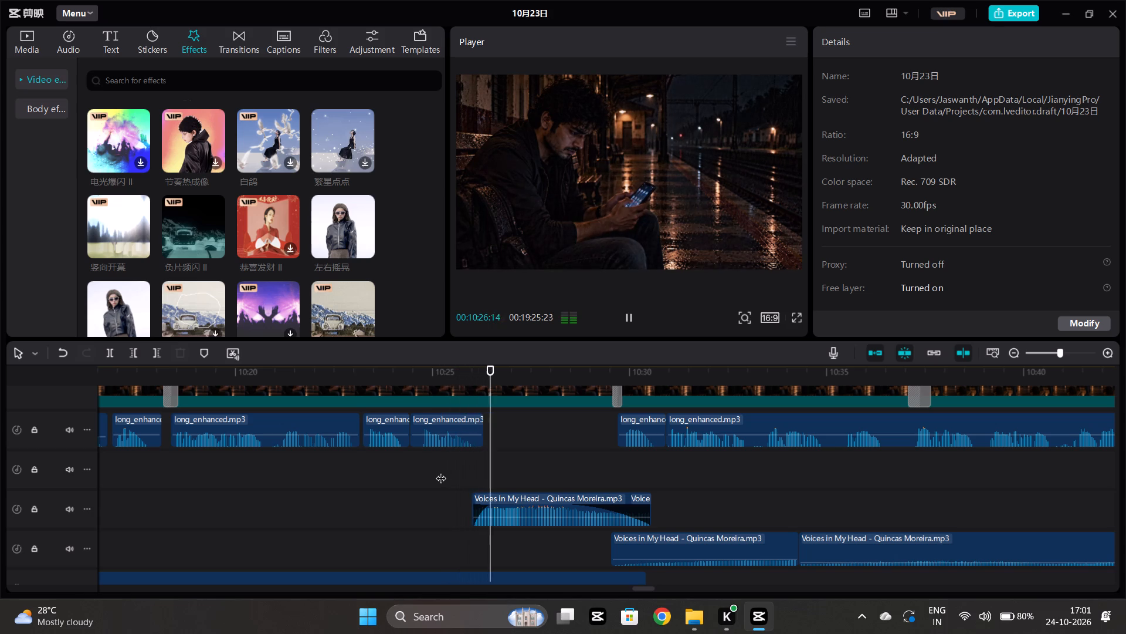
pyautogui.hscroll(-1, 441, 471)
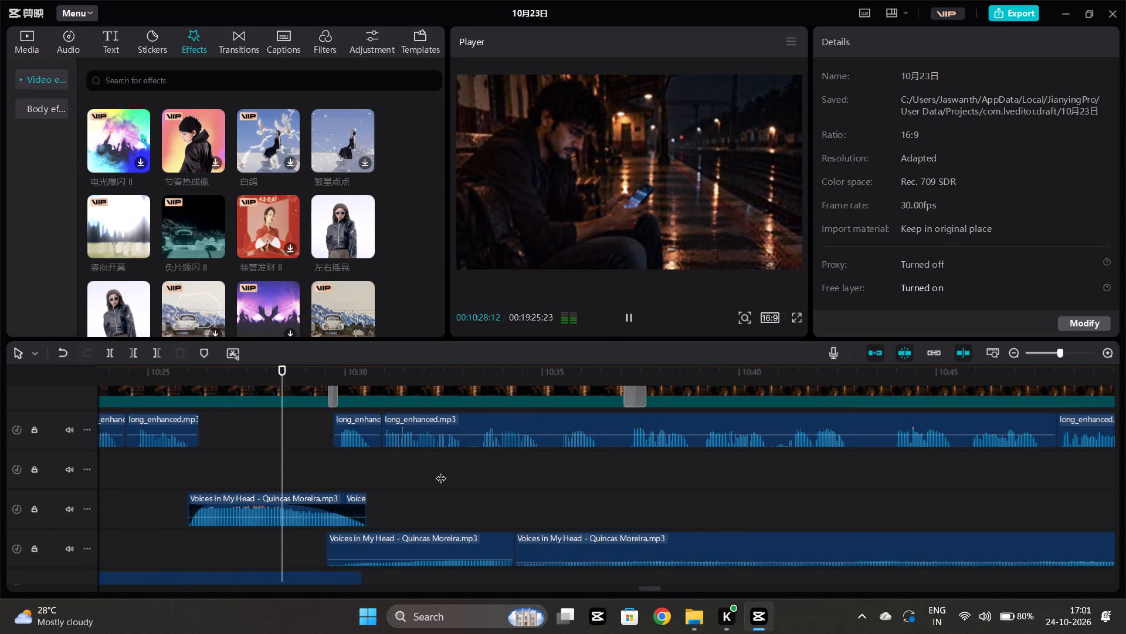
pyautogui.scroll(-3, 441, 471)
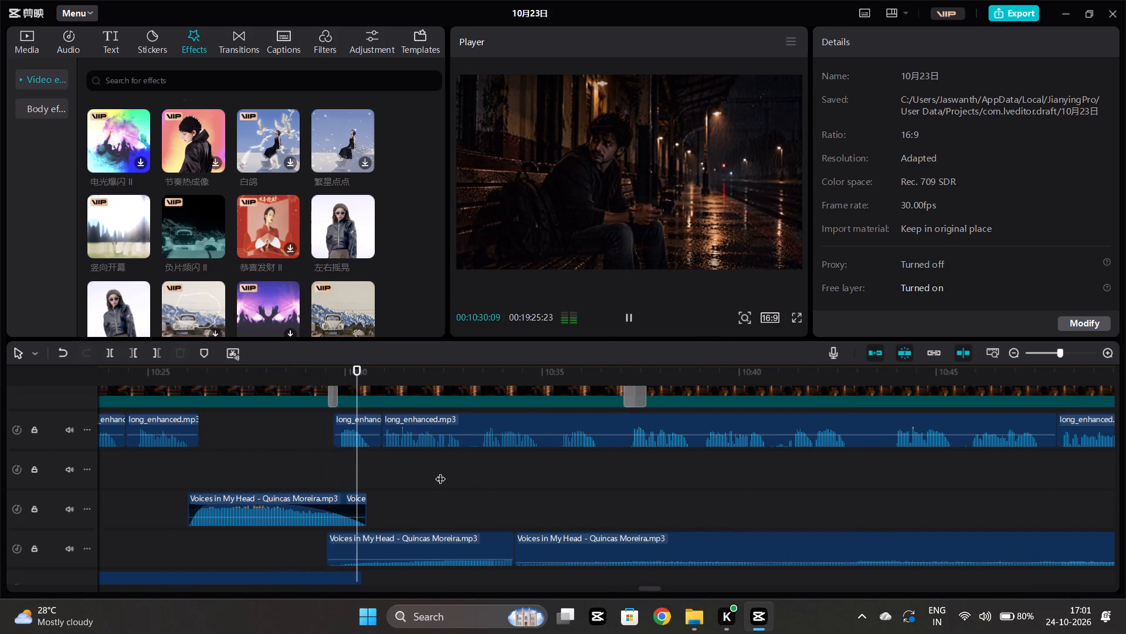
pyautogui.scroll(-5, 440, 471)
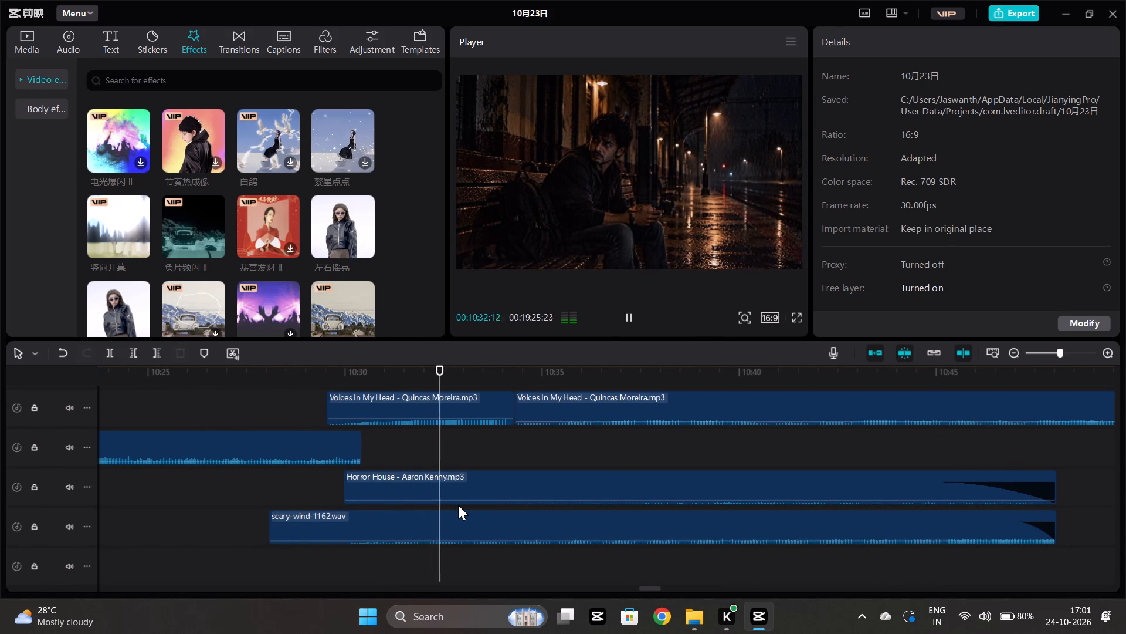
pyautogui.scroll(-4, 458, 505)
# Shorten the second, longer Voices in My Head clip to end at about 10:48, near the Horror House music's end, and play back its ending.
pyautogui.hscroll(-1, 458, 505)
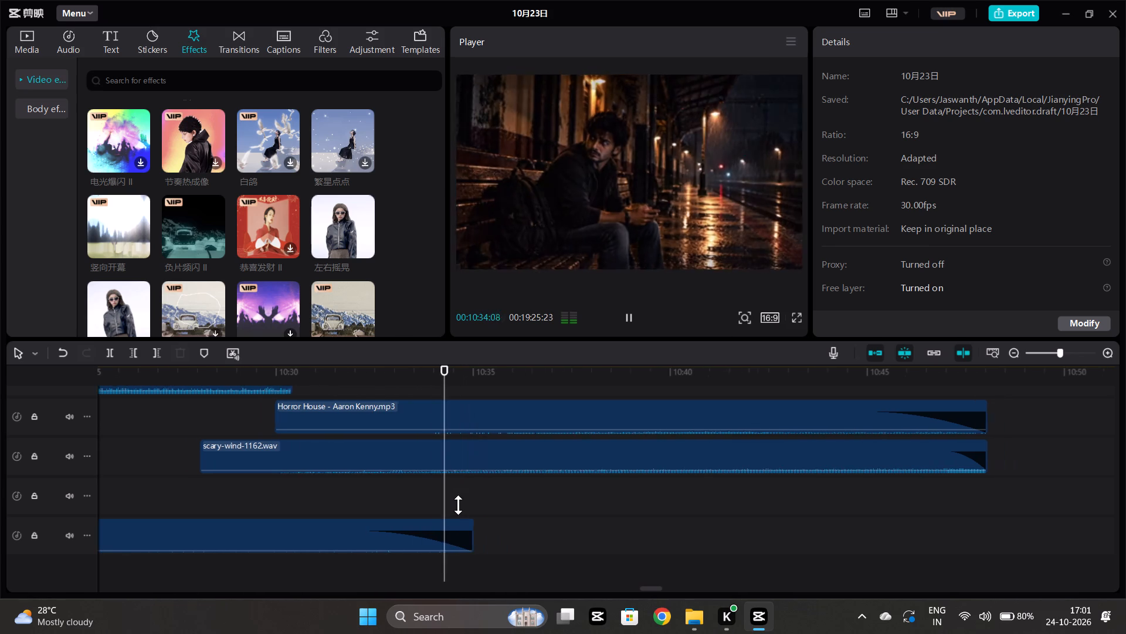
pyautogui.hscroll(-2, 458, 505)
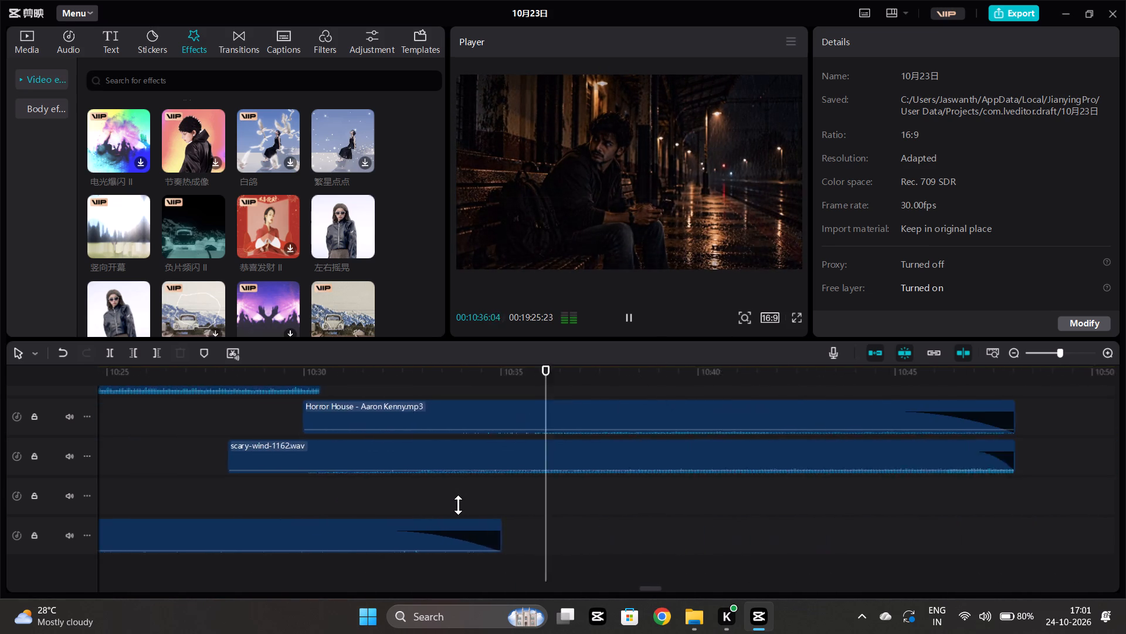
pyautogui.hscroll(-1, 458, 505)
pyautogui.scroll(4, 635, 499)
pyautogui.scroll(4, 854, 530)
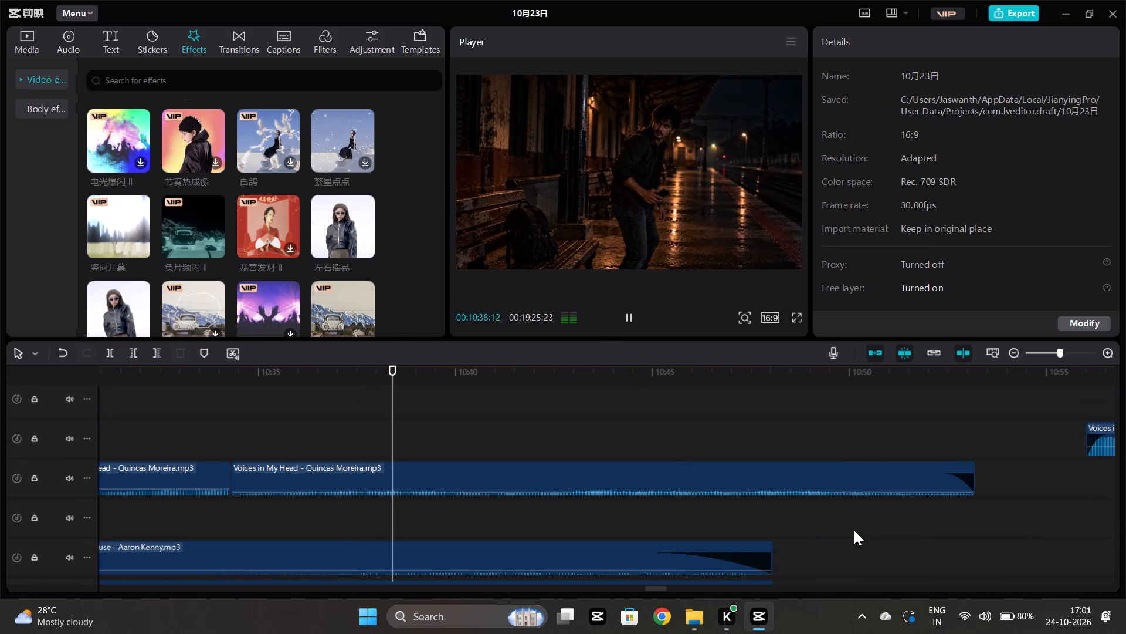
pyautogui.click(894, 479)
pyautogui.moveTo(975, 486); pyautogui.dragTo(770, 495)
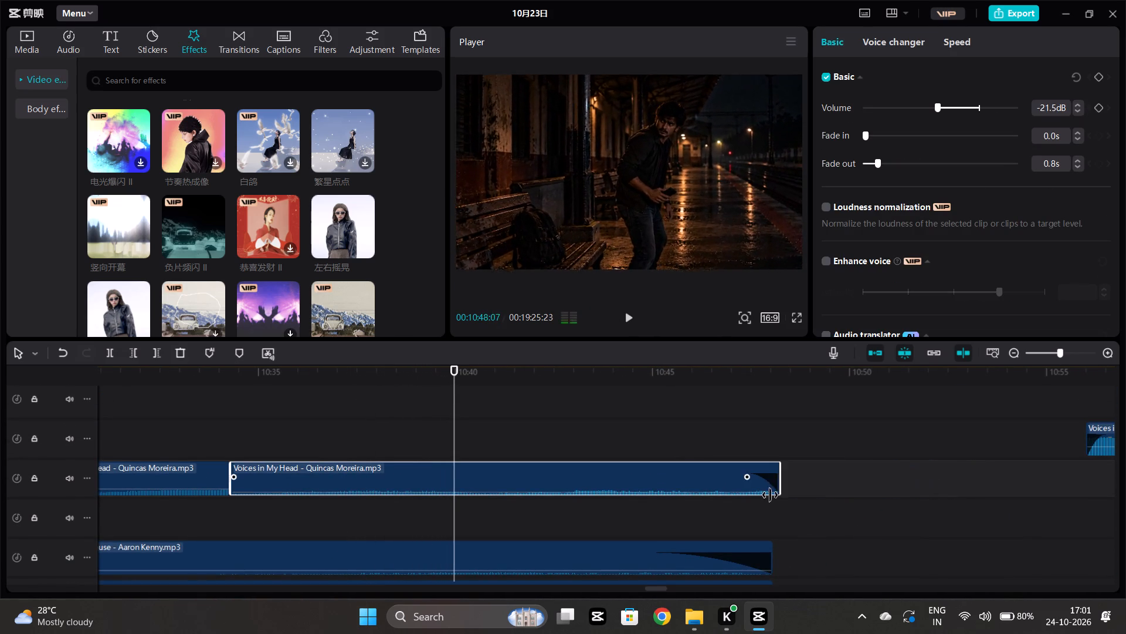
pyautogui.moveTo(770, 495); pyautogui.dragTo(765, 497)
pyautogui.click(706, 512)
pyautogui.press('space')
# Review the audio between about 10:47 and 11:06, comparing the existing Voices in My Head clips near 10:56 with the pasted ones near 10:26.
pyautogui.scroll(1, 706, 512)
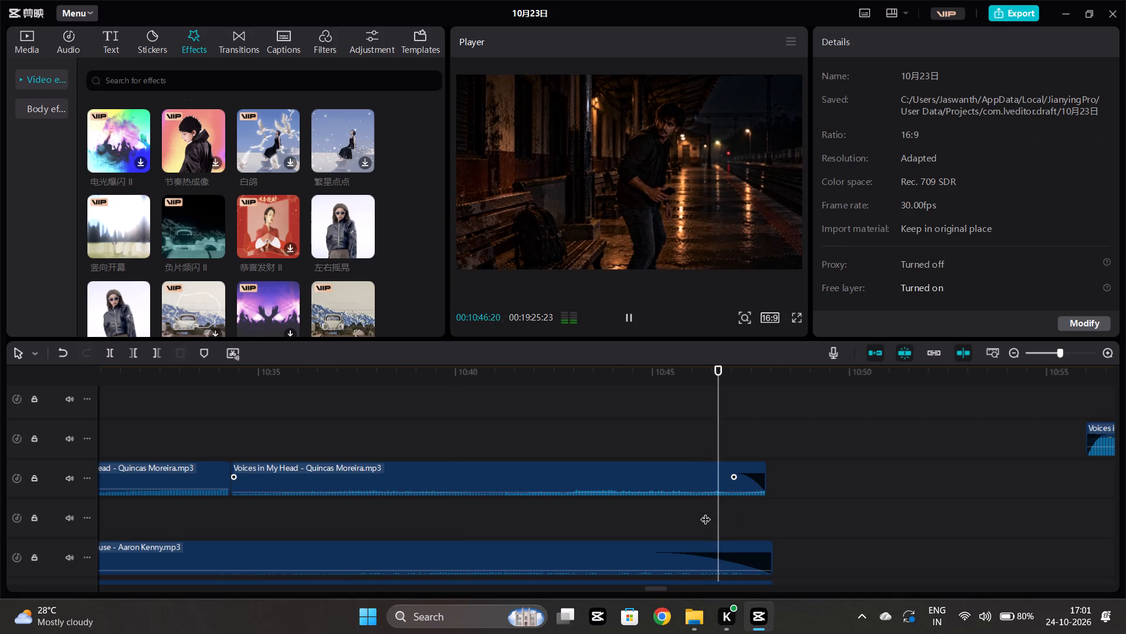
pyautogui.scroll(2, 706, 512)
pyautogui.scroll(-4, 794, 504)
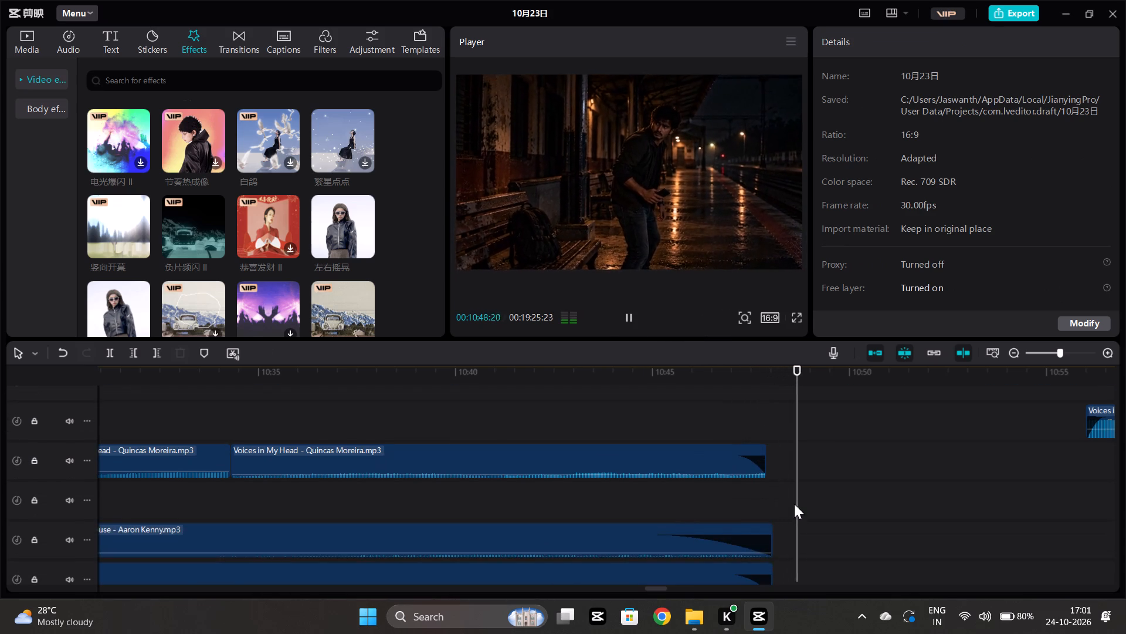
pyautogui.scroll(-6, 794, 504)
pyautogui.scroll(6, 794, 504)
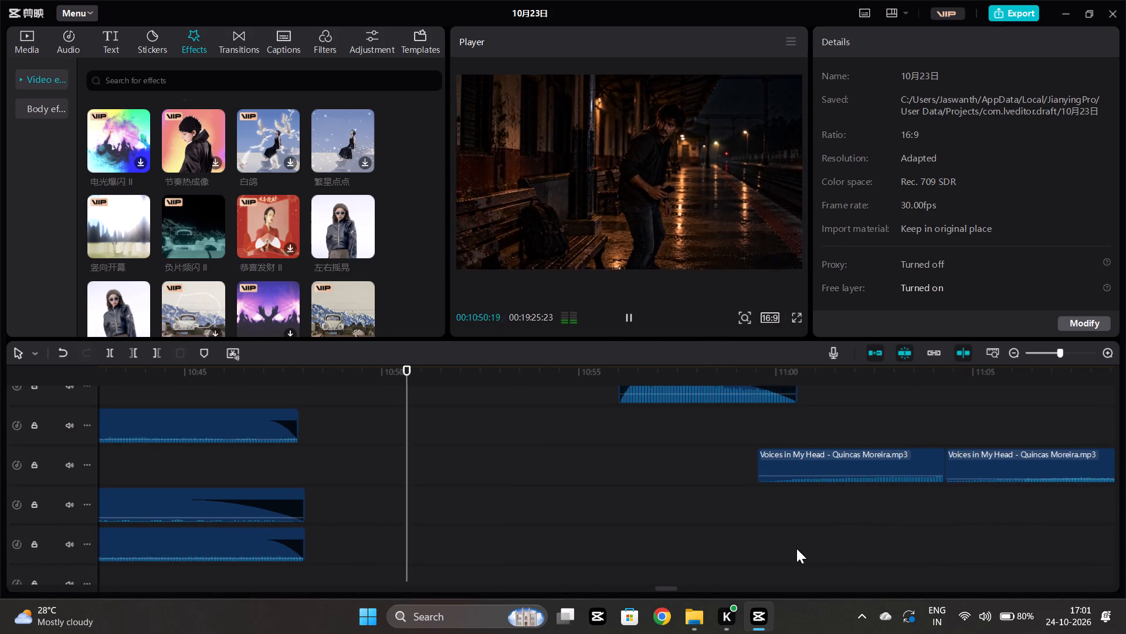
pyautogui.scroll(2, 796, 548)
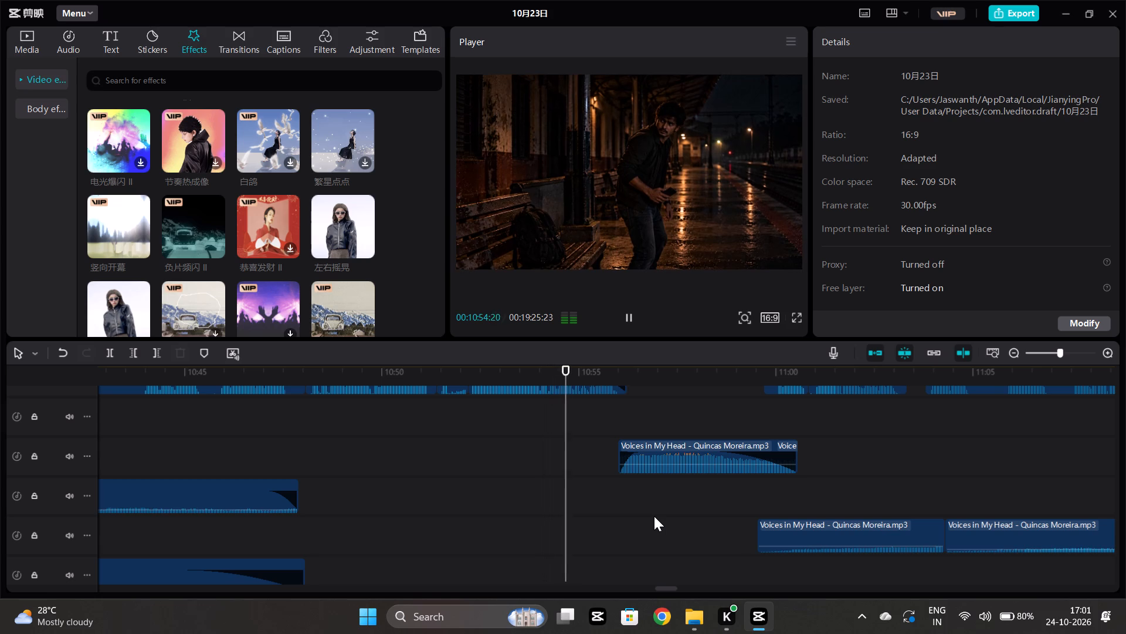
pyautogui.hscroll(-1, 654, 516)
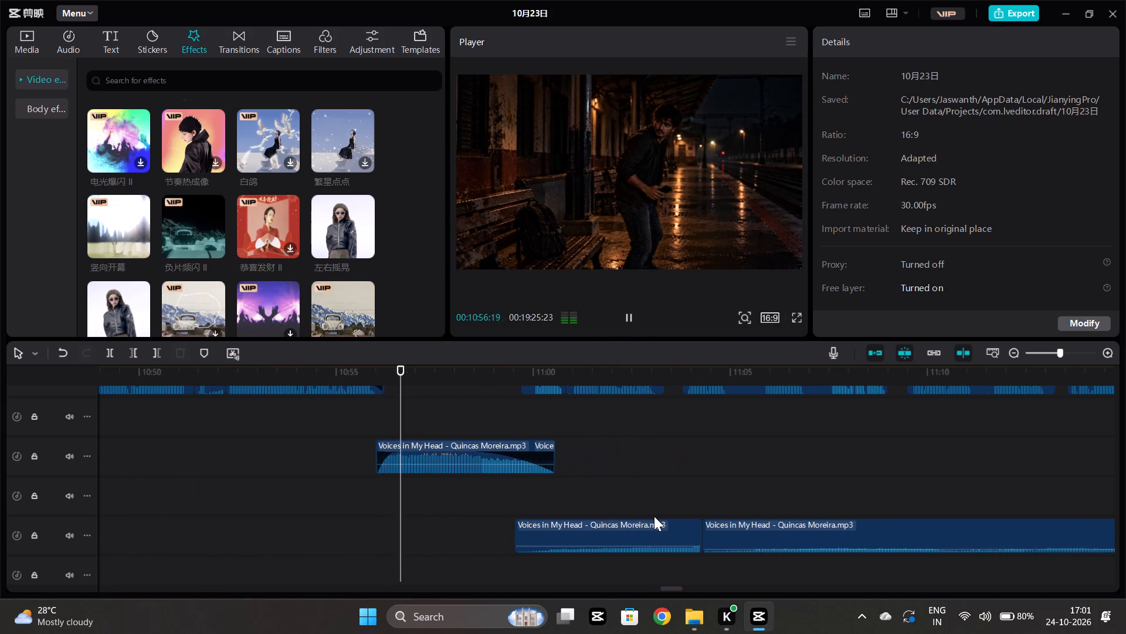
pyautogui.hscroll(1, 654, 516)
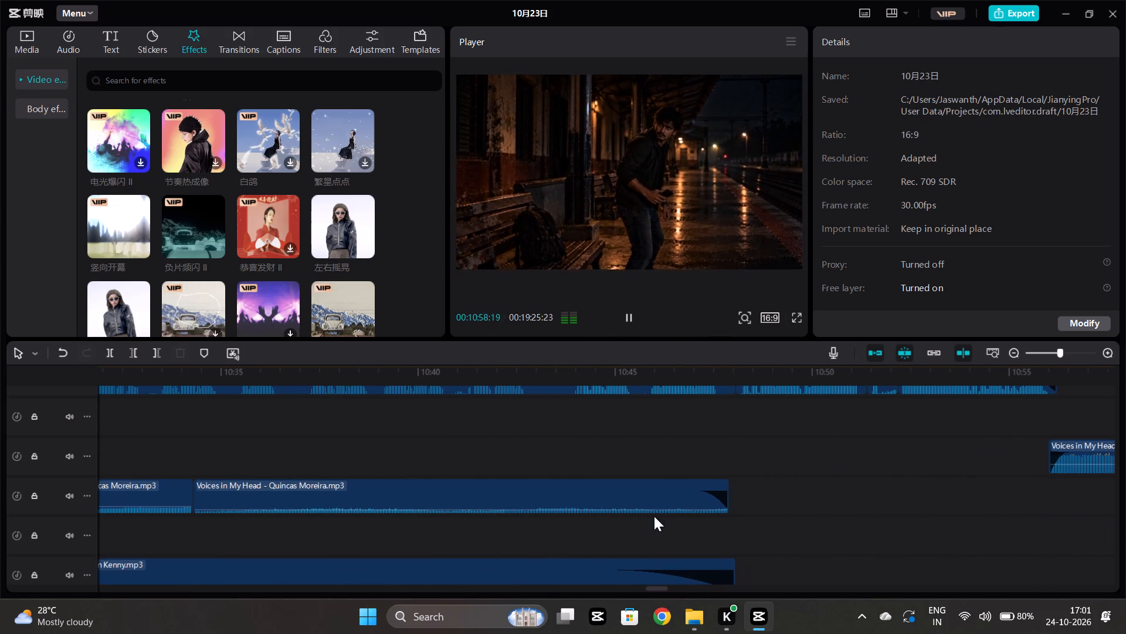
pyautogui.hscroll(3, 654, 516)
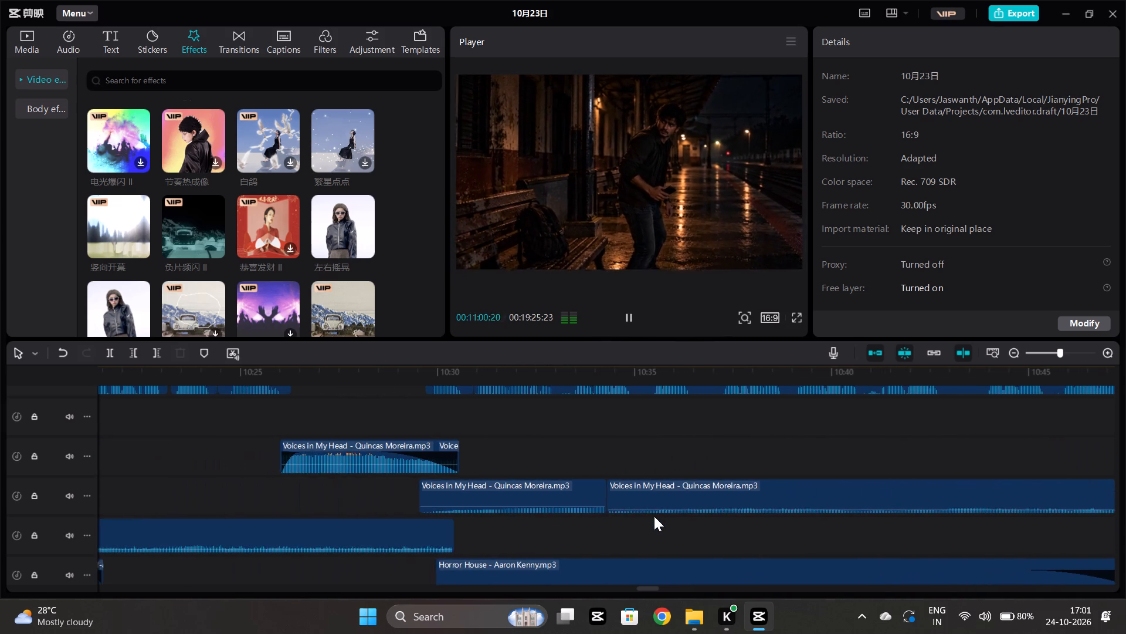
pyautogui.hscroll(2, 654, 516)
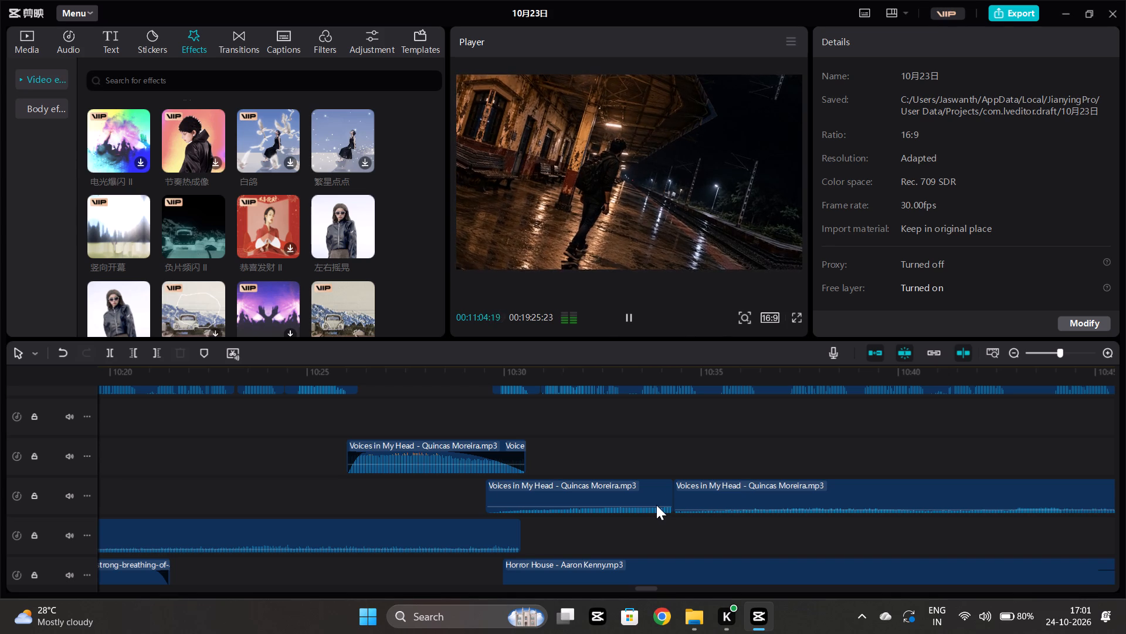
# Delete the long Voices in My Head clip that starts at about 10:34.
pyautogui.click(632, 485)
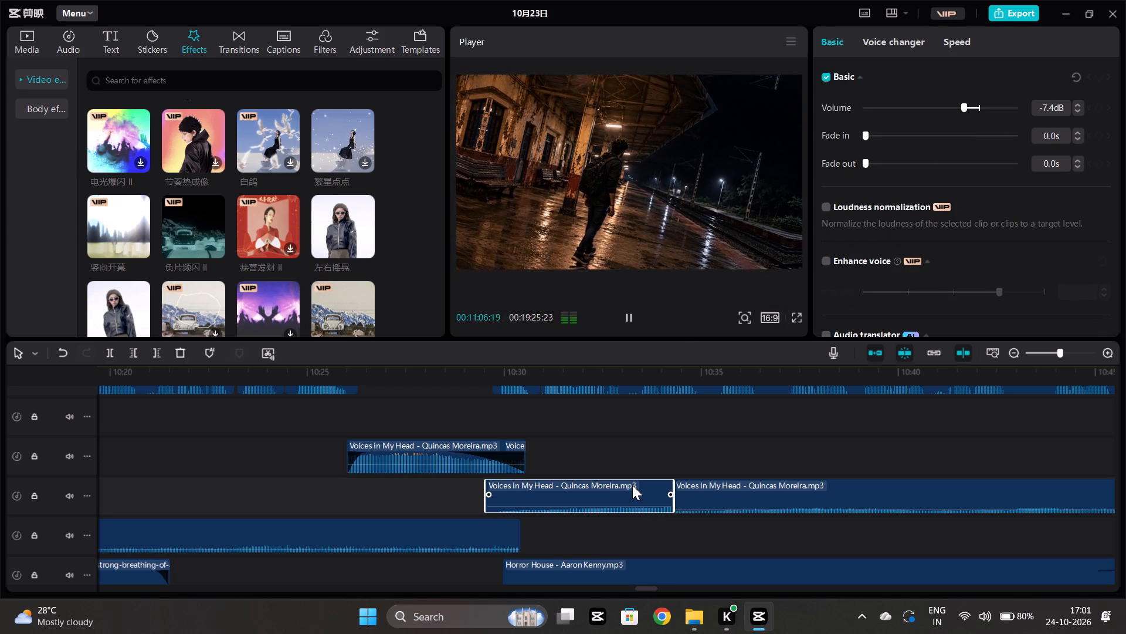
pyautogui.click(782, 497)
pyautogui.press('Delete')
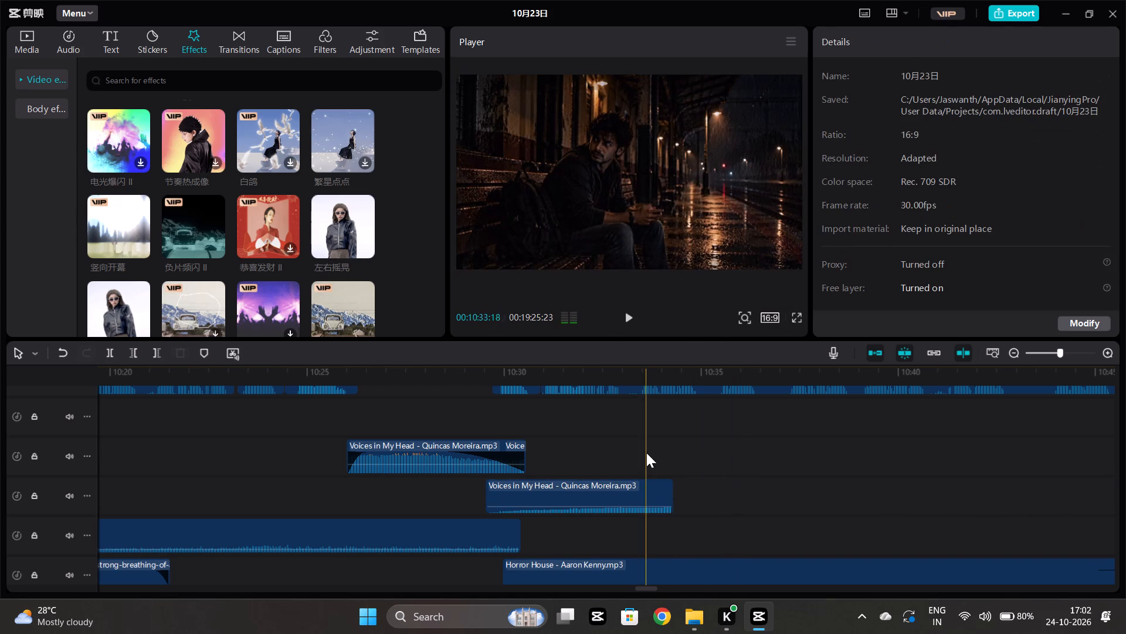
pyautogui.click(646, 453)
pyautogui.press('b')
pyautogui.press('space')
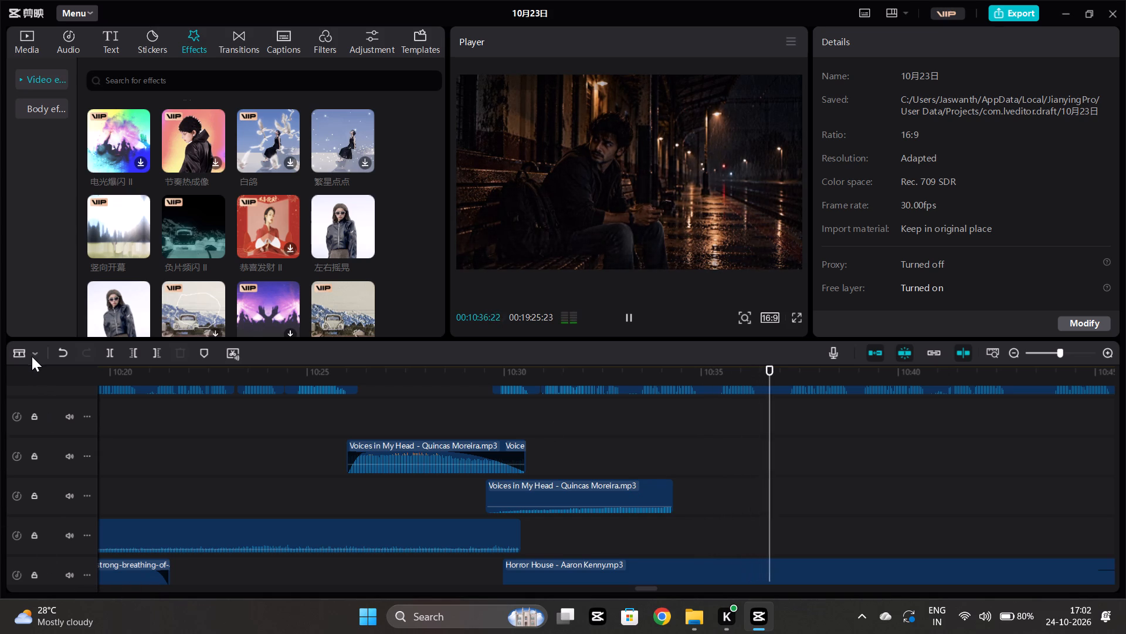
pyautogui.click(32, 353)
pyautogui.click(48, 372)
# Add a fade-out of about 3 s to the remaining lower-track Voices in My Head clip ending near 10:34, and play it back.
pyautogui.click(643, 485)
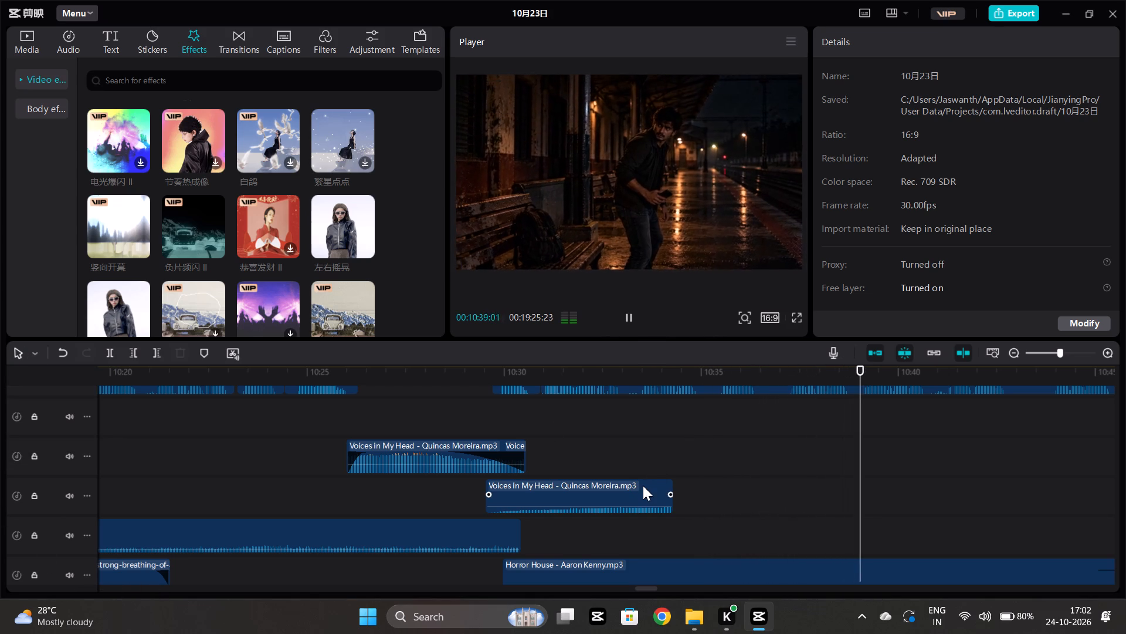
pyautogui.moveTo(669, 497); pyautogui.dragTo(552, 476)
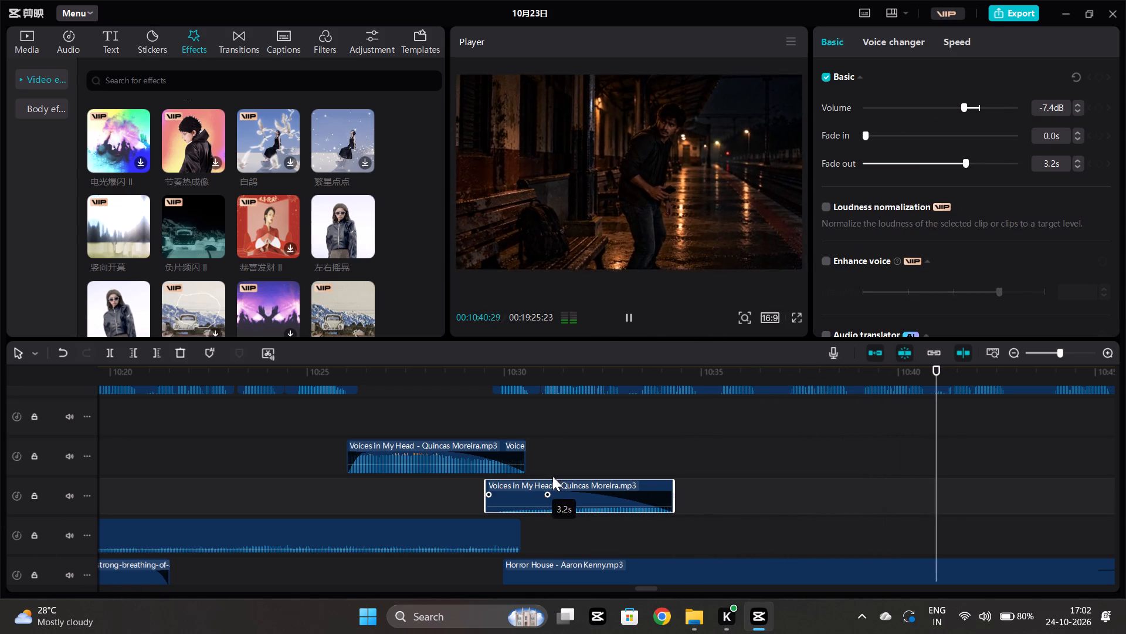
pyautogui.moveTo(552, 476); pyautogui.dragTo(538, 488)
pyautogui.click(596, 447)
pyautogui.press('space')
# Play the narration and Voices in My Head clips near 10:55 for comparison.
pyautogui.hscroll(-1, 649, 486)
pyautogui.scroll(-2, 714, 489)
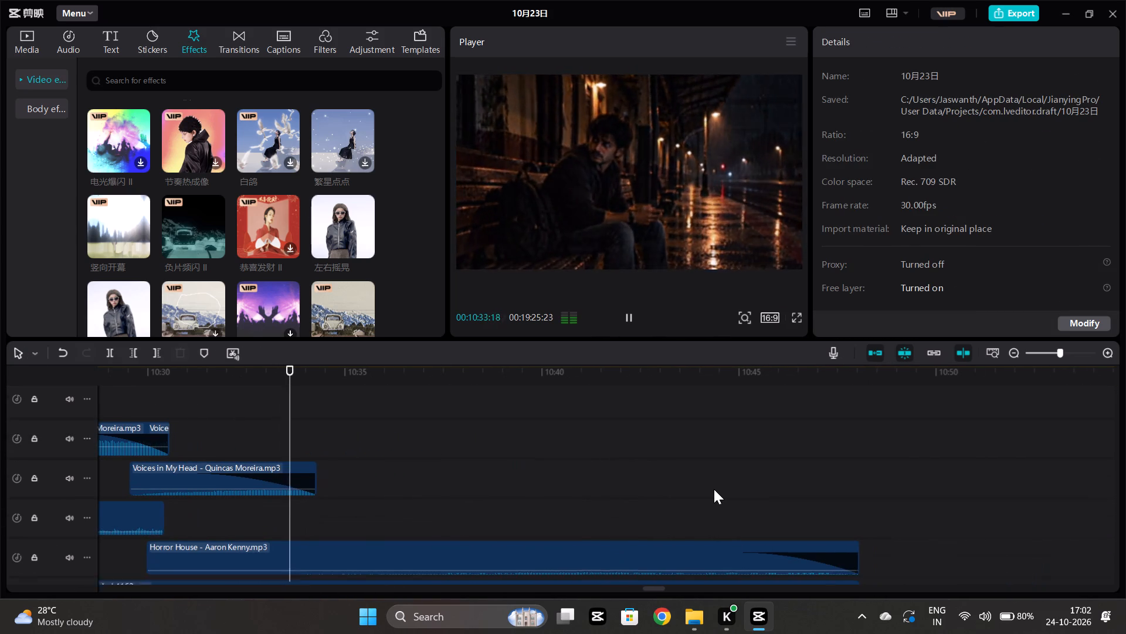
pyautogui.scroll(4, 714, 489)
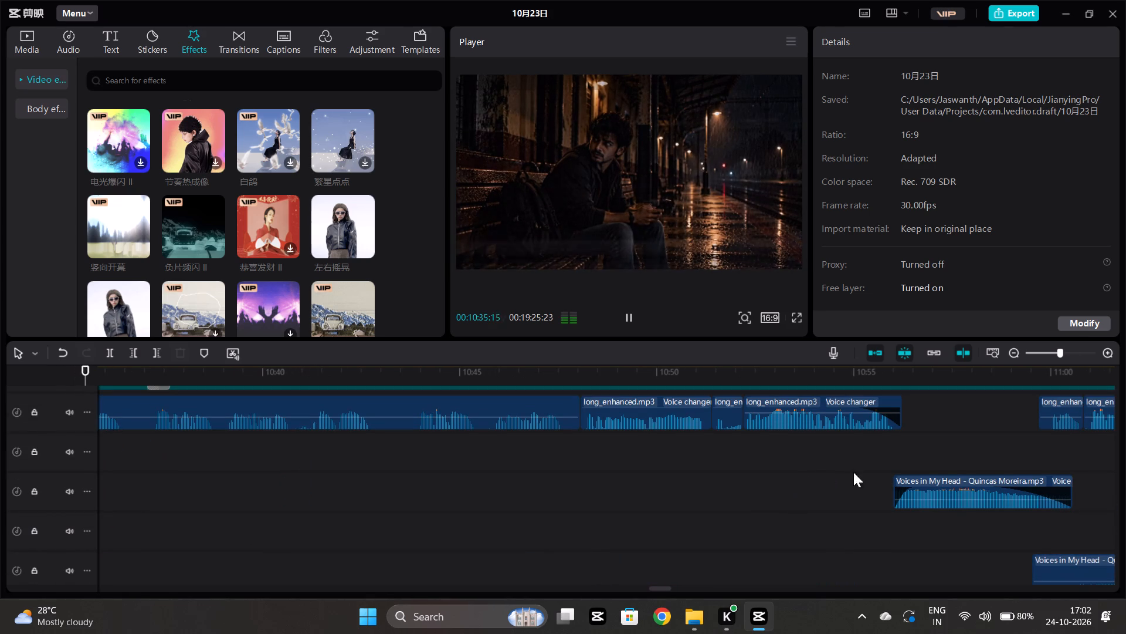
pyautogui.click(873, 477)
pyautogui.press('space')
pyautogui.click(877, 465)
pyautogui.press('space')
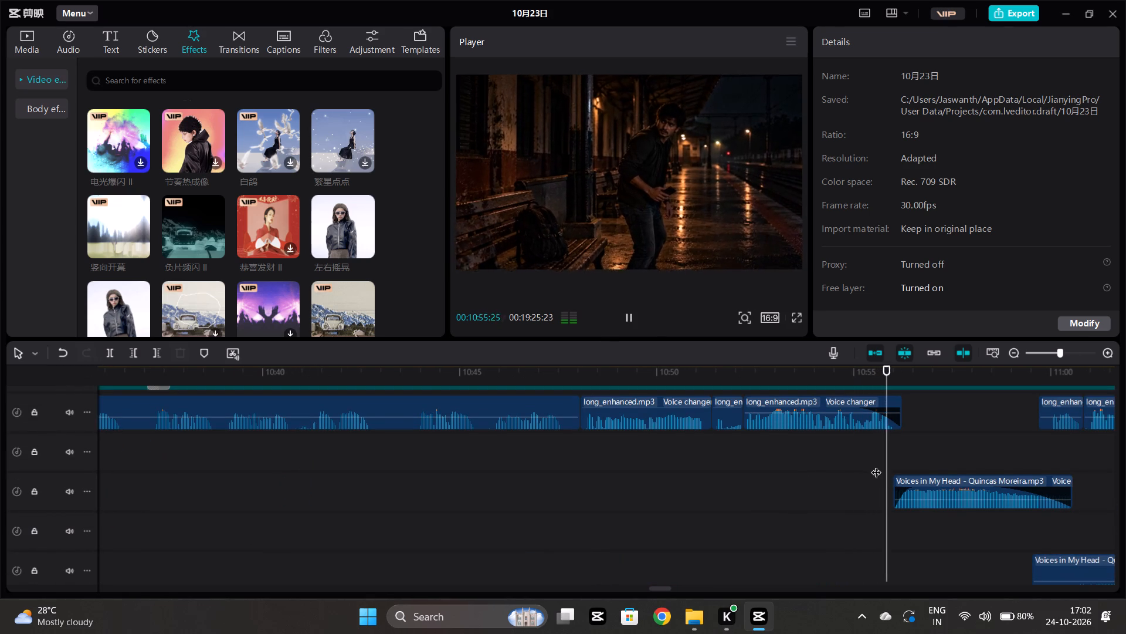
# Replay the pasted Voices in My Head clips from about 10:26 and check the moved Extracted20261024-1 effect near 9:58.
pyautogui.hscroll(5, 849, 485)
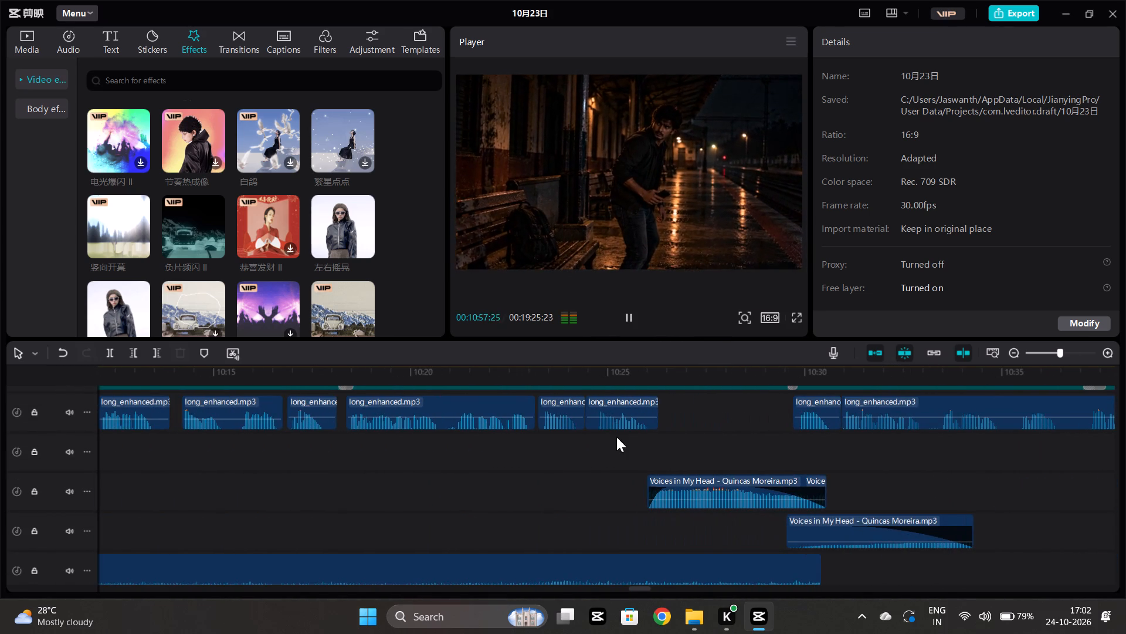
pyautogui.moveTo(612, 439); pyautogui.dragTo(608, 447)
pyautogui.press('space')
pyautogui.hscroll(3, 524, 512)
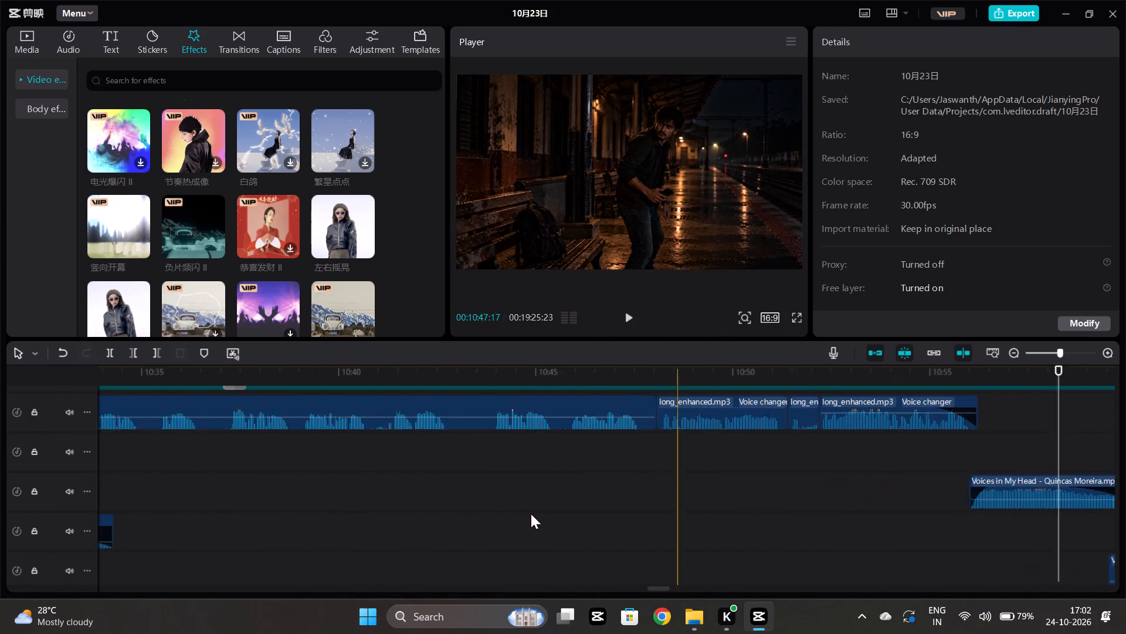
pyautogui.hscroll(2, 531, 514)
pyautogui.click(359, 443)
pyautogui.press('space')
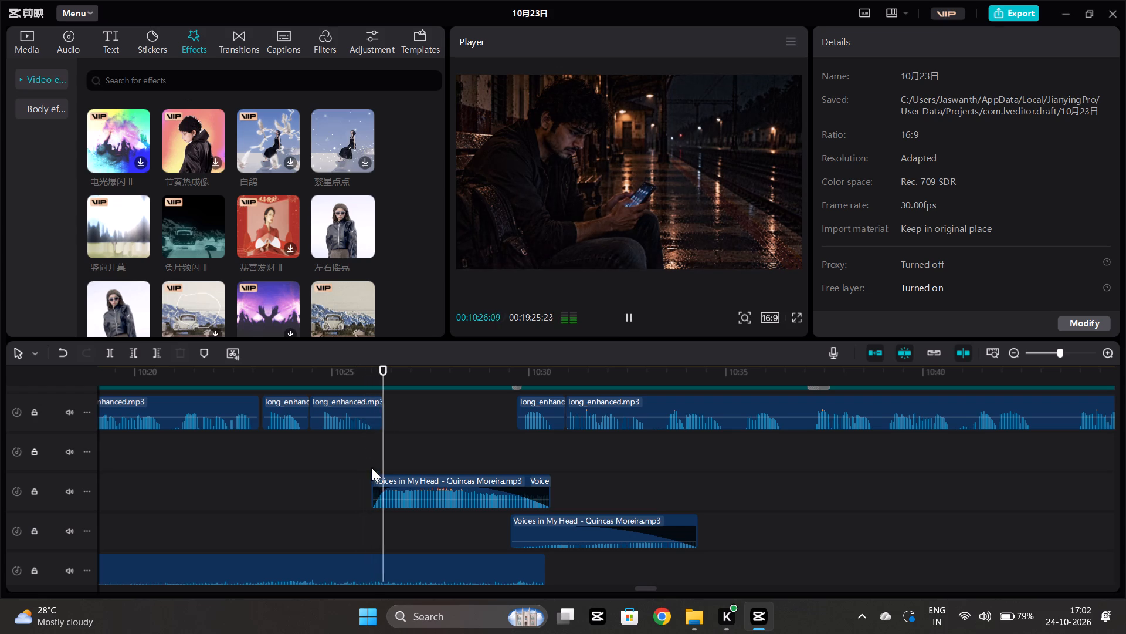
pyautogui.hscroll(4, 406, 488)
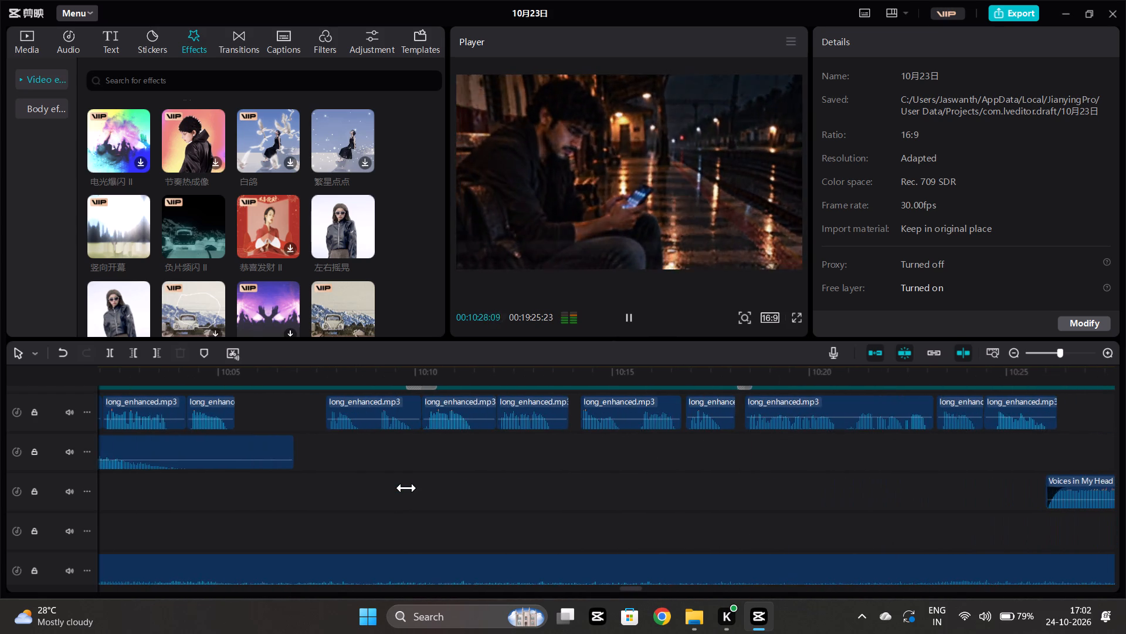
pyautogui.hscroll(3, 406, 488)
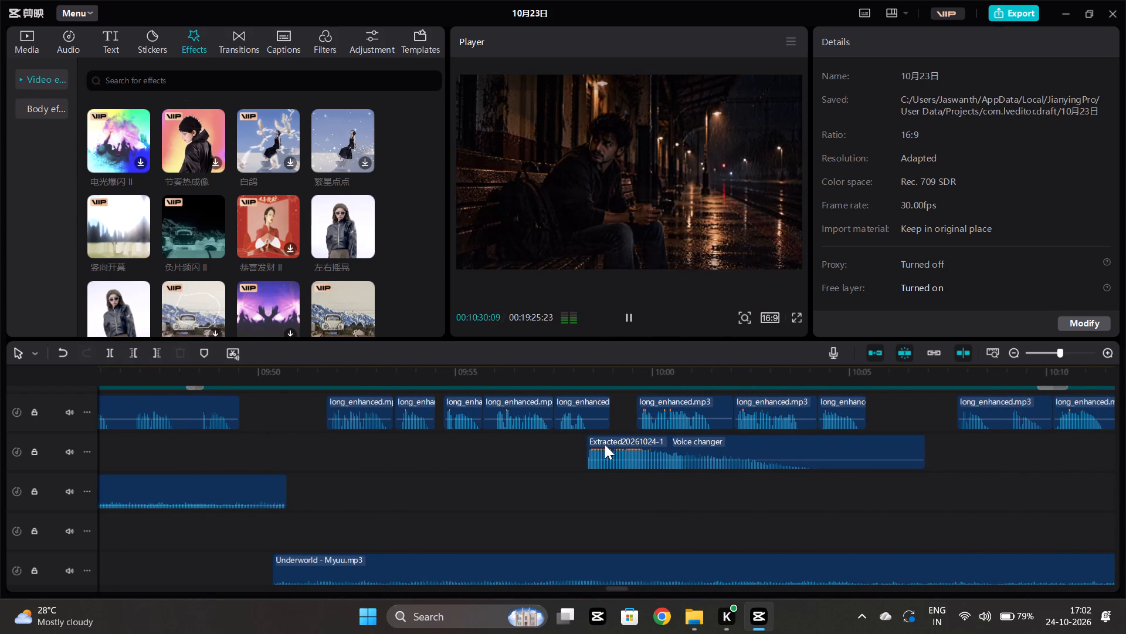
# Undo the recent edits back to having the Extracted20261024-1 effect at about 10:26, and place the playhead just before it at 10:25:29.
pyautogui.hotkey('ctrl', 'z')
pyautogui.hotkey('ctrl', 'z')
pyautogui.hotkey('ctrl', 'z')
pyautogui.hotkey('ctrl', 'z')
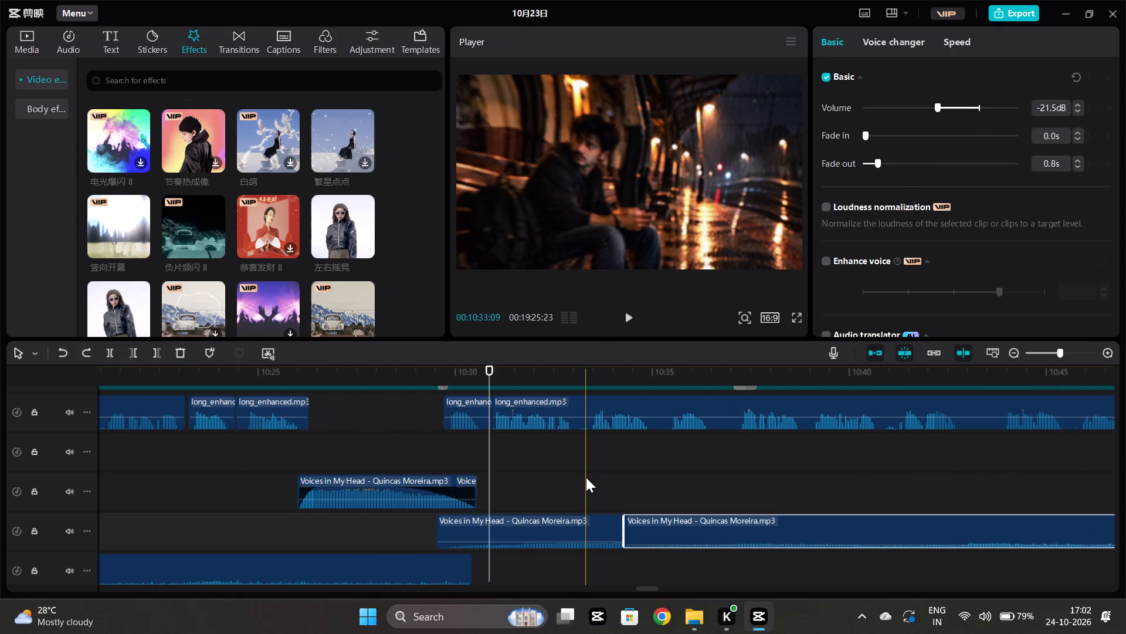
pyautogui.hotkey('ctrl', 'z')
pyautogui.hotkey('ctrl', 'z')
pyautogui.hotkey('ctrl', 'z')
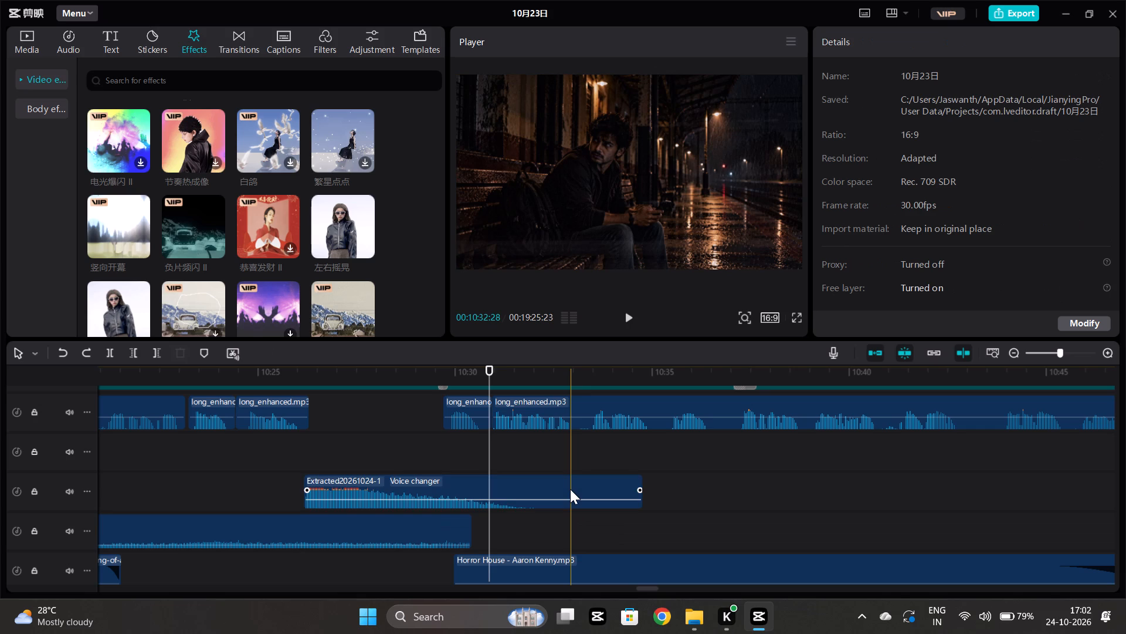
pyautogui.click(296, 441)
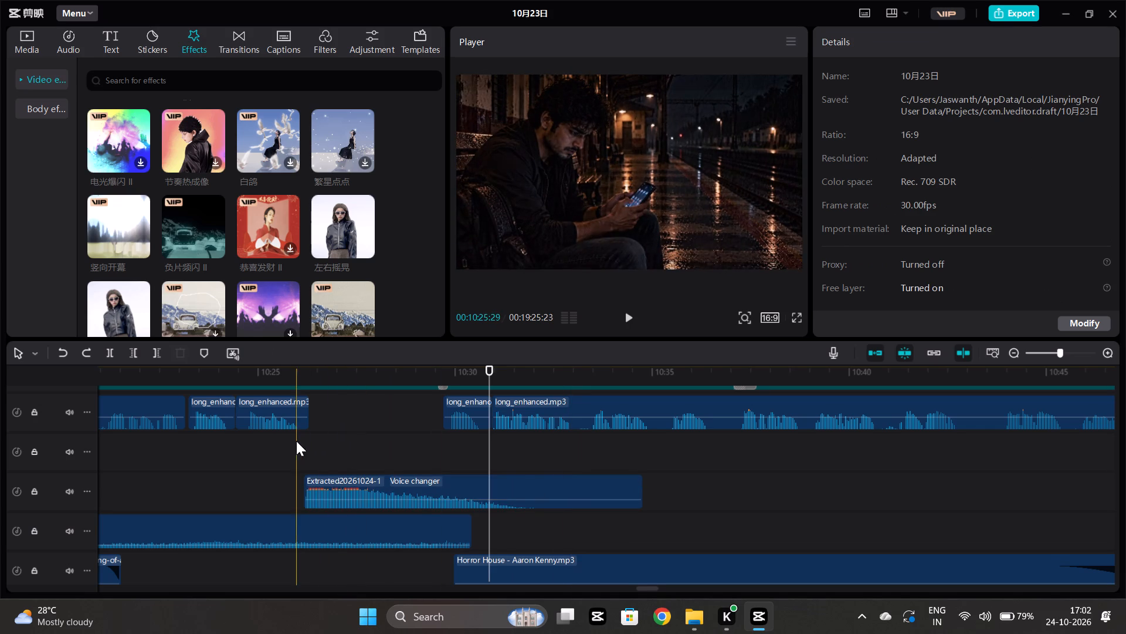
# Undo the last edit to restore the transition2.wav clip near 9:58, and play it back.
pyautogui.press('space')
pyautogui.hscroll(5, 306, 457)
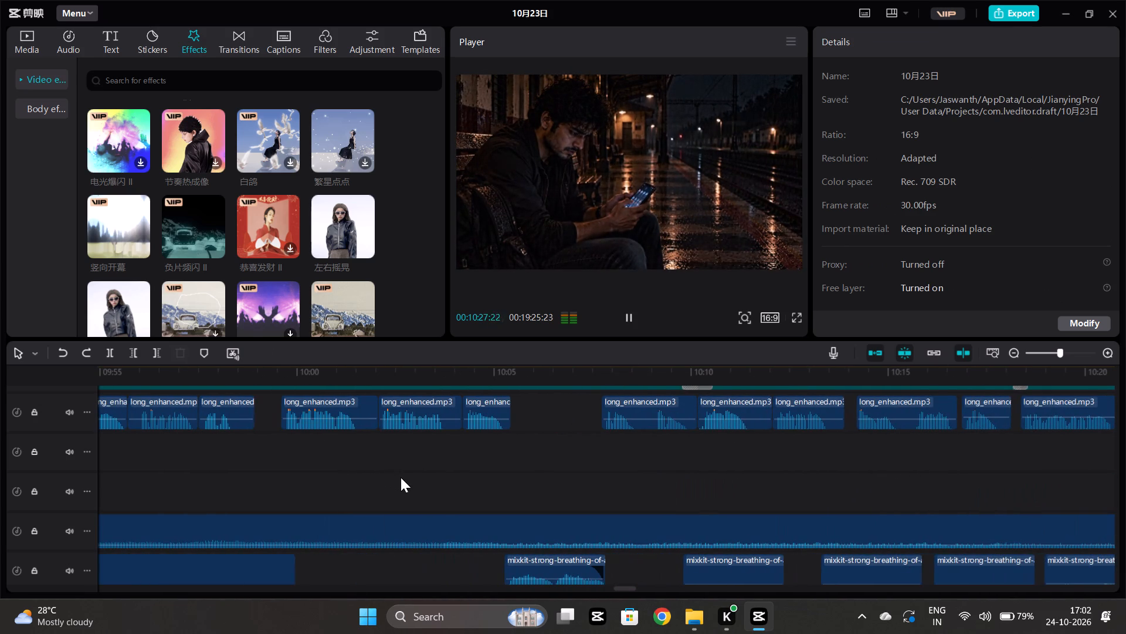
pyautogui.hotkey('ctrl', 'z')
pyautogui.hscroll(1, 319, 466)
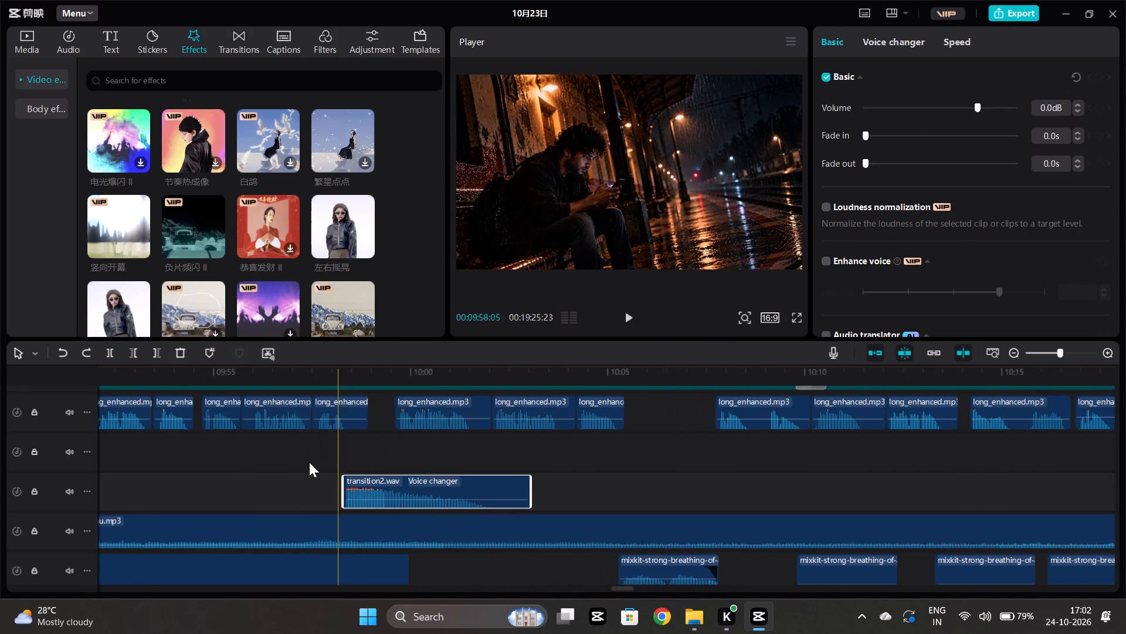
pyautogui.hscroll(1, 309, 462)
pyautogui.click(360, 449)
pyautogui.press('space')
pyautogui.hscroll(-1, 364, 458)
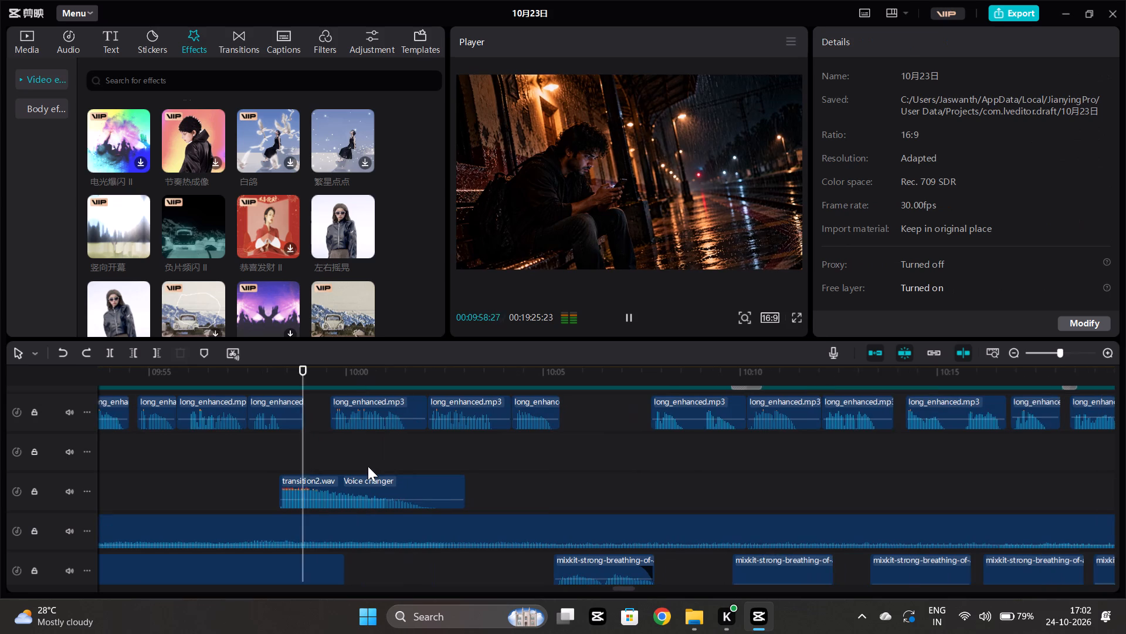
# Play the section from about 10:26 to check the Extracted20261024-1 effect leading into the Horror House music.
pyautogui.hscroll(-1, 368, 466)
pyautogui.hscroll(-1, 557, 463)
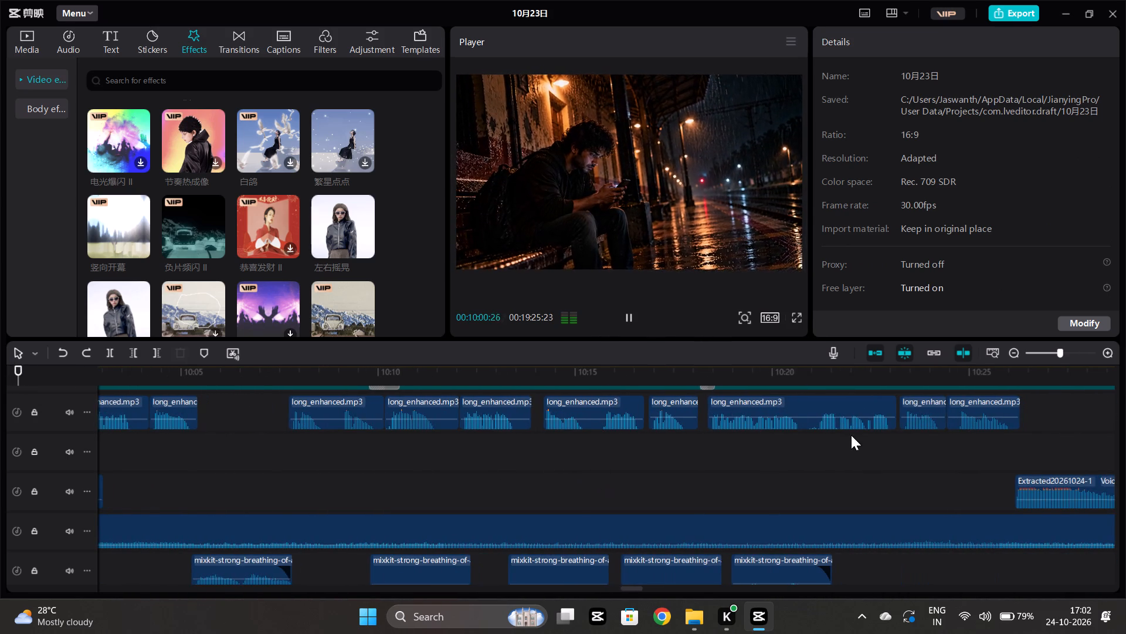
pyautogui.hscroll(-1, 851, 435)
pyautogui.click(678, 468)
pyautogui.press('space')
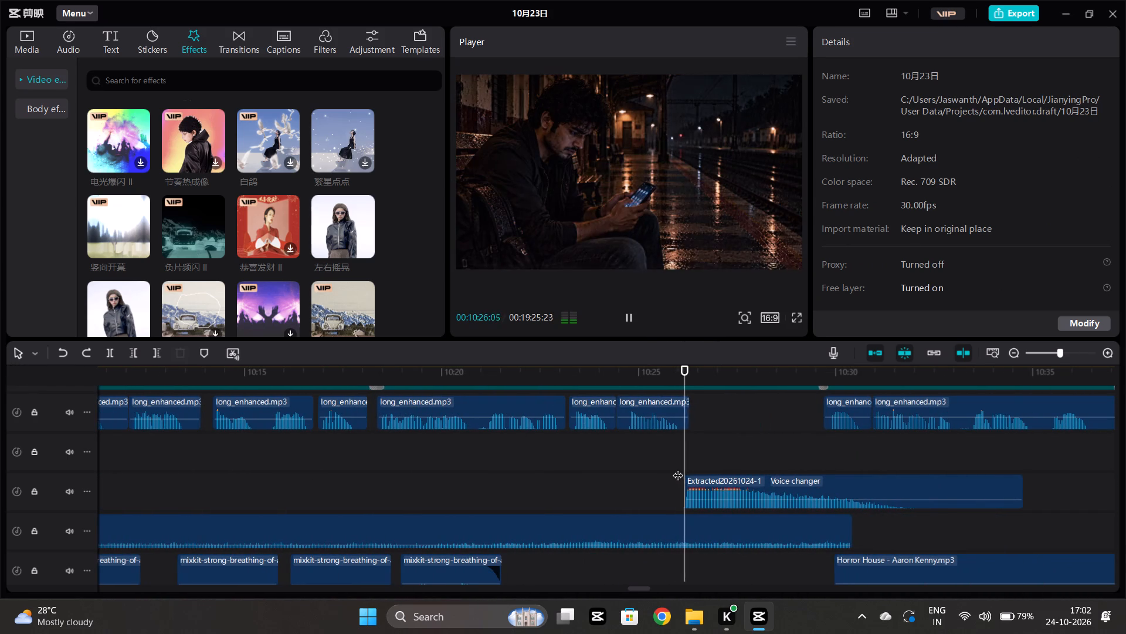
pyautogui.hscroll(-2, 678, 468)
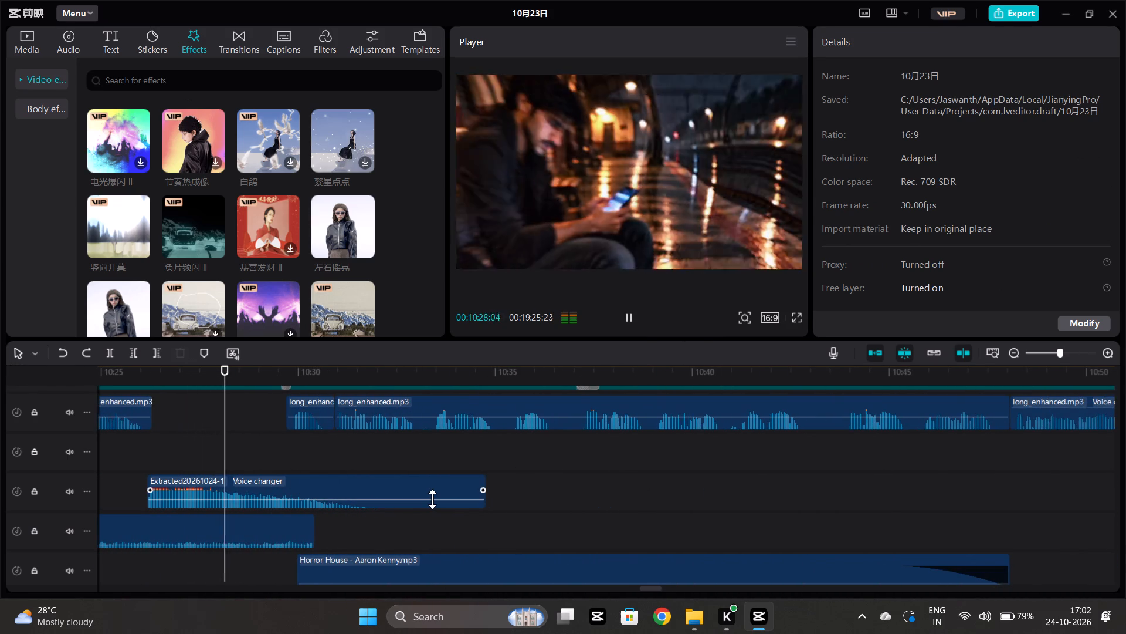
pyautogui.scroll(-2, 432, 499)
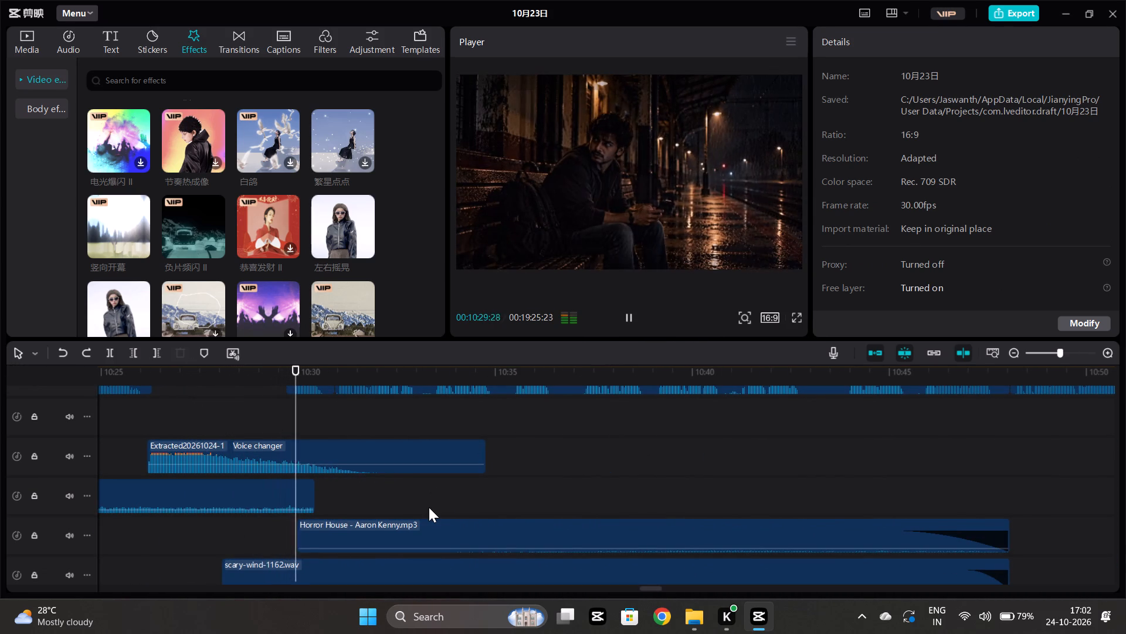
pyautogui.scroll(5, 429, 507)
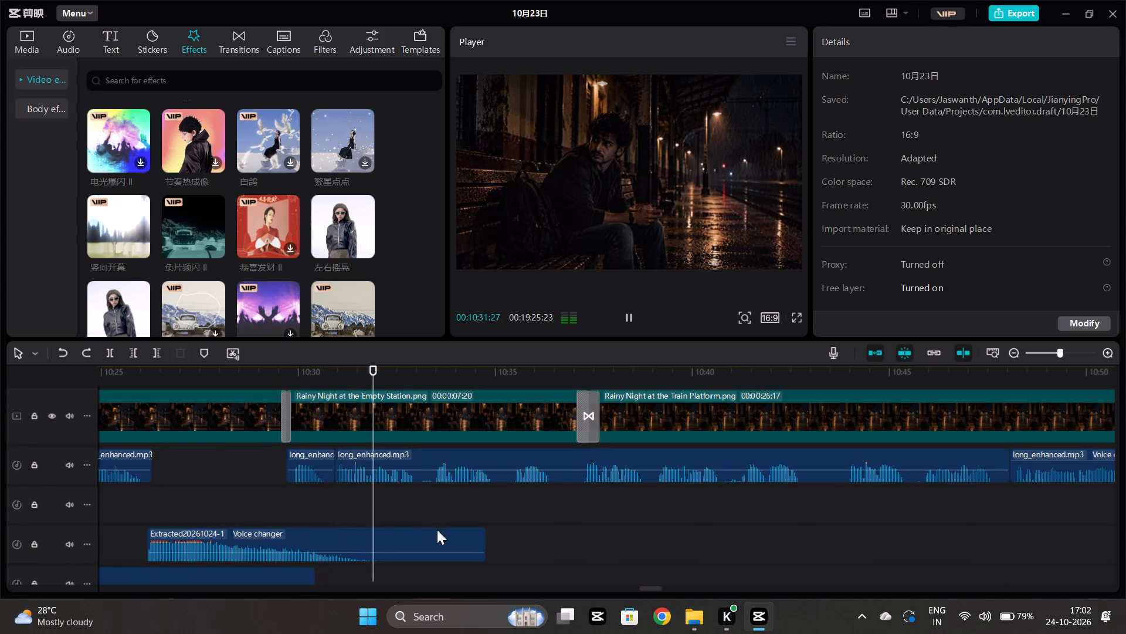
# Move the short long_enhanced.mp3 narration clip just before 10:30 about 0.3 s earlier, and play the passage back.
pyautogui.moveTo(315, 453); pyautogui.dragTo(301, 461)
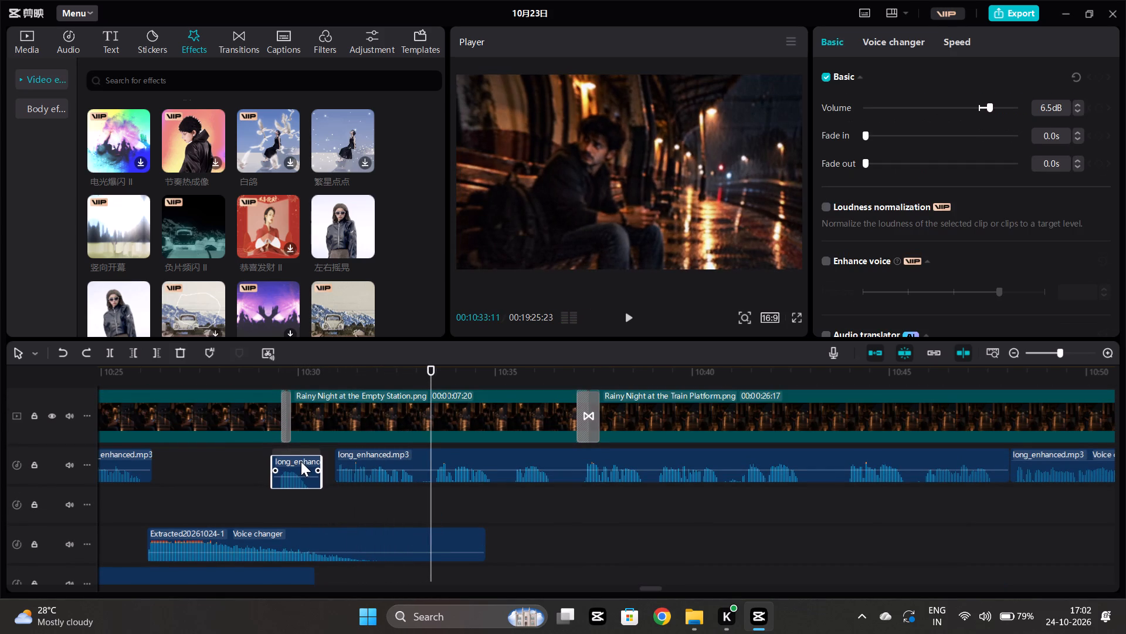
pyautogui.moveTo(301, 461); pyautogui.dragTo(303, 461)
pyautogui.click(264, 469)
pyautogui.press('space')
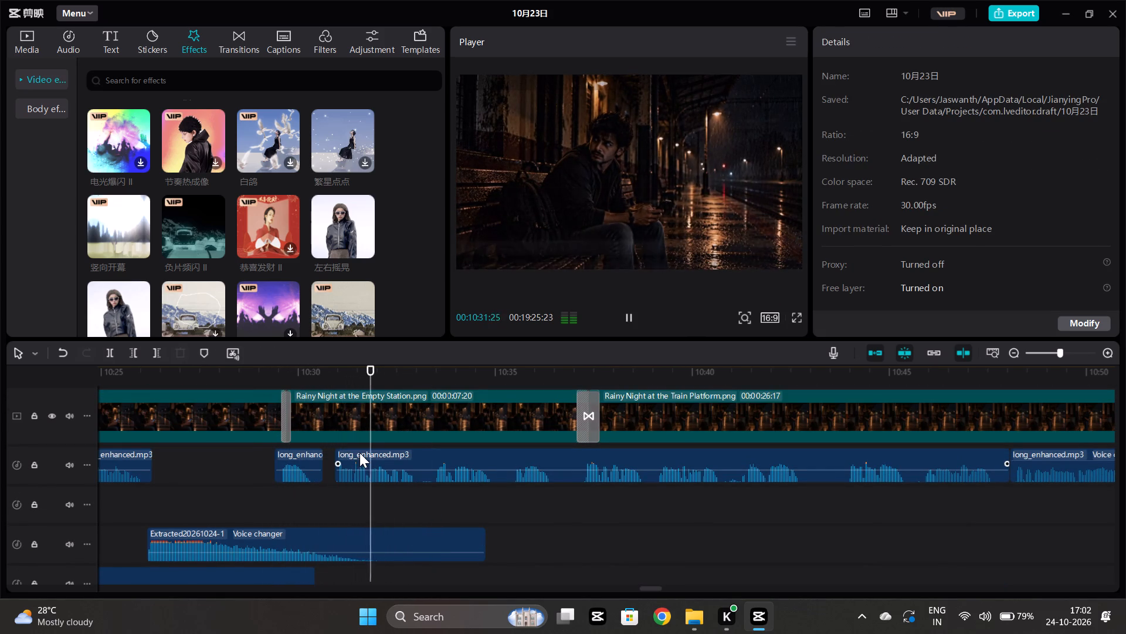
pyautogui.hscroll(-1, 437, 491)
pyautogui.hscroll(-1, 587, 520)
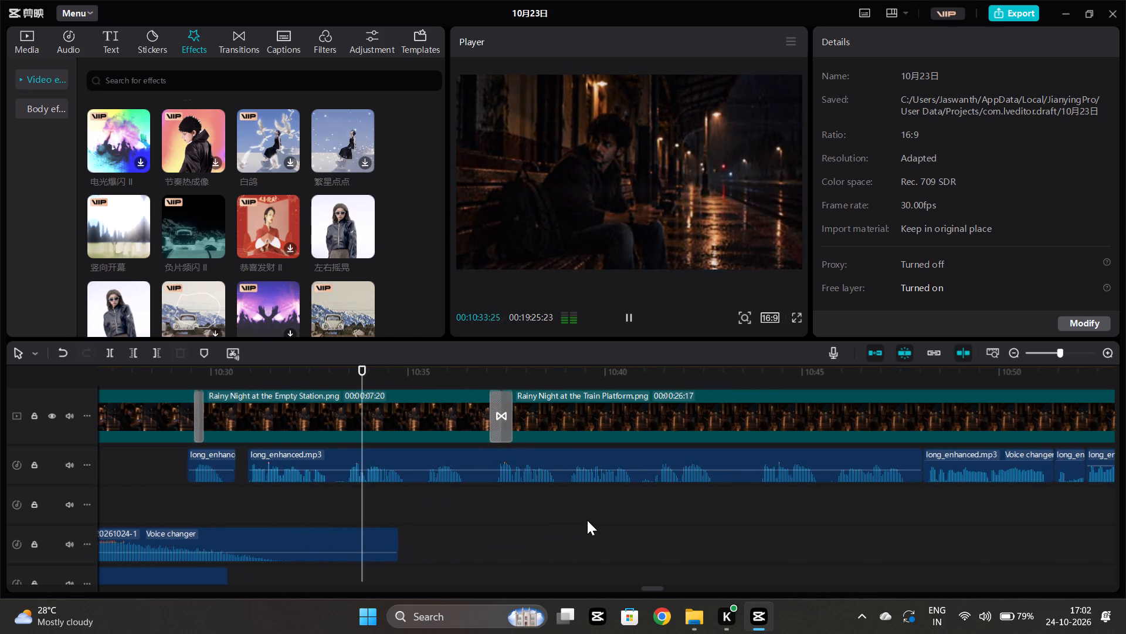
pyautogui.hscroll(-1, 587, 520)
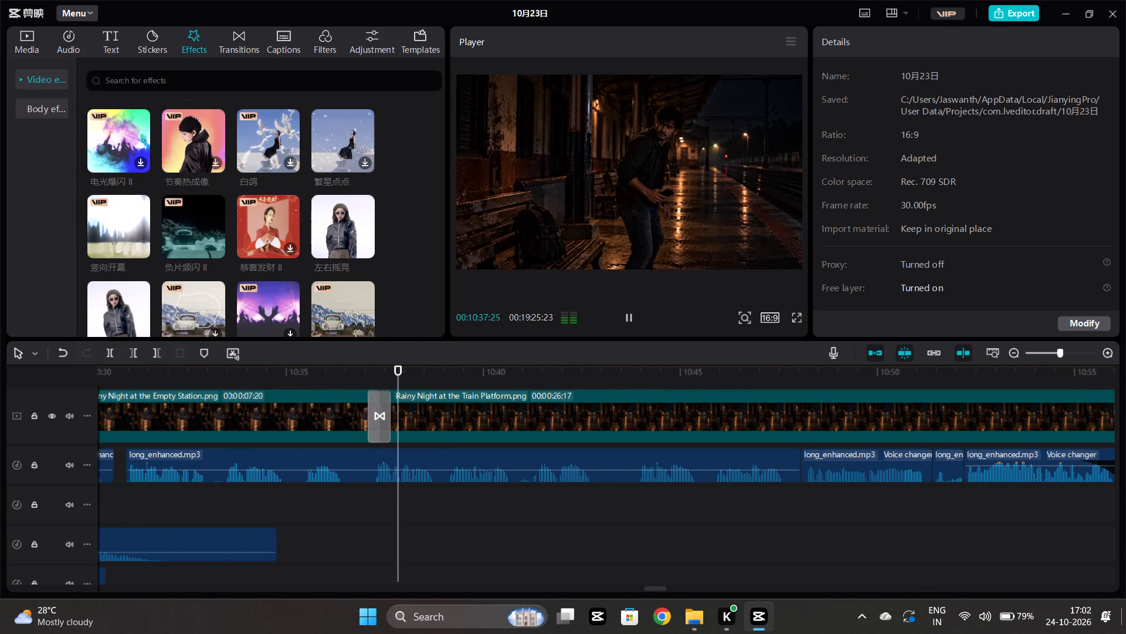
# Spot-check playback at about 10:47, 11:03 and the end of the Voices in My Head music near 11:23.
pyautogui.scroll(-1, 693, 429)
pyautogui.hscroll(-1, 693, 429)
pyautogui.scroll(-1, 693, 429)
pyautogui.hscroll(-1, 693, 429)
pyautogui.click(516, 496)
pyautogui.press('space')
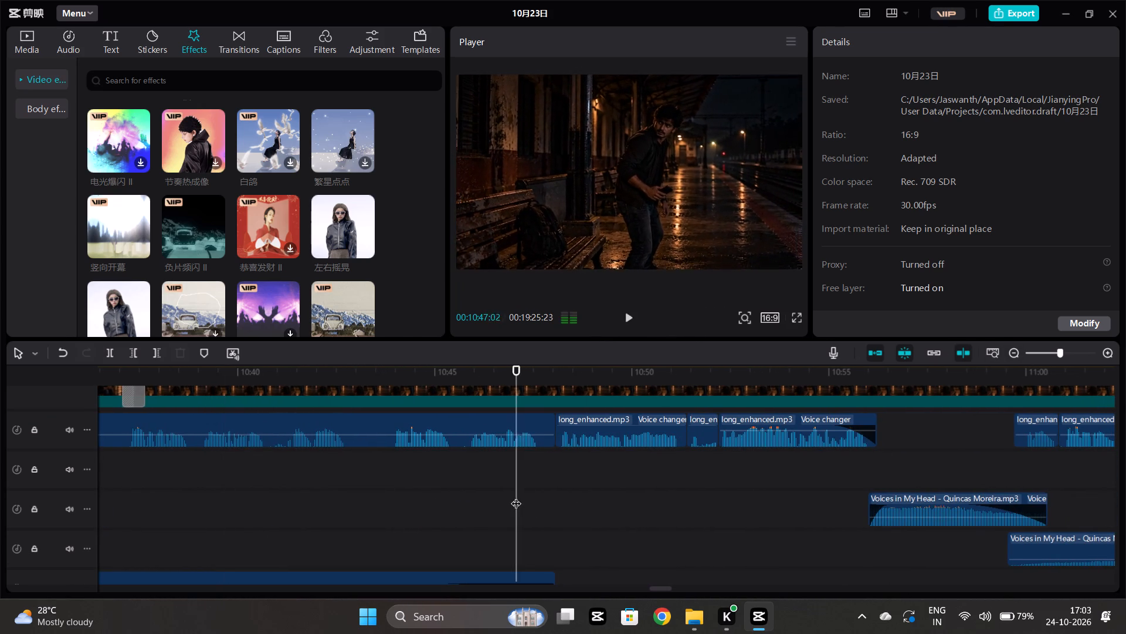
pyautogui.hscroll(-2, 538, 508)
pyautogui.click(664, 473)
pyautogui.press('space')
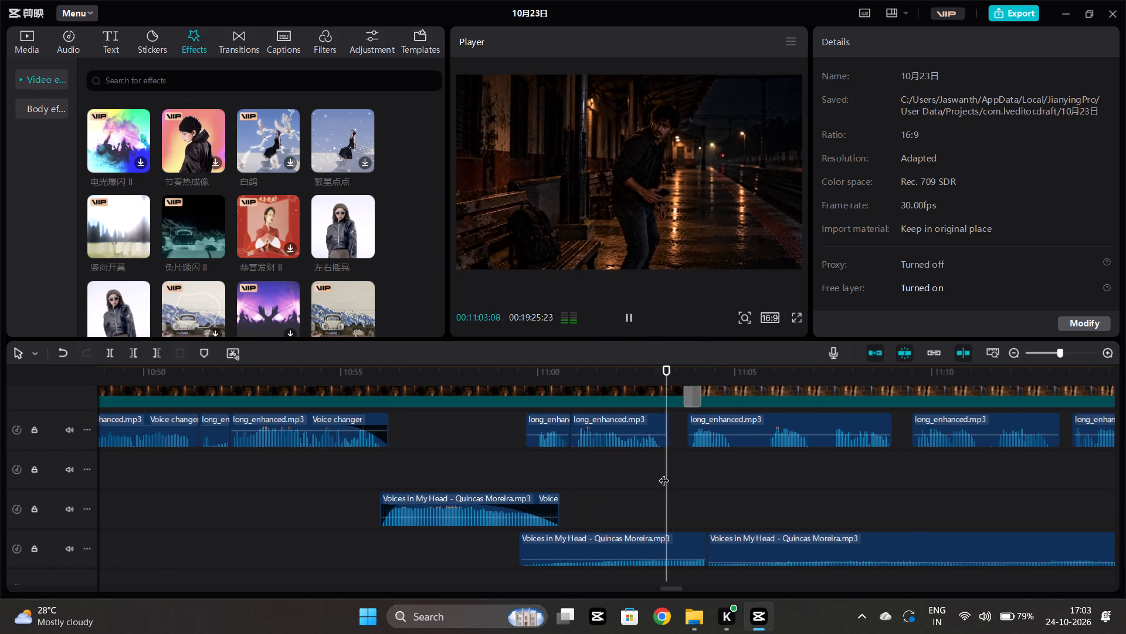
pyautogui.hscroll(-2, 664, 473)
pyautogui.click(715, 479)
pyautogui.press('space')
pyautogui.hscroll(-1, 715, 479)
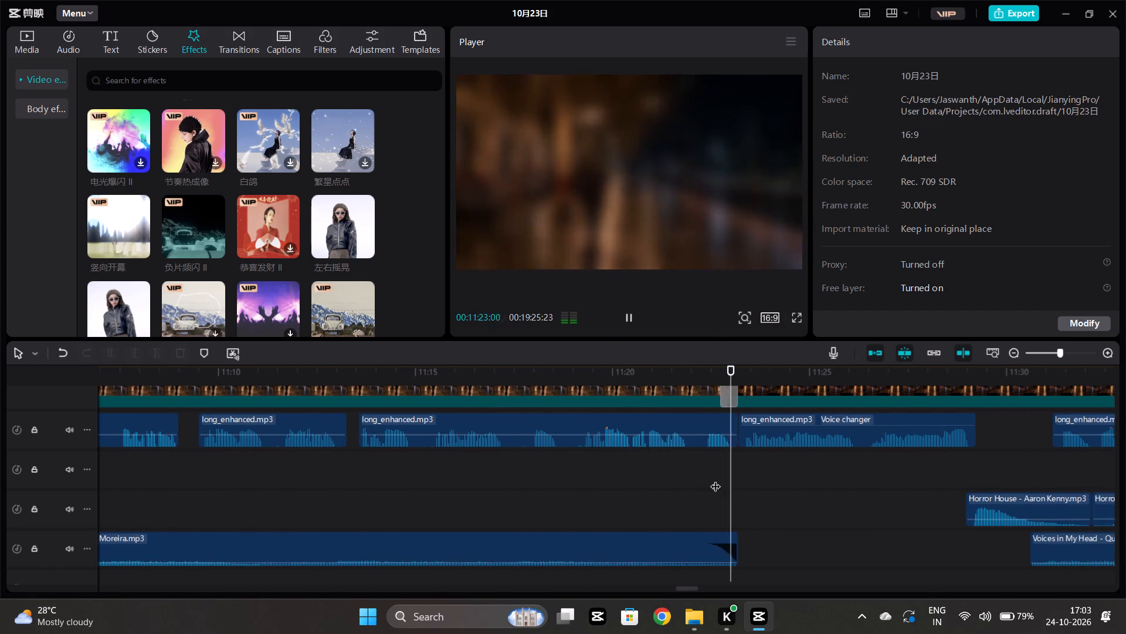
# Spot-check the Horror House entry near 11:29 and the music break near 11:51.
pyautogui.hscroll(-1, 715, 479)
pyautogui.click(564, 479)
pyautogui.press('space')
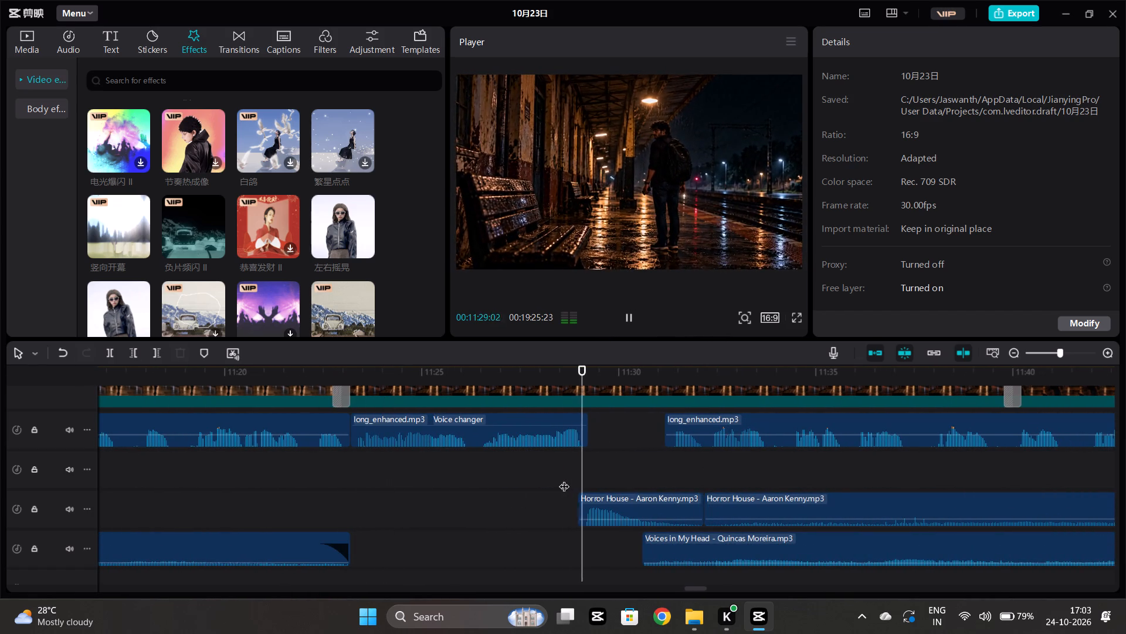
pyautogui.hscroll(-3, 564, 479)
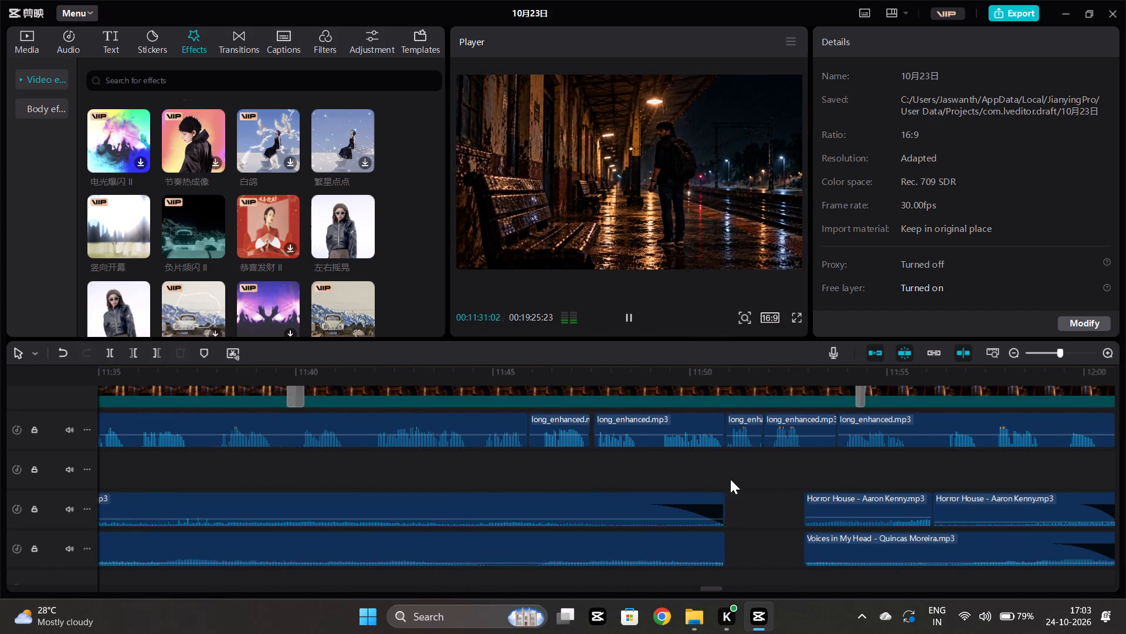
pyautogui.click(716, 466)
pyautogui.press('space')
pyautogui.hscroll(-1, 716, 466)
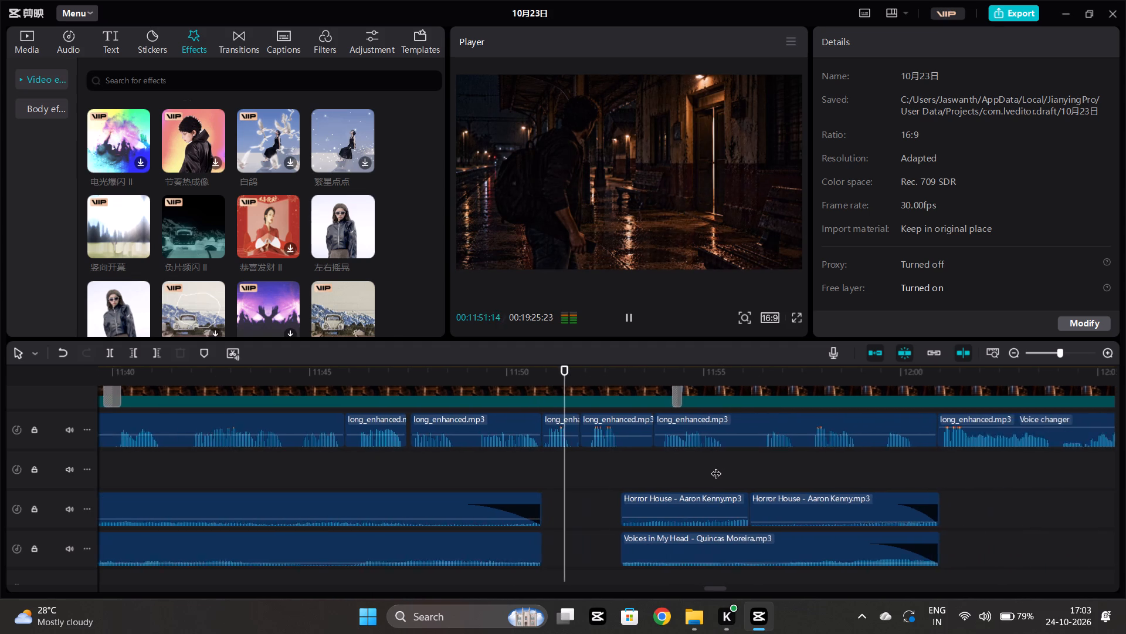
pyautogui.hscroll(-1, 716, 466)
pyautogui.scroll(-1, 716, 466)
pyautogui.hscroll(-1, 762, 454)
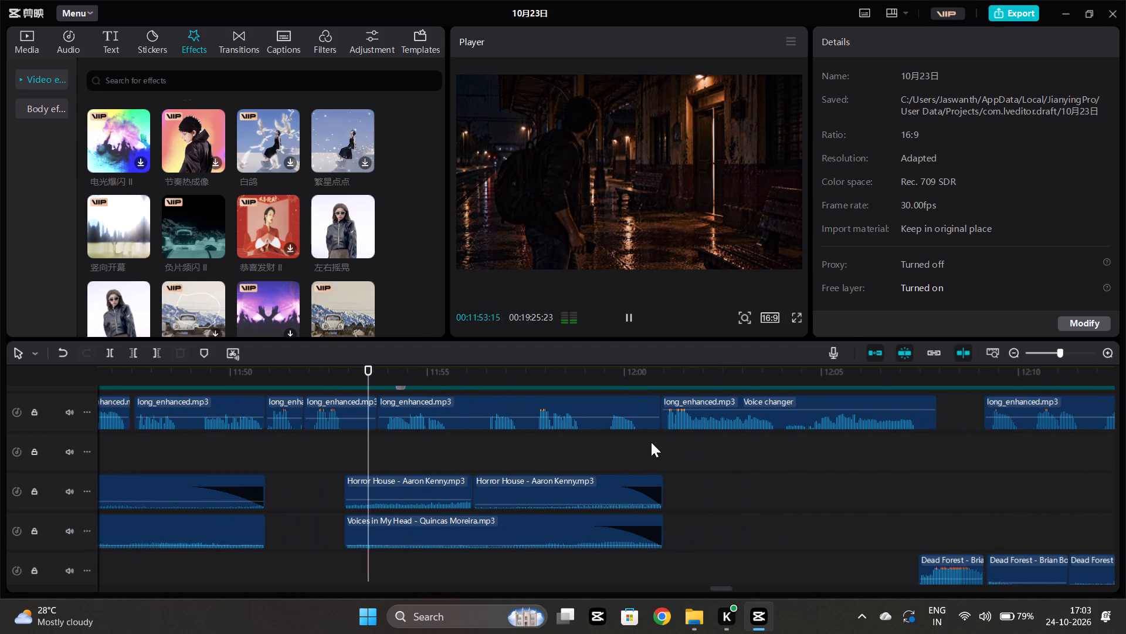
# Play the end of the Horror House music near 12:01 and the Dead Forest entry near 12:08.
pyautogui.click(650, 443)
pyautogui.press('space')
pyautogui.hscroll(-1, 650, 443)
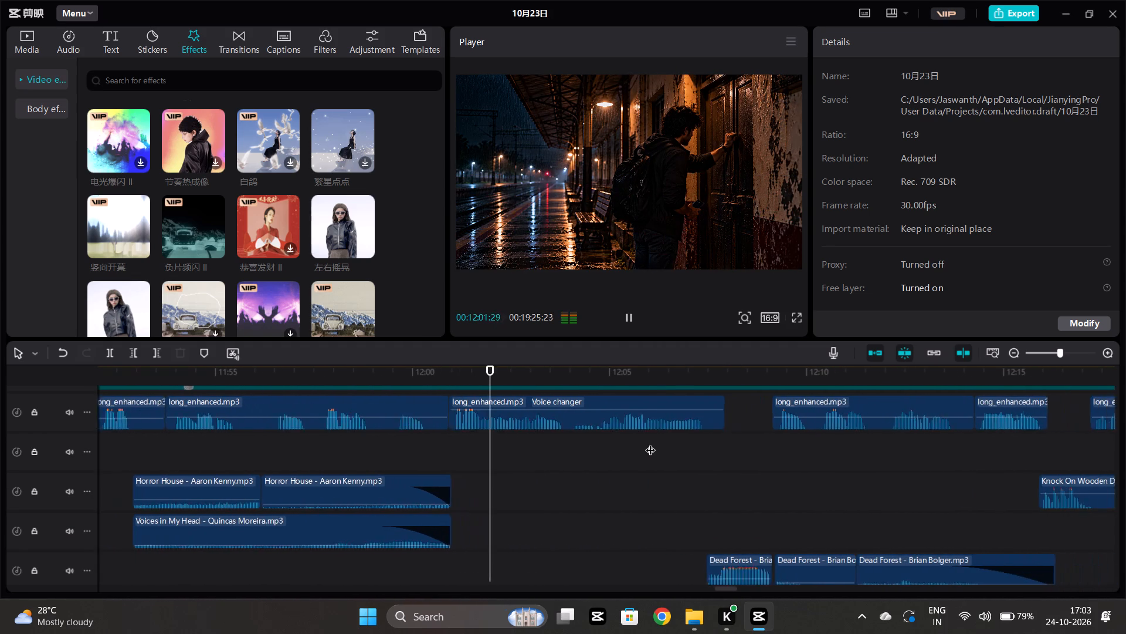
pyautogui.hscroll(-1, 650, 443)
pyautogui.click(567, 458)
pyautogui.press('space')
pyautogui.hscroll(-1, 567, 458)
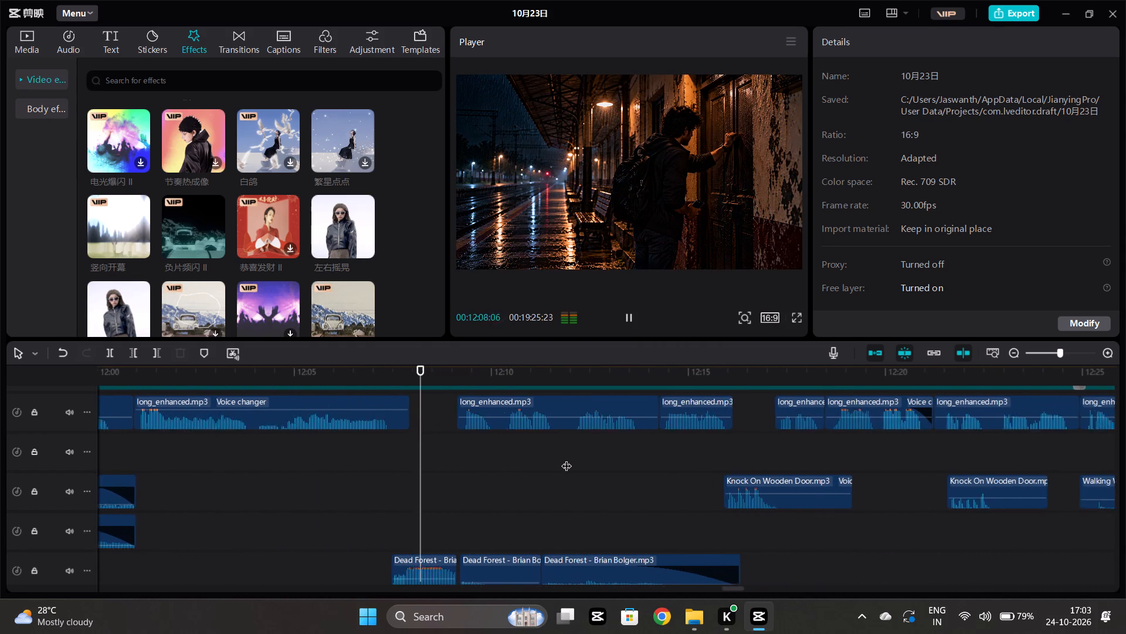
pyautogui.hscroll(-1, 567, 458)
pyautogui.scroll(-1, 567, 458)
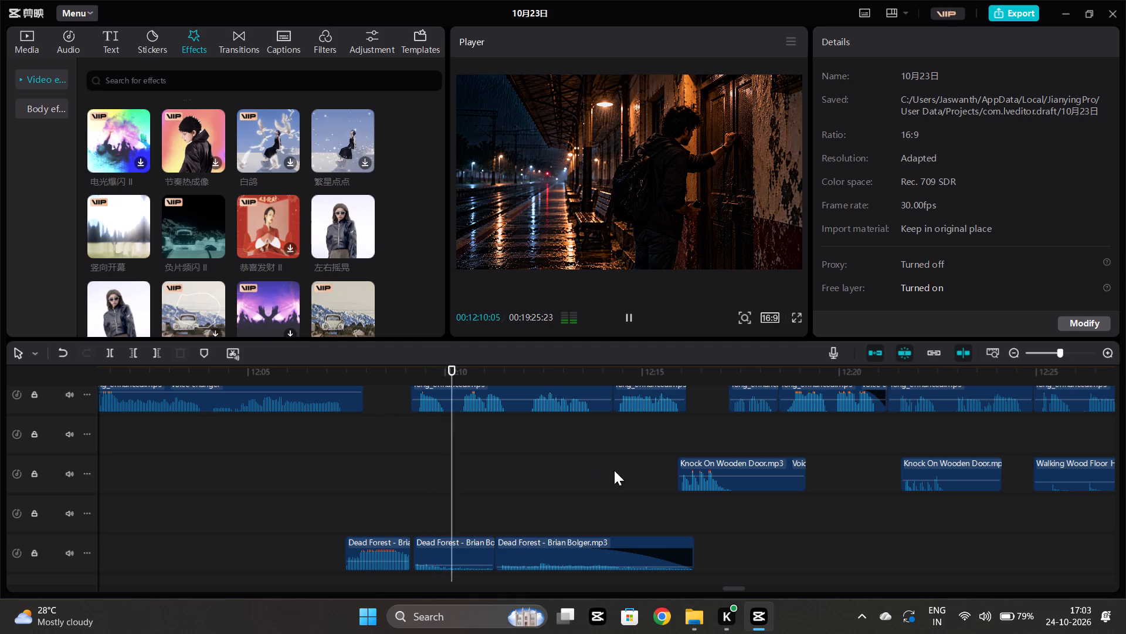
pyautogui.scroll(3, 614, 470)
pyautogui.hscroll(-2, 620, 495)
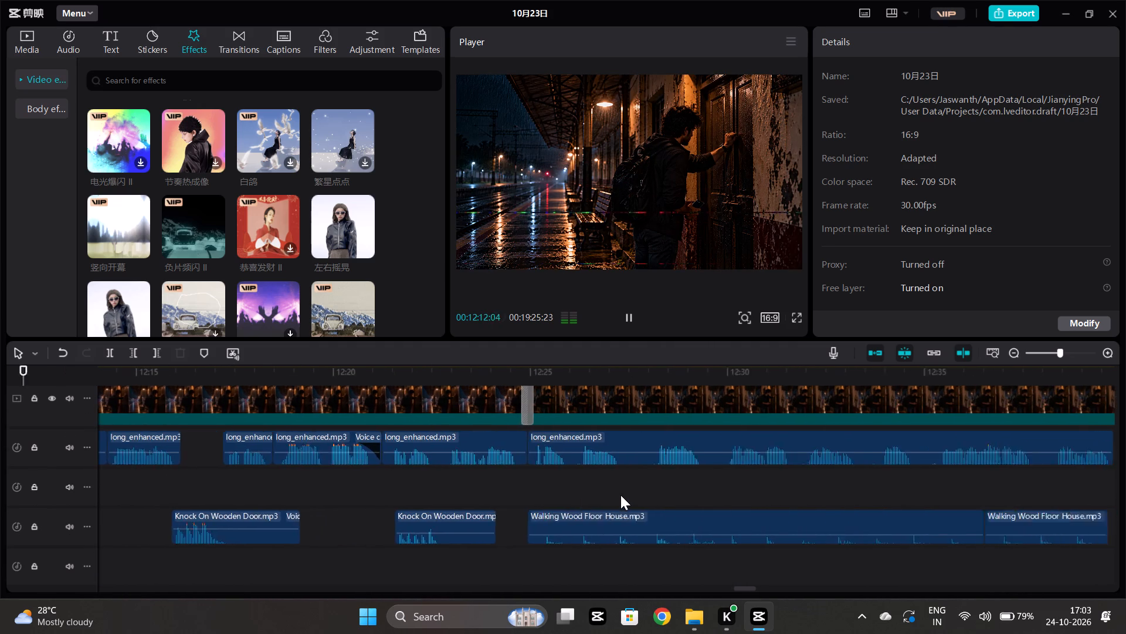
# Play the transition from the wood floor footsteps to the scary wooden door opening effect near 12:40.
pyautogui.hscroll(-2, 620, 495)
pyautogui.click(331, 479)
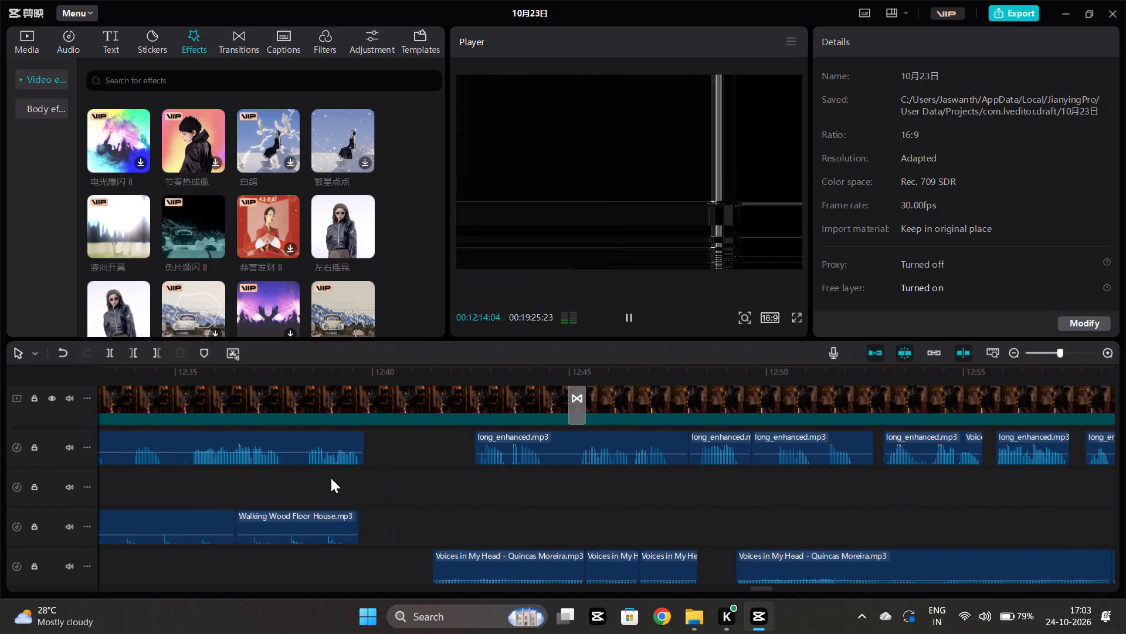
pyautogui.press('space')
pyautogui.scroll(-6, 446, 466)
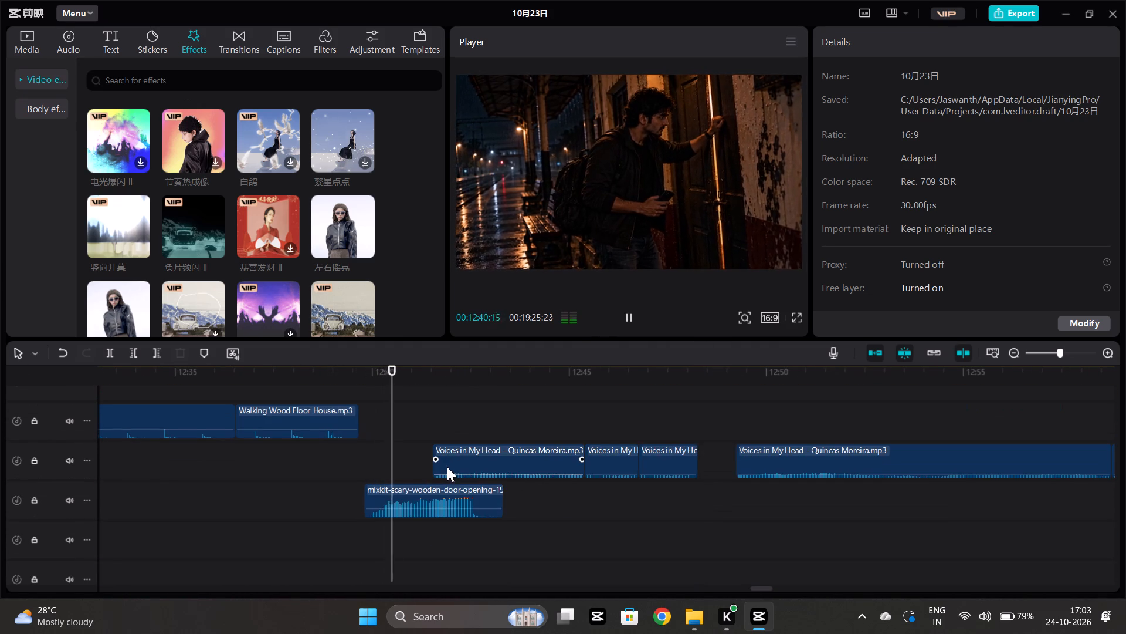
pyautogui.scroll(4, 607, 510)
pyautogui.hscroll(-1, 631, 490)
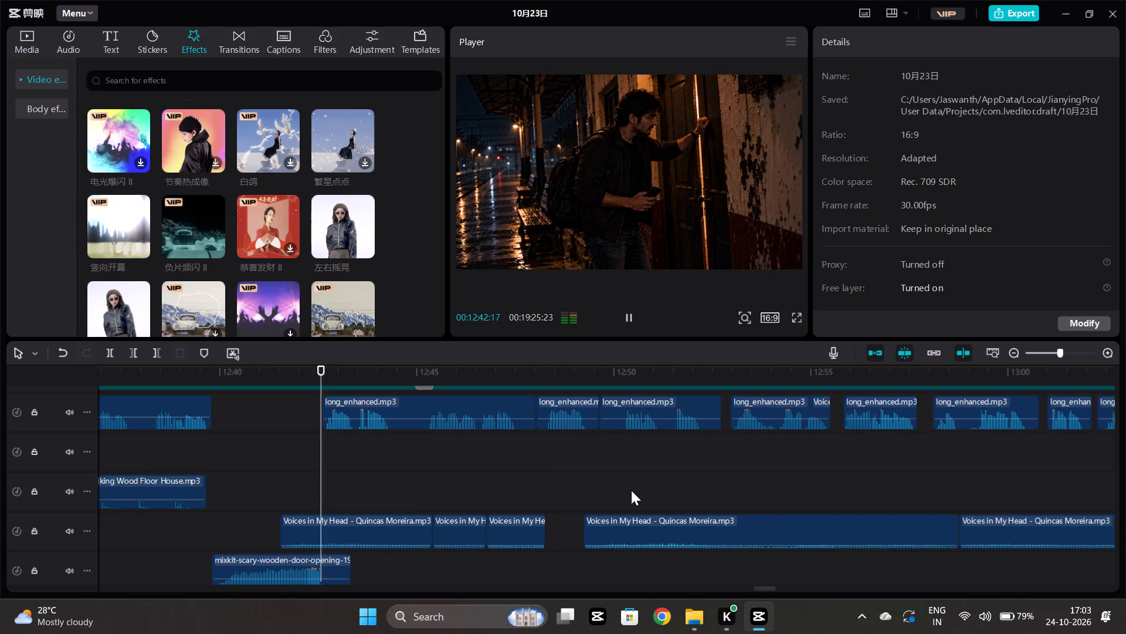
pyautogui.hscroll(-1, 631, 490)
pyautogui.scroll(3, 696, 497)
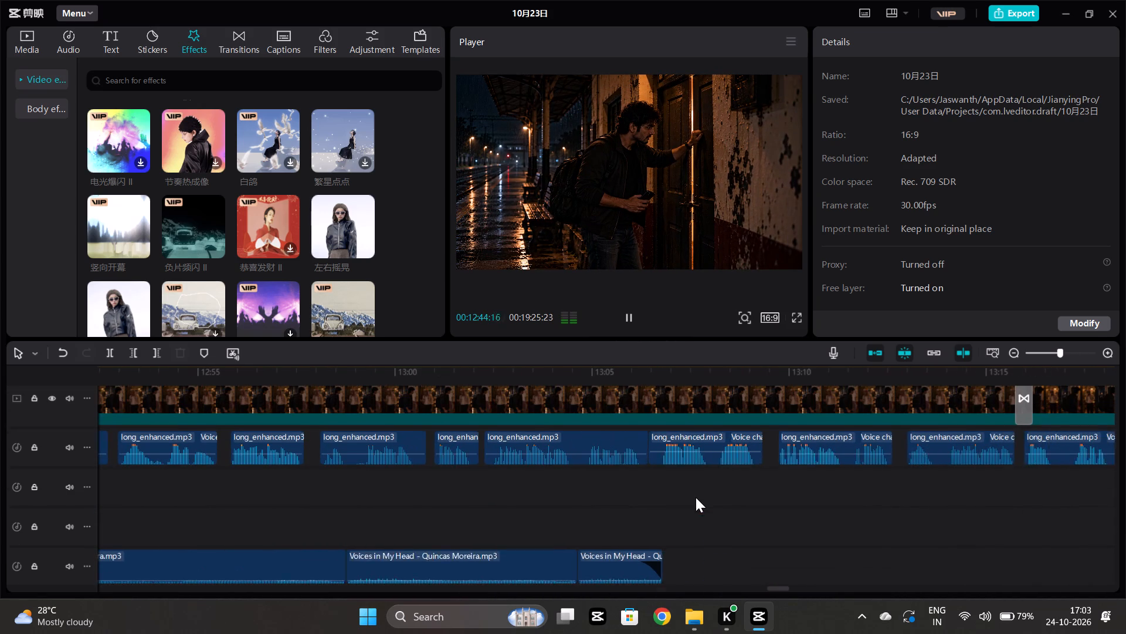
# Play the end of the Voices in My Head music near 13:08 and its fade-in near 13:26.
pyautogui.click(676, 503)
pyautogui.press('space')
pyautogui.scroll(-6, 676, 503)
pyautogui.scroll(1, 676, 503)
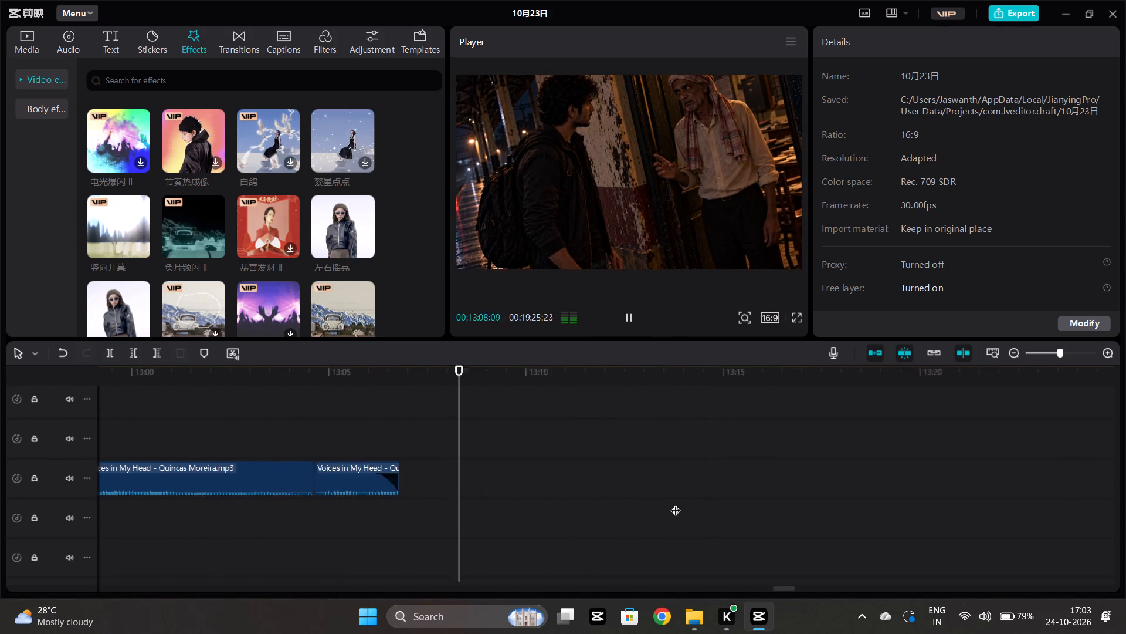
pyautogui.scroll(3, 676, 503)
pyautogui.click(673, 498)
pyautogui.press('space')
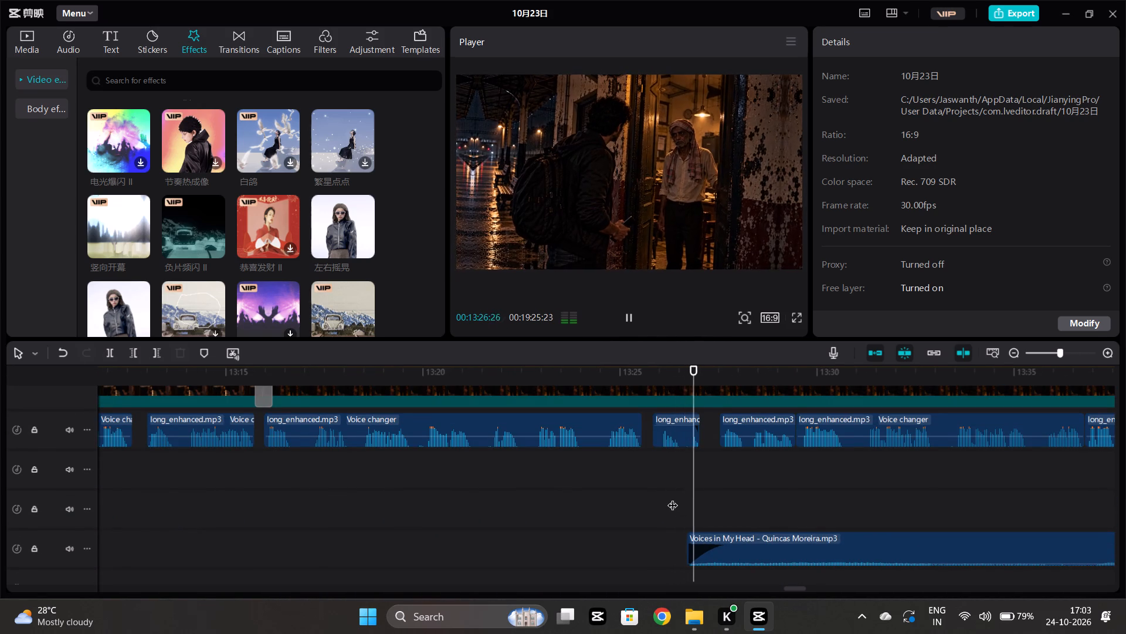
pyautogui.hscroll(-1, 673, 498)
pyautogui.hscroll(-1, 599, 511)
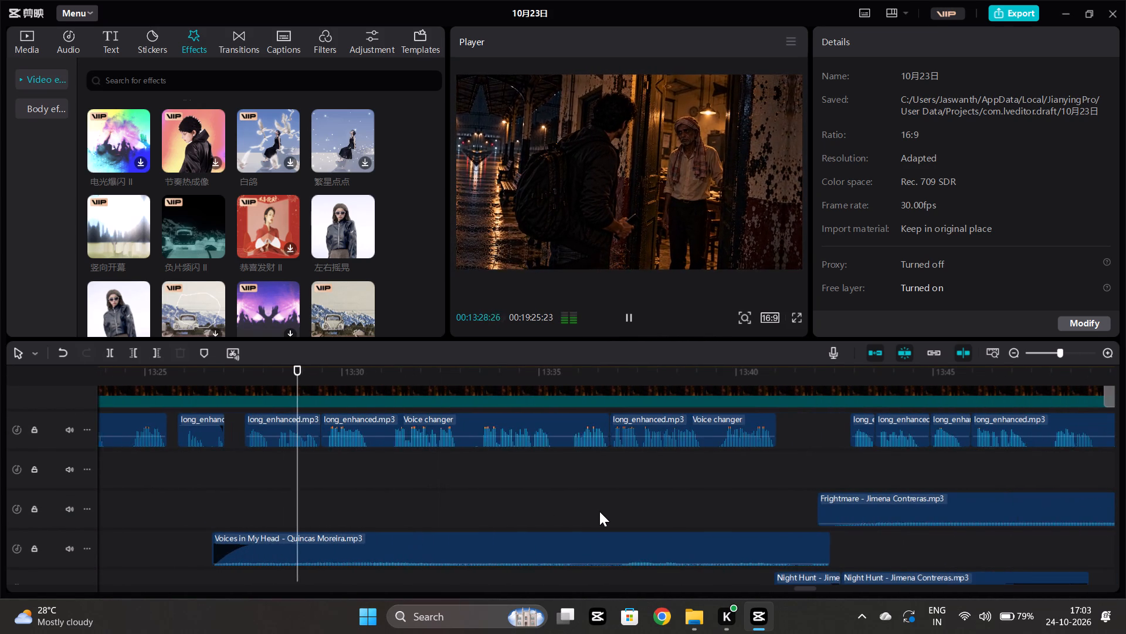
# Play the Night Hunt and Frightmare music entries near 13:41.
pyautogui.hscroll(-2, 599, 511)
pyautogui.scroll(-3, 599, 511)
pyautogui.hscroll(-1, 599, 503)
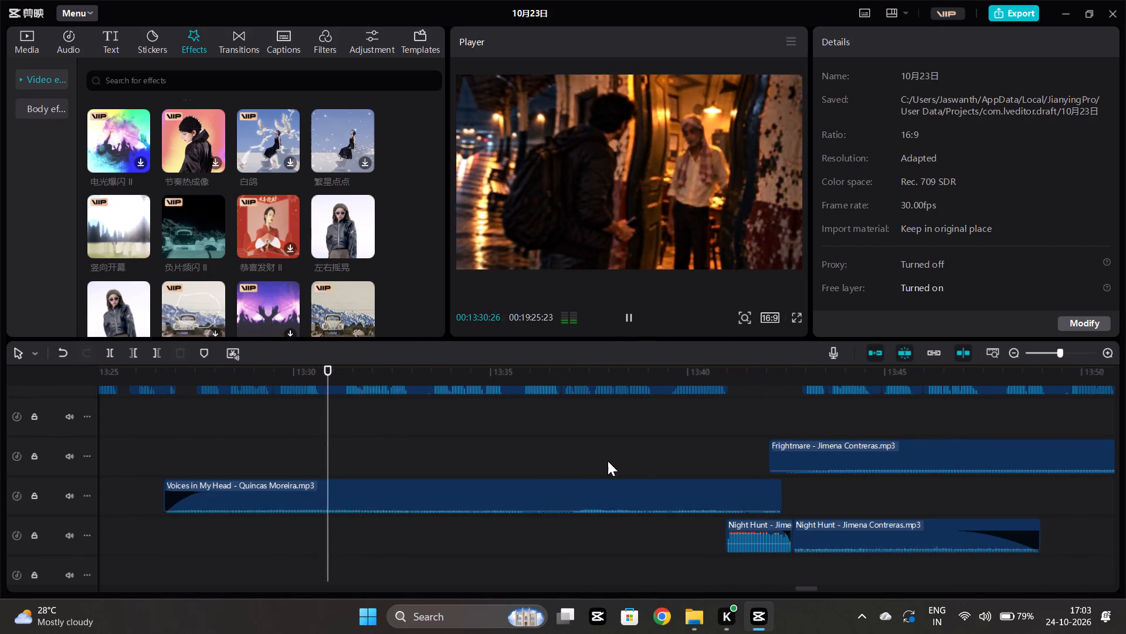
pyautogui.hscroll(-1, 608, 461)
pyautogui.click(605, 460)
pyautogui.press('space')
pyautogui.hscroll(-1, 605, 460)
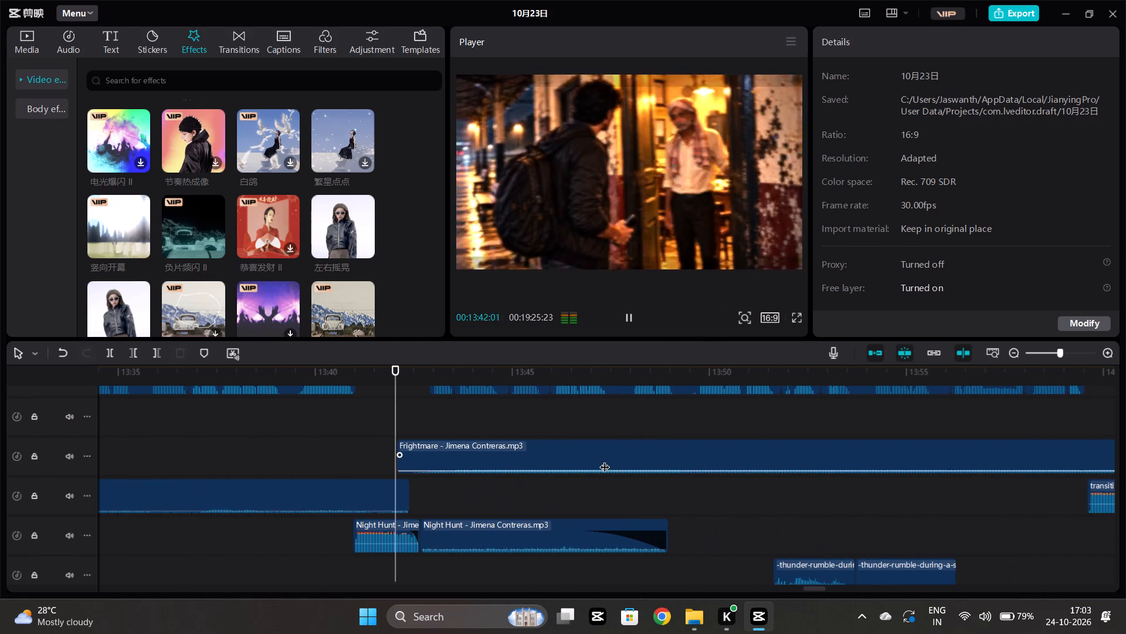
pyautogui.hscroll(-2, 605, 460)
pyautogui.scroll(3, 721, 492)
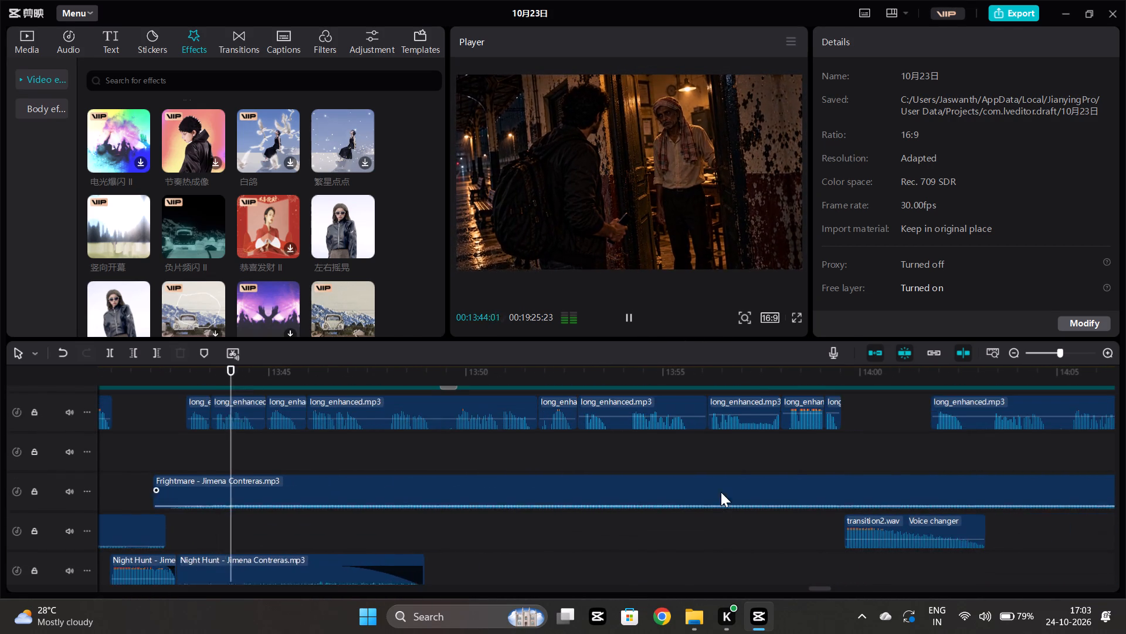
# Play the narration leading into the transition2.wav effect near 14:00, restarting from about 13:58.
pyautogui.click(835, 457)
pyautogui.press('space')
pyautogui.hscroll(-1, 835, 457)
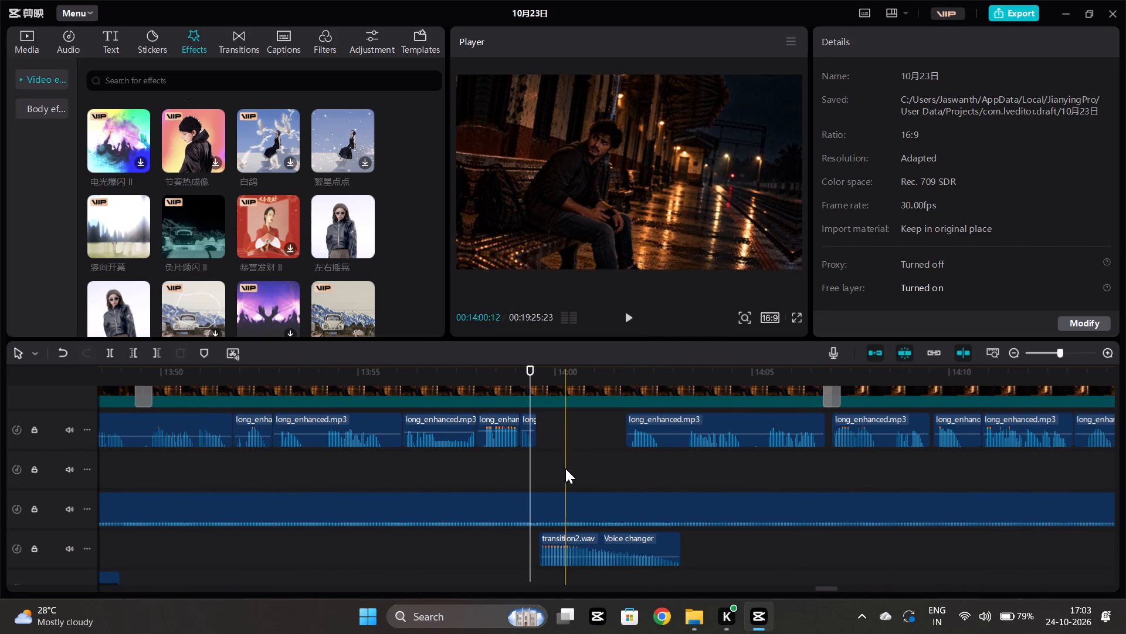
pyautogui.click(492, 458)
pyautogui.press('space')
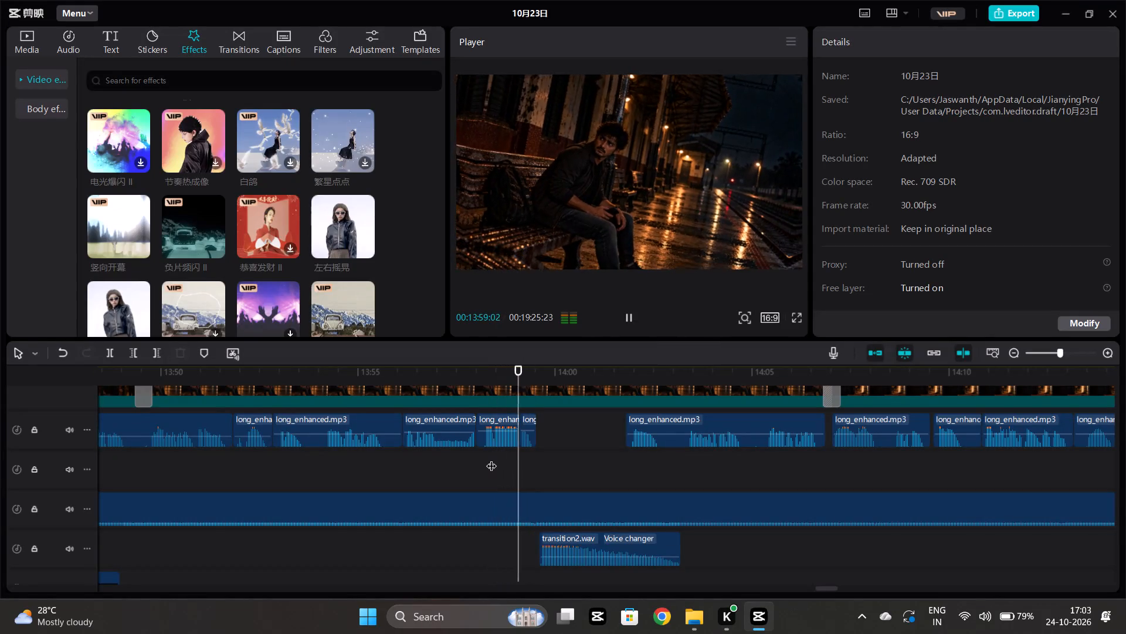
# Replace the transition2.wav effect near 14:00 with the copied Voices in My Head music clips, starting at about 13:59.
pyautogui.scroll(-1, 558, 480)
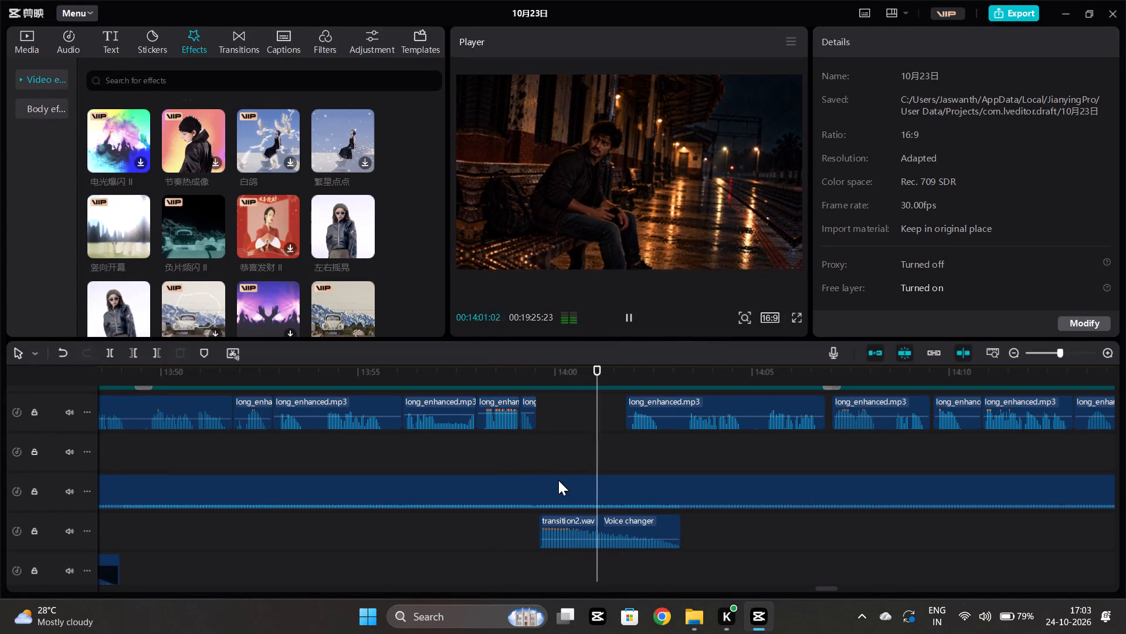
pyautogui.click(582, 520)
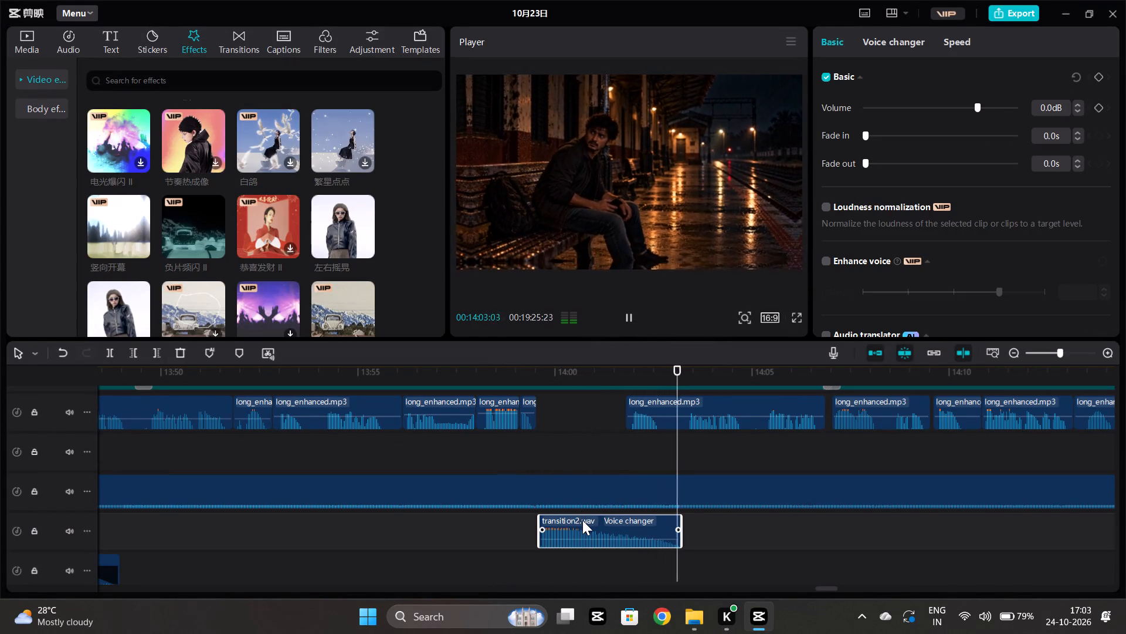
pyautogui.press('Delete')
pyautogui.click(538, 507)
pyautogui.click(536, 521)
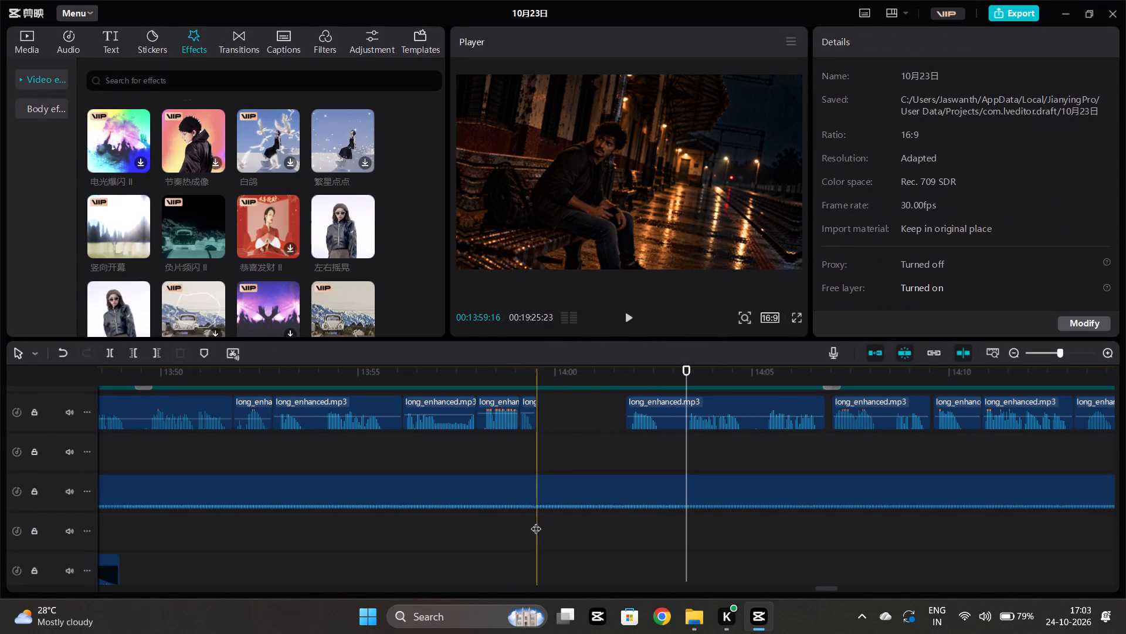
pyautogui.hotkey('ctrl', 'v')
# Play the pasted Voices in My Head music from about 13:59, through the thunder rumble, to about 14:17.
pyautogui.click(534, 527)
pyautogui.press('space')
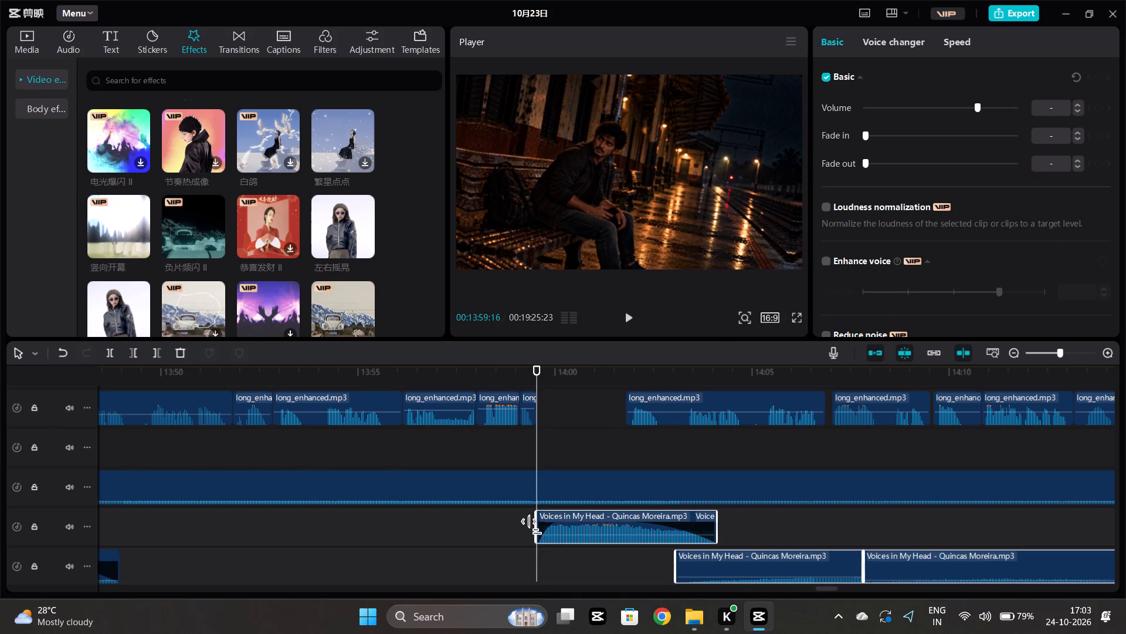
pyautogui.click(517, 521)
pyautogui.press('space')
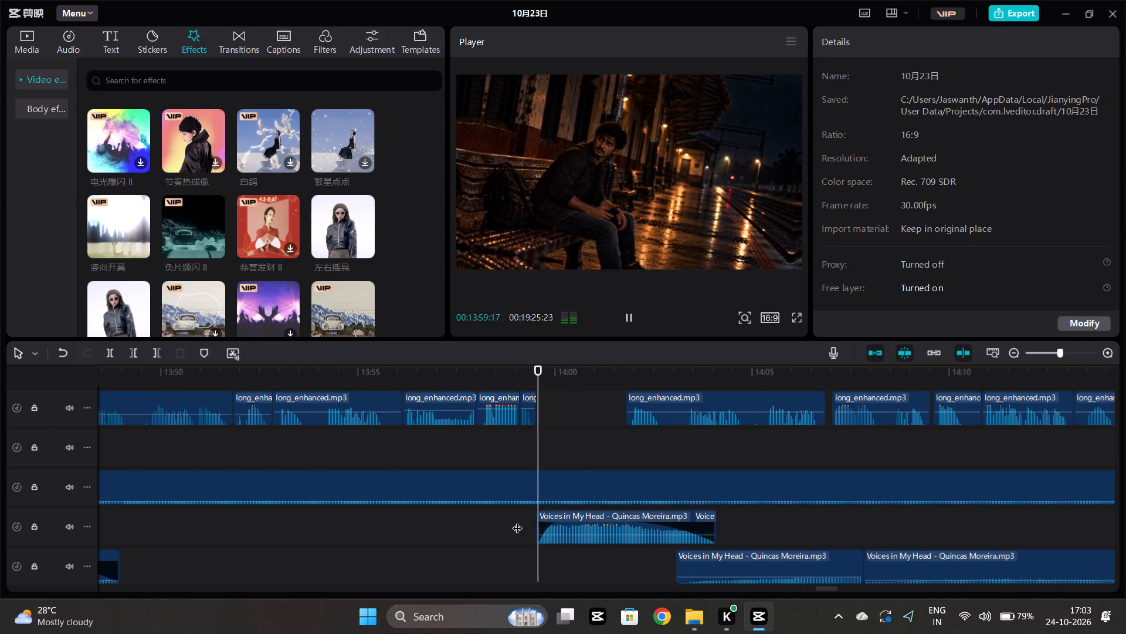
pyautogui.hscroll(-1, 563, 553)
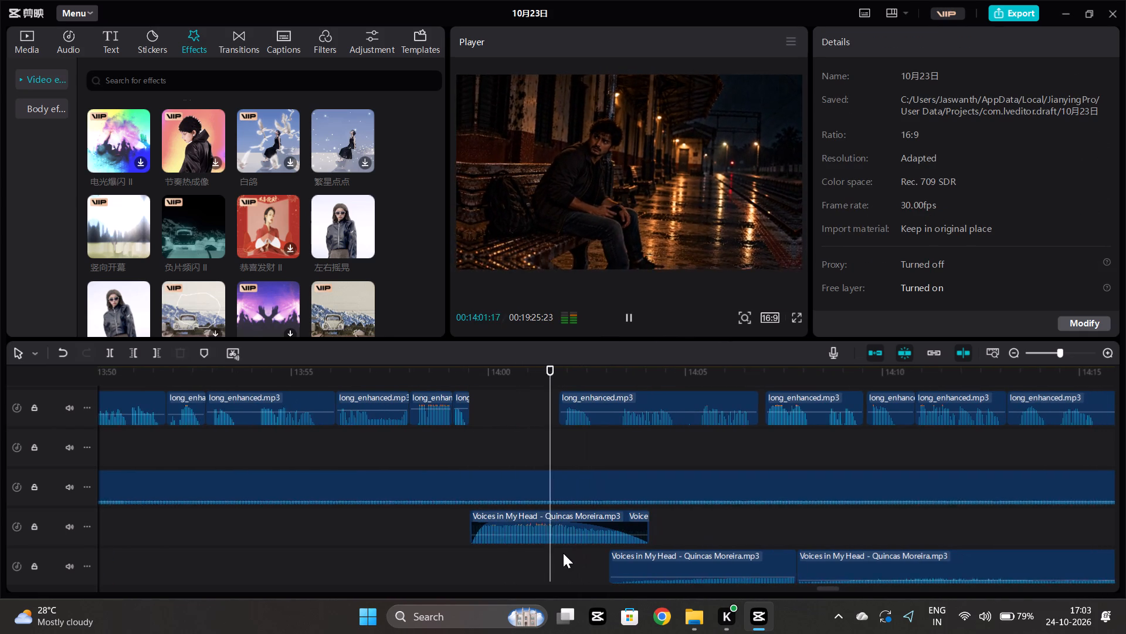
pyautogui.hscroll(-2, 563, 553)
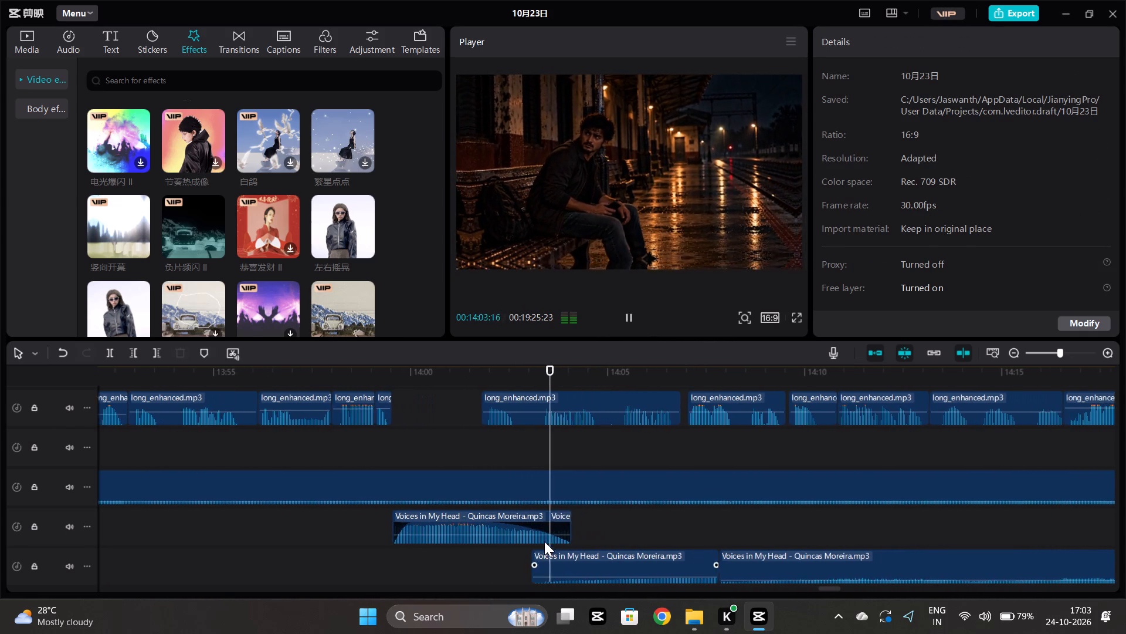
pyautogui.hscroll(-1, 476, 523)
pyautogui.scroll(-2, 564, 507)
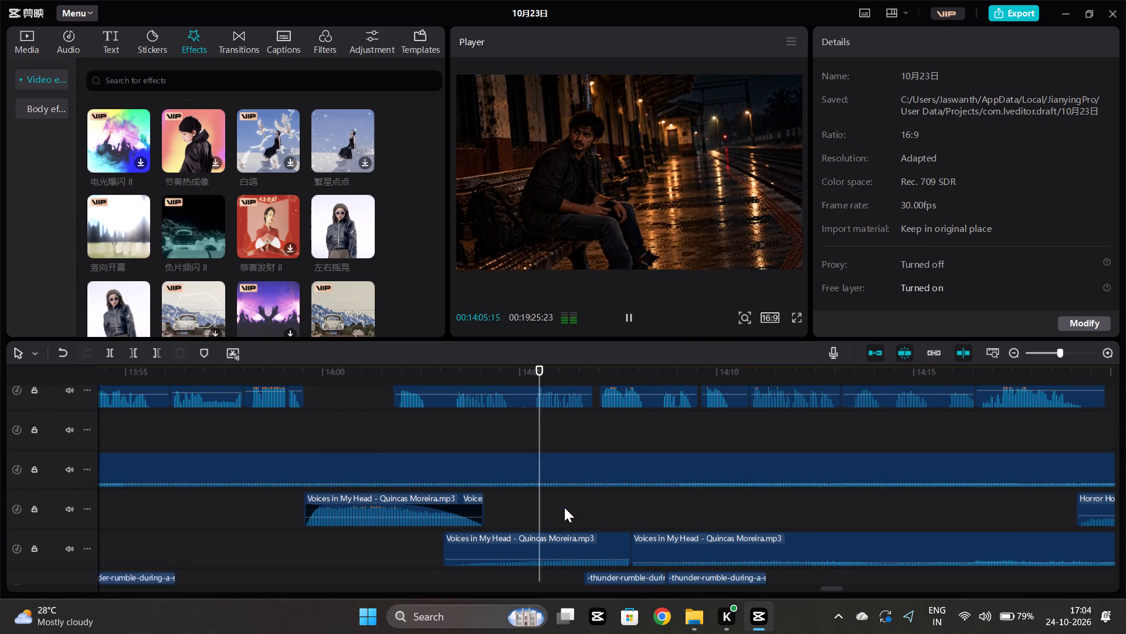
pyautogui.hscroll(-1, 708, 512)
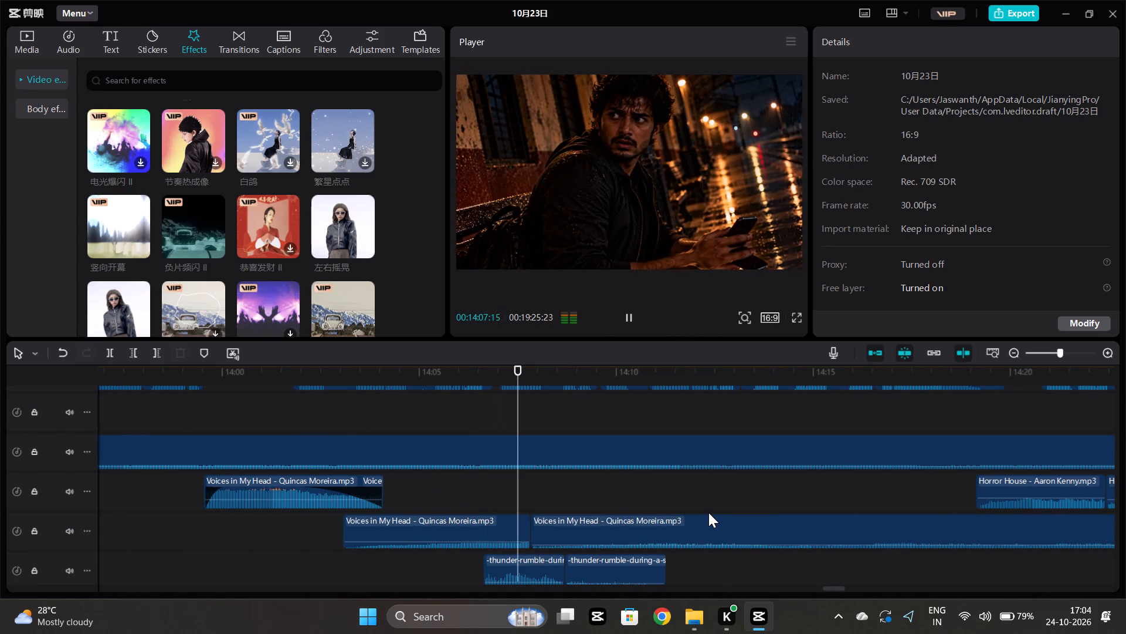
pyautogui.hscroll(-1, 708, 512)
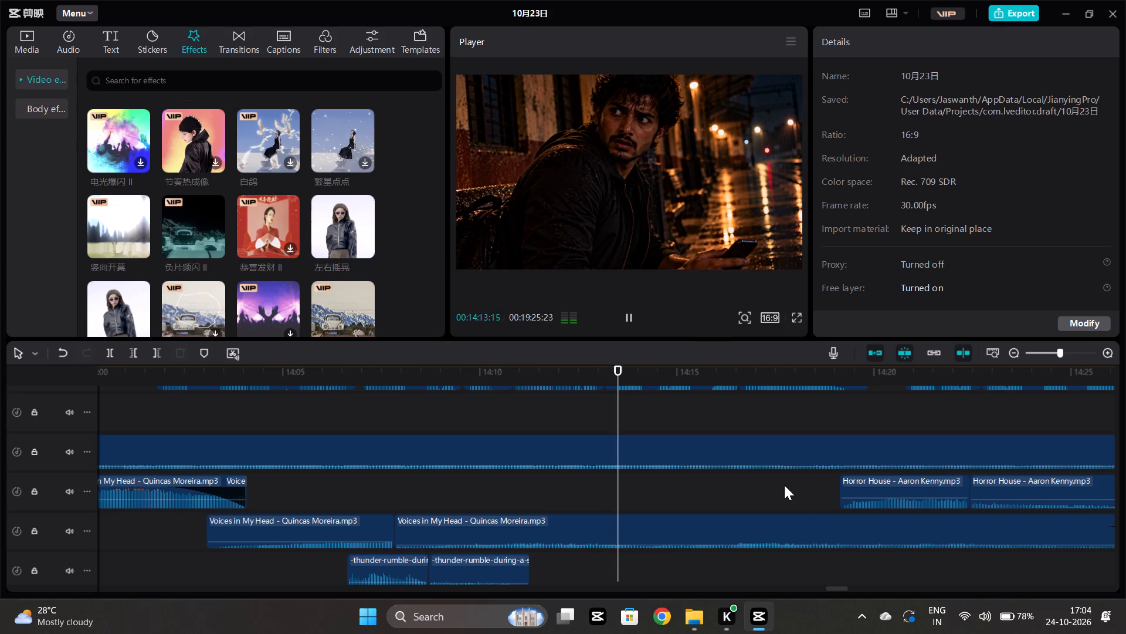
pyautogui.hscroll(-1, 782, 485)
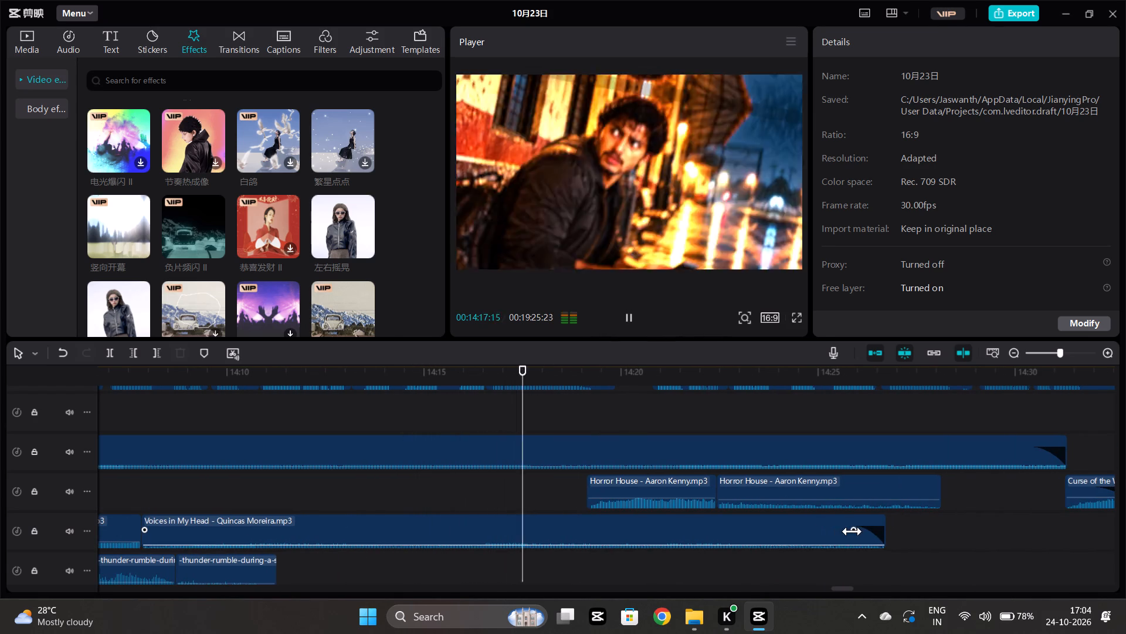
# Set a 2.2 s fade-out on the long Voices in My Head clip ending near 14:26.
pyautogui.moveTo(854, 531); pyautogui.dragTo(799, 523)
# Play the Horror House music entry near 14:19 and the Curse of the Witches clip near 14:31.
pyautogui.scroll(3, 742, 569)
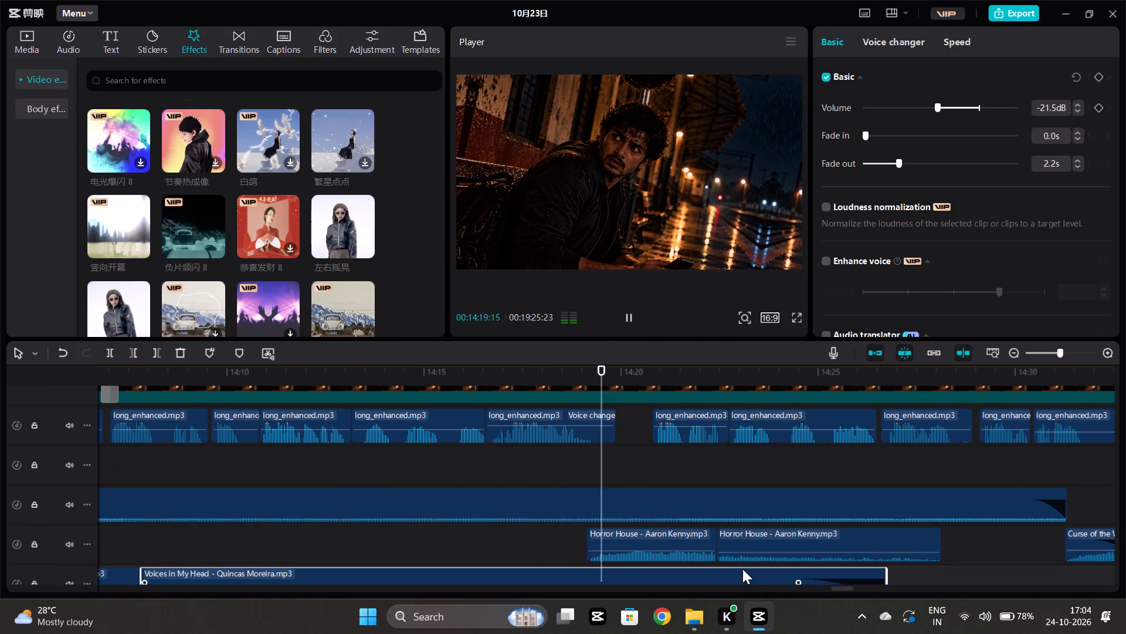
pyautogui.hscroll(-1, 784, 494)
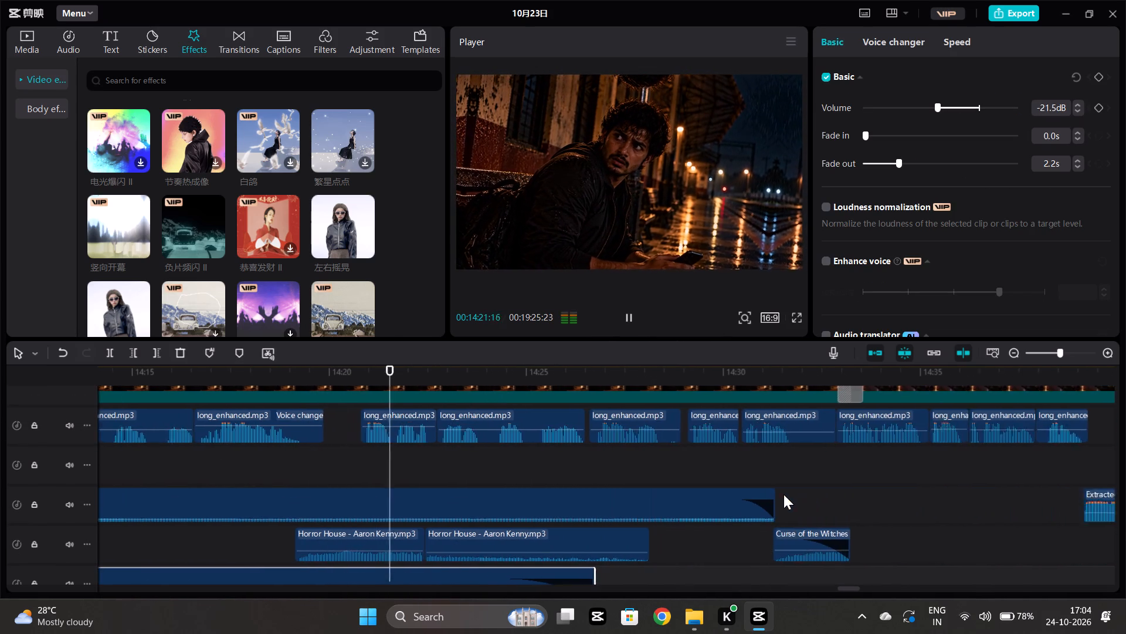
pyautogui.hscroll(-1, 784, 494)
pyautogui.scroll(-3, 784, 494)
pyautogui.click(710, 522)
pyautogui.press('space')
pyautogui.hscroll(-1, 710, 522)
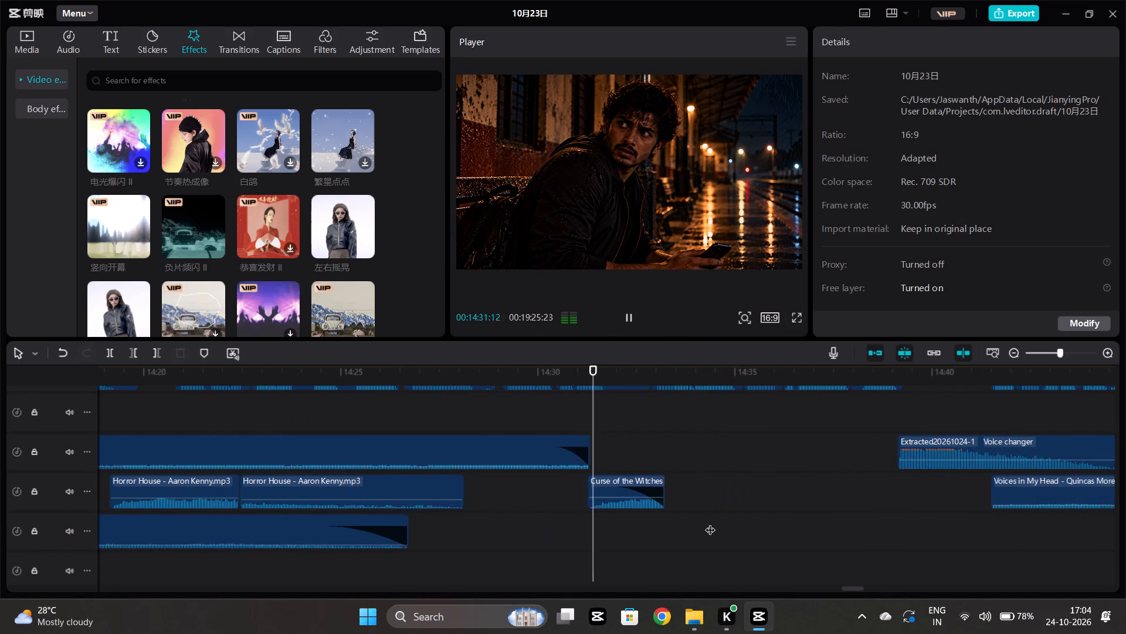
pyautogui.hscroll(-1, 710, 522)
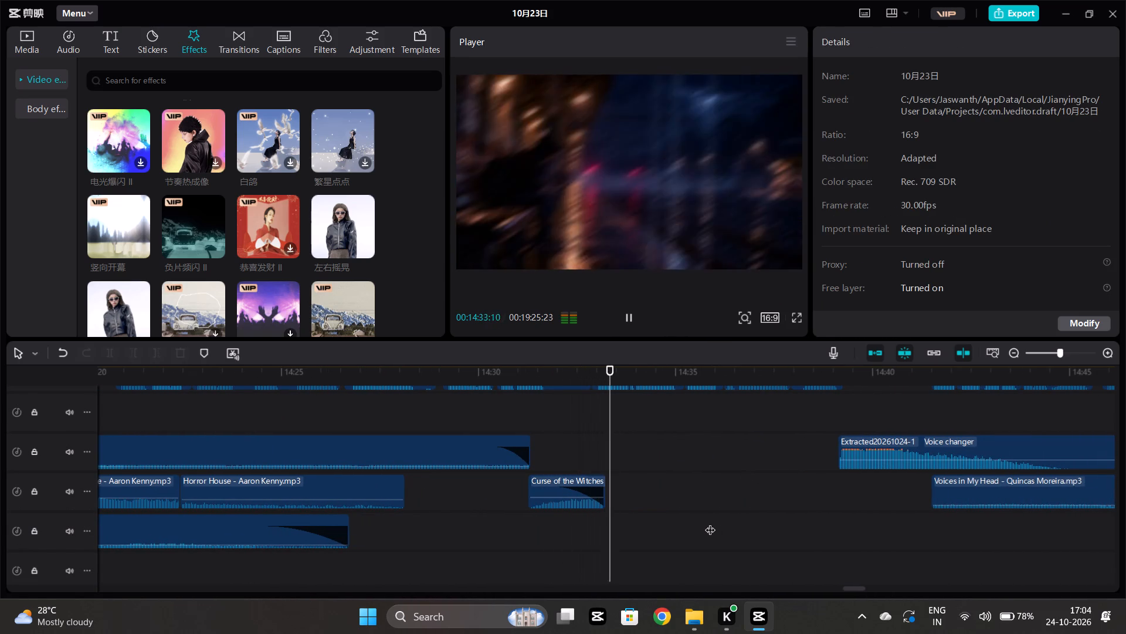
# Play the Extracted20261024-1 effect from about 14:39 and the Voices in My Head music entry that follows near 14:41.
pyautogui.hscroll(-1, 710, 522)
pyautogui.scroll(3, 710, 522)
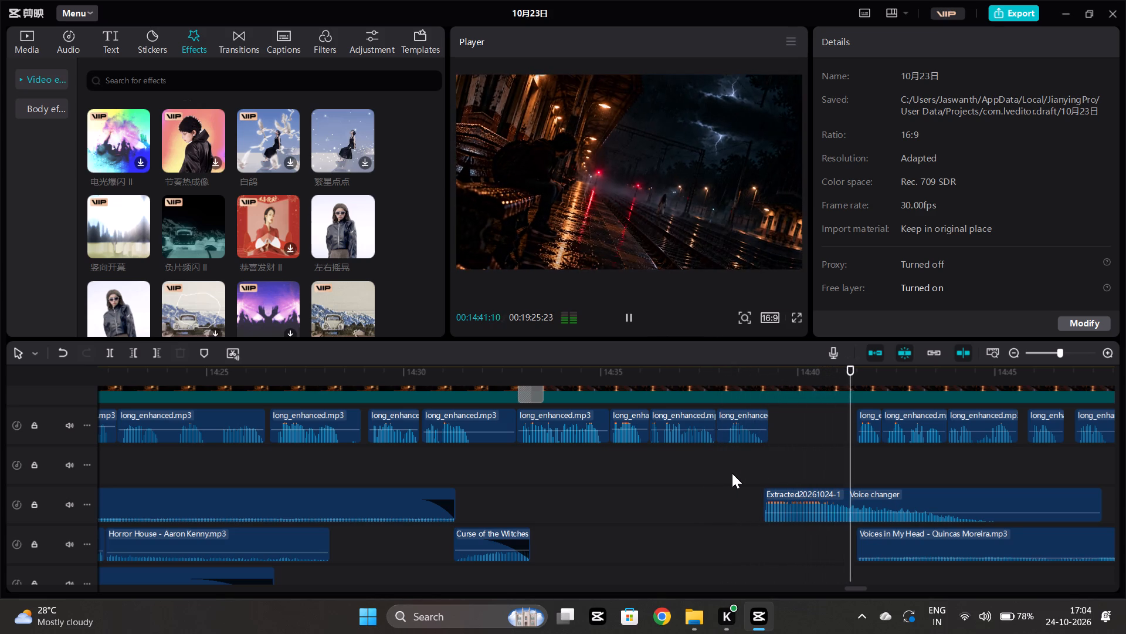
pyautogui.hscroll(-2, 732, 473)
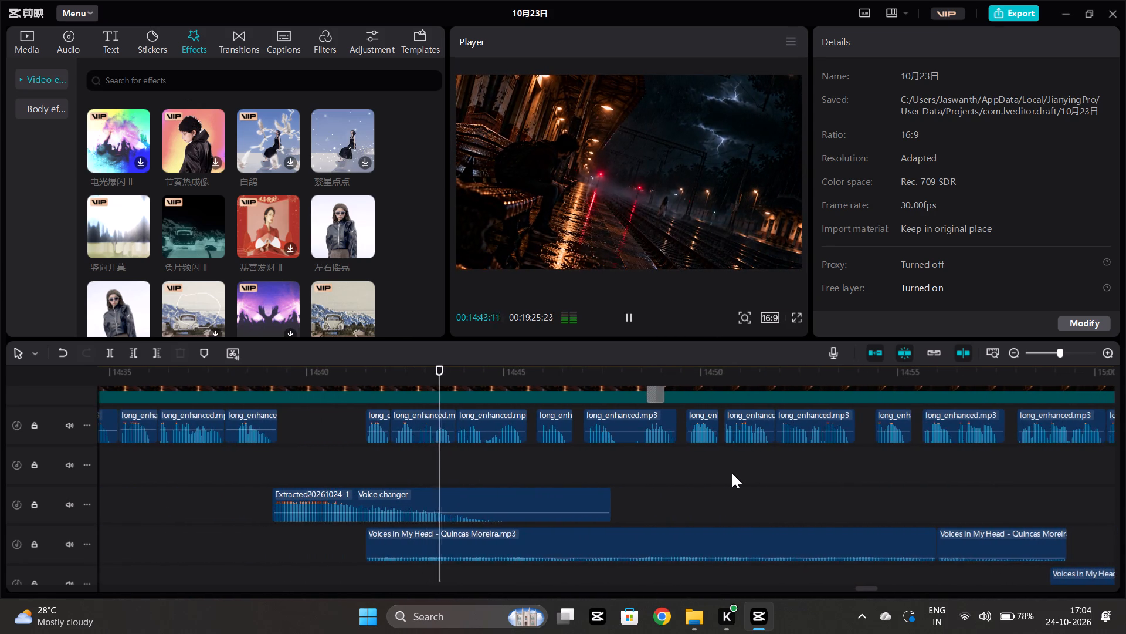
pyautogui.hscroll(-1, 732, 473)
pyautogui.hscroll(3, 732, 473)
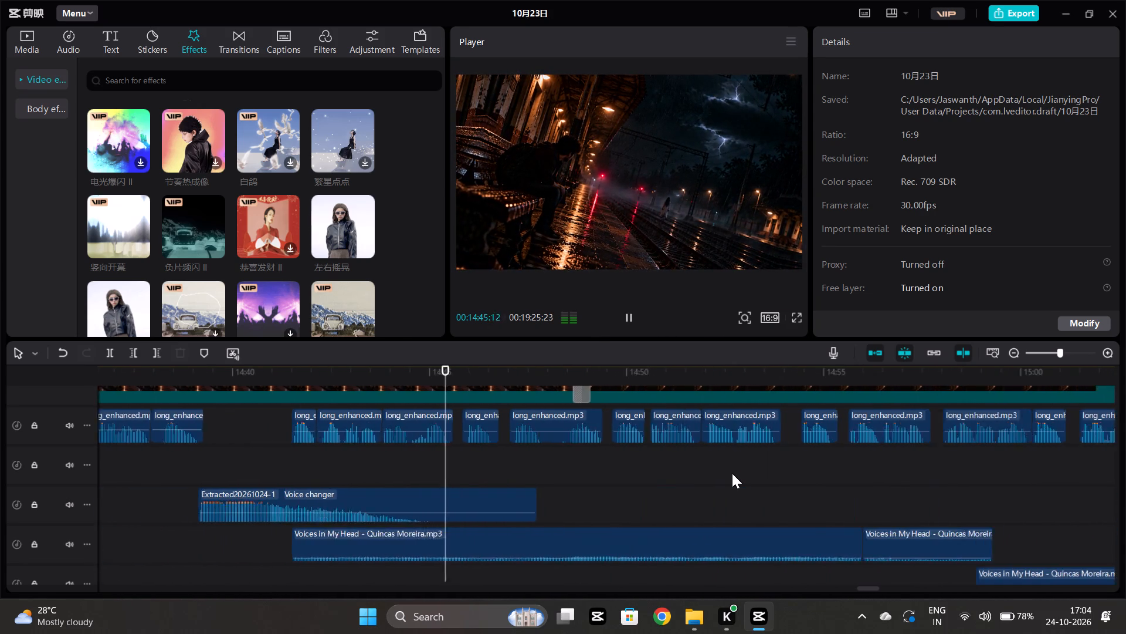
pyautogui.hscroll(3, 732, 473)
pyautogui.press('space')
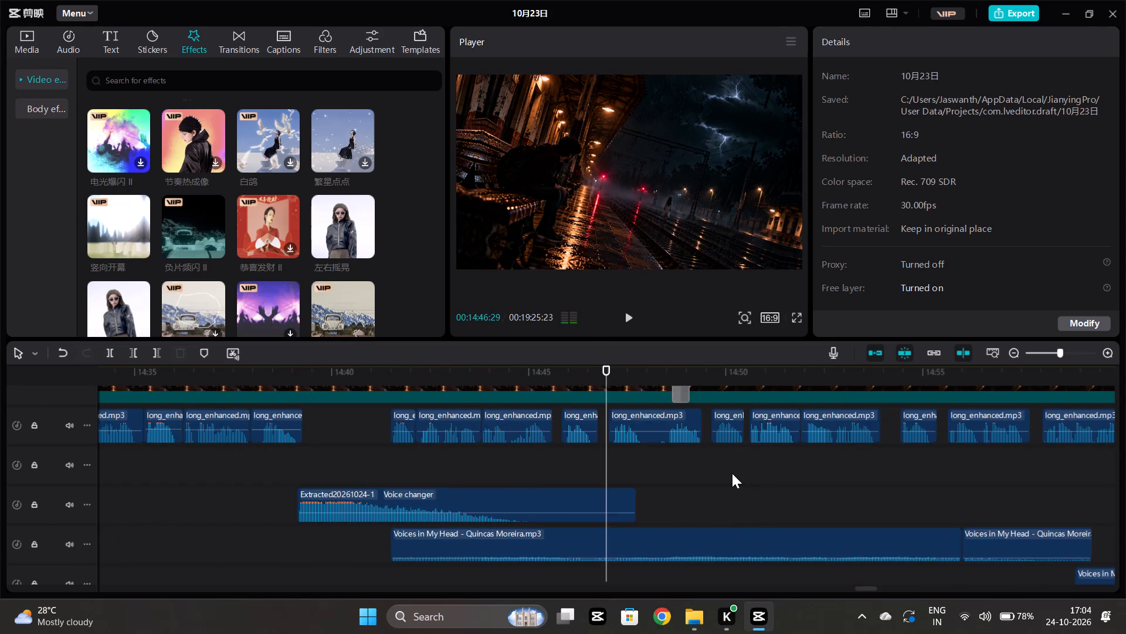
# Play the Night Hunt music entry near 13:41 and copy both of its adjoining clips.
pyautogui.hscroll(6, 732, 473)
pyautogui.scroll(-3, 577, 471)
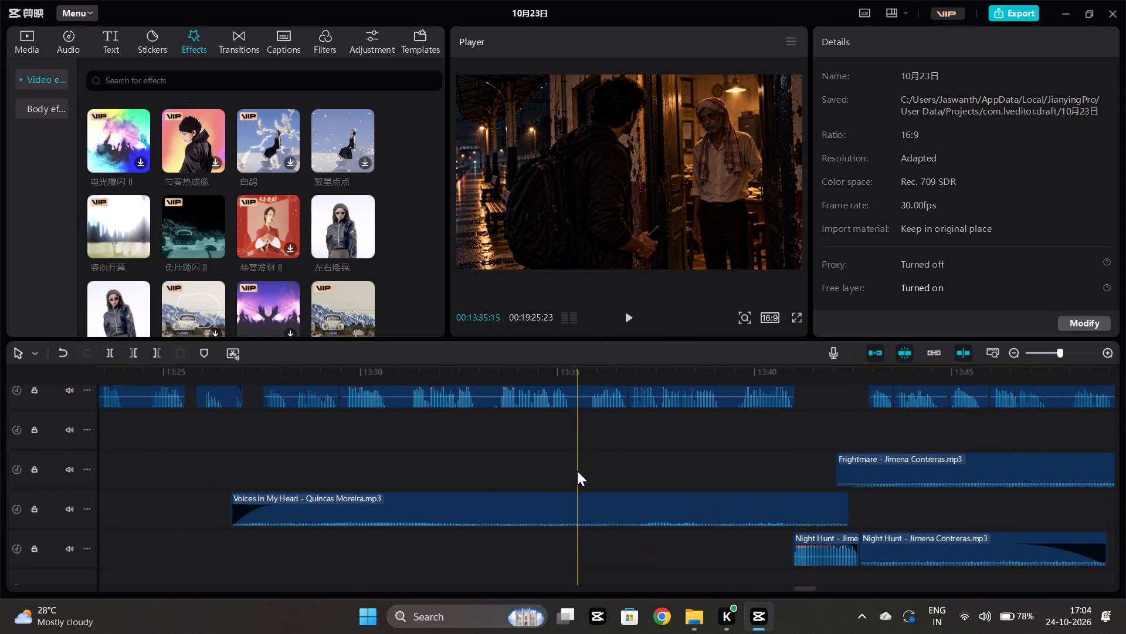
pyautogui.click(792, 520)
pyautogui.press('space')
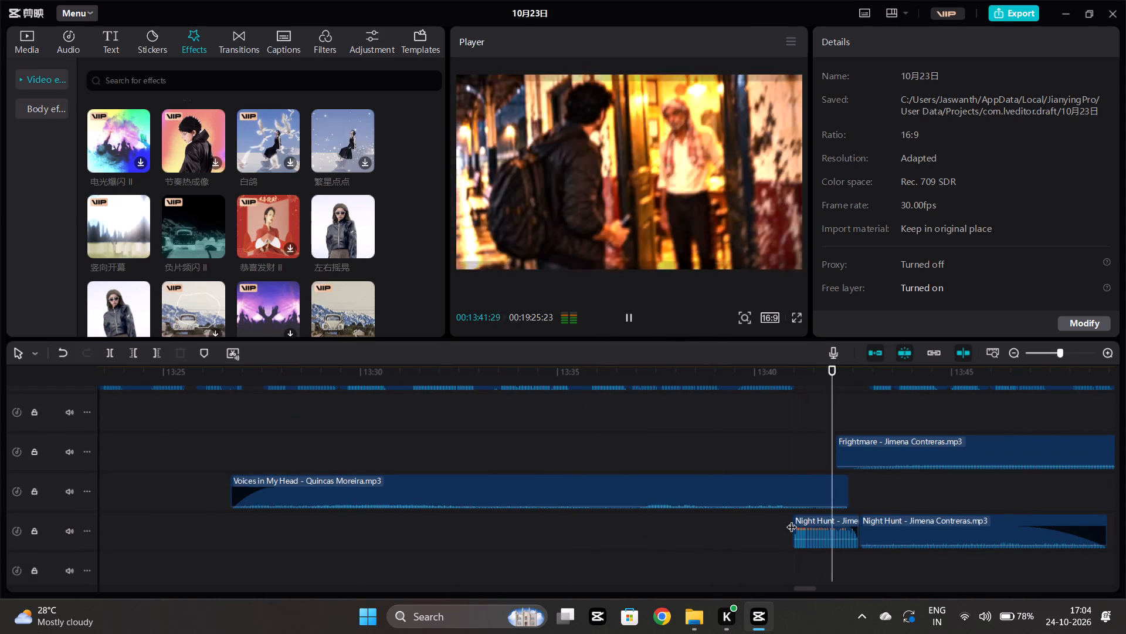
pyautogui.keyDown('ctrl'); pyautogui.click(813, 531); pyautogui.keyUp('ctrl')
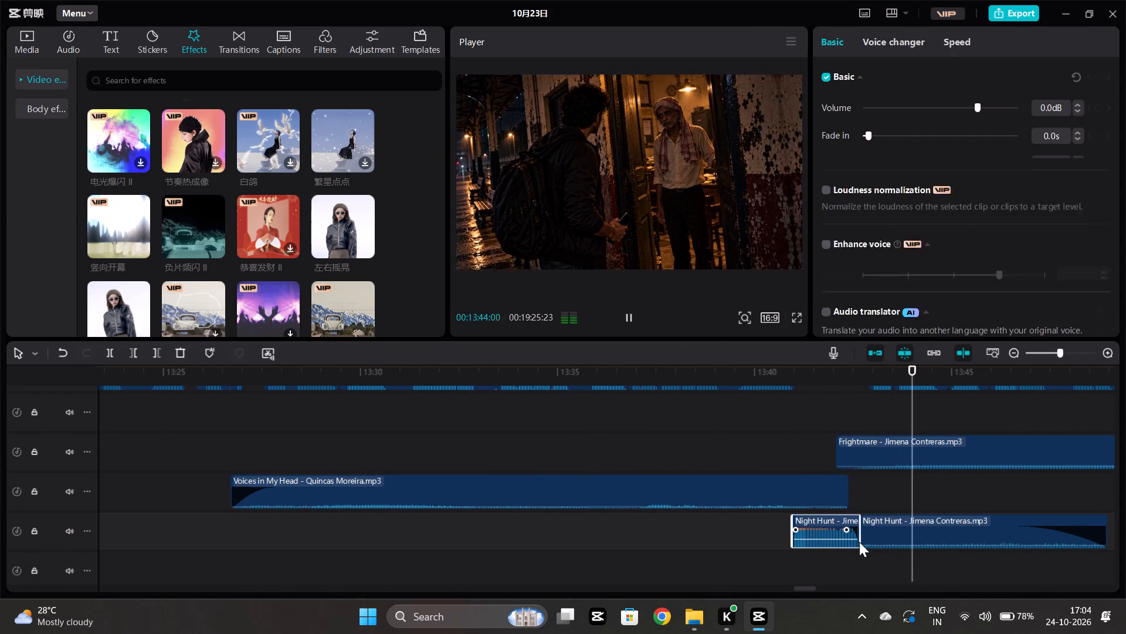
pyautogui.keyDown('ctrl'); pyautogui.click(901, 531); pyautogui.keyUp('ctrl')
pyautogui.hotkey('ctrl', 'c')
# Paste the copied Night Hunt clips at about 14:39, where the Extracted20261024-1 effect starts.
pyautogui.hscroll(-1, 890, 530)
pyautogui.keyDown('ctrl'); pyautogui.scroll(-1, 889, 530); pyautogui.keyUp('ctrl')
pyautogui.keyDown('ctrl'); pyautogui.hscroll(-1, 889, 530); pyautogui.keyUp('ctrl')
pyautogui.keyDown('ctrl'); pyautogui.scroll(-1, 889, 530); pyautogui.keyUp('ctrl')
pyautogui.keyDown('ctrl'); pyautogui.hscroll(-1, 889, 530); pyautogui.keyUp('ctrl')
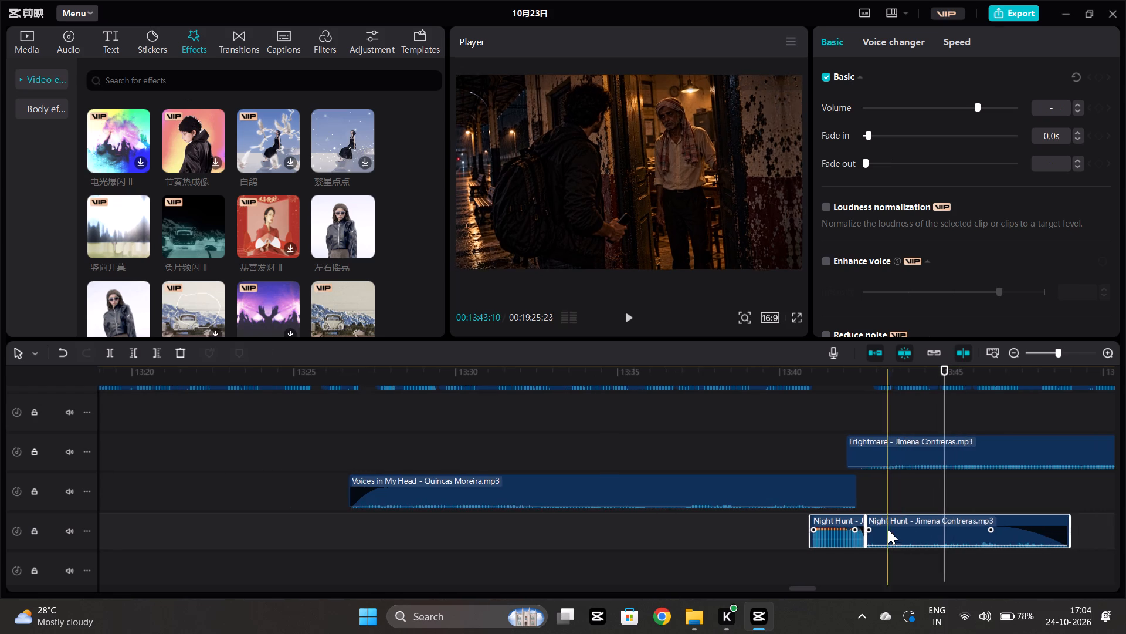
pyautogui.keyDown('ctrl'); pyautogui.hscroll(-1, 888, 530); pyautogui.keyUp('ctrl')
pyautogui.hscroll(-5, 990, 507)
pyautogui.hscroll(-2, 857, 501)
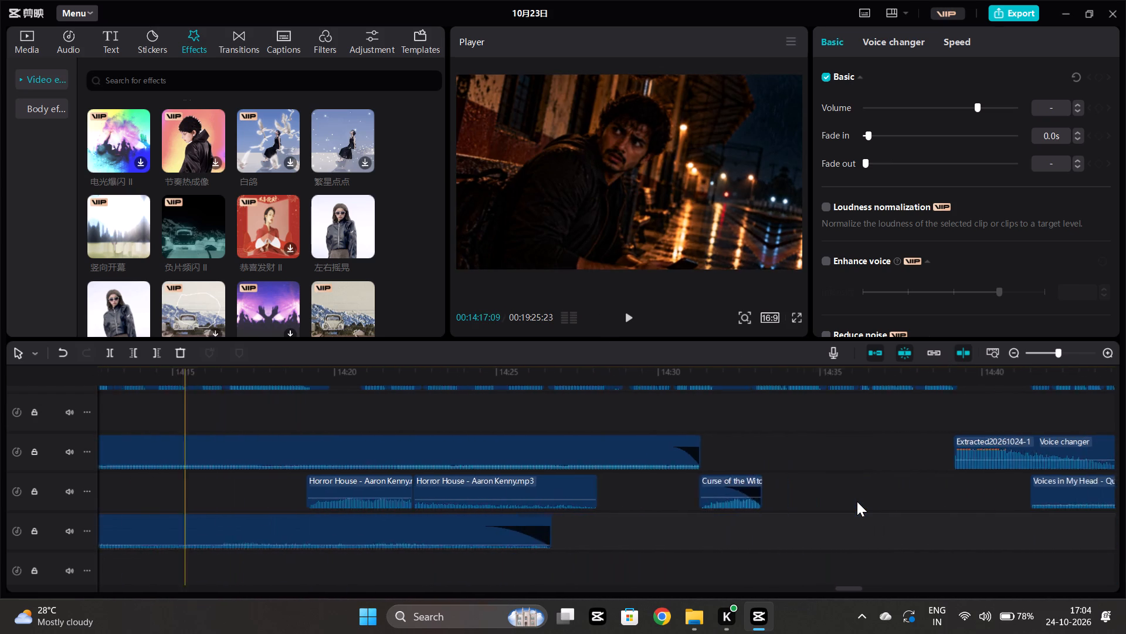
pyautogui.hscroll(-1, 857, 501)
pyautogui.scroll(3, 778, 508)
pyautogui.click(837, 480)
pyautogui.press('space')
pyautogui.hscroll(-1, 837, 480)
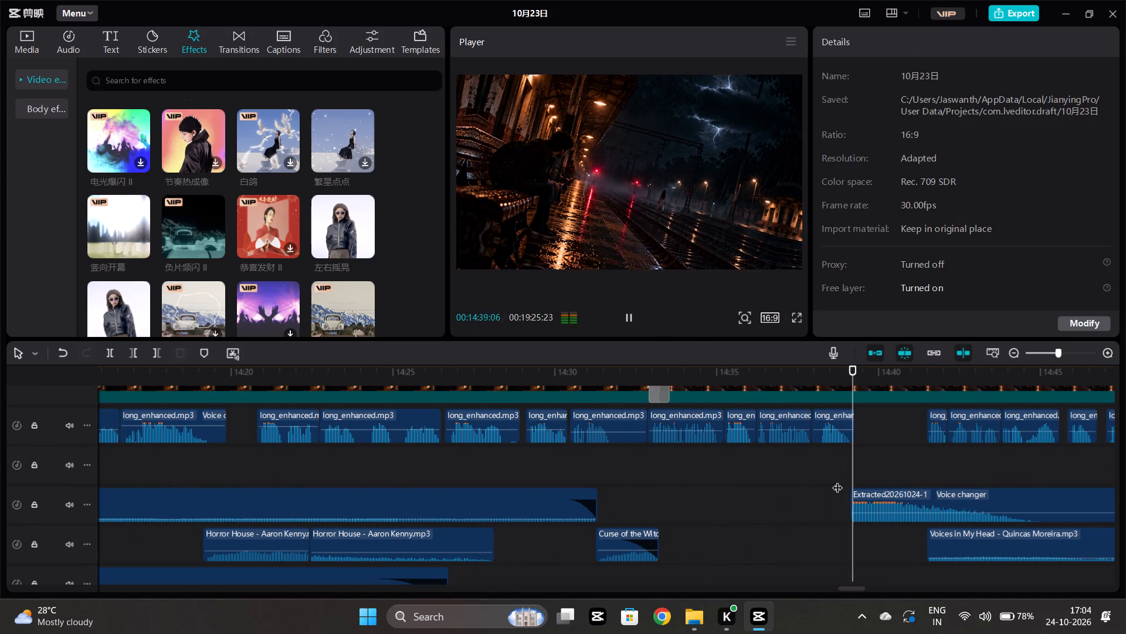
pyautogui.hscroll(-1, 837, 480)
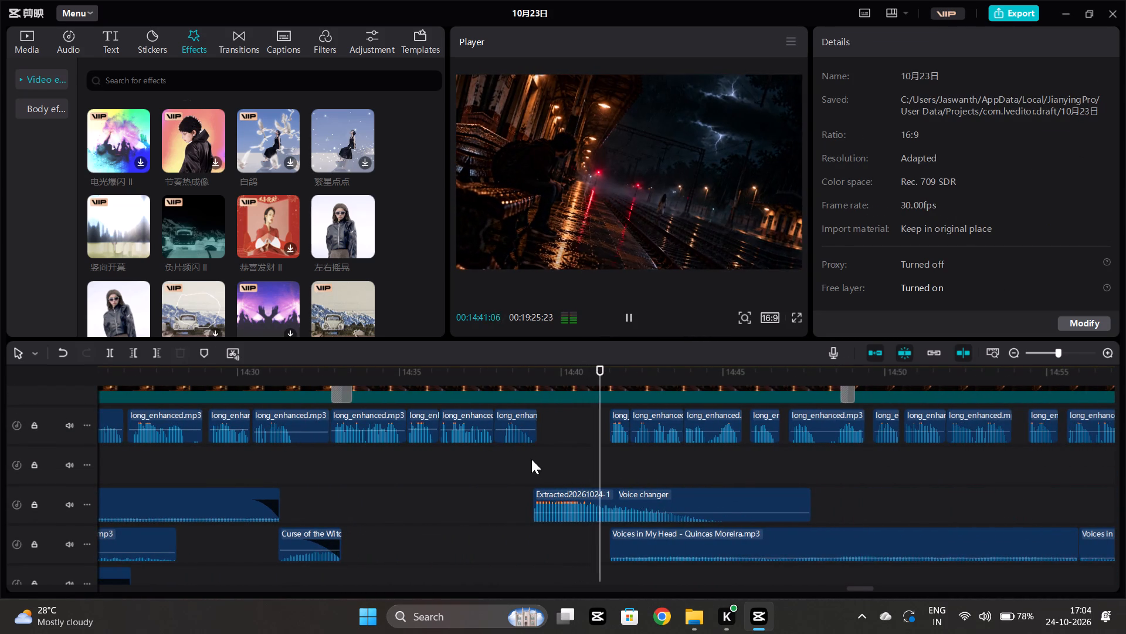
pyautogui.click(531, 459)
pyautogui.hotkey('ctrl', 'v')
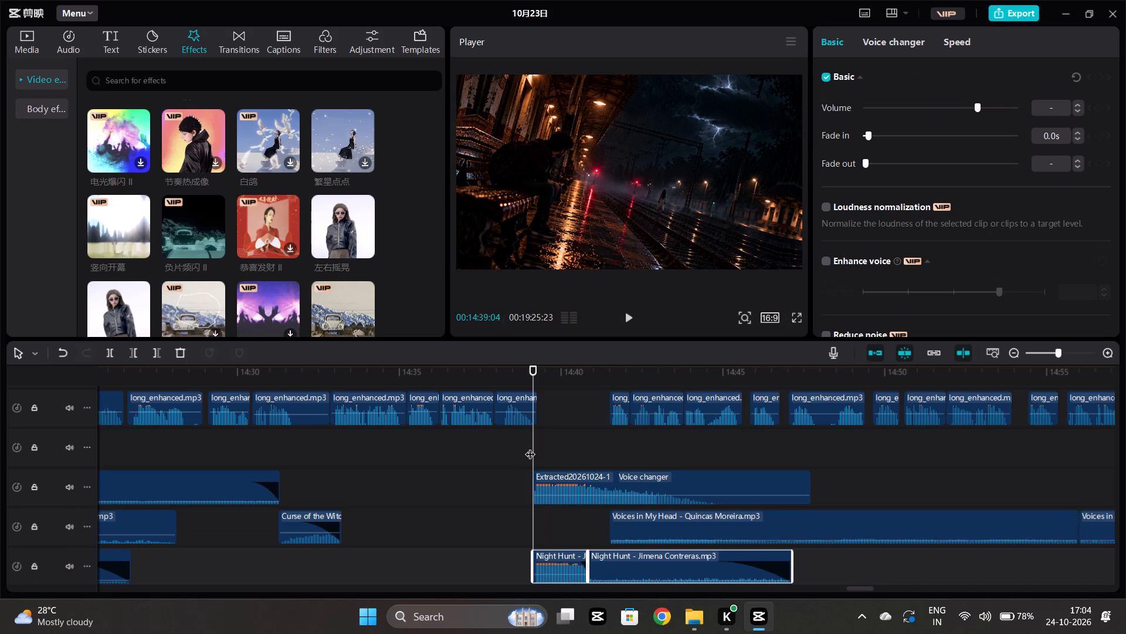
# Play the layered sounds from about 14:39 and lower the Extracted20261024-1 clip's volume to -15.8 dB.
pyautogui.click(530, 447)
pyautogui.press('space')
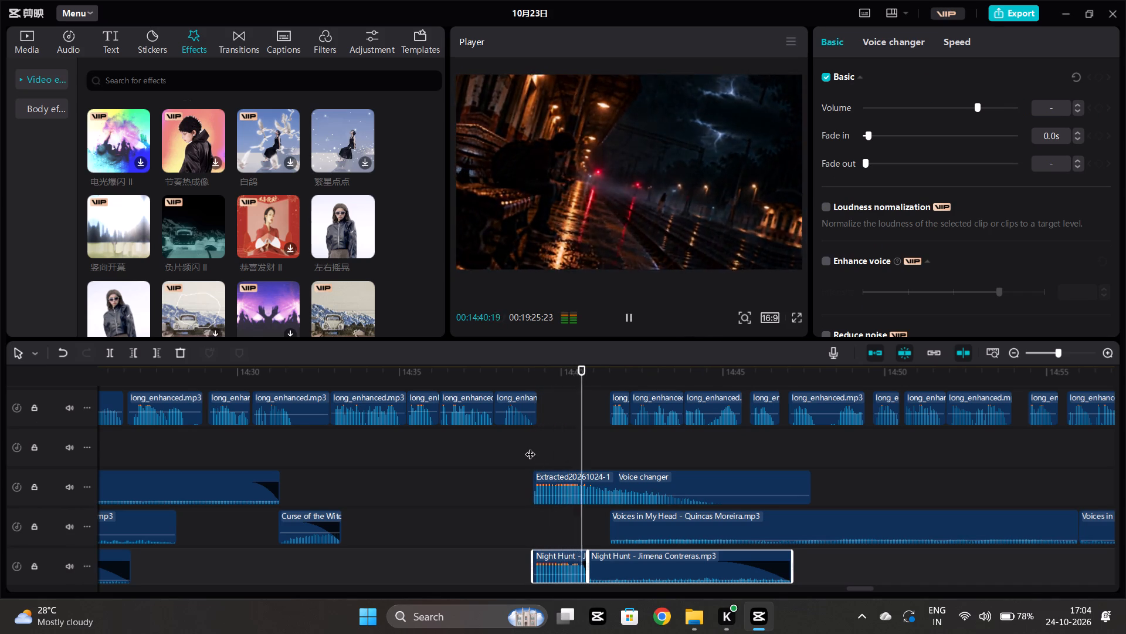
pyautogui.click(569, 490)
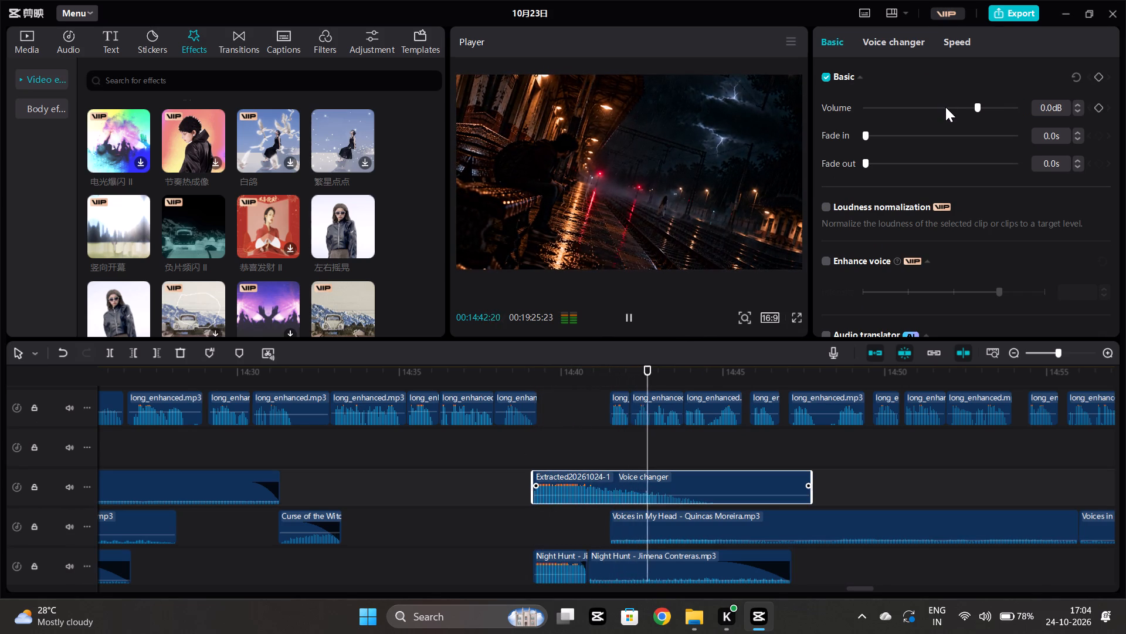
pyautogui.click(945, 107)
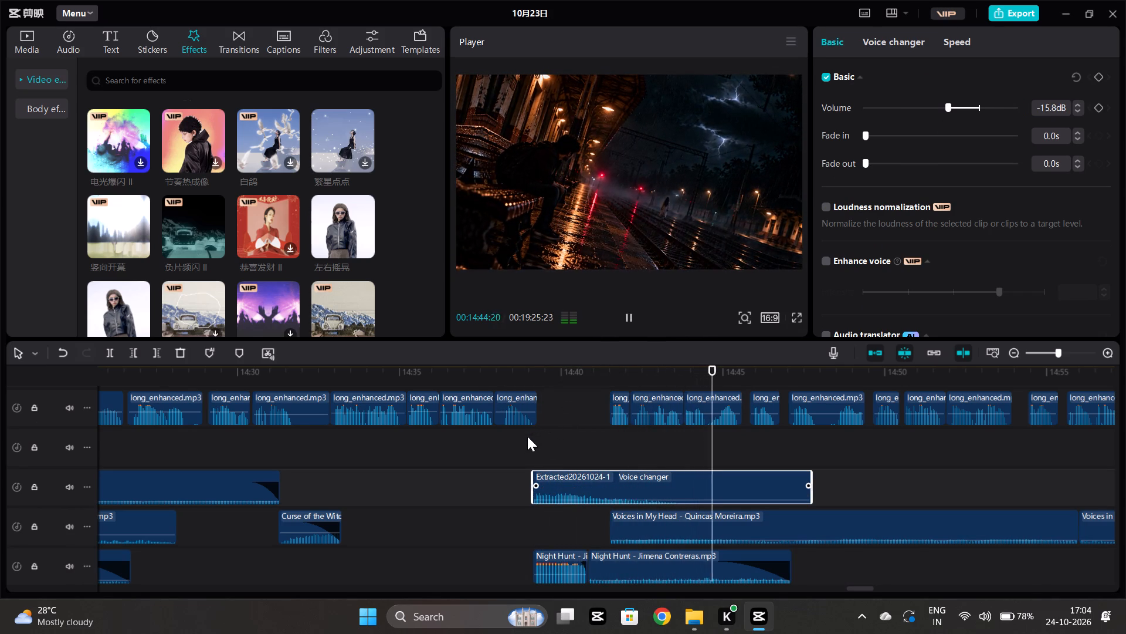
# Replay the section from about 14:39 and apply the 超级混响 voice filter to the short Night Hunt clip.
pyautogui.click(527, 436)
pyautogui.press('space')
pyautogui.click(559, 566)
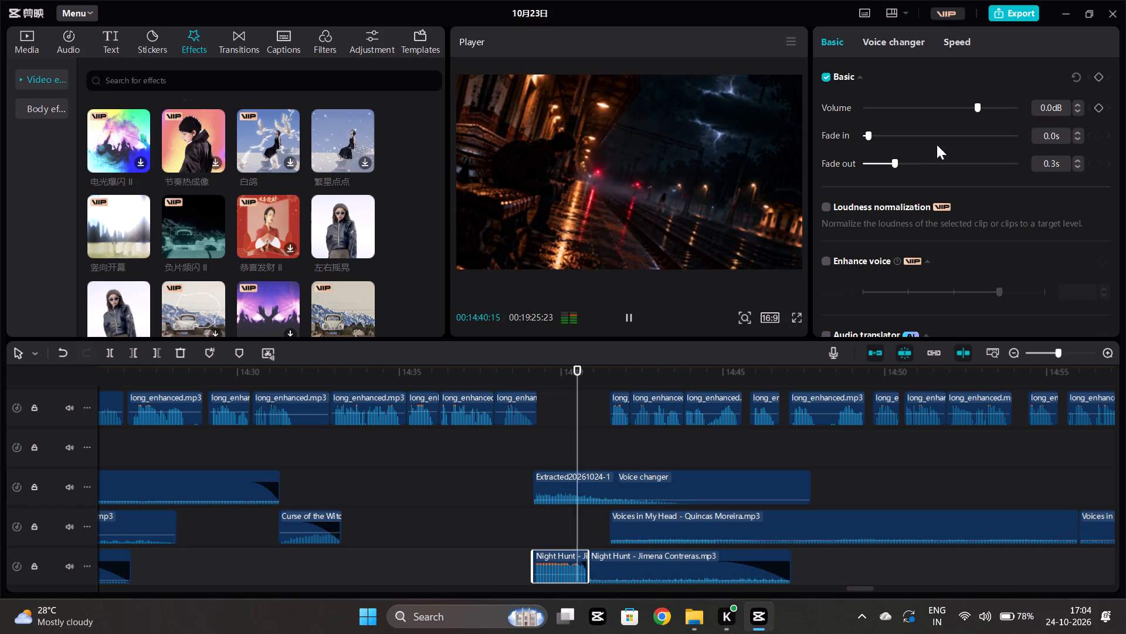
pyautogui.click(880, 39)
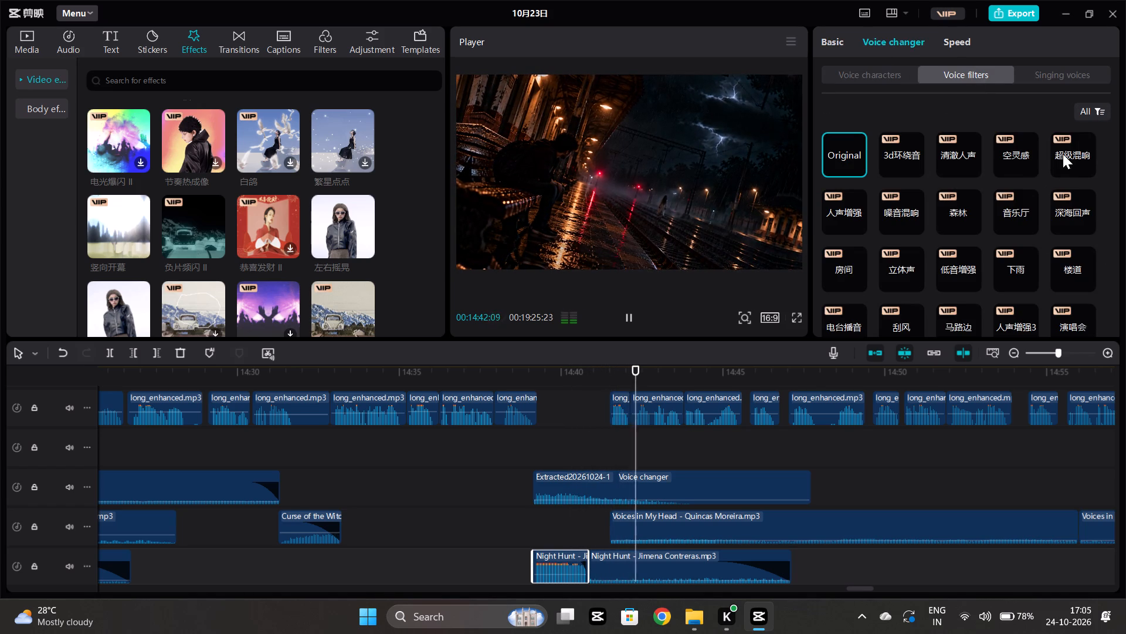
pyautogui.click(1067, 147)
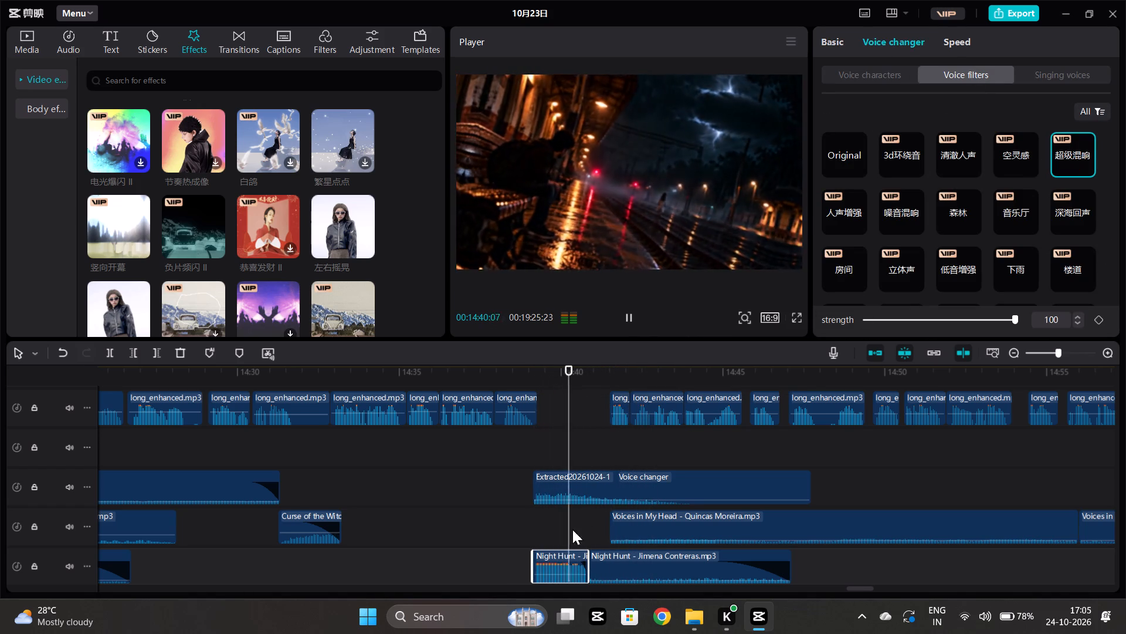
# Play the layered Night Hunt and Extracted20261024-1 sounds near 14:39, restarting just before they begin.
pyautogui.click(508, 497)
pyautogui.press('space')
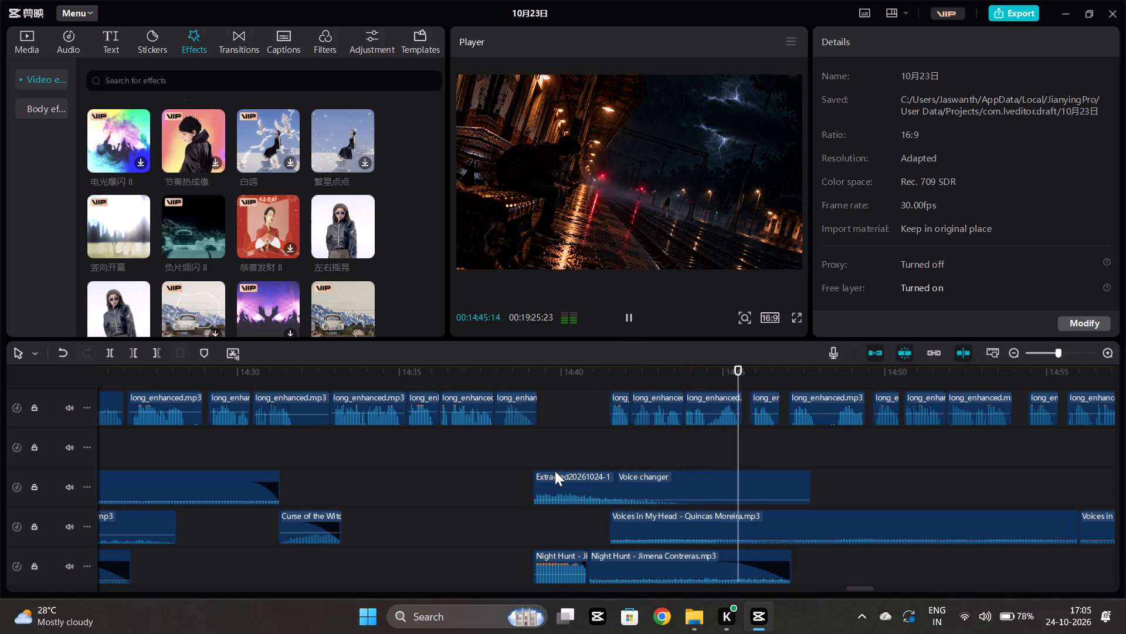
pyautogui.click(535, 446)
pyautogui.press('space')
pyautogui.press('space')
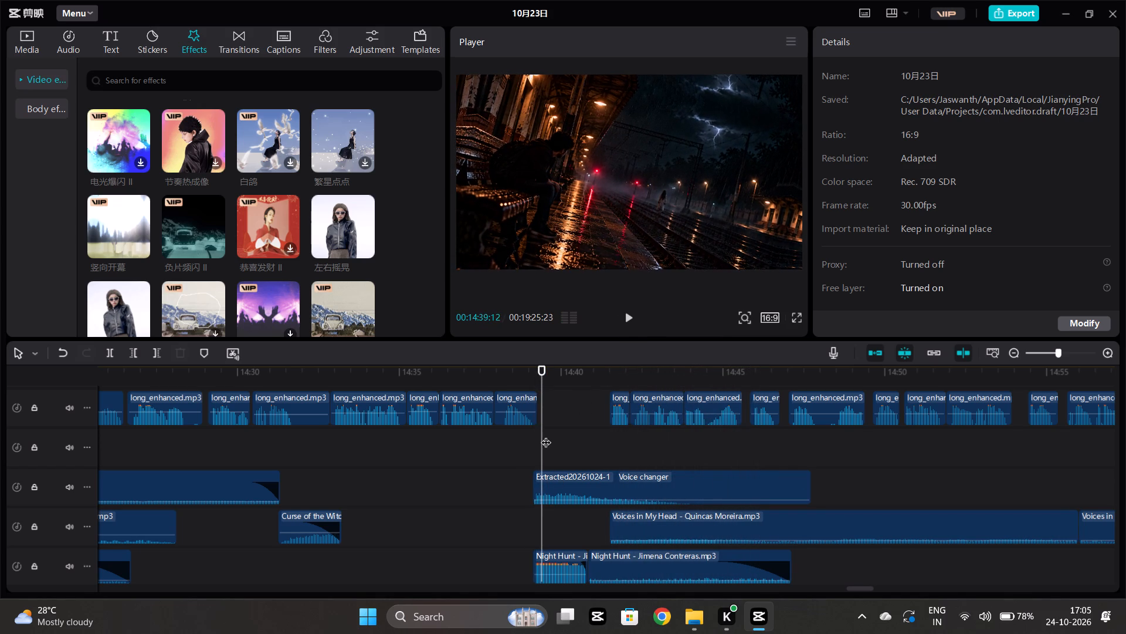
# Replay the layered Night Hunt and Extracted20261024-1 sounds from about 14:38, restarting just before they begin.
pyautogui.moveTo(546, 435); pyautogui.dragTo(523, 440)
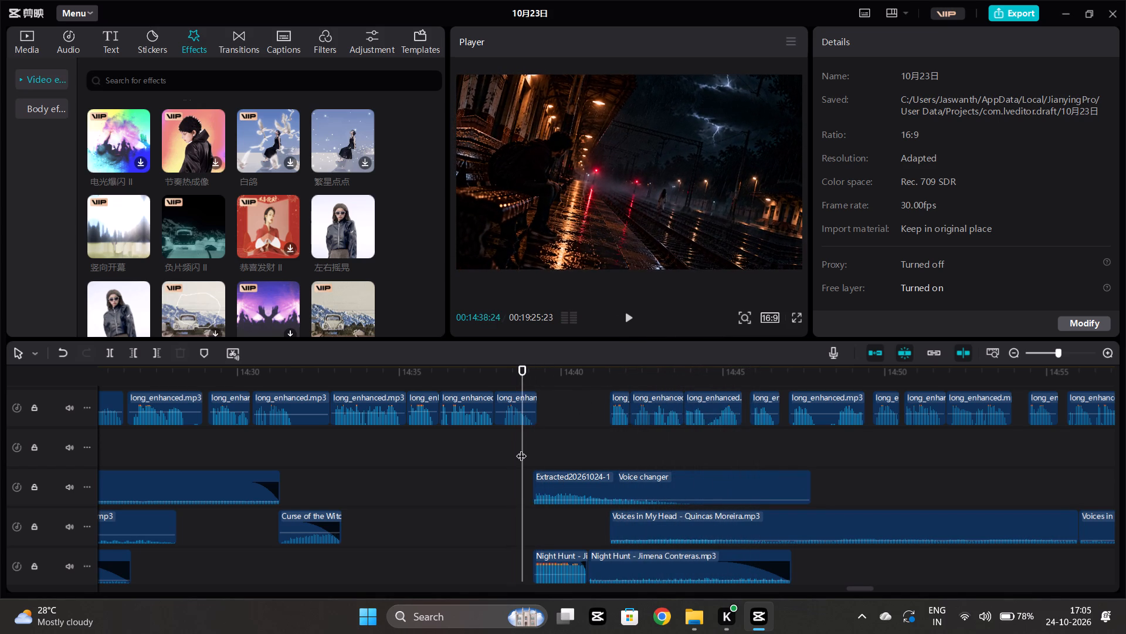
pyautogui.click(522, 449)
pyautogui.press('space')
pyautogui.press('space')
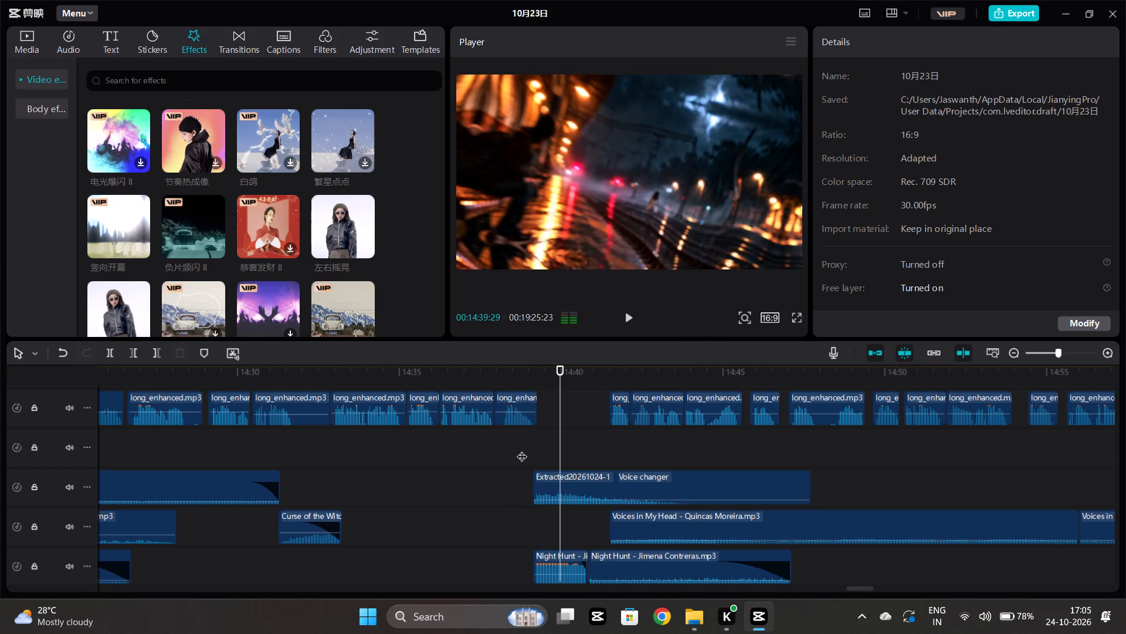
pyautogui.click(522, 449)
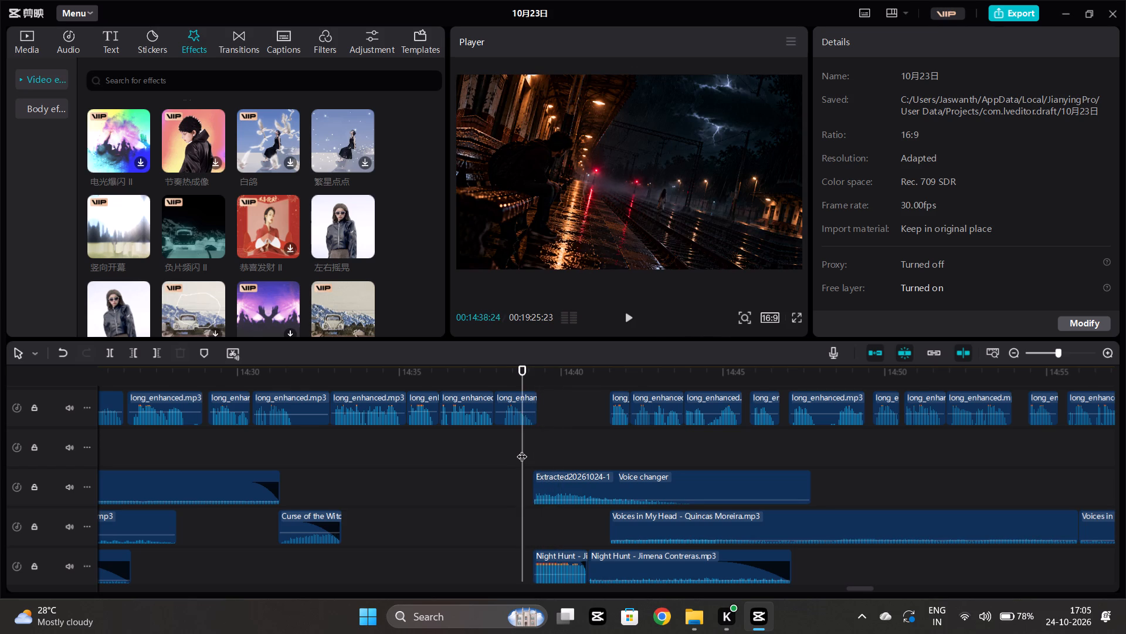
pyautogui.click(522, 449)
pyautogui.press('space')
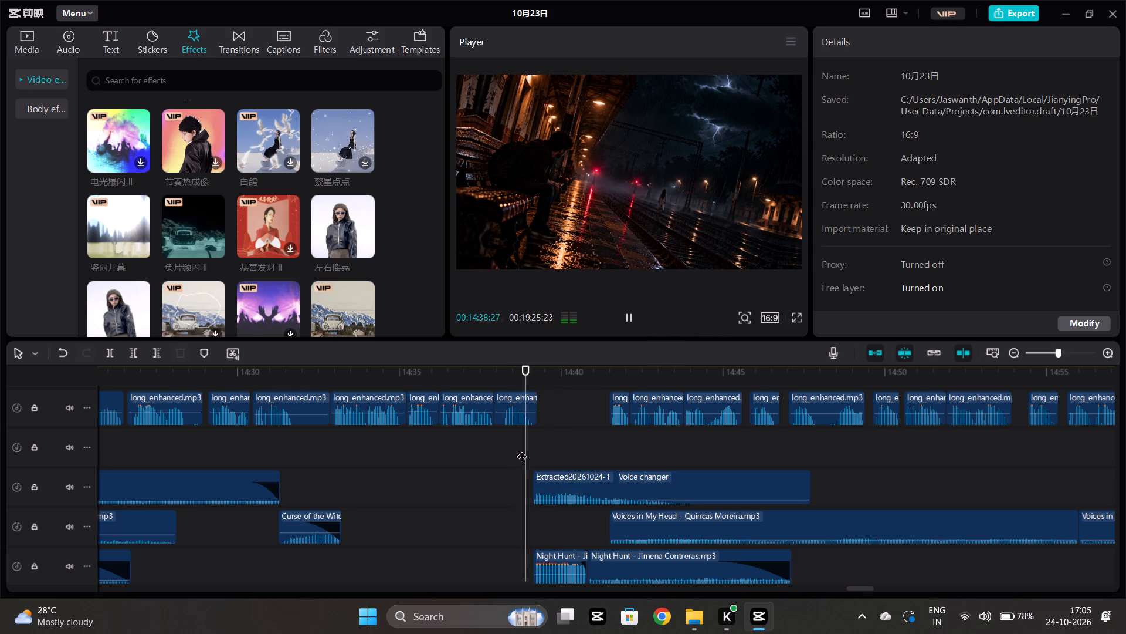
pyautogui.click(522, 449)
pyautogui.press('space')
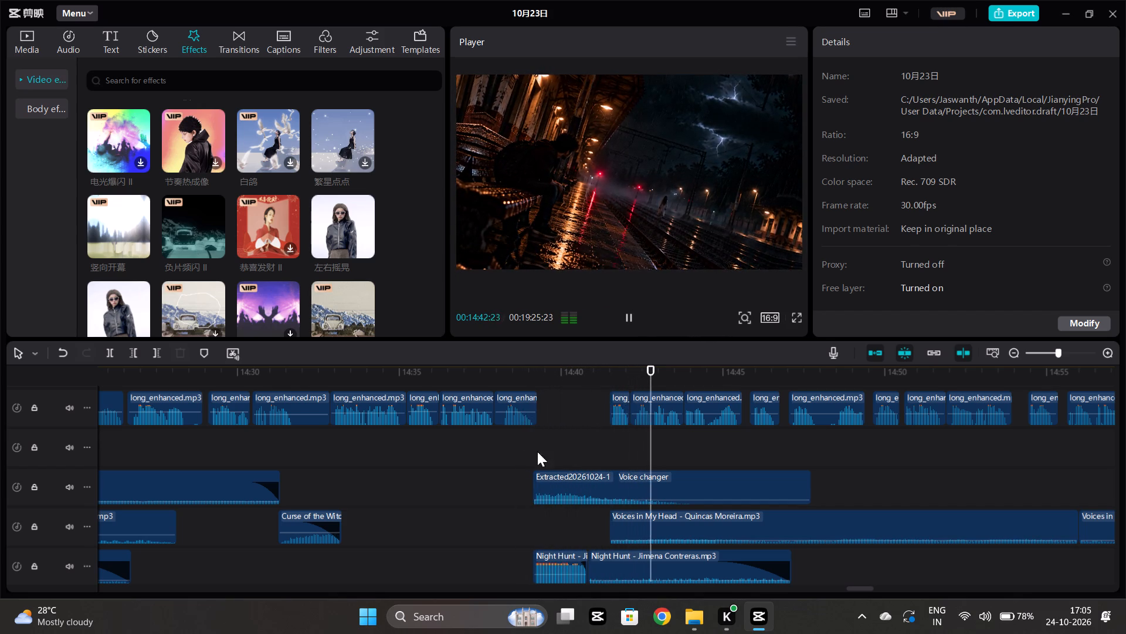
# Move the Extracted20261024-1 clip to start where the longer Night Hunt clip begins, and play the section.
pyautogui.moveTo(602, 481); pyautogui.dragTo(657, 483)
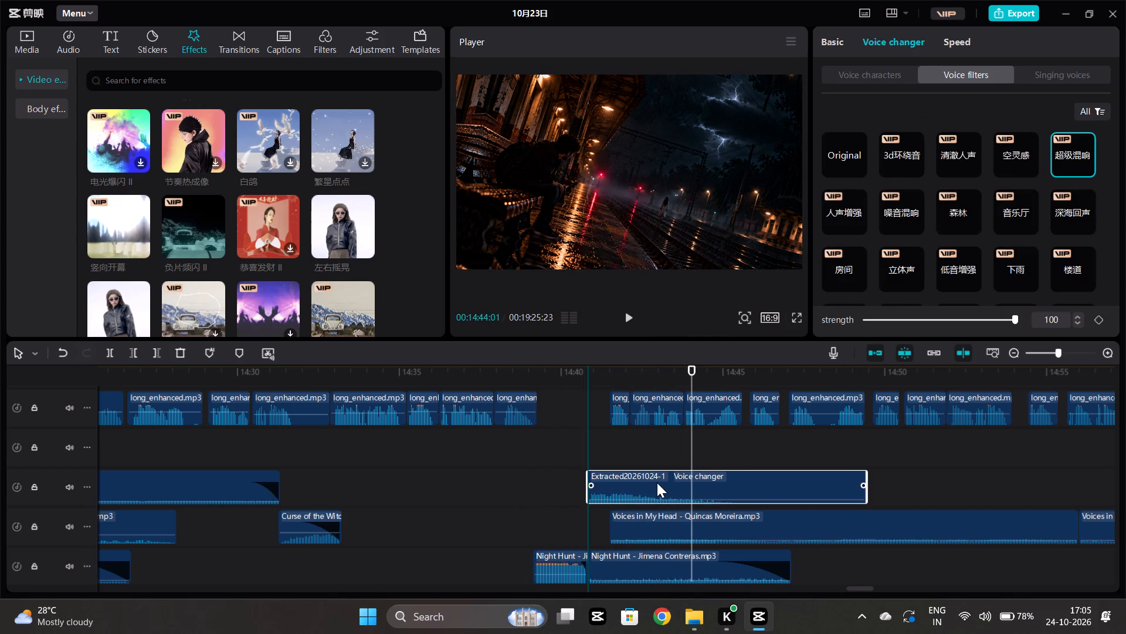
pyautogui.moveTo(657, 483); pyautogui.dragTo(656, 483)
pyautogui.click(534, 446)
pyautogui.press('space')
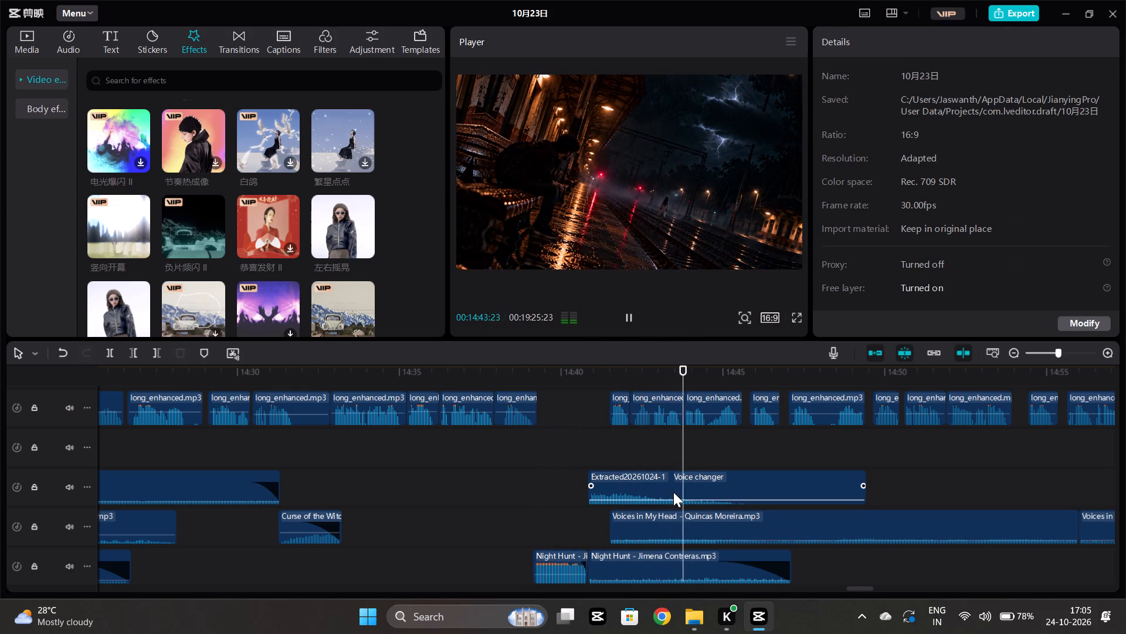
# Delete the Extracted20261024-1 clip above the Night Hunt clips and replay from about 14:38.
pyautogui.click(619, 481)
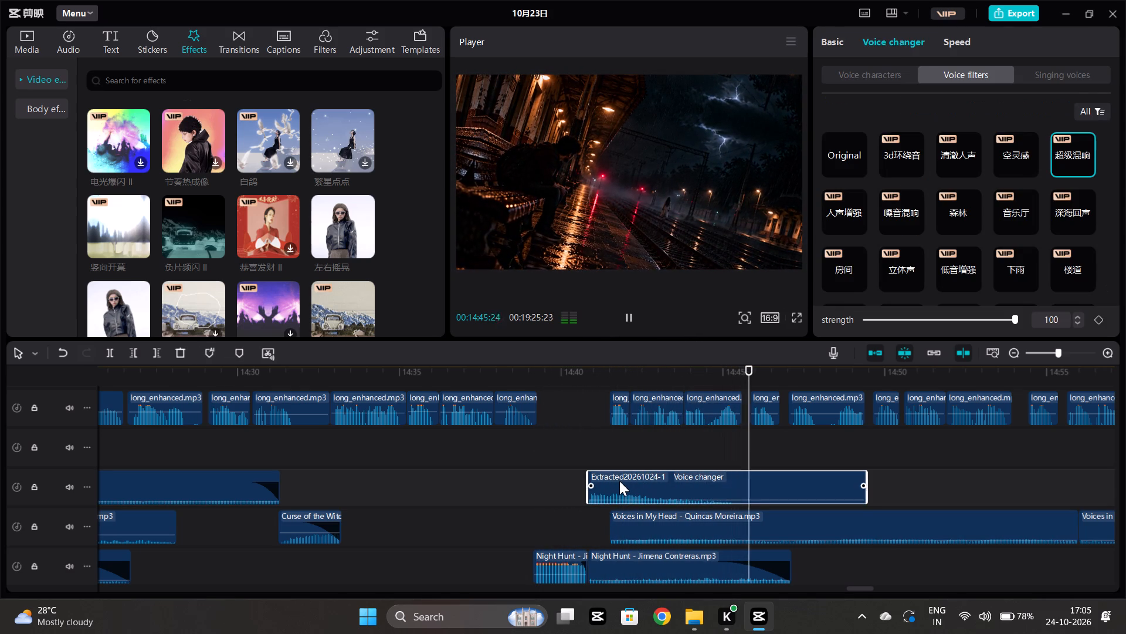
pyautogui.press('Delete')
pyautogui.click(523, 457)
pyautogui.press('space')
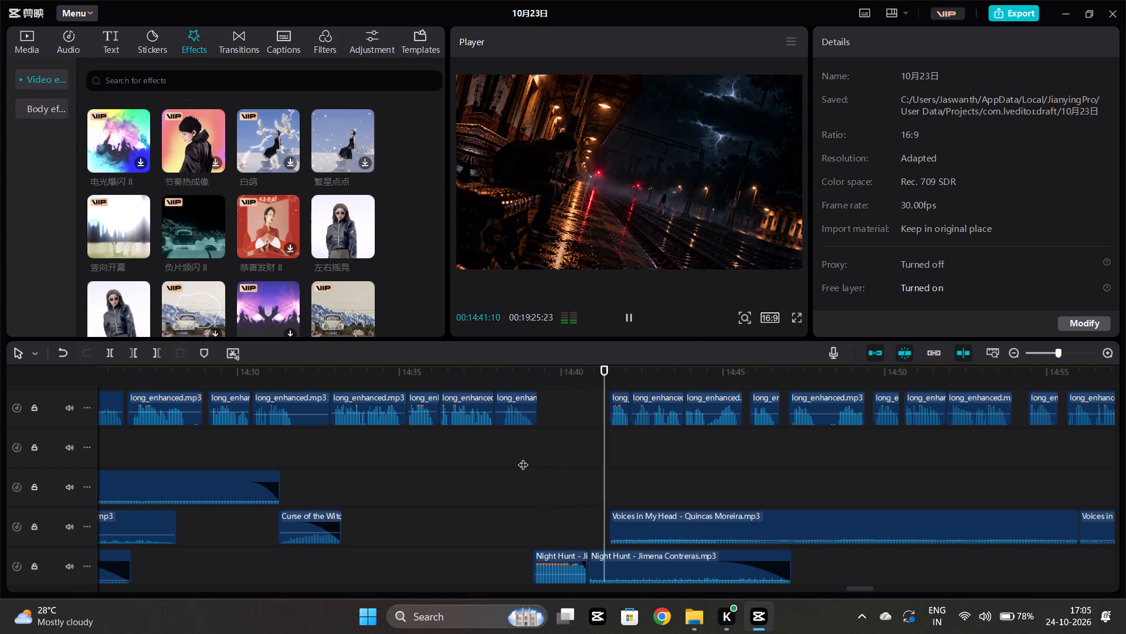
# Set the longer Night Hunt clip's volume to -21.2 dB and replay it from about 14:40.
pyautogui.click(623, 565)
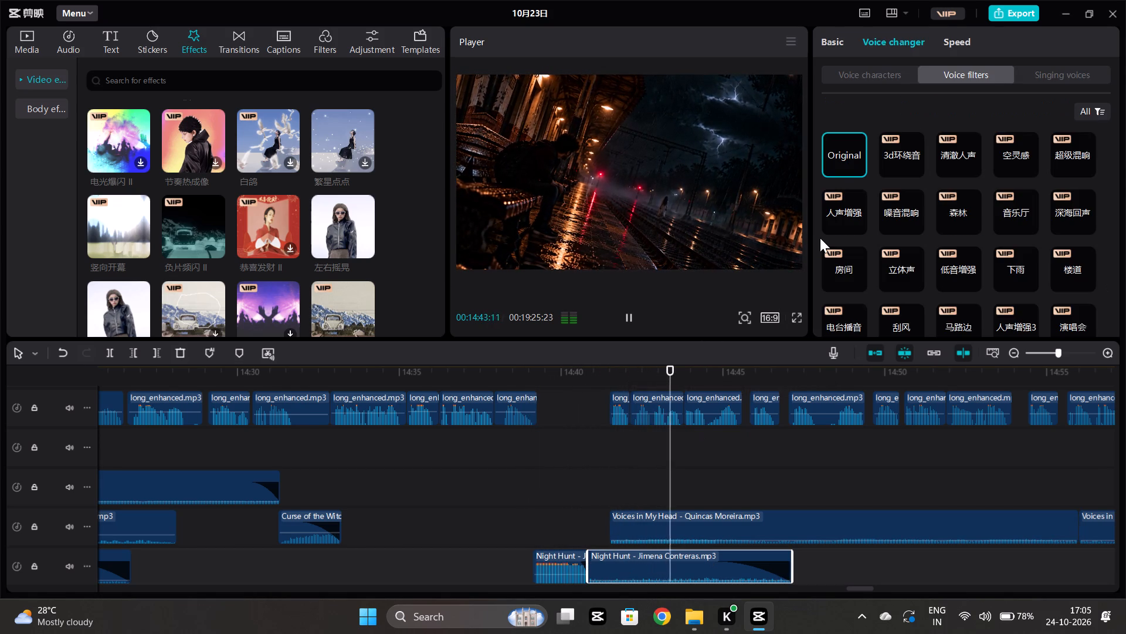
pyautogui.click(822, 41)
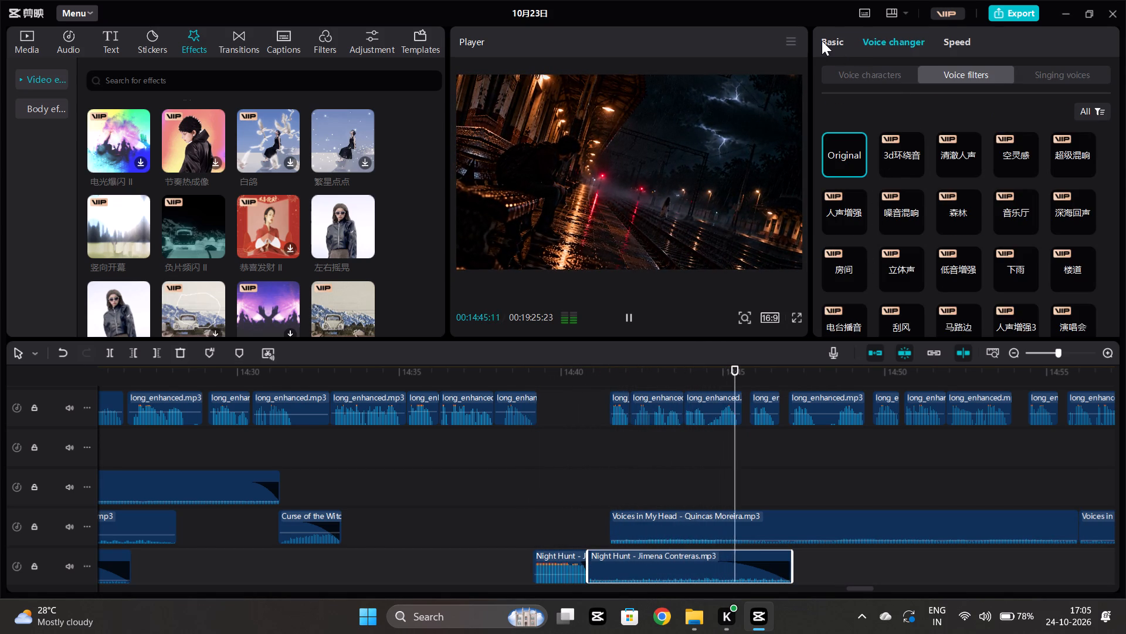
pyautogui.click(935, 109)
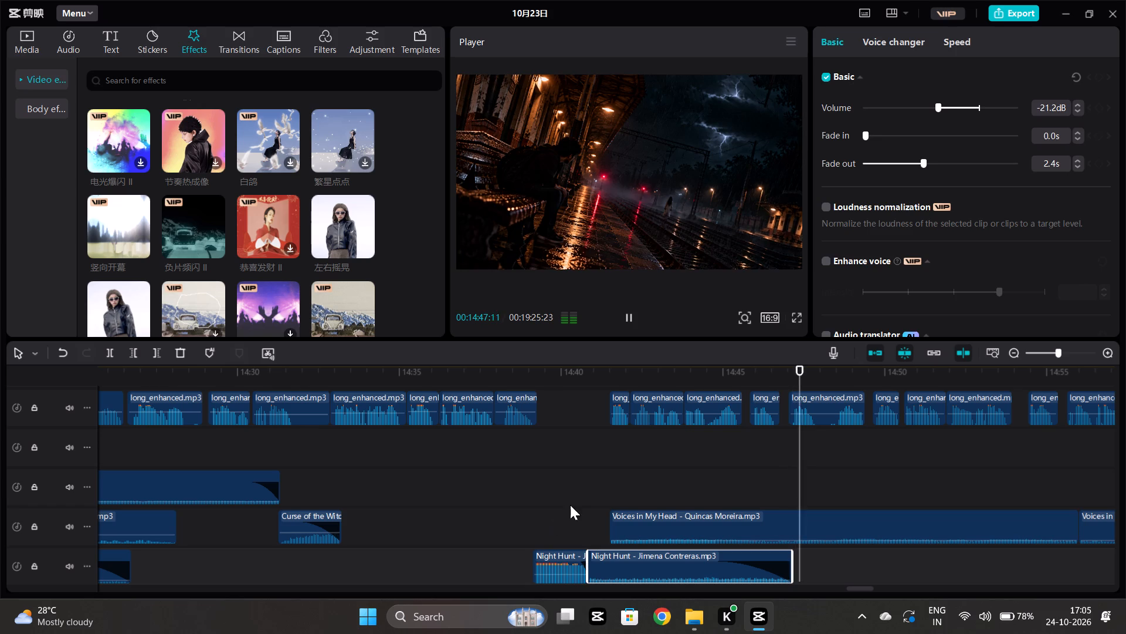
pyautogui.click(576, 497)
pyautogui.press('space')
pyautogui.hscroll(-1, 576, 497)
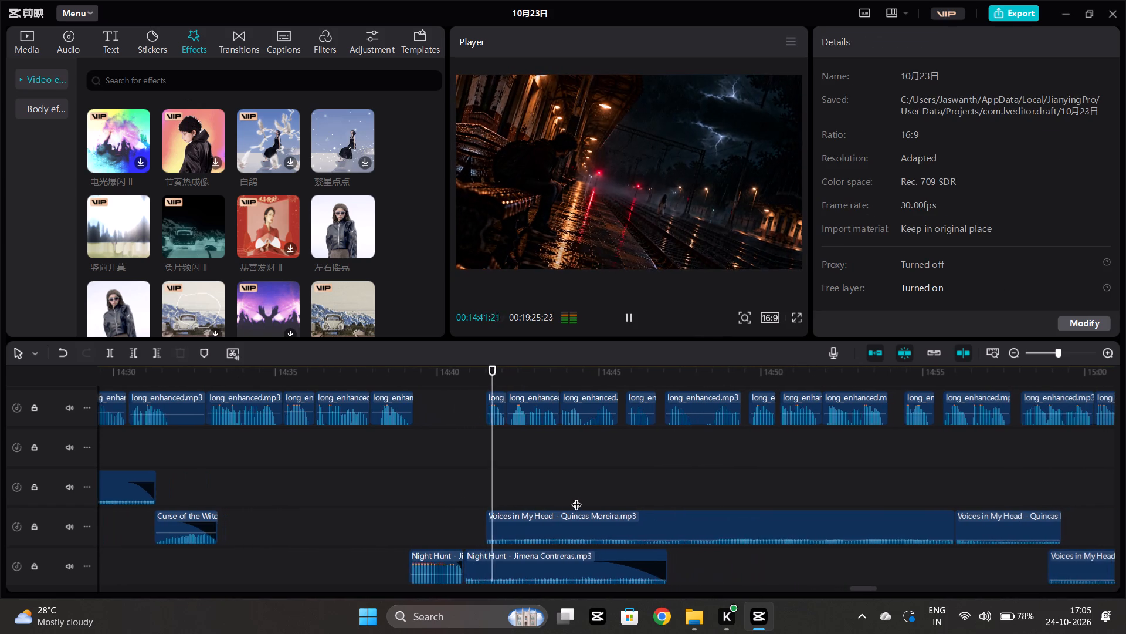
pyautogui.hscroll(-1, 576, 497)
# Set the longer Night Hunt clip's fade-out to 2.9 s.
pyautogui.moveTo(587, 565); pyautogui.dragTo(572, 561)
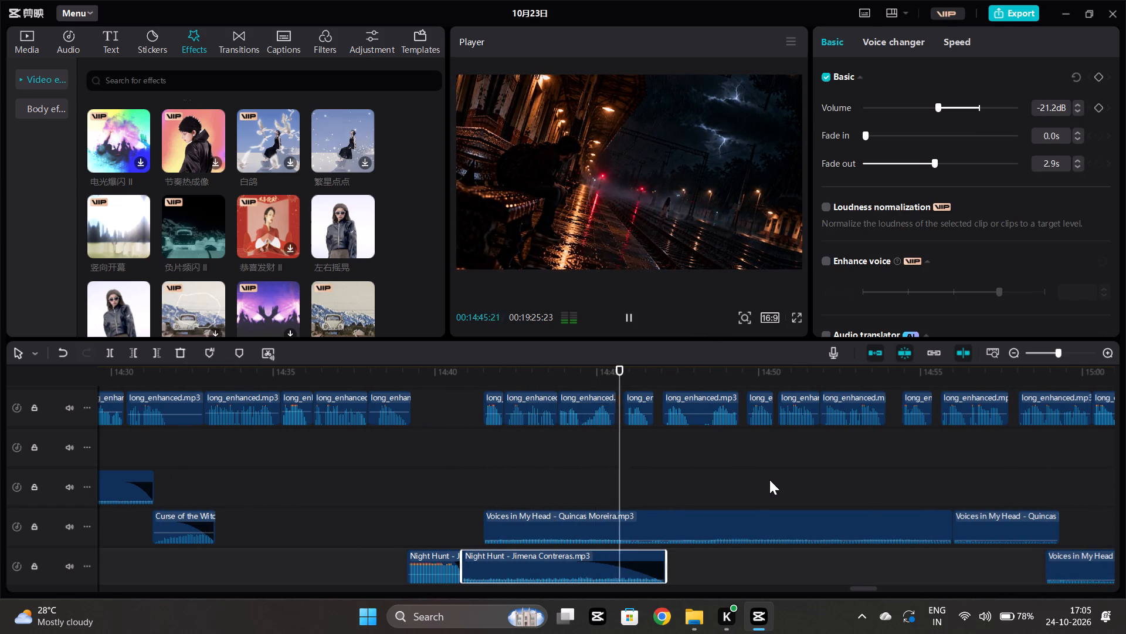
# Play from about 14:53 and review the Voices in My Head music, distant train effects and horror-train clip up to about 15:14.
pyautogui.hscroll(-1, 769, 480)
pyautogui.scroll(2, 701, 475)
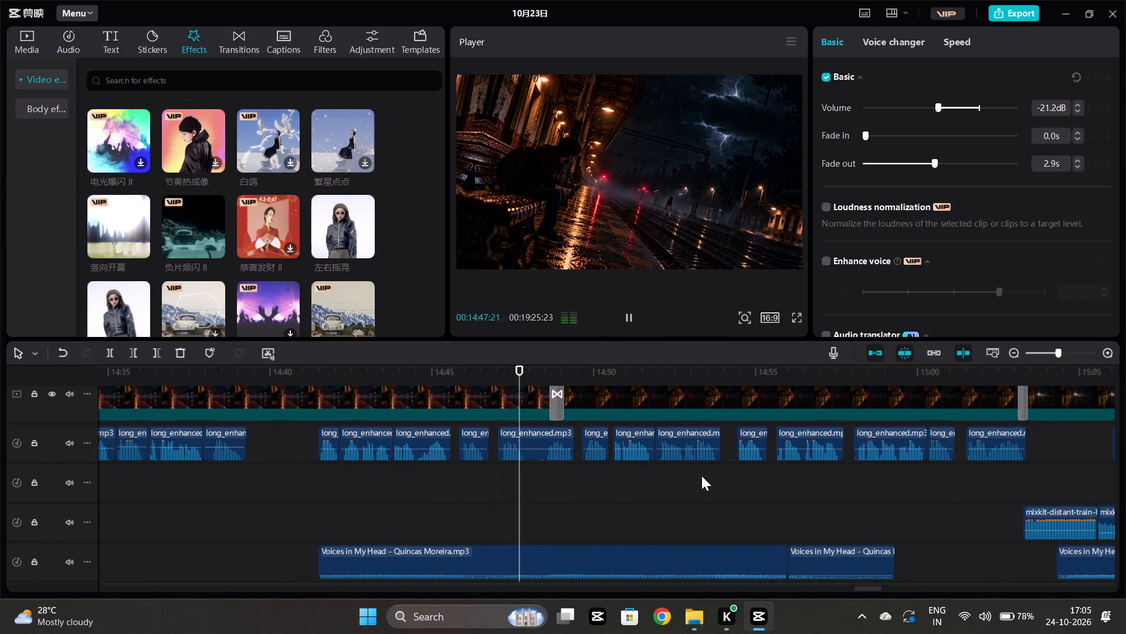
pyautogui.click(715, 493)
pyautogui.press('space')
pyautogui.hscroll(-1, 715, 493)
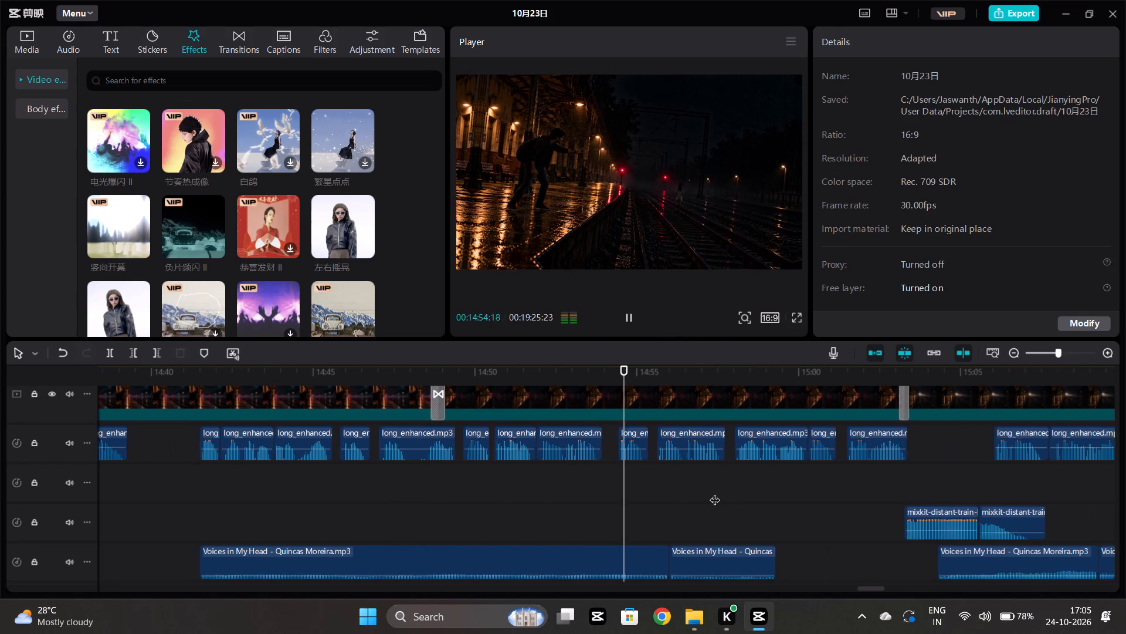
pyautogui.hscroll(-1, 715, 493)
pyautogui.scroll(-5, 715, 493)
pyautogui.scroll(4, 620, 559)
pyautogui.hscroll(-1, 736, 475)
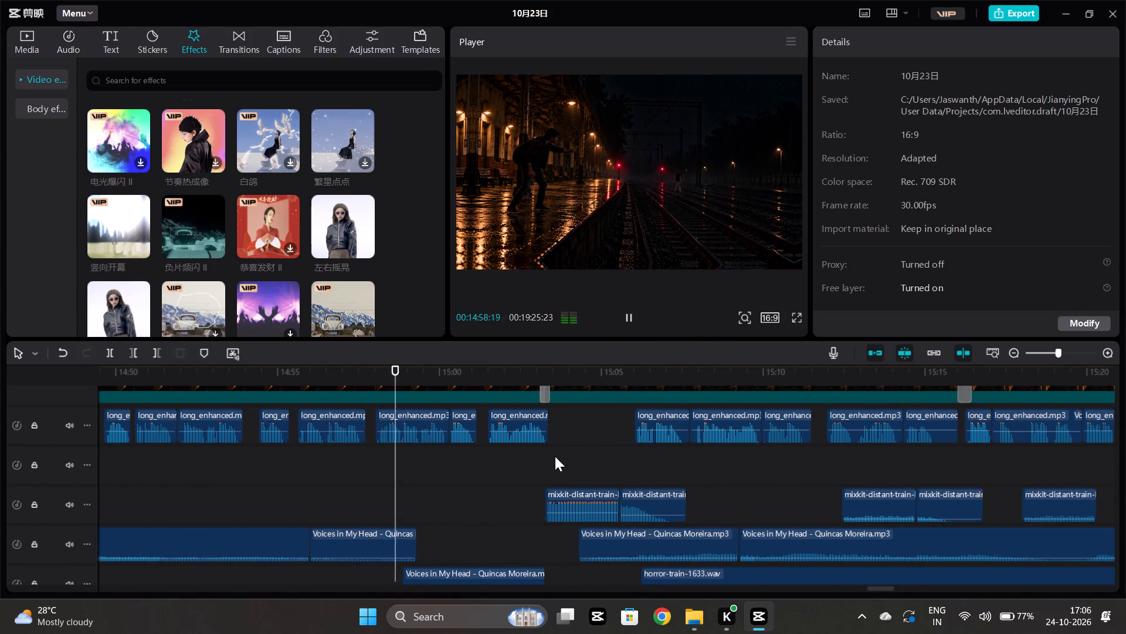
pyautogui.scroll(-1, 548, 456)
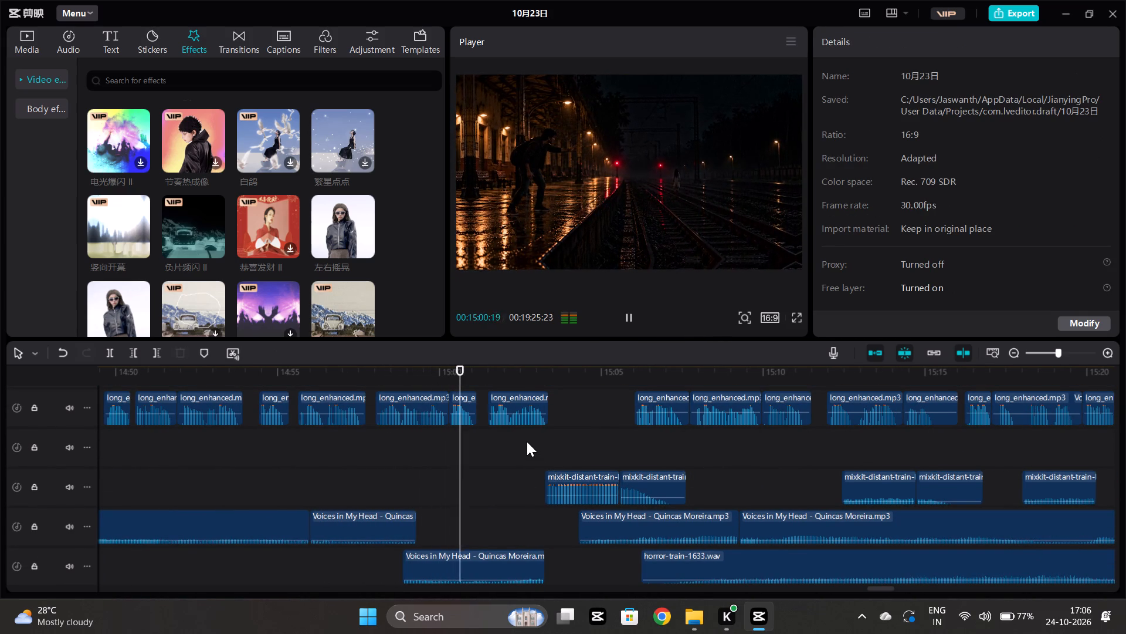
pyautogui.hscroll(-1, 527, 441)
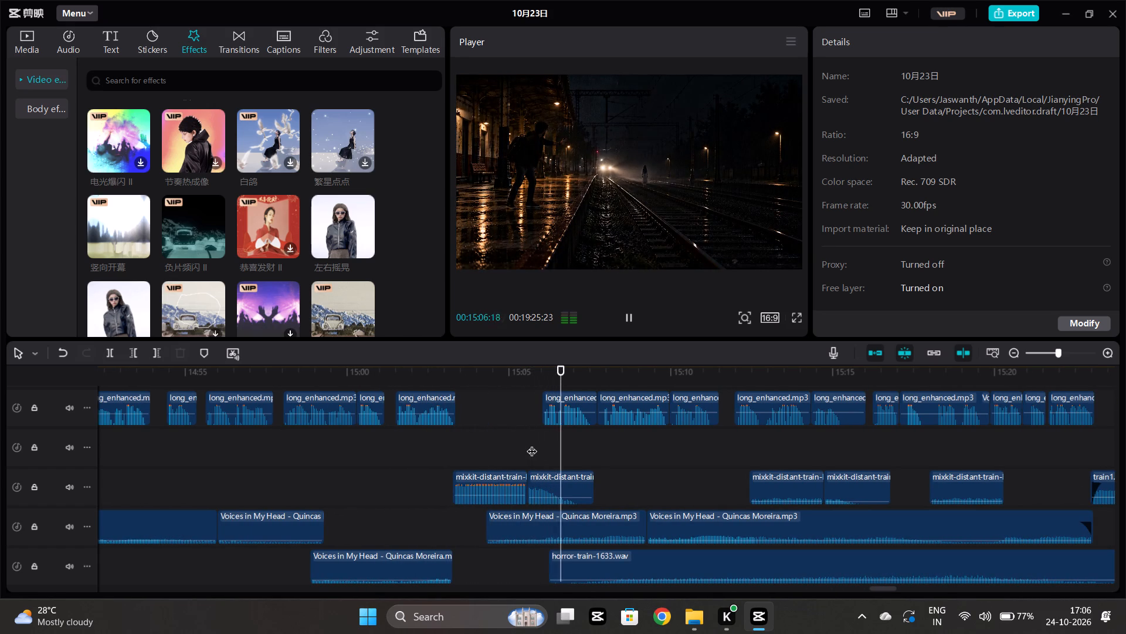
pyautogui.scroll(-2, 532, 444)
pyautogui.hscroll(-1, 652, 514)
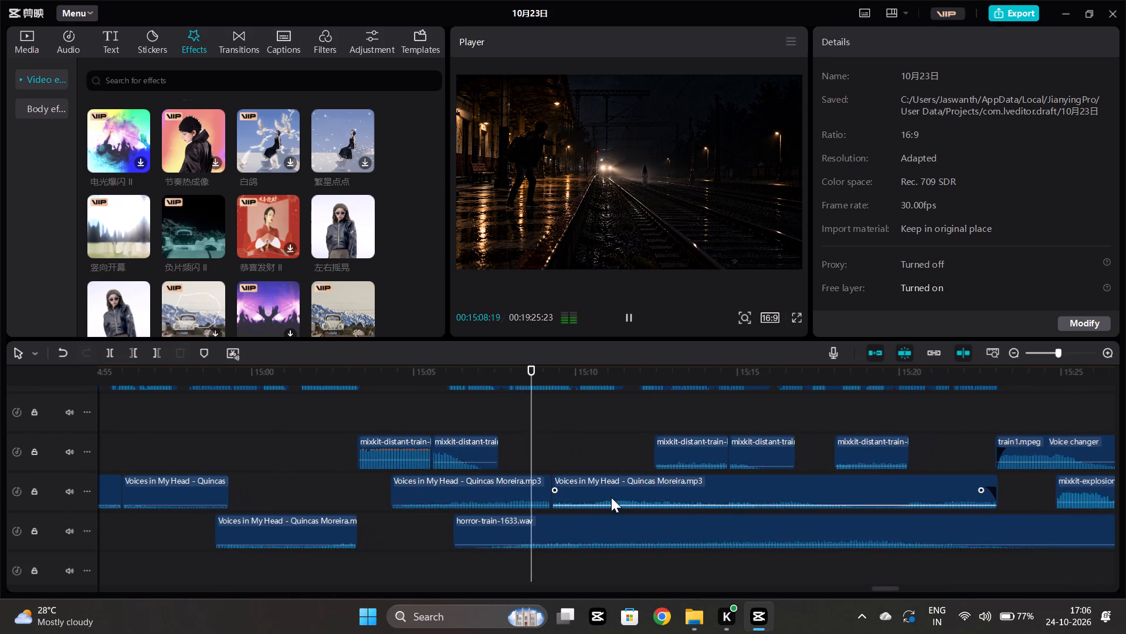
pyautogui.hscroll(-1, 611, 497)
pyautogui.hscroll(1, 590, 468)
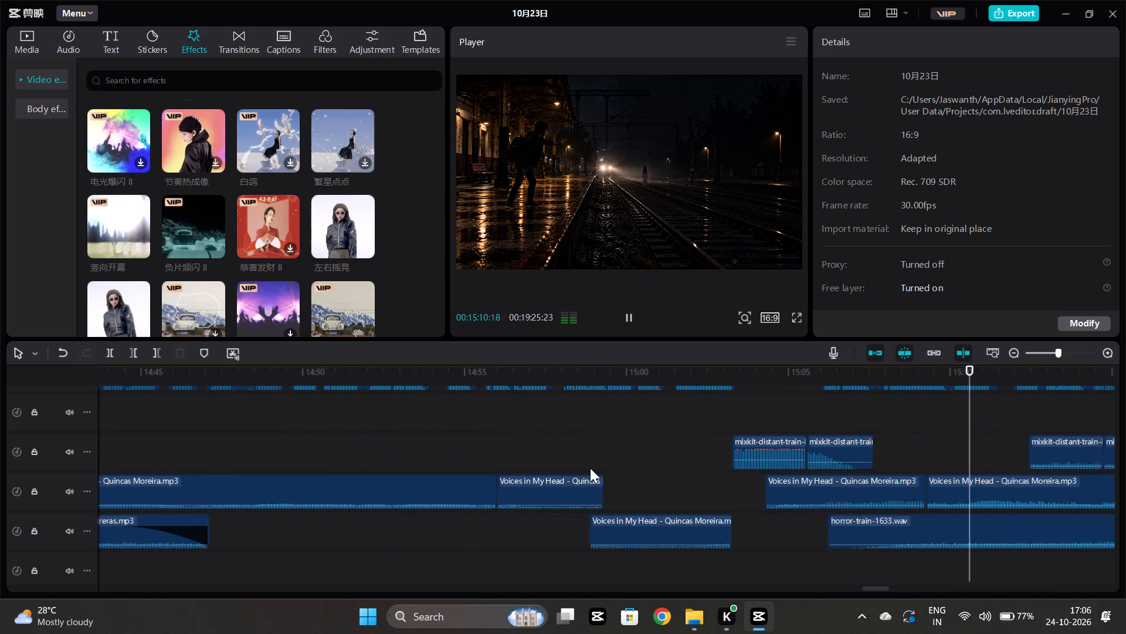
pyautogui.hscroll(2, 590, 468)
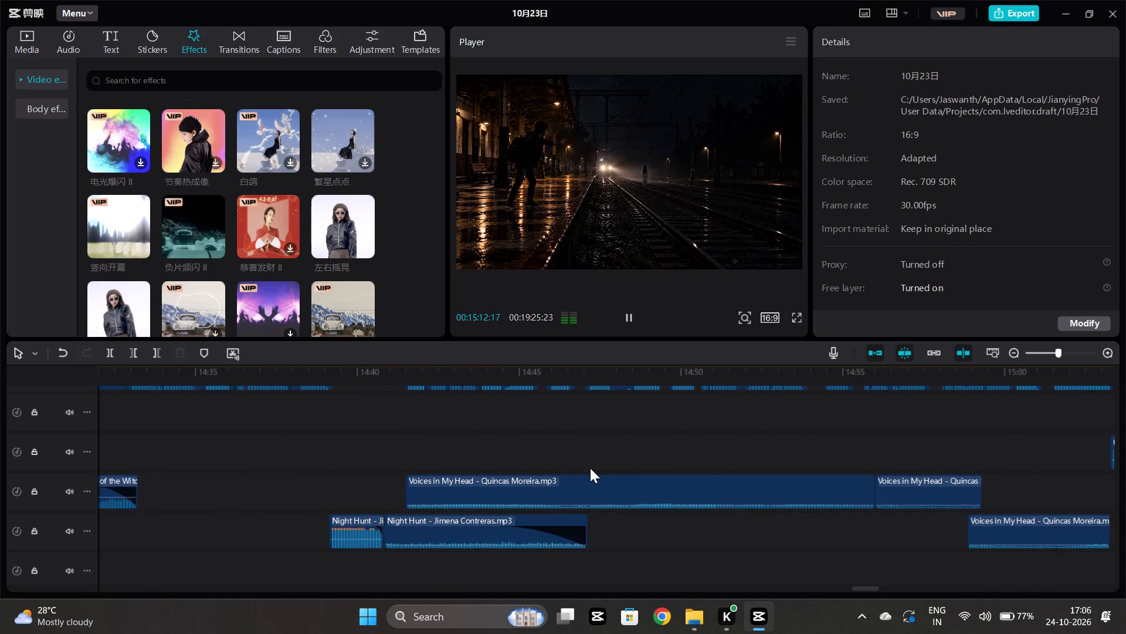
pyautogui.hscroll(-4, 637, 468)
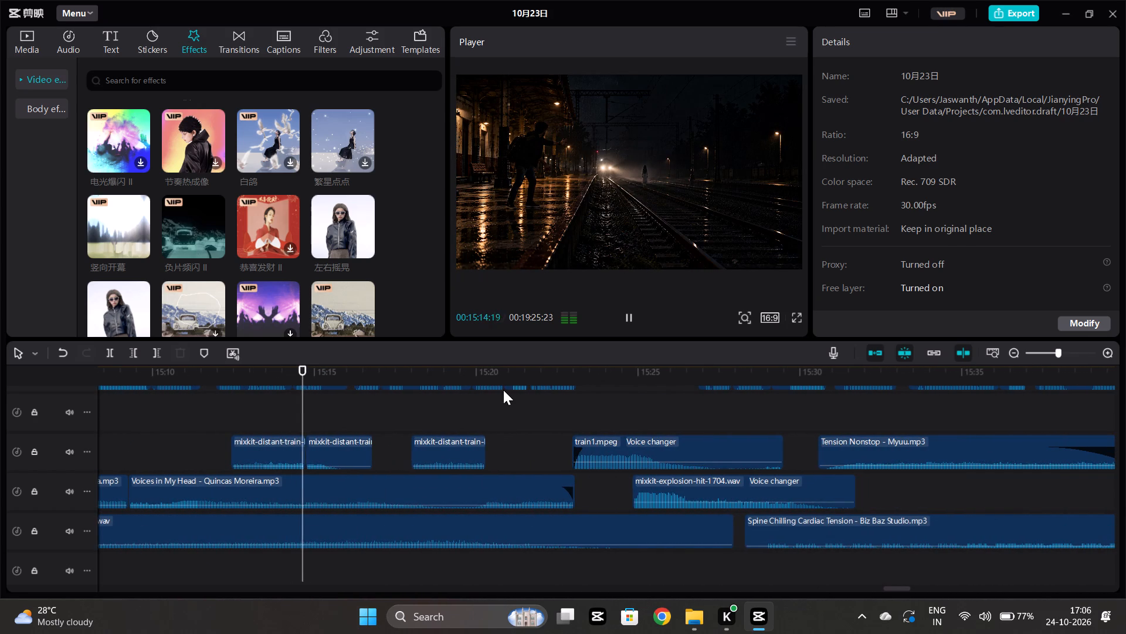
# Spot-check the train, explosion and Tension Nonstop sounds at several points between about 15:20 and 15:33.
pyautogui.click(503, 390)
pyautogui.press('space')
pyautogui.scroll(1, 547, 423)
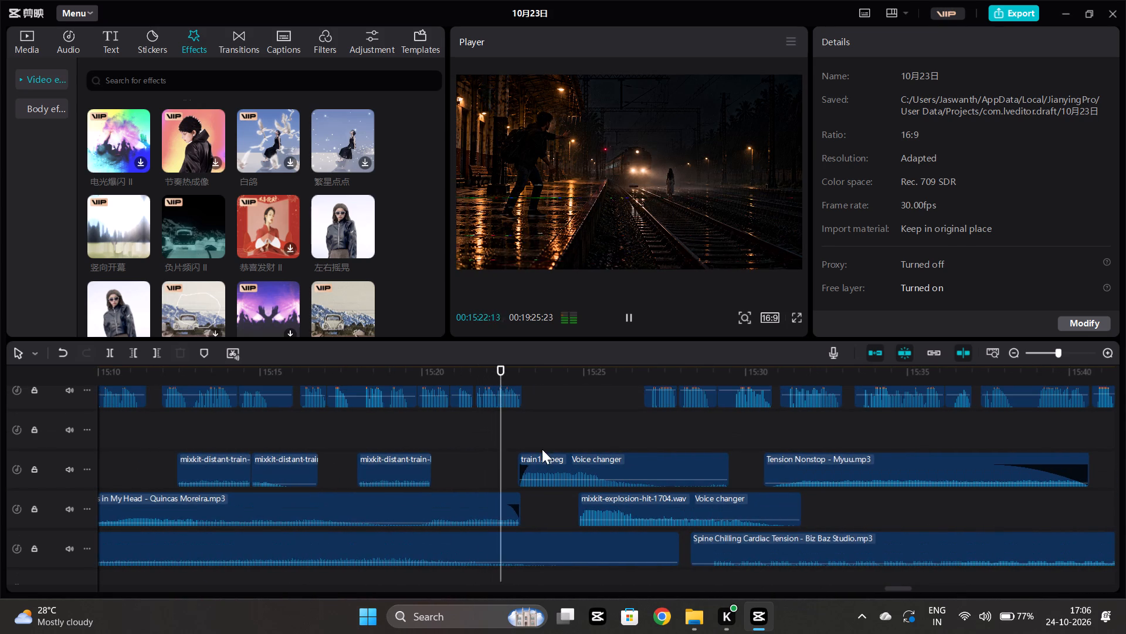
pyautogui.click(622, 427)
pyautogui.press('space')
pyautogui.hscroll(-1, 622, 427)
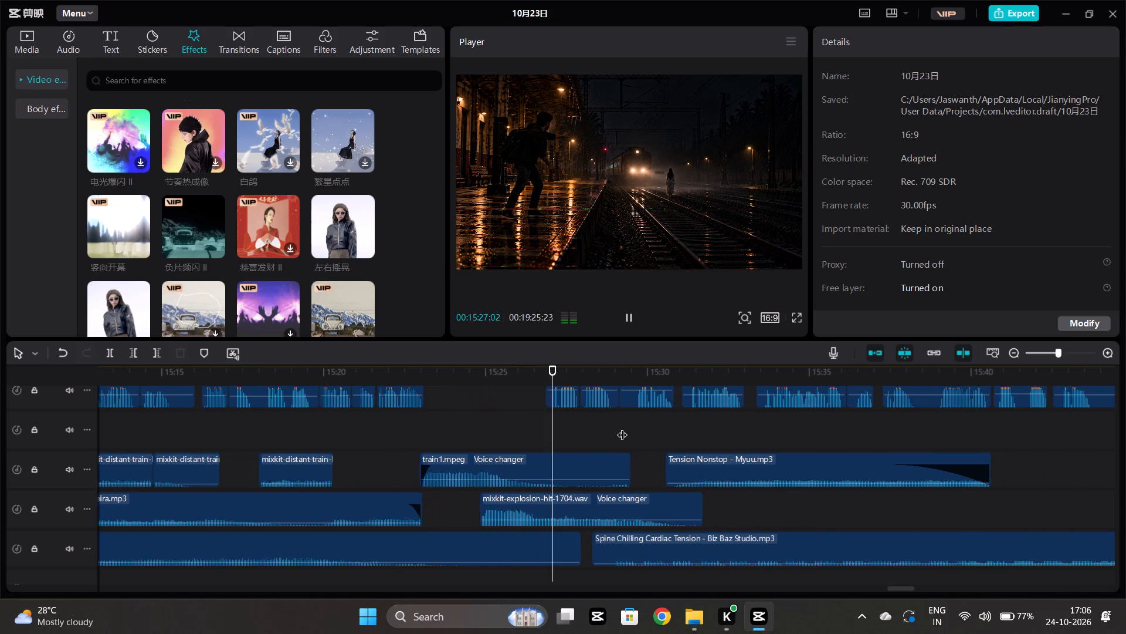
pyautogui.hscroll(-1, 622, 427)
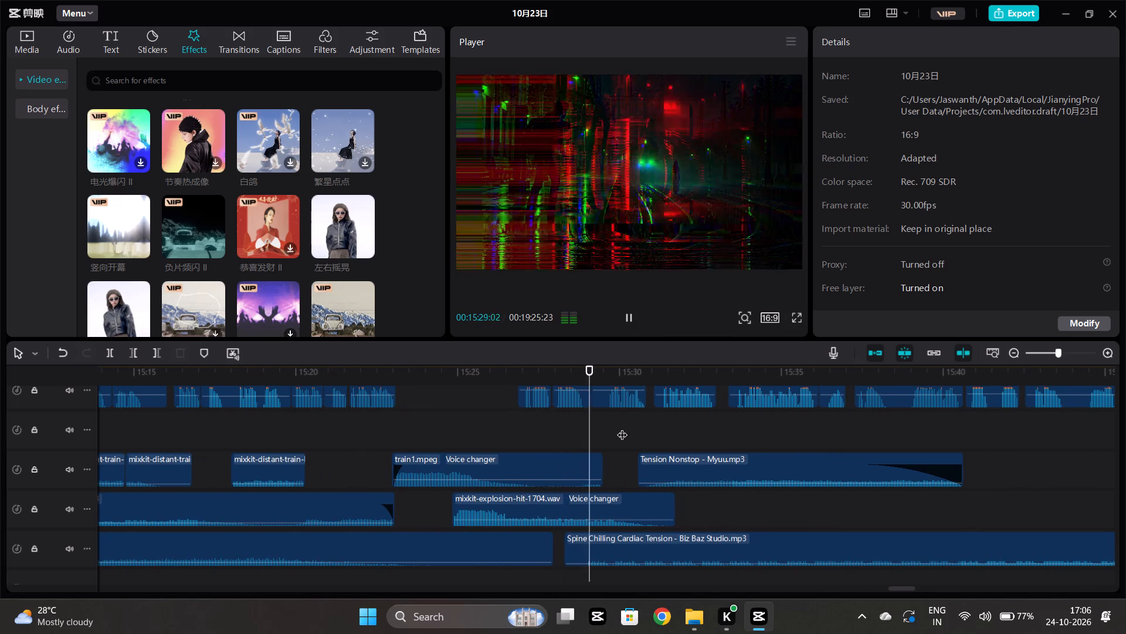
pyautogui.hscroll(-2, 661, 427)
pyautogui.click(661, 427)
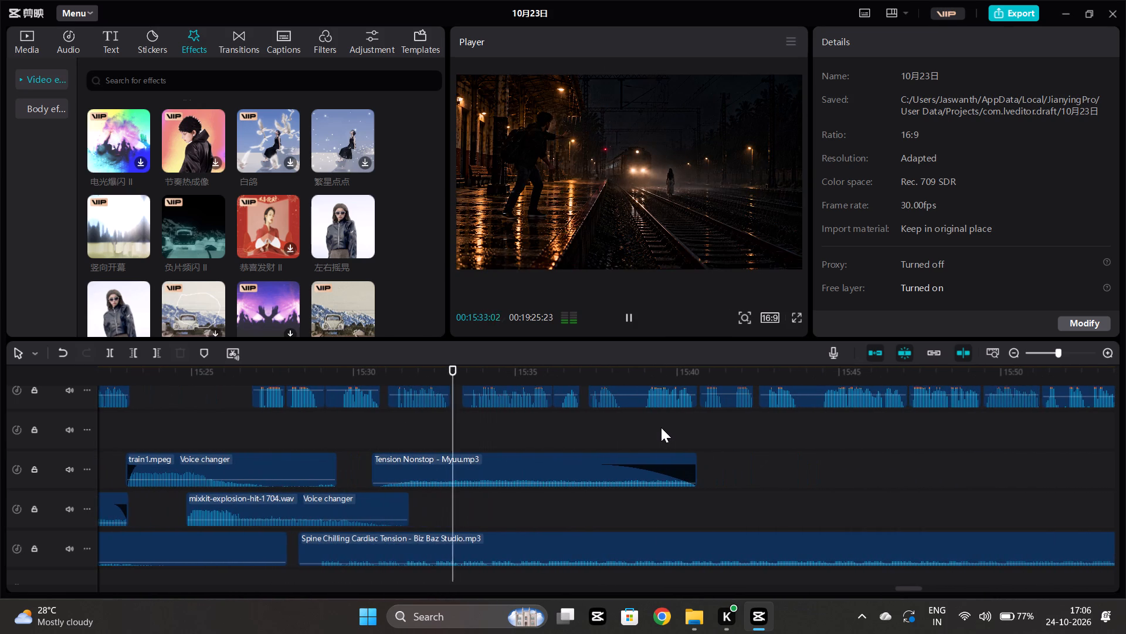
pyautogui.click(435, 437)
pyautogui.press('space')
# Skip ahead from about 15:38 to 15:45, checking the Tension Nonstop fade-out and the narration over the cardiac-tension music.
pyautogui.hscroll(-1, 479, 426)
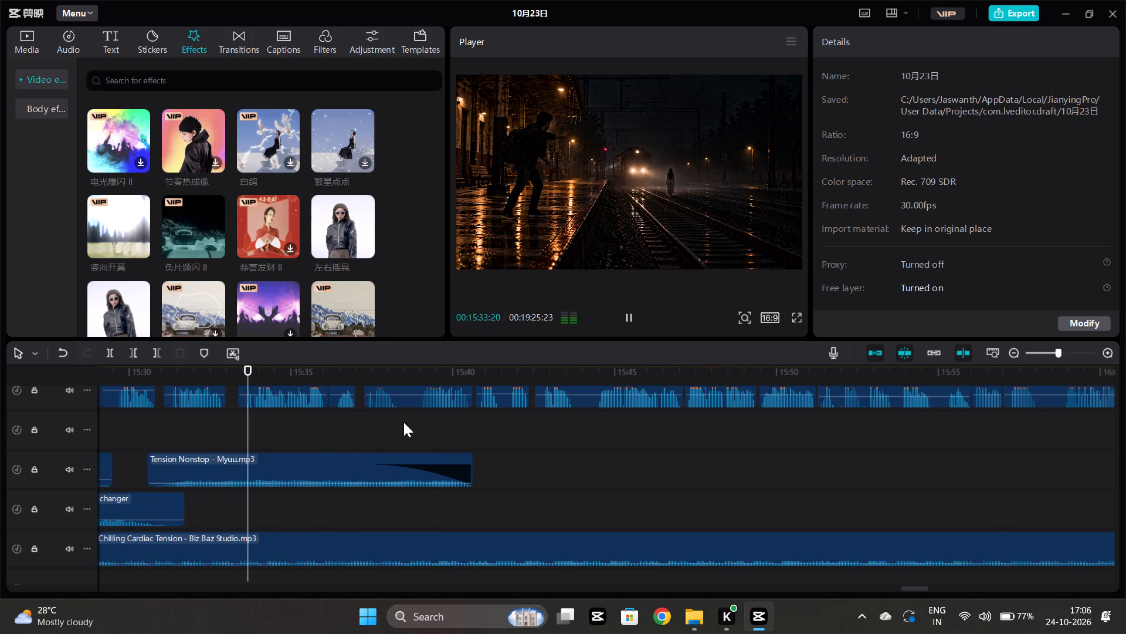
pyautogui.hscroll(-1, 403, 422)
pyautogui.click(394, 418)
pyautogui.press('space')
pyautogui.hscroll(-1, 394, 418)
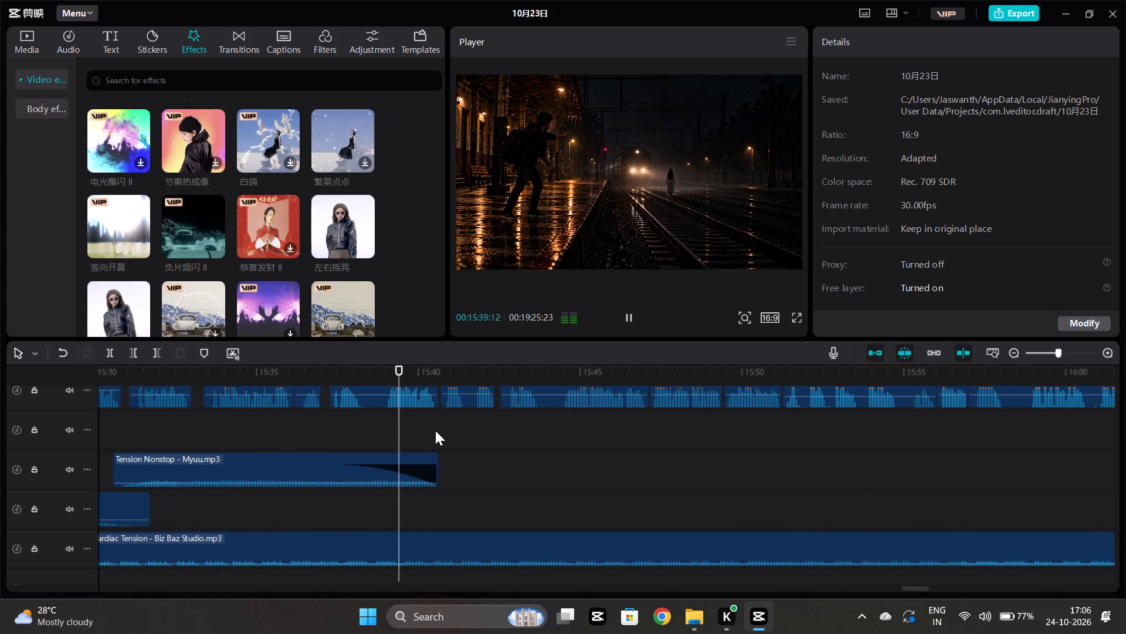
pyautogui.click(436, 430)
pyautogui.press('space')
pyautogui.hscroll(-1, 436, 430)
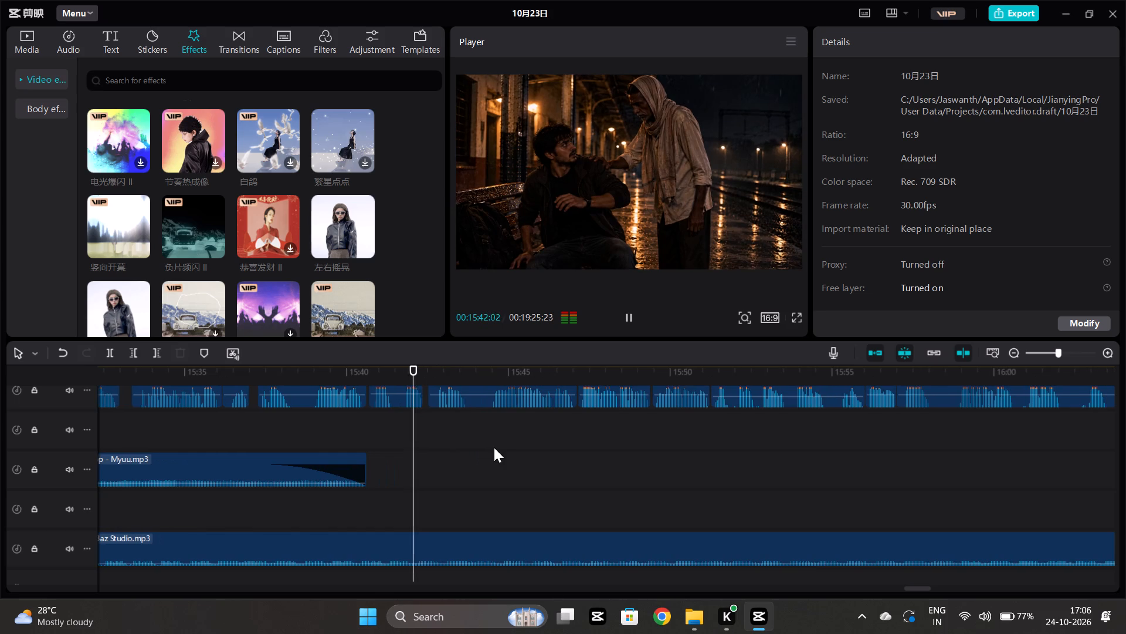
pyautogui.click(496, 457)
pyautogui.press('space')
pyautogui.hscroll(-1, 496, 457)
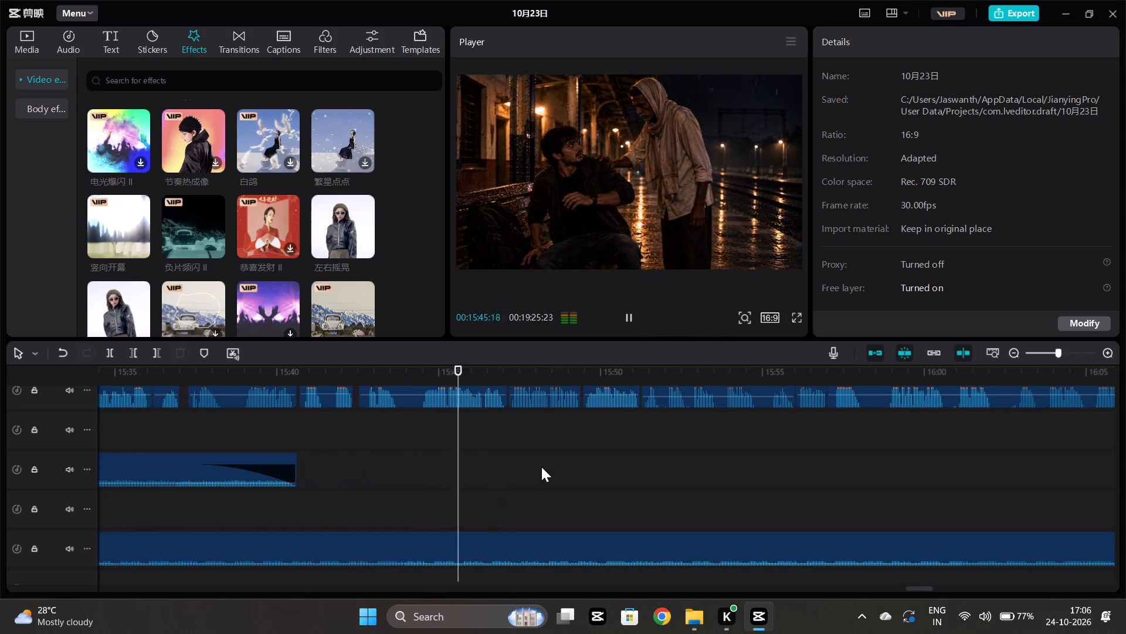
# Spot-check the narration from about 15:52 to 15:59, through the transition from the Rainy Station Encounter image to Rainy Platform Confrontation.
pyautogui.scroll(4, 541, 467)
pyautogui.click(656, 512)
pyautogui.press('space')
pyautogui.hscroll(-1, 656, 512)
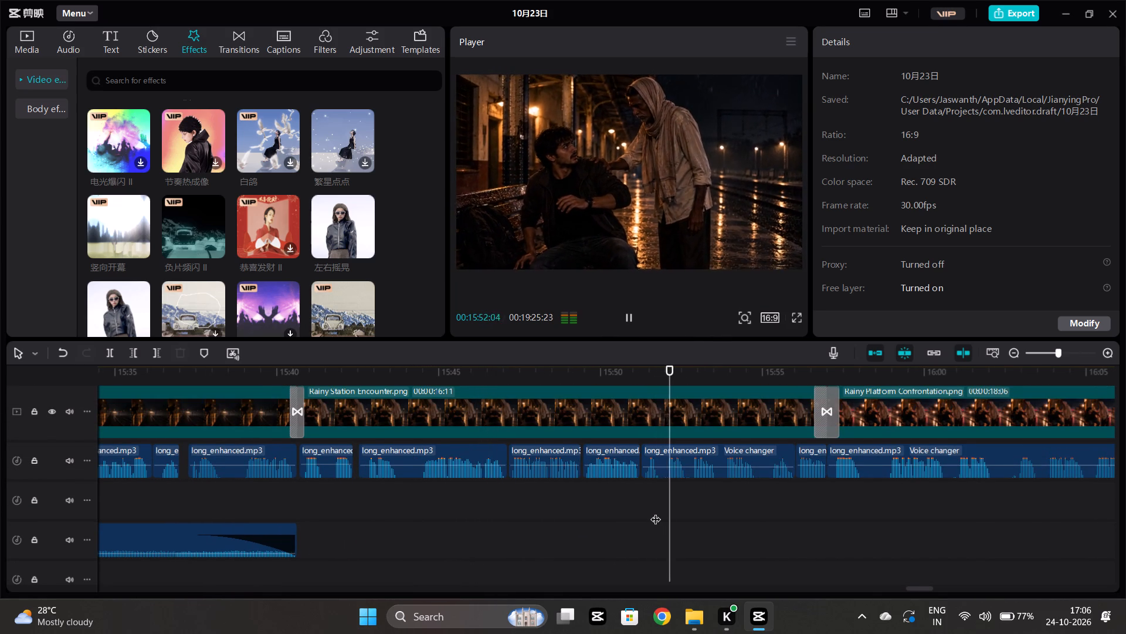
pyautogui.hscroll(-1, 656, 512)
pyautogui.click(656, 512)
pyautogui.press('space')
pyautogui.hscroll(-1, 656, 512)
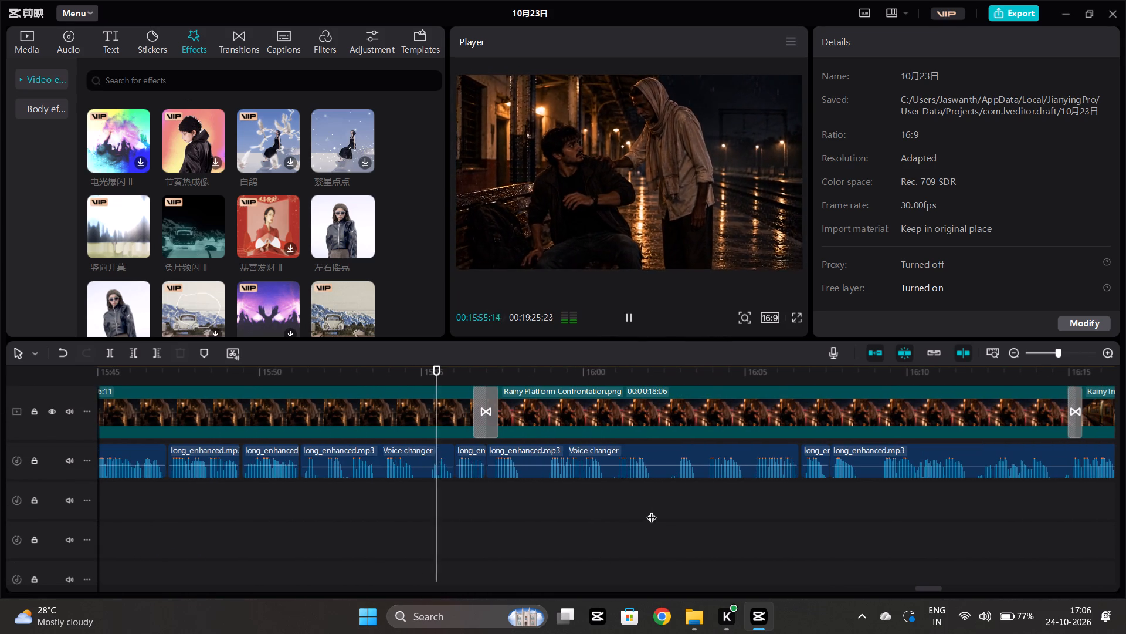
pyautogui.click(530, 503)
pyautogui.press('space')
pyautogui.click(551, 501)
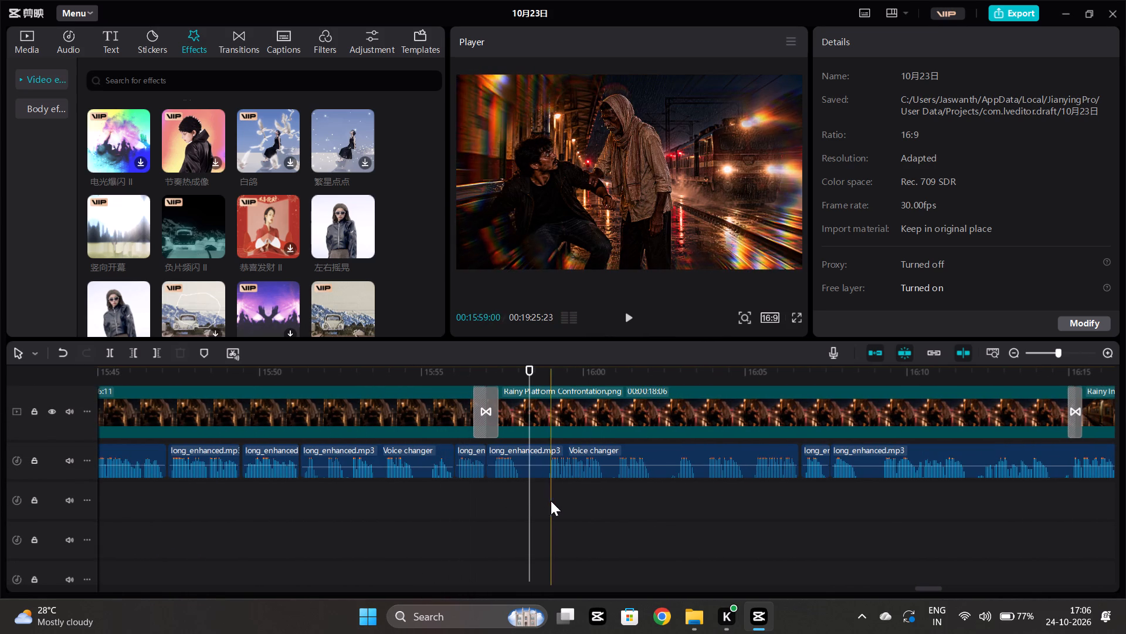
pyautogui.press('space')
# Skip through the narration over the Rainy Platform Confrontation scene from about 16:00 to the railway platform image at 16:17.
pyautogui.hscroll(-1, 551, 501)
pyautogui.click(573, 498)
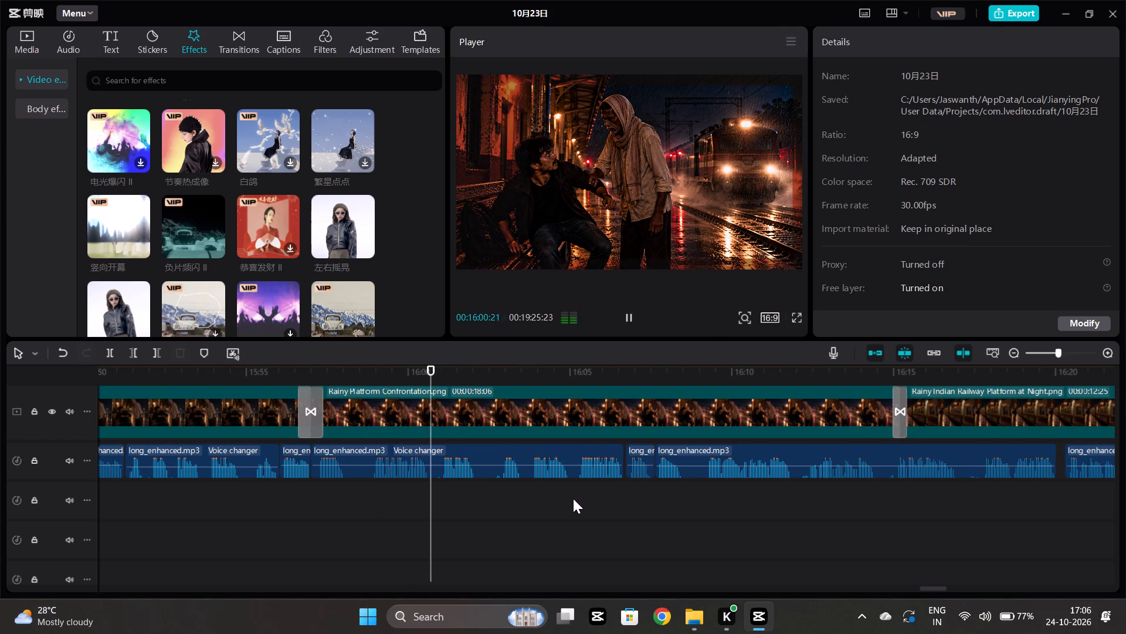
pyautogui.press('space')
pyautogui.hscroll(-1, 573, 498)
pyautogui.click(605, 501)
pyautogui.press('space')
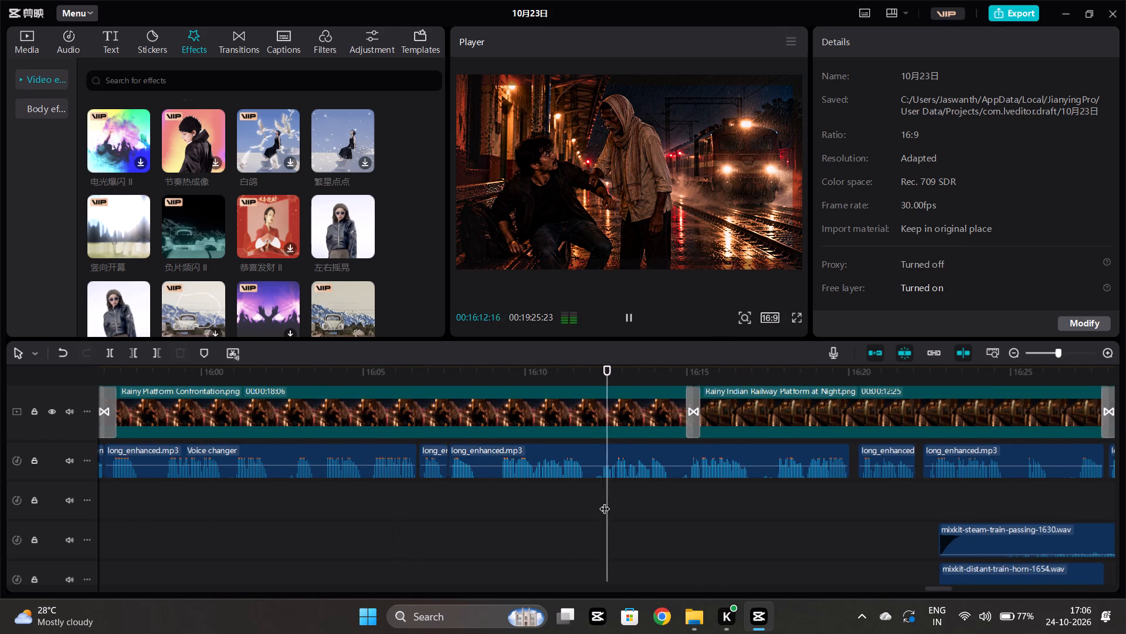
pyautogui.hscroll(-1, 605, 501)
pyautogui.scroll(-2, 605, 501)
pyautogui.click(589, 463)
pyautogui.press('space')
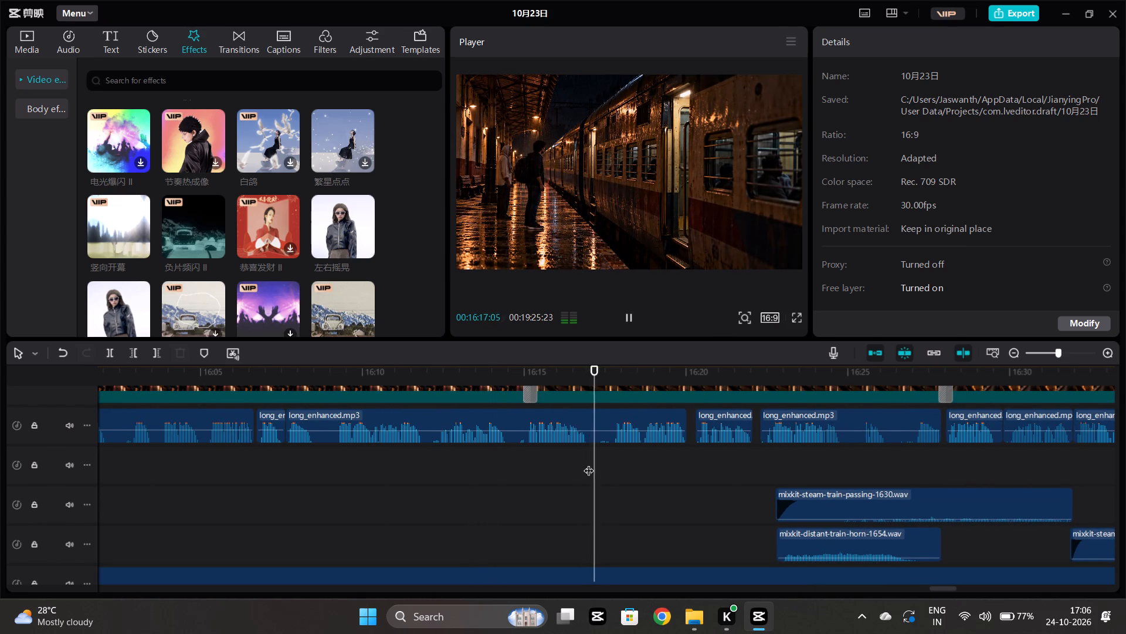
# Check the narration, steam-train and distant-horn effects, and the start of the Frightmare music between about 16:19 and 16:43.
pyautogui.hscroll(-1, 589, 463)
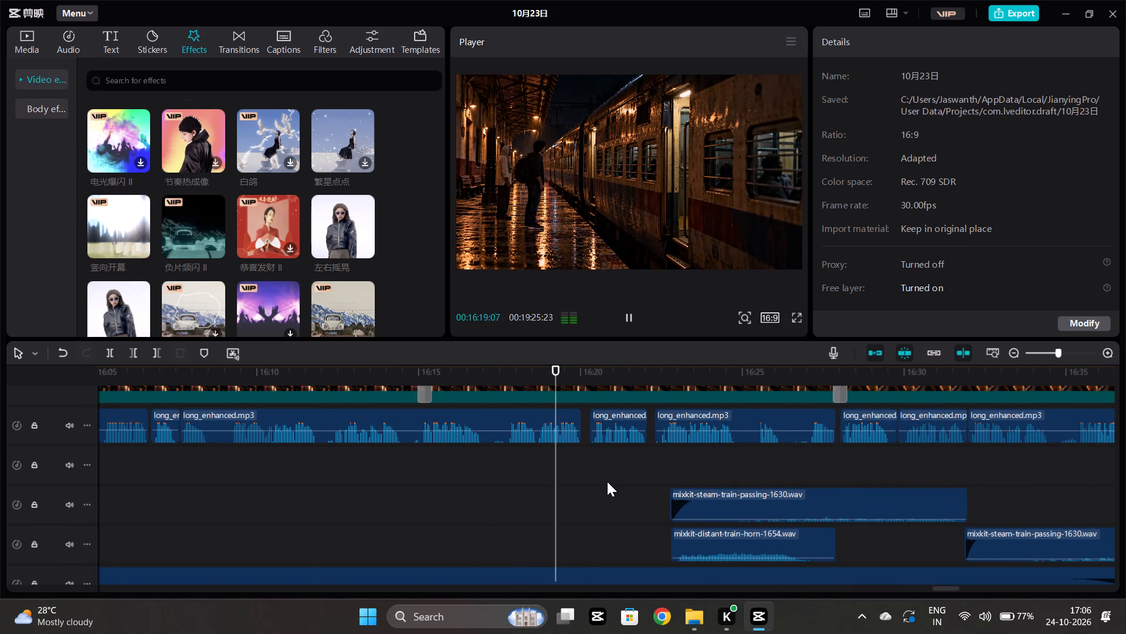
pyautogui.scroll(2, 607, 481)
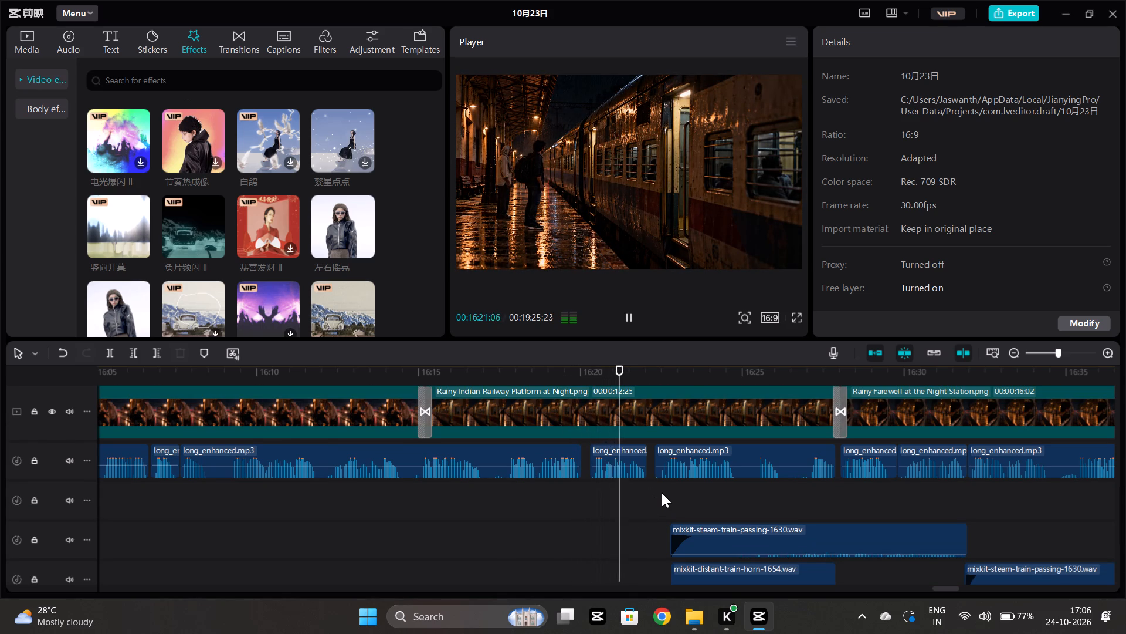
pyautogui.click(662, 493)
pyautogui.press('space')
pyautogui.hscroll(-2, 724, 482)
pyautogui.scroll(-1, 724, 482)
pyautogui.hscroll(-1, 724, 482)
pyautogui.scroll(-1, 724, 482)
pyautogui.hscroll(-1, 724, 482)
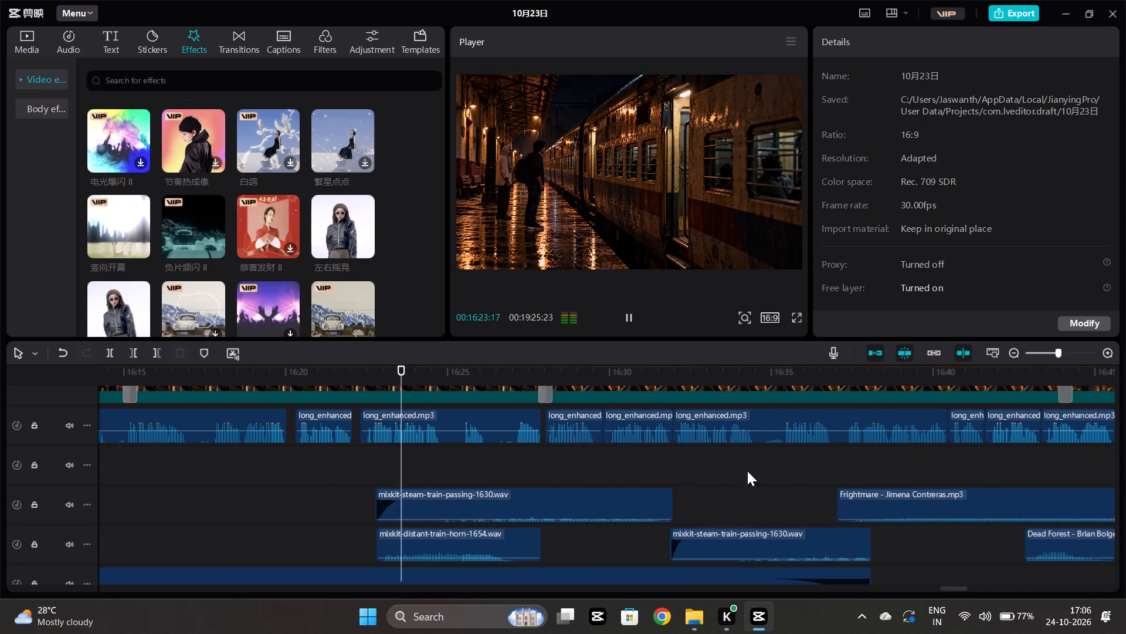
pyautogui.click(829, 451)
pyautogui.press('space')
pyautogui.hscroll(-1, 829, 451)
pyautogui.click(757, 447)
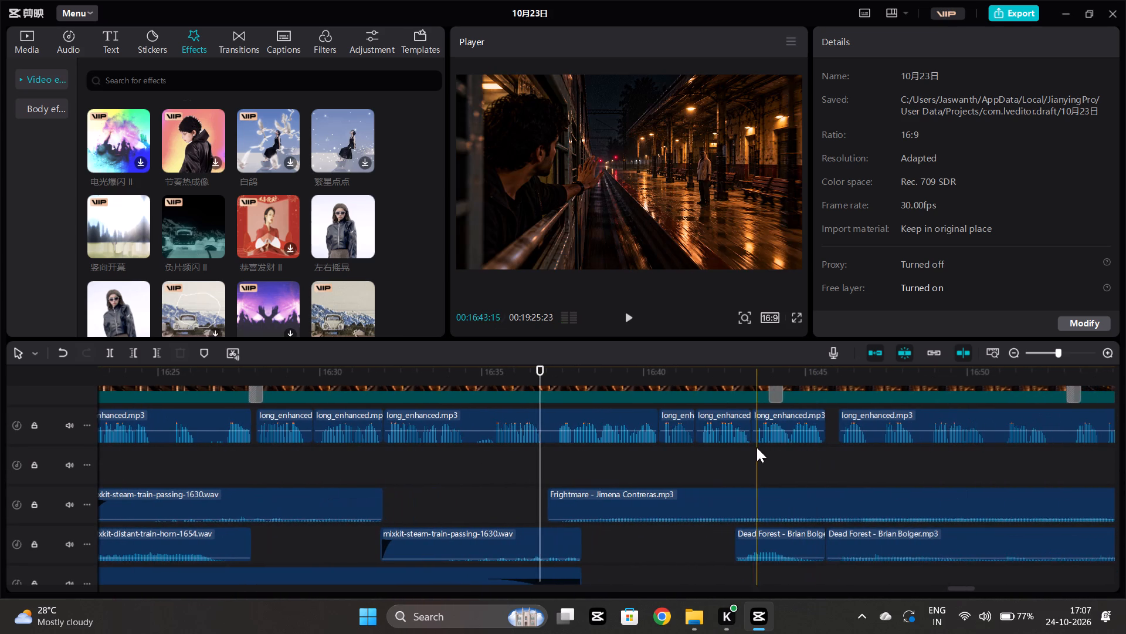
pyautogui.press('space')
# Review the Frightmare music, Dead Forest clips and transition2.wav effect from about 16:45 to 17:06, rechecking the effect's start near 17:02.
pyautogui.hscroll(-1, 757, 447)
pyautogui.scroll(-1, 757, 447)
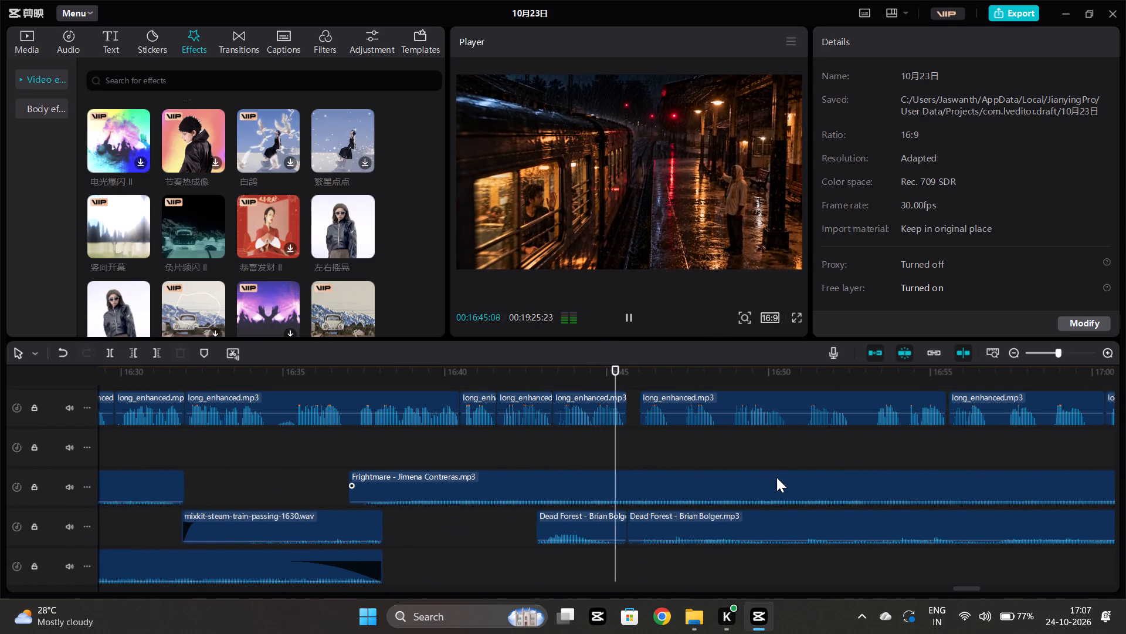
pyautogui.scroll(2, 776, 477)
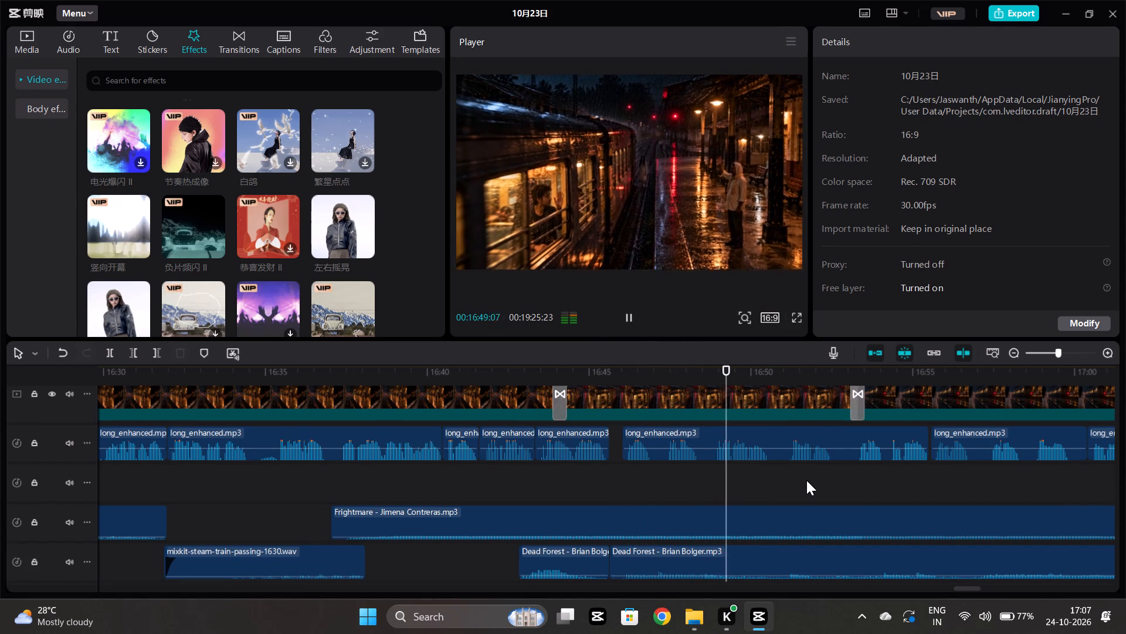
pyautogui.hscroll(-1, 806, 480)
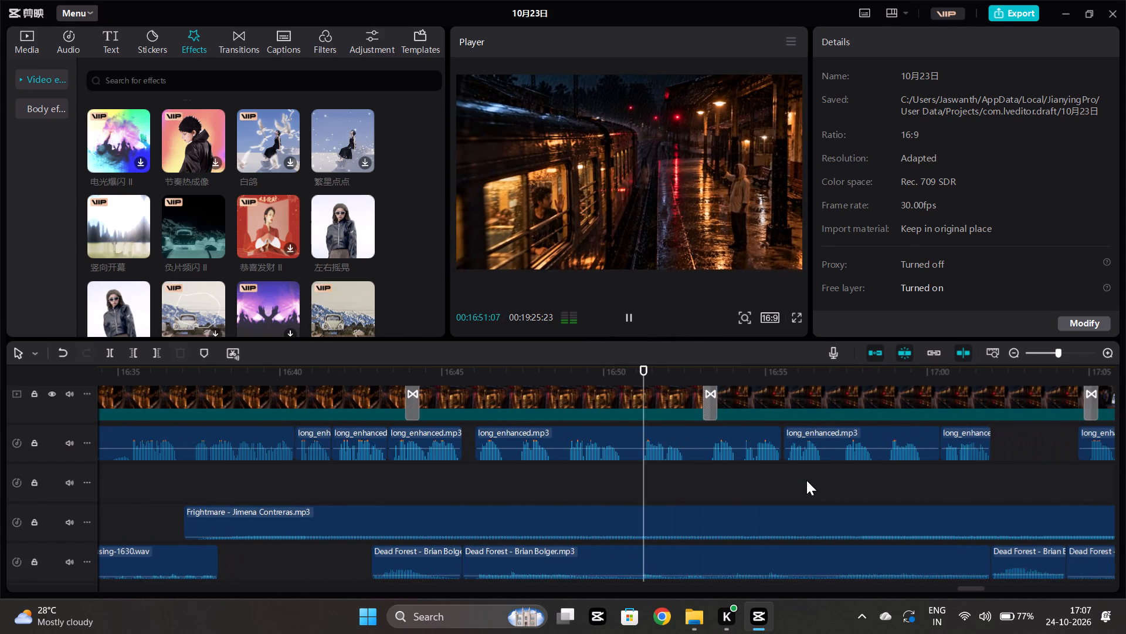
pyautogui.scroll(-1, 806, 480)
pyautogui.hscroll(-1, 806, 480)
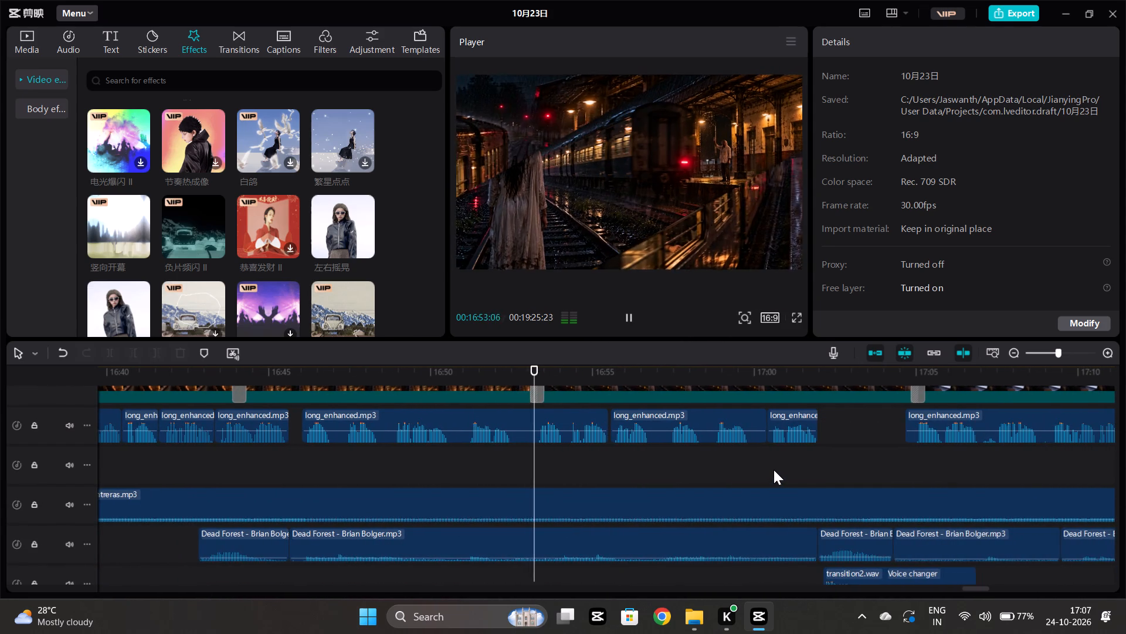
pyautogui.scroll(1, 774, 470)
pyautogui.click(775, 479)
pyautogui.press('space')
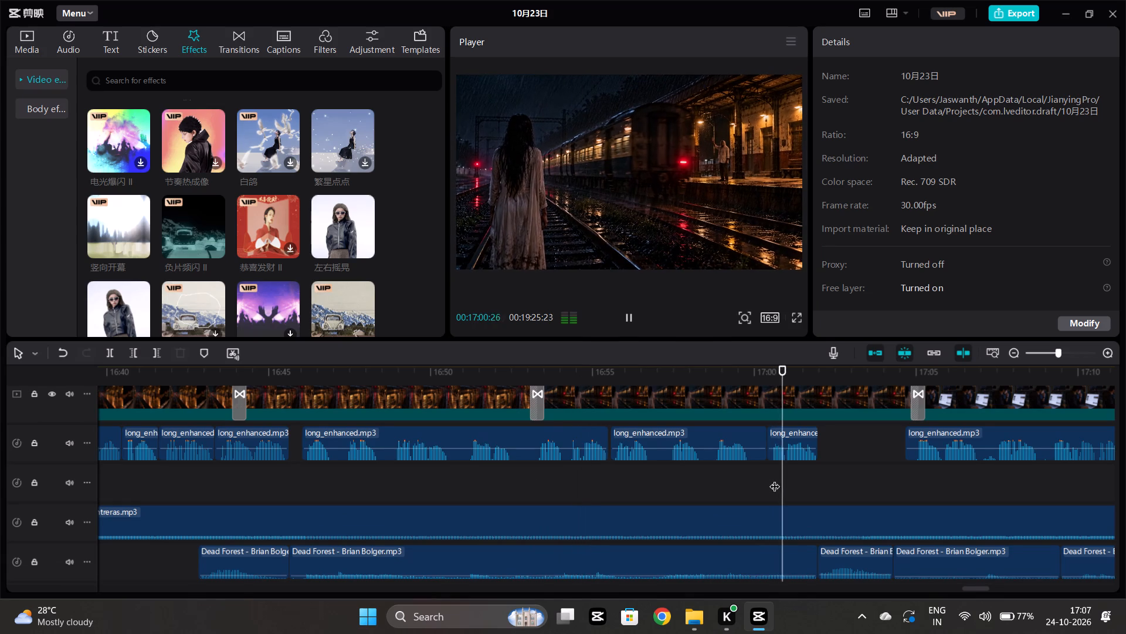
pyautogui.hscroll(-1, 775, 479)
pyautogui.scroll(-3, 775, 479)
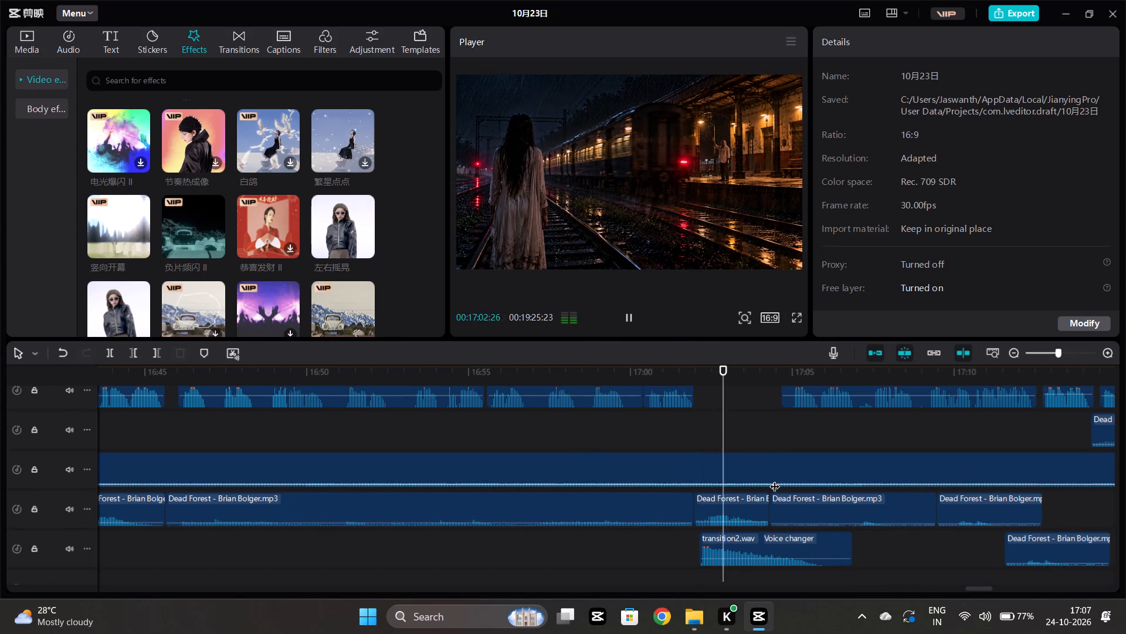
pyautogui.hscroll(-1, 775, 479)
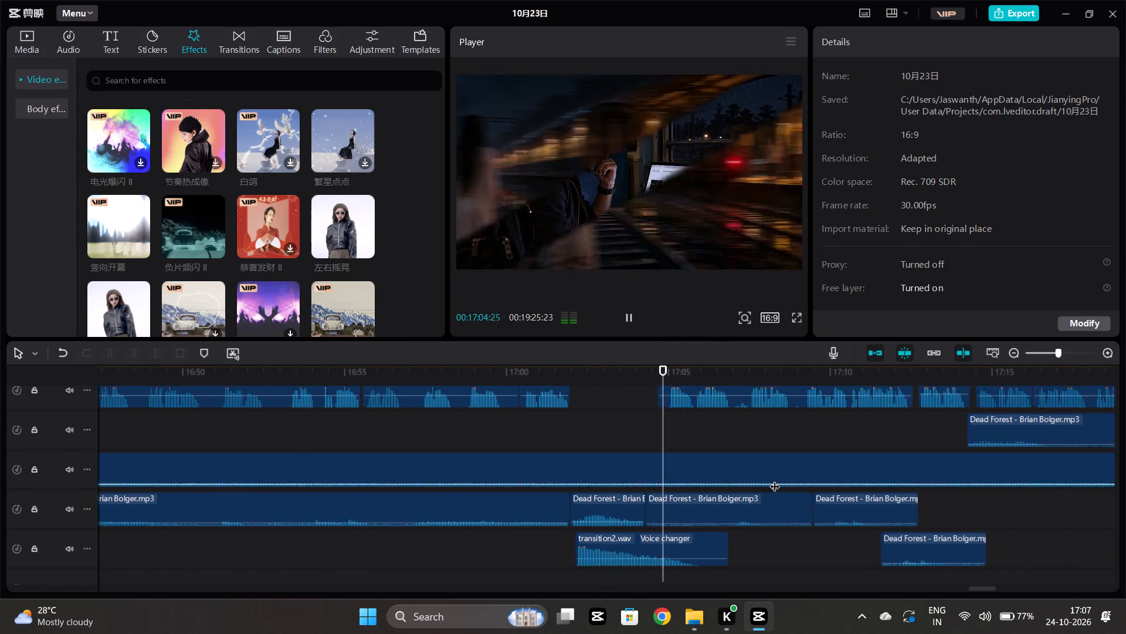
pyautogui.hscroll(-2, 775, 479)
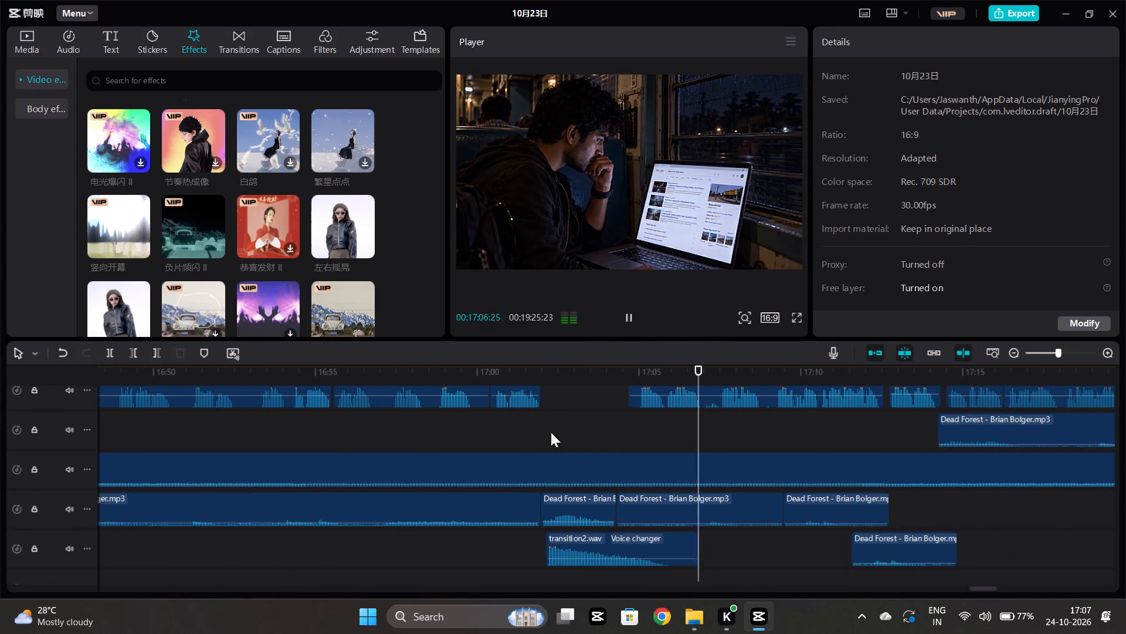
pyautogui.click(551, 432)
pyautogui.click(545, 431)
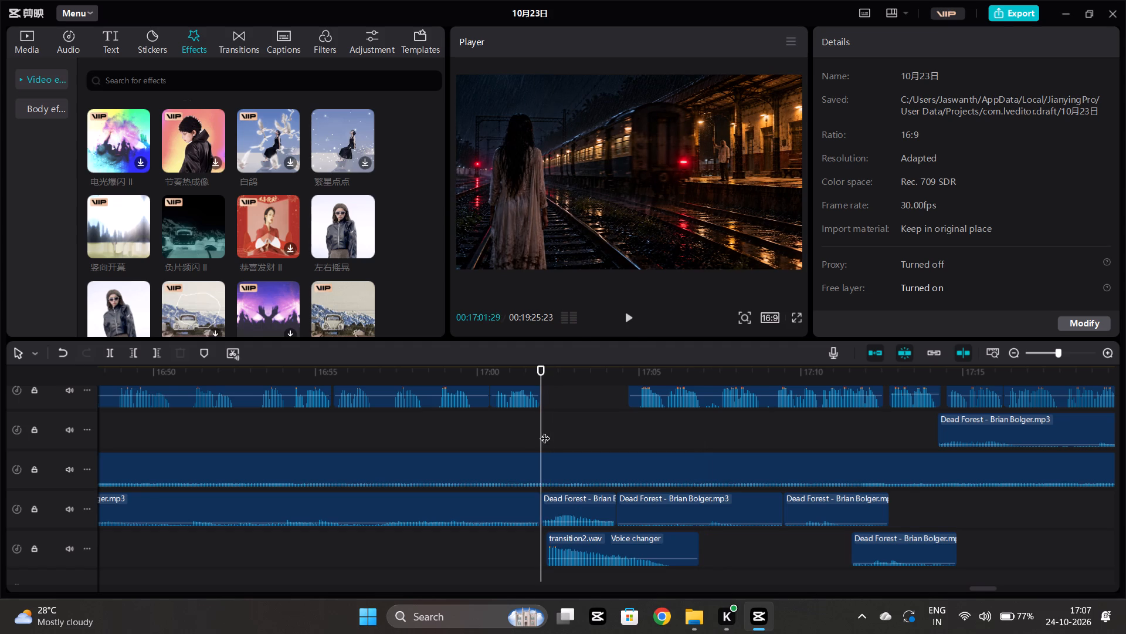
pyautogui.click(547, 430)
# Copy the short faded Voices in My Head clip located at about 14:00.
pyautogui.hscroll(9, 547, 430)
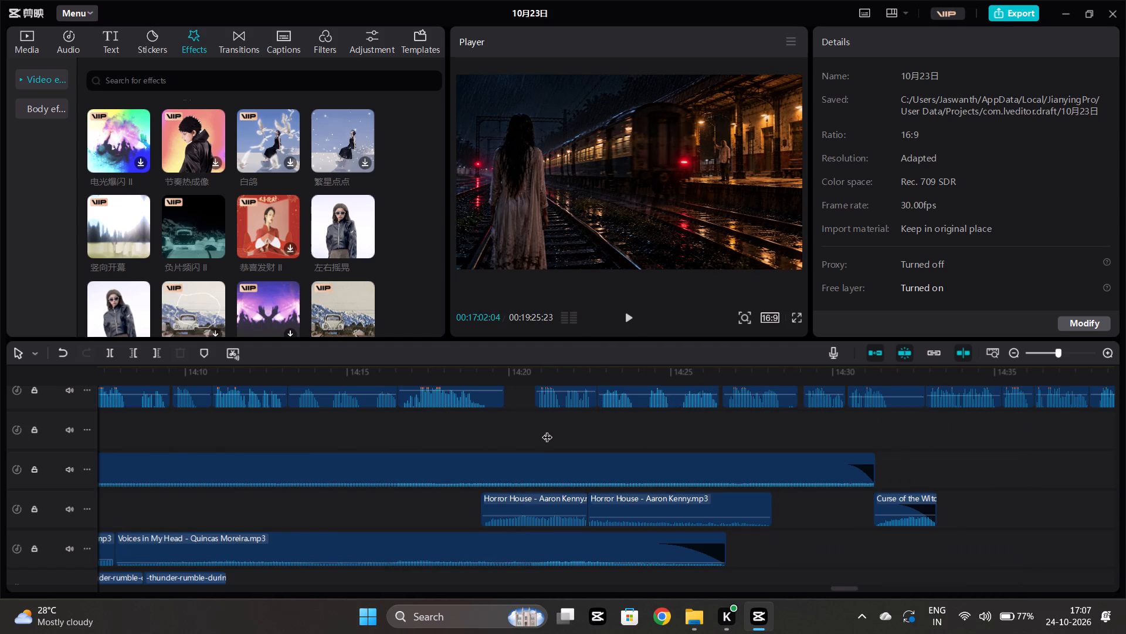
pyautogui.scroll(-2, 578, 455)
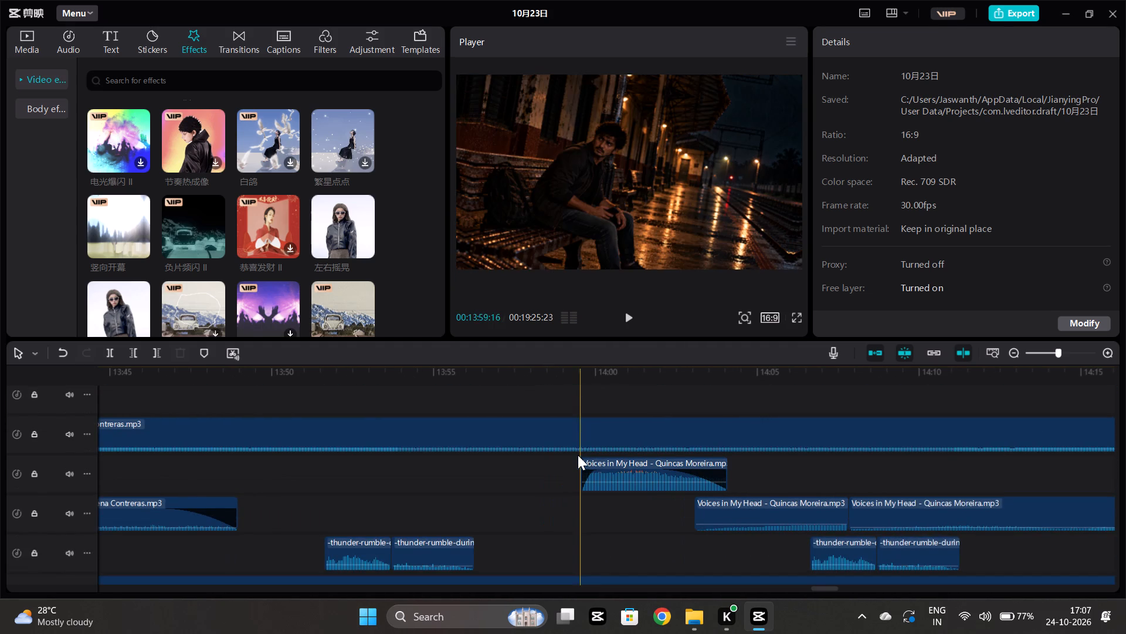
pyautogui.click(604, 453)
pyautogui.click(609, 463)
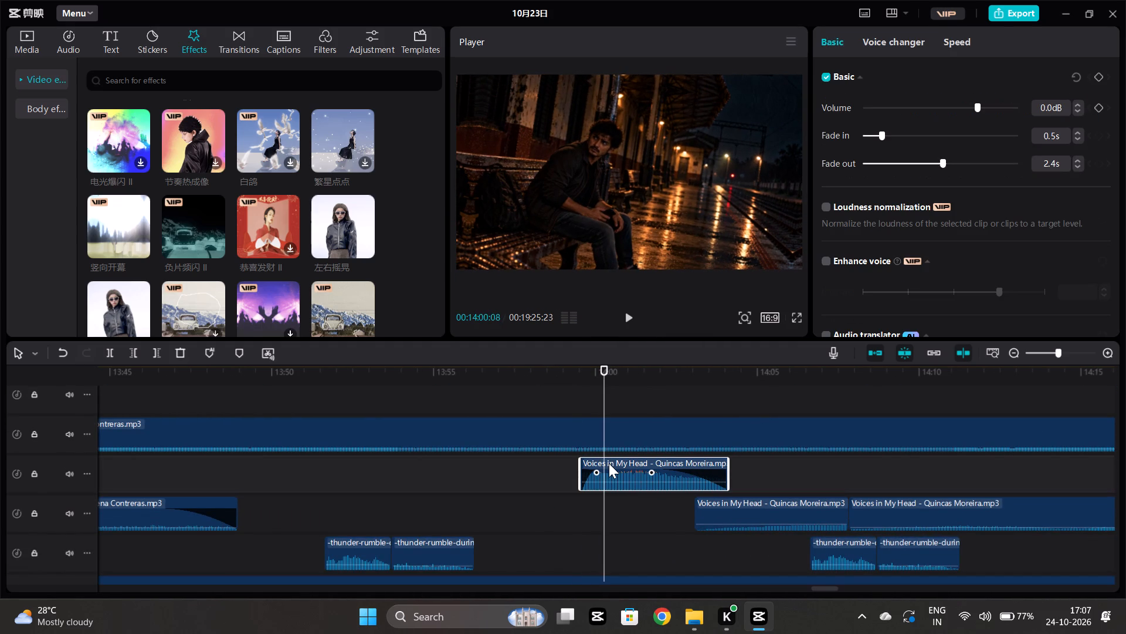
pyautogui.keyDown('ctrl'); pyautogui.click(609, 463); pyautogui.keyUp('ctrl')
pyautogui.hotkey('ctrl', 'c')
pyautogui.keyDown('ctrl'); pyautogui.click(761, 510); pyautogui.keyUp('ctrl')
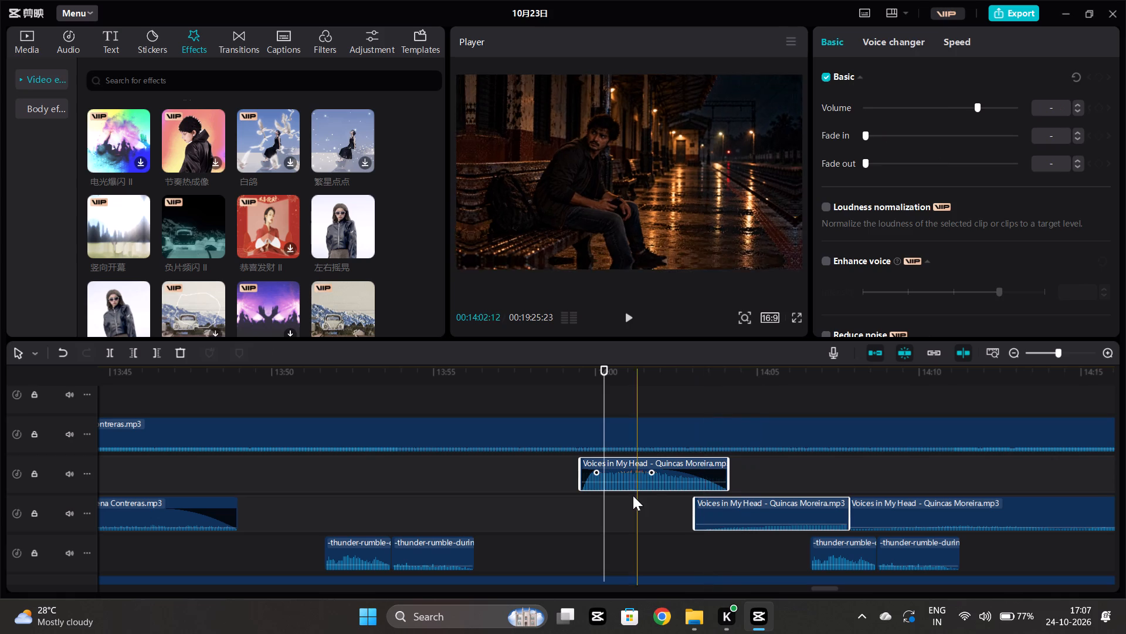
pyautogui.click(628, 507)
pyautogui.keyDown('ctrl'); pyautogui.click(626, 474); pyautogui.keyUp('ctrl')
pyautogui.hotkey('ctrl', 'c')
# Spot-check the audio at about 15:26, 16:07 and 16:32 on the way back to the transition effect near 17:04.
pyautogui.hscroll(-1, 790, 520)
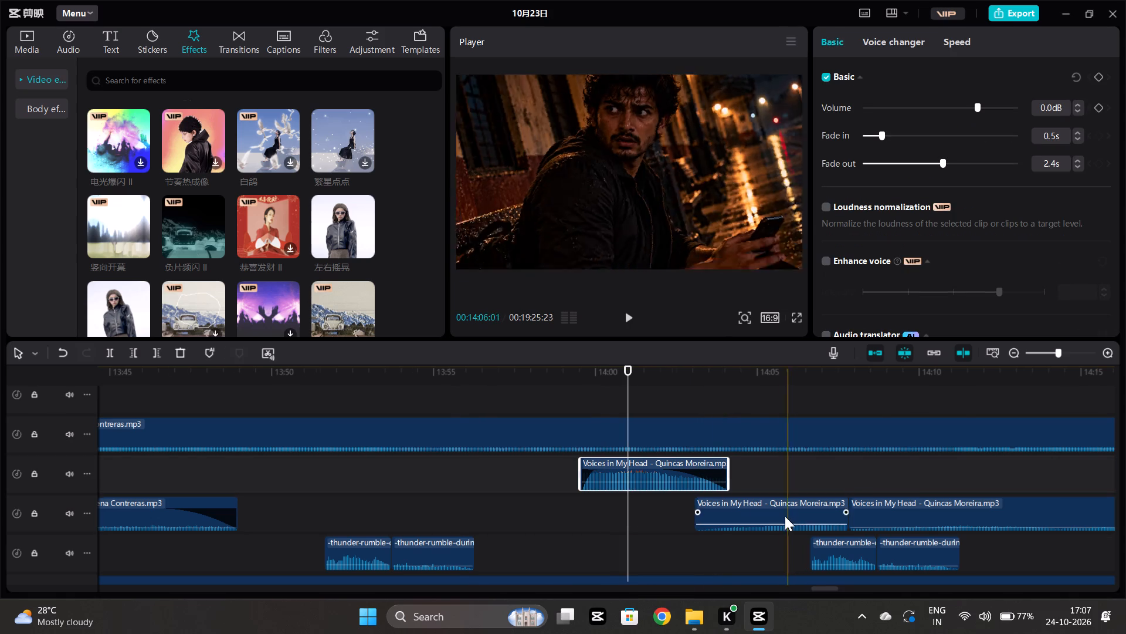
pyautogui.hscroll(-8, 785, 516)
pyautogui.scroll(2, 836, 514)
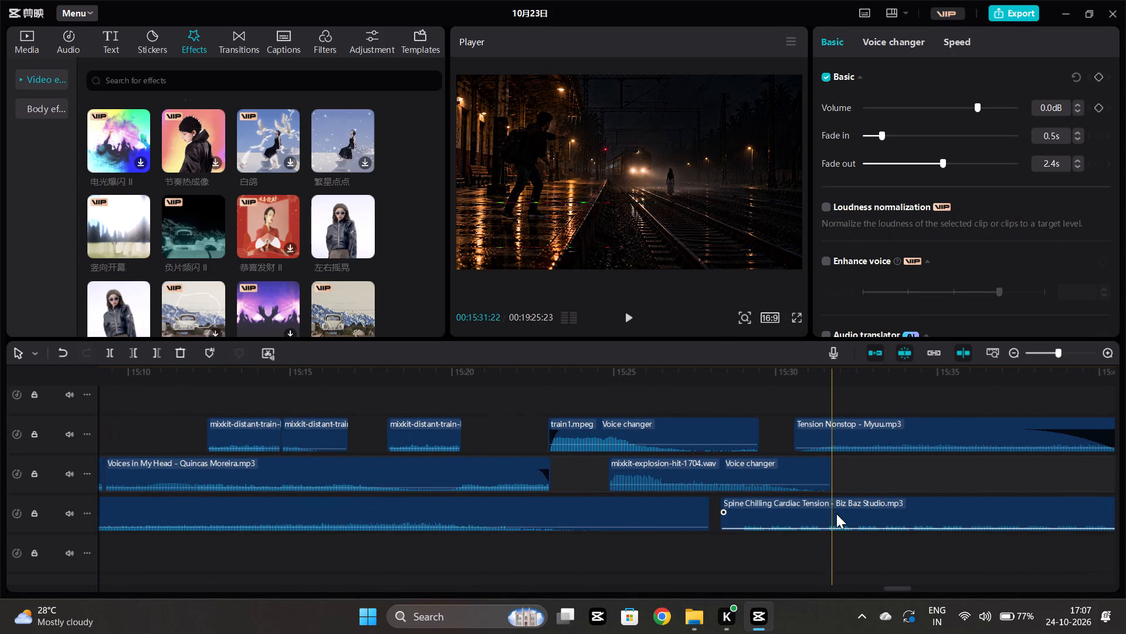
pyautogui.scroll(2, 836, 514)
pyautogui.click(629, 454)
pyautogui.press('space')
pyautogui.hscroll(-5, 629, 454)
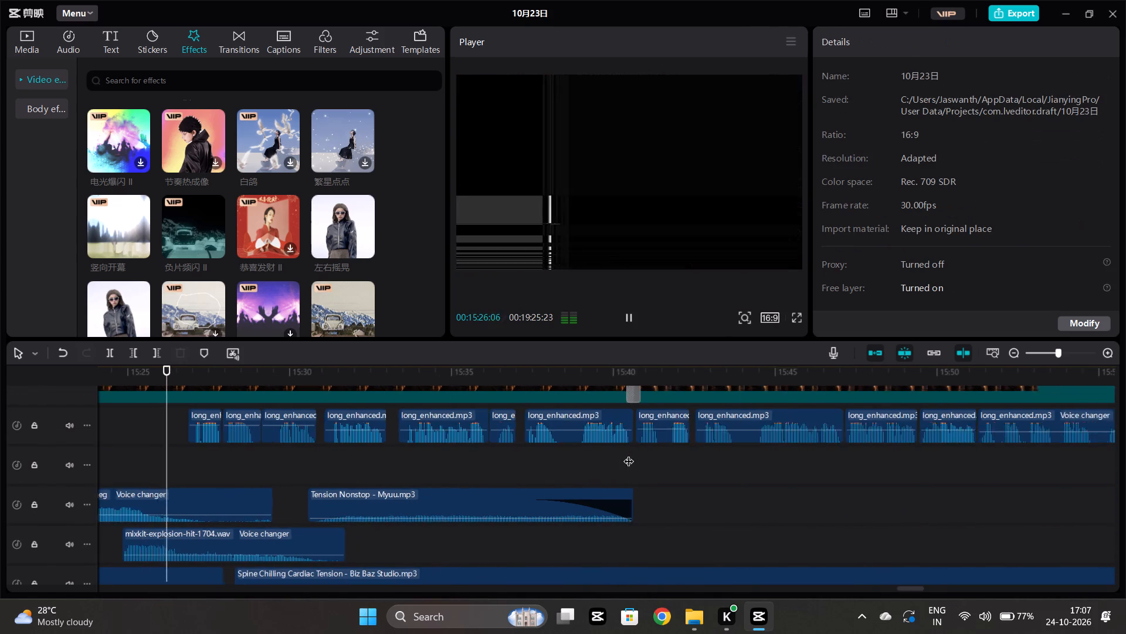
pyautogui.hscroll(-1, 629, 454)
pyautogui.click(750, 495)
pyautogui.press('space')
pyautogui.hscroll(-1, 750, 495)
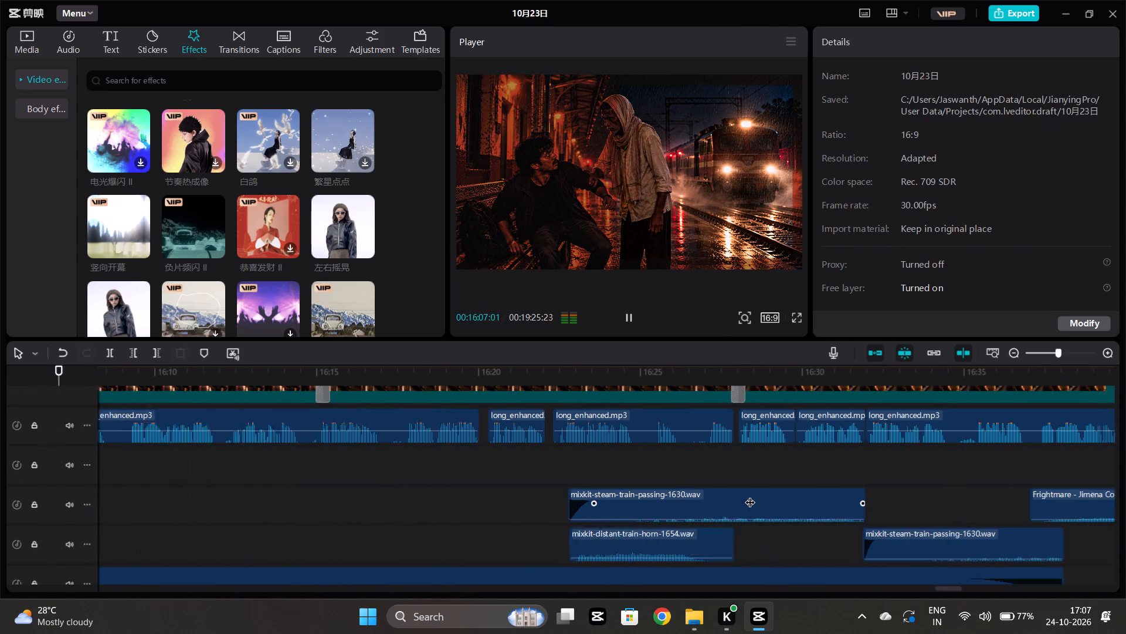
pyautogui.hscroll(-1, 750, 495)
pyautogui.scroll(-1, 750, 495)
pyautogui.hscroll(-1, 750, 495)
pyautogui.click(623, 442)
pyautogui.press('space')
pyautogui.hscroll(-2, 663, 487)
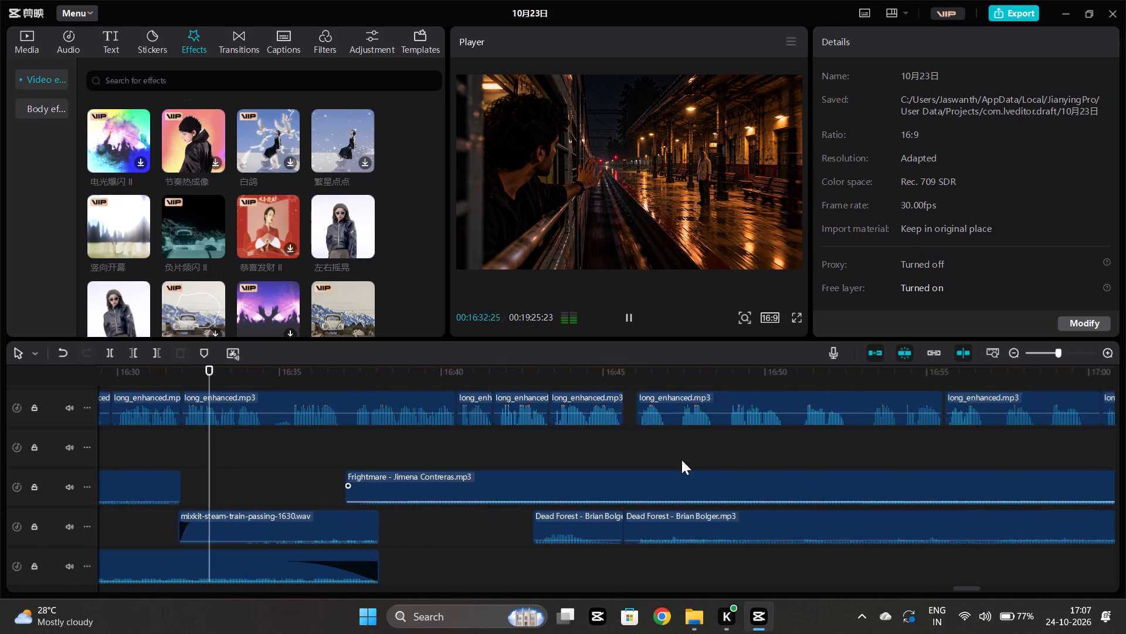
pyautogui.hscroll(-3, 681, 460)
pyautogui.click(749, 463)
pyautogui.press('space')
# Delete the transition2.wav effect beneath the Dead Forest clips at about 17:02.
pyautogui.scroll(-3, 749, 463)
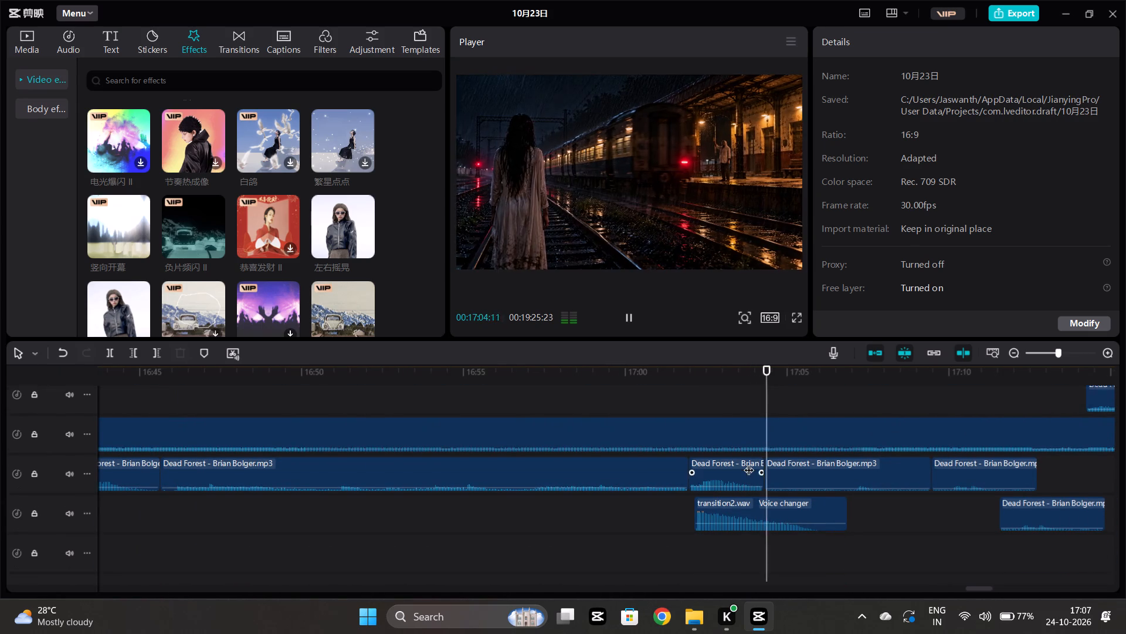
pyautogui.scroll(-1, 749, 463)
pyautogui.click(735, 489)
pyautogui.press('Delete')
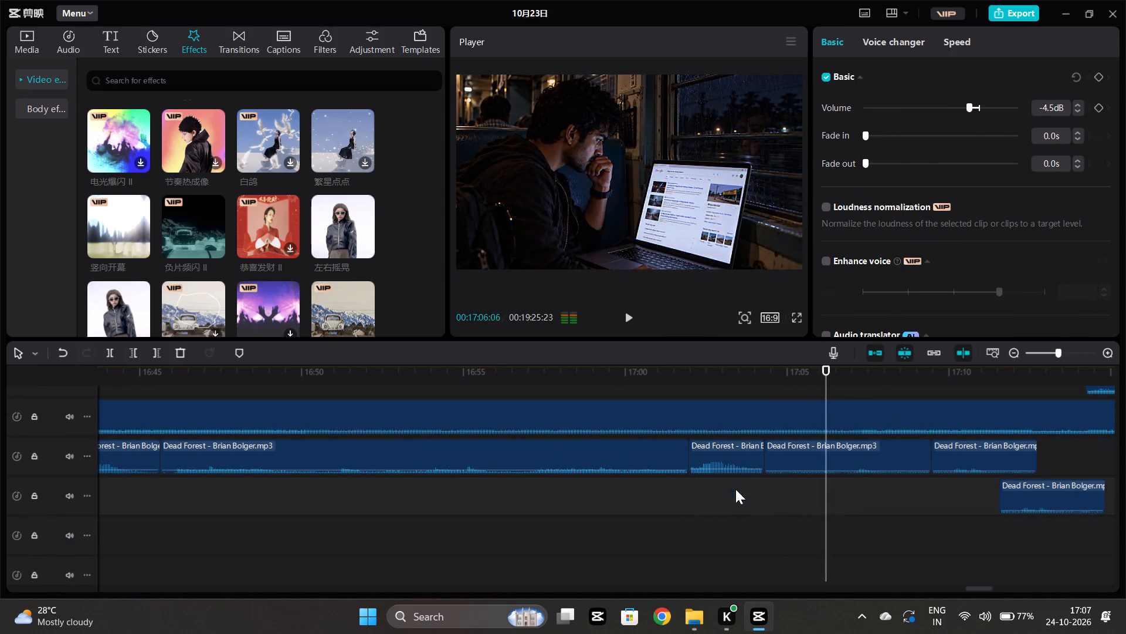
# Paste the copied Voices in My Head clip at 17:01:29, beneath the Dead Forest clips.
pyautogui.click(689, 483)
pyautogui.hotkey('ctrl', 'v')
# Play back the pasted Voices in My Head clip from about 17:01 to check how it sounds with the surrounding audio.
pyautogui.click(687, 497)
pyautogui.press('space')
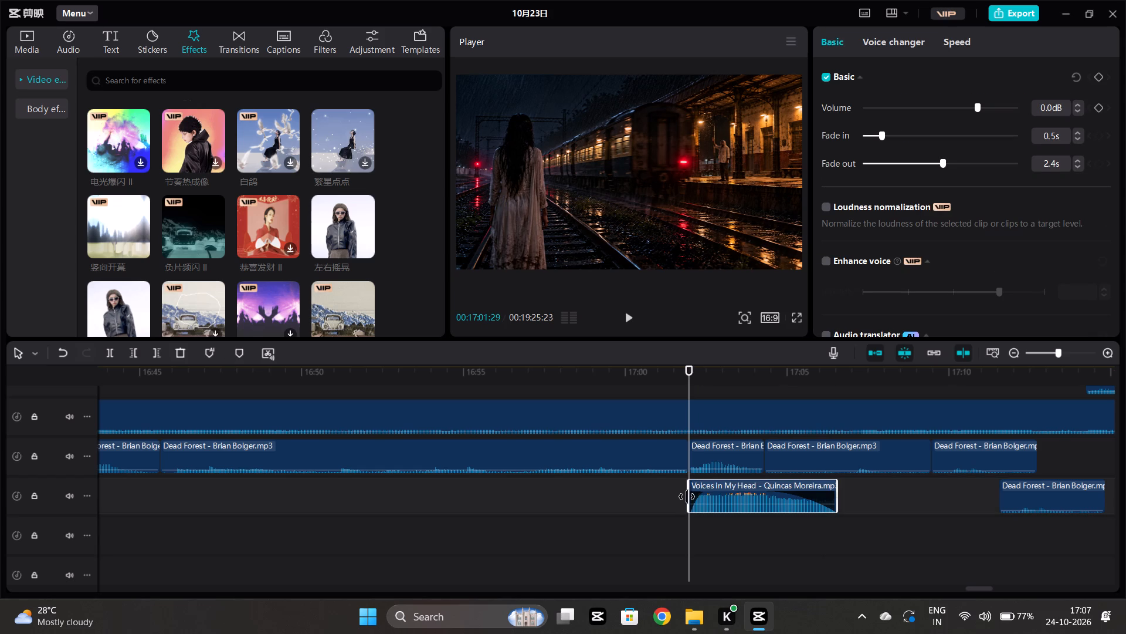
pyautogui.scroll(3, 677, 545)
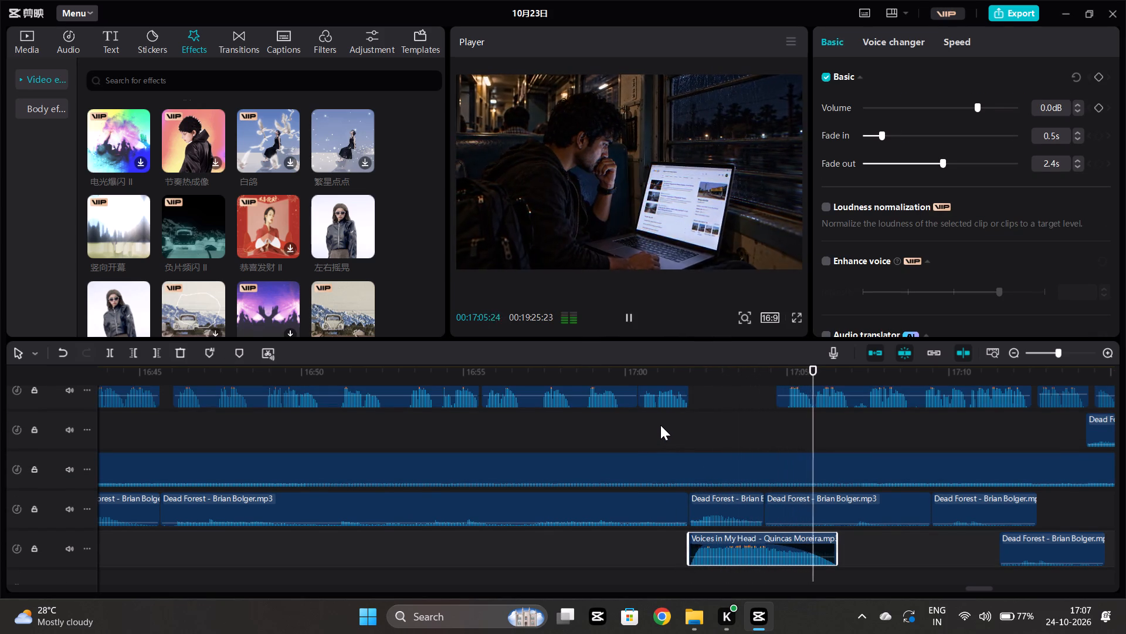
pyautogui.click(660, 425)
pyautogui.press('space')
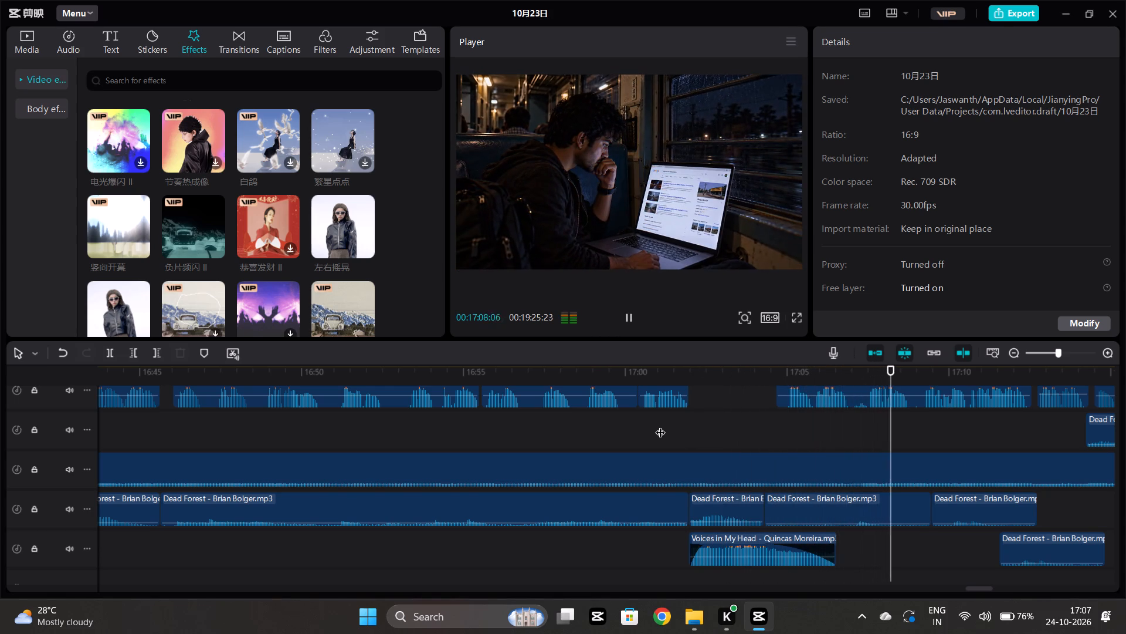
pyautogui.click(660, 425)
pyautogui.press('space')
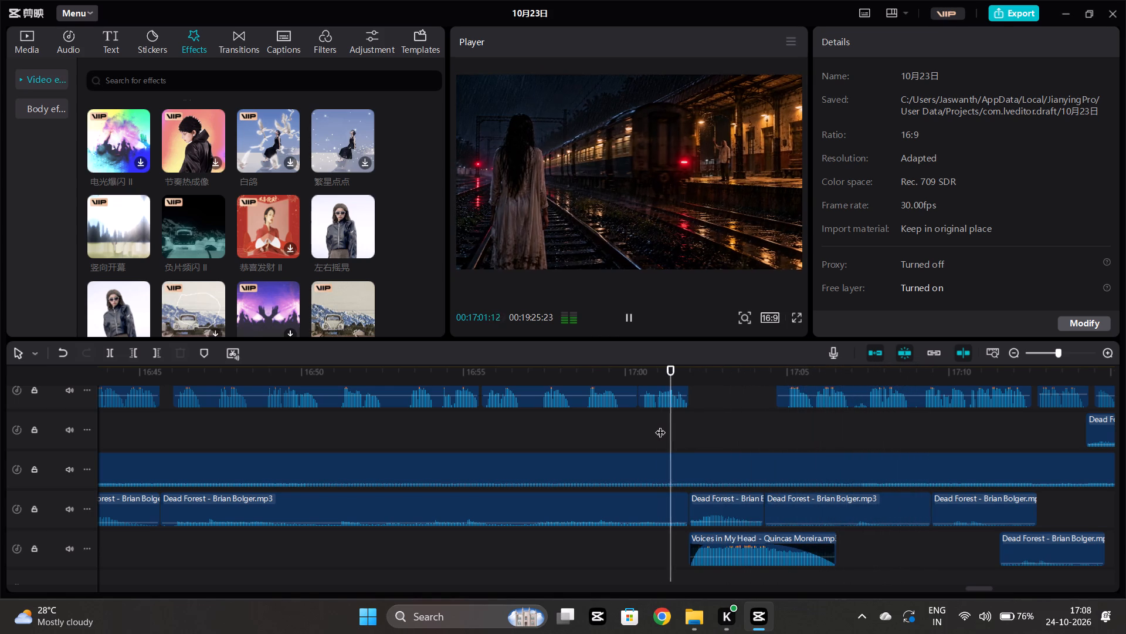
pyautogui.hscroll(-1, 660, 425)
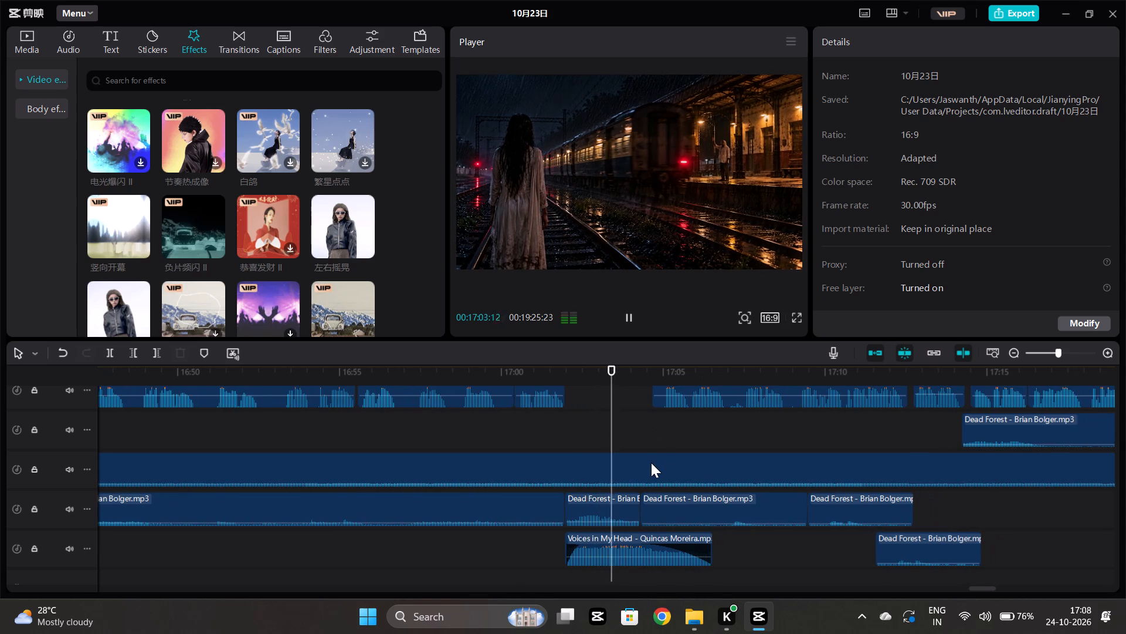
pyautogui.hscroll(-2, 651, 463)
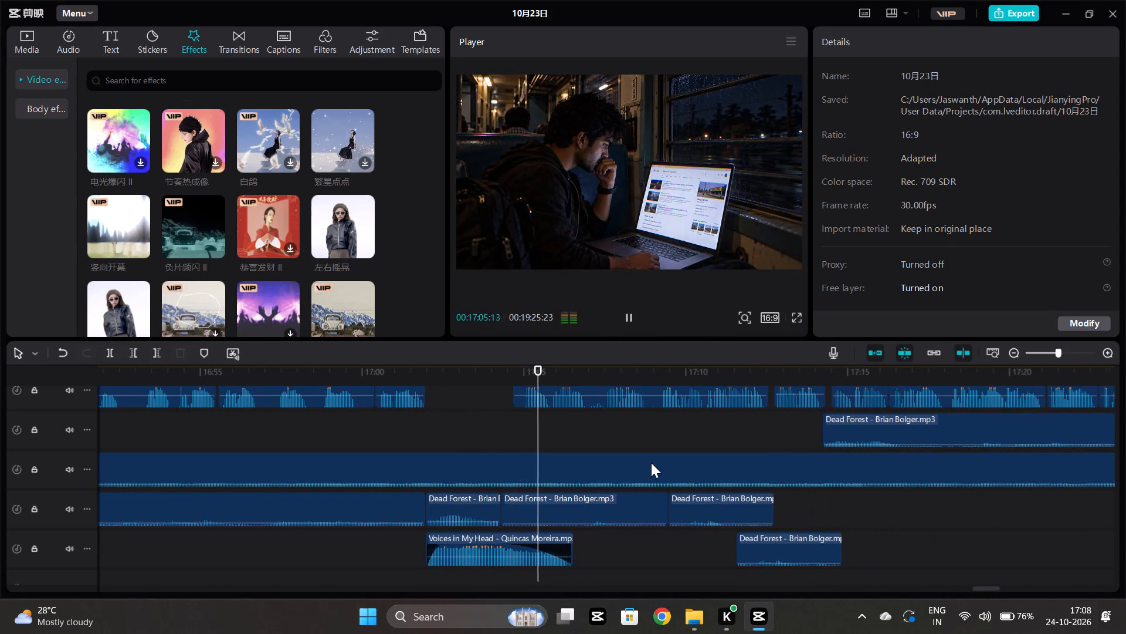
pyautogui.hscroll(-1, 651, 463)
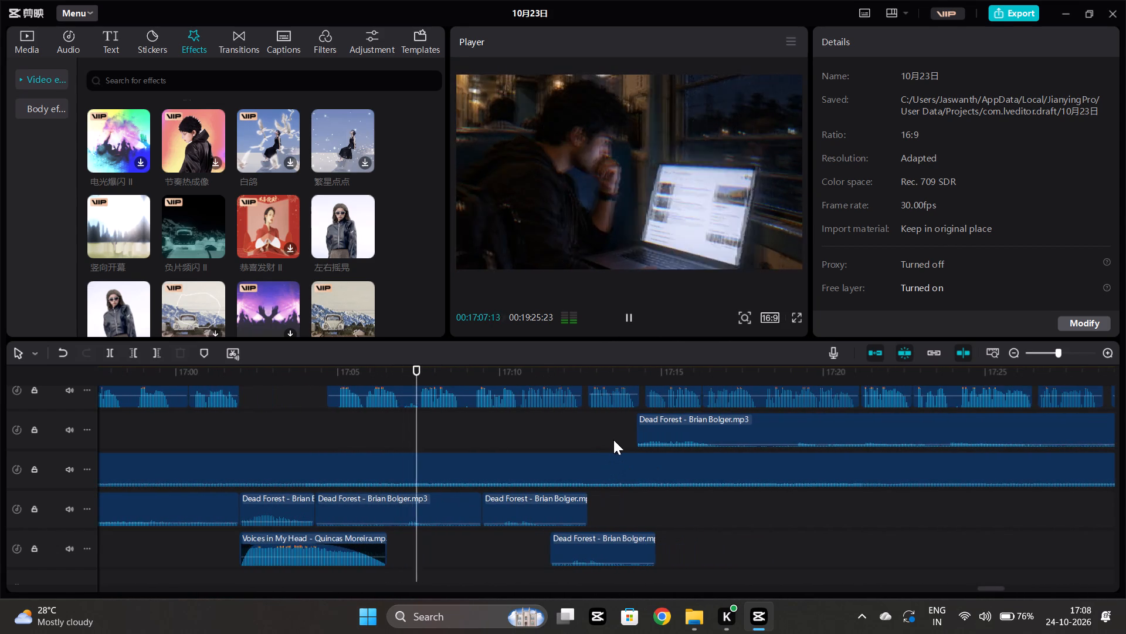
# Spot-check the audio mix at intervals from about 17:14 to 17:58, across the Dead Forest and Frightmare music.
pyautogui.click(619, 420)
pyautogui.press('space')
pyautogui.hscroll(-1, 619, 420)
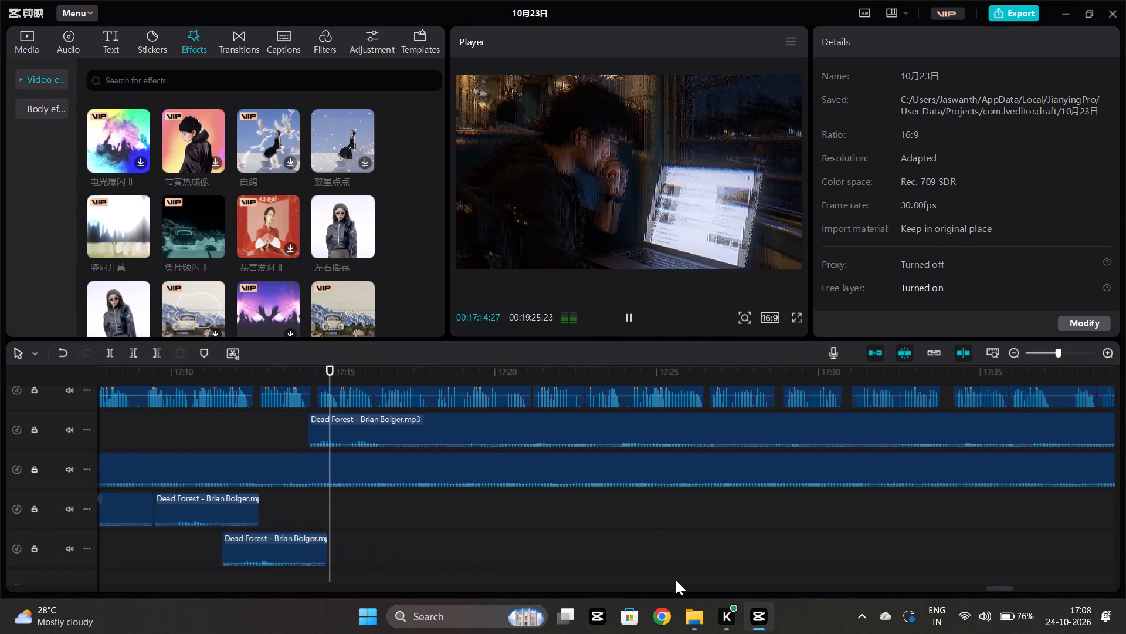
pyautogui.scroll(3, 676, 580)
pyautogui.scroll(-2, 676, 580)
pyautogui.click(754, 528)
pyautogui.press('space')
pyautogui.hscroll(-1, 754, 528)
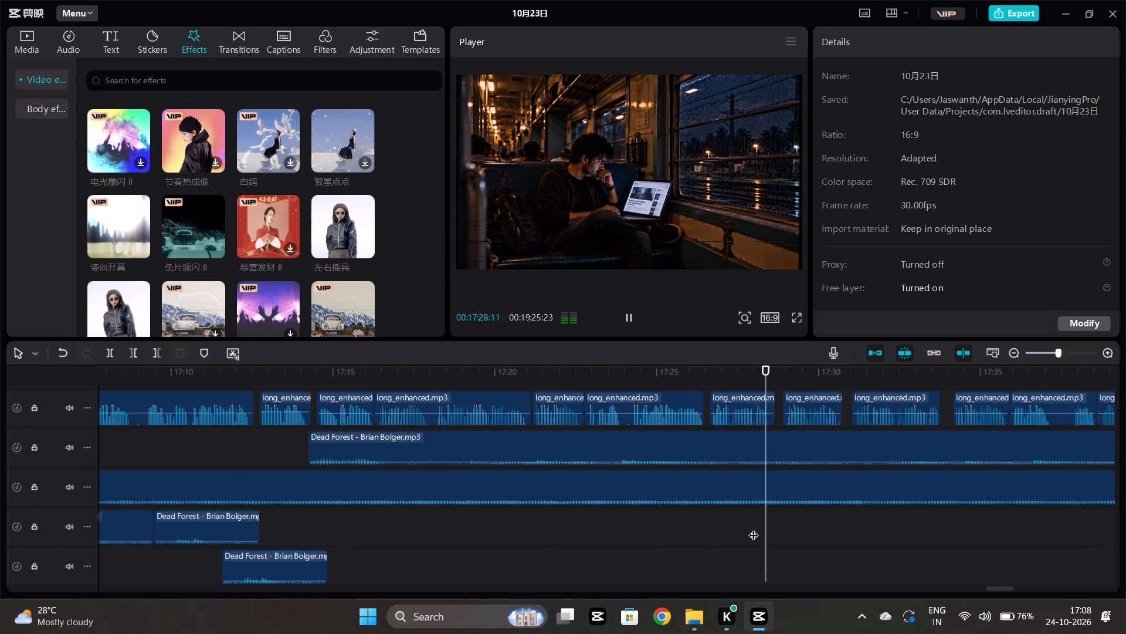
pyautogui.hscroll(-1, 754, 528)
pyautogui.click(745, 545)
pyautogui.press('space')
pyautogui.hscroll(-1, 745, 545)
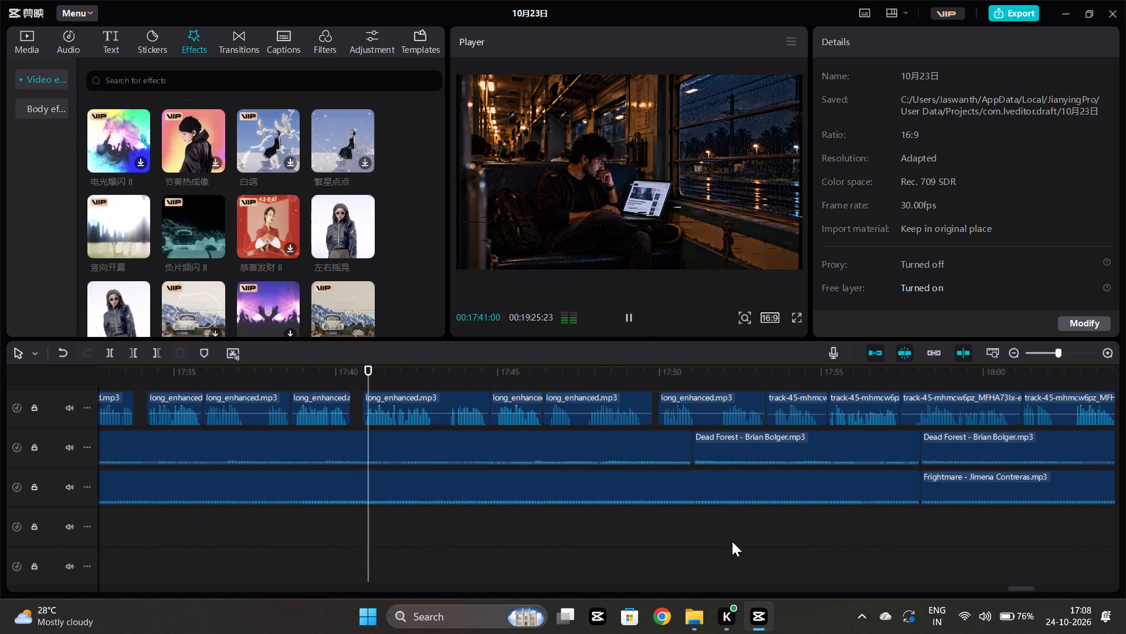
pyautogui.click(732, 541)
pyautogui.press('space')
pyautogui.hscroll(-1, 732, 541)
pyautogui.click(678, 522)
pyautogui.press('space')
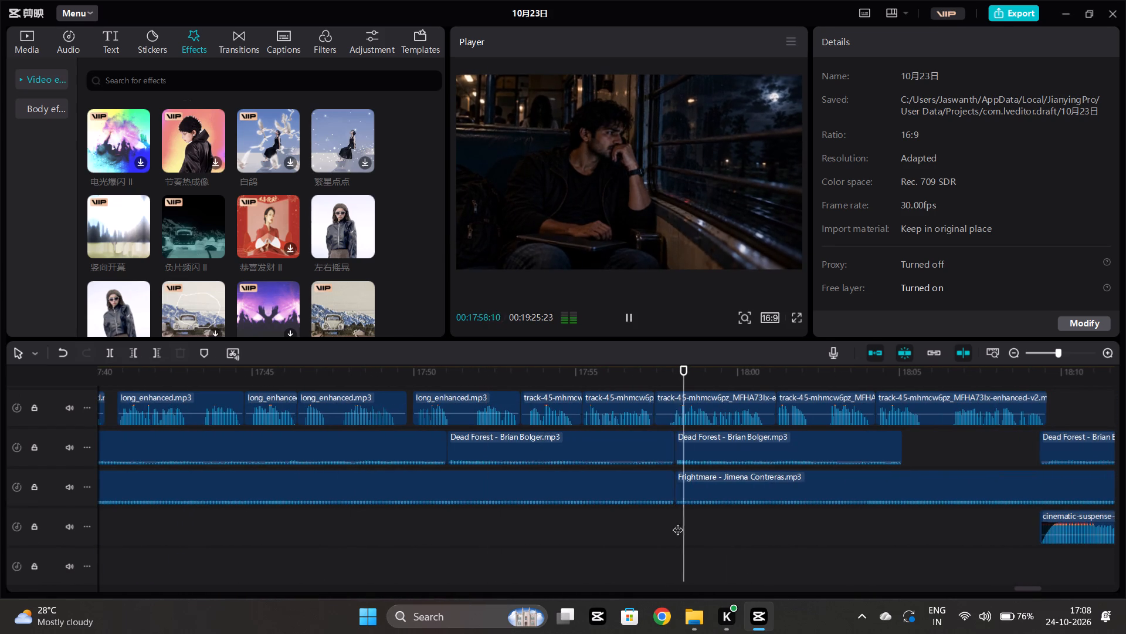
# Review the audio around the cinematic-suspense-swell at about 18:09, the music fade-outs near 18:24 and the wolf howl at about 18:28.
pyautogui.hscroll(-1, 678, 522)
pyautogui.scroll(-1, 655, 532)
pyautogui.click(541, 542)
pyautogui.press('space')
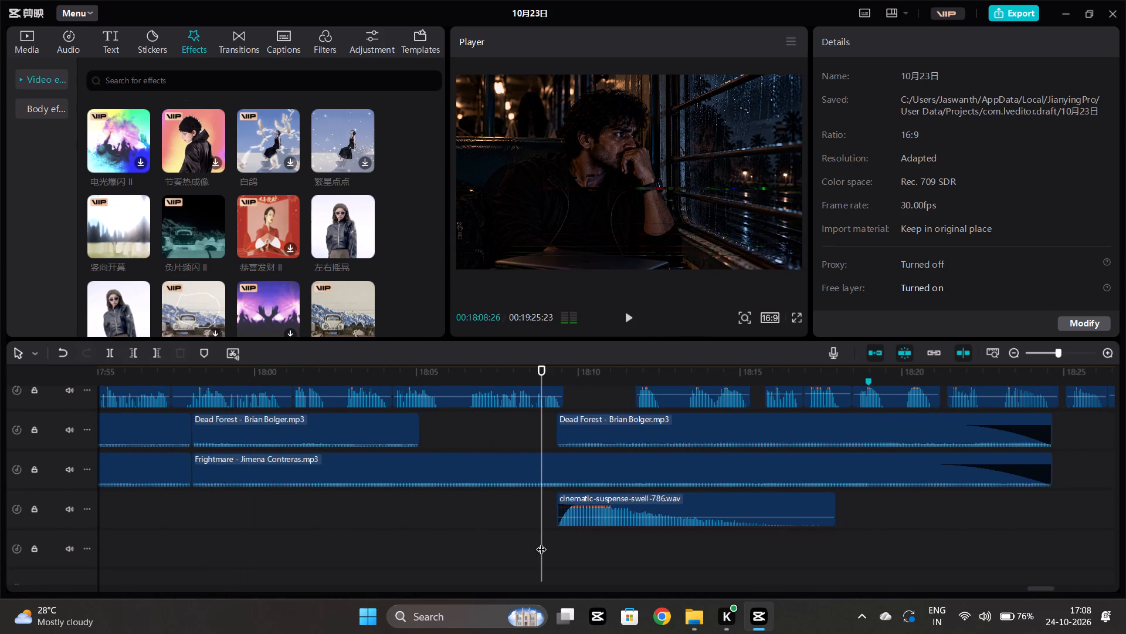
pyautogui.press('space')
pyautogui.hscroll(-1, 541, 542)
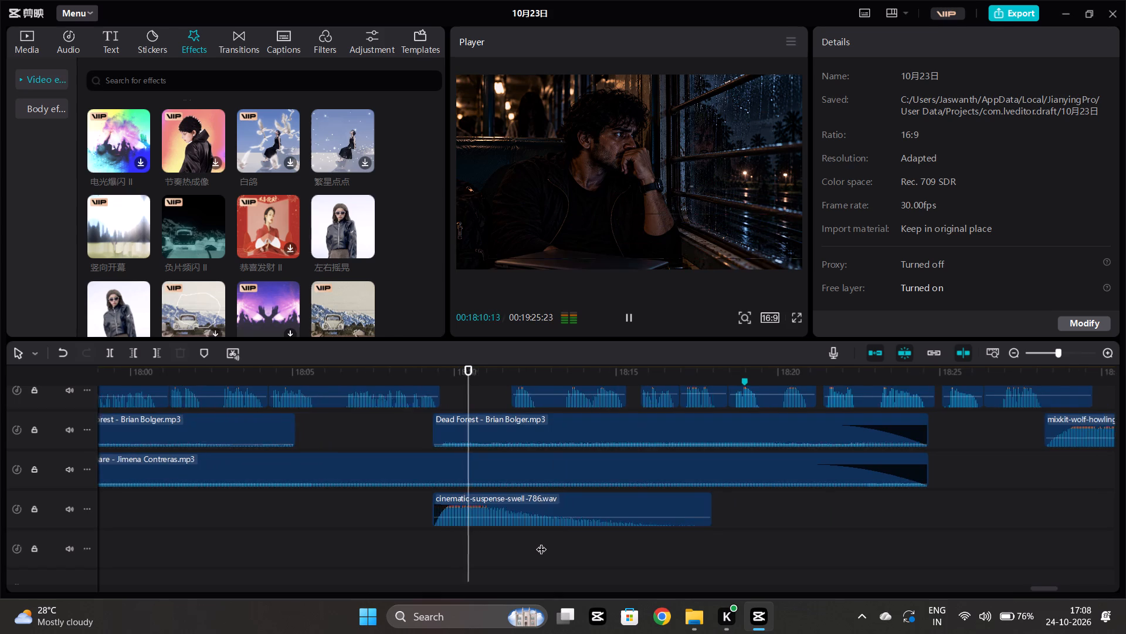
pyautogui.hscroll(-1, 541, 542)
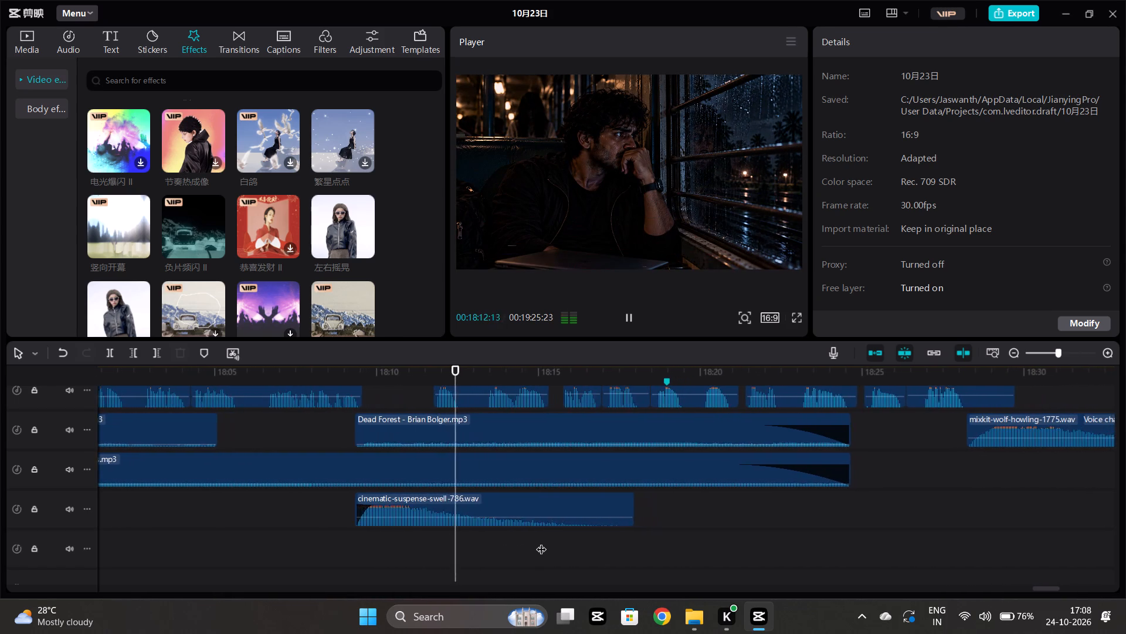
pyautogui.hscroll(-1, 541, 542)
pyautogui.click(583, 525)
pyautogui.press('space')
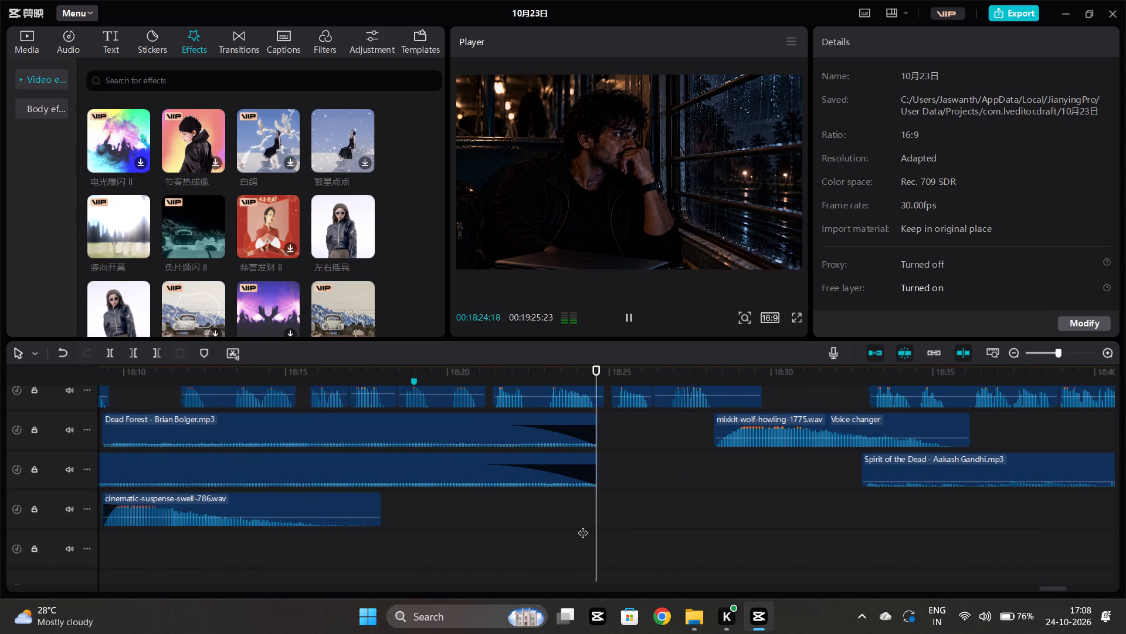
pyautogui.hscroll(-1, 583, 525)
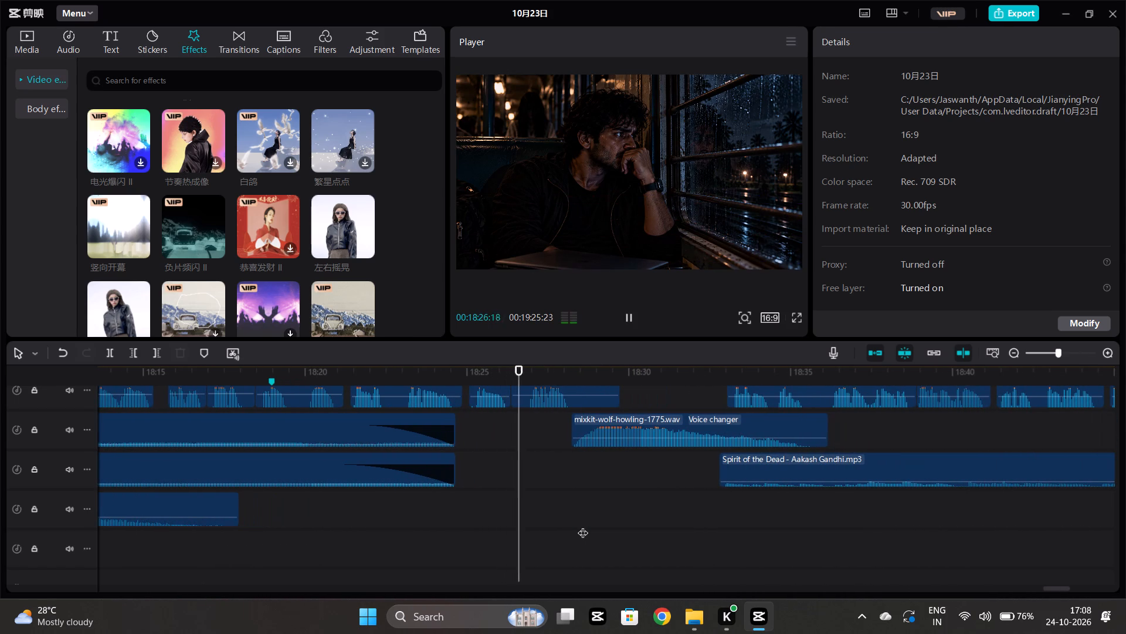
pyautogui.hscroll(-1, 617, 532)
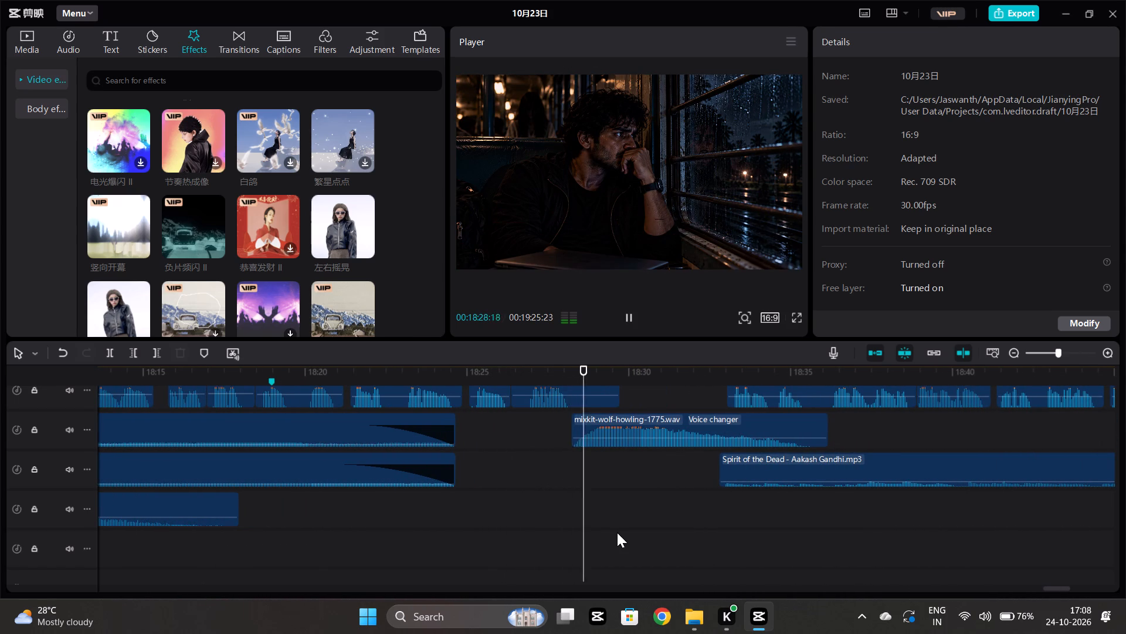
pyautogui.hscroll(-1, 617, 532)
pyautogui.scroll(2, 585, 532)
pyautogui.scroll(-2, 585, 532)
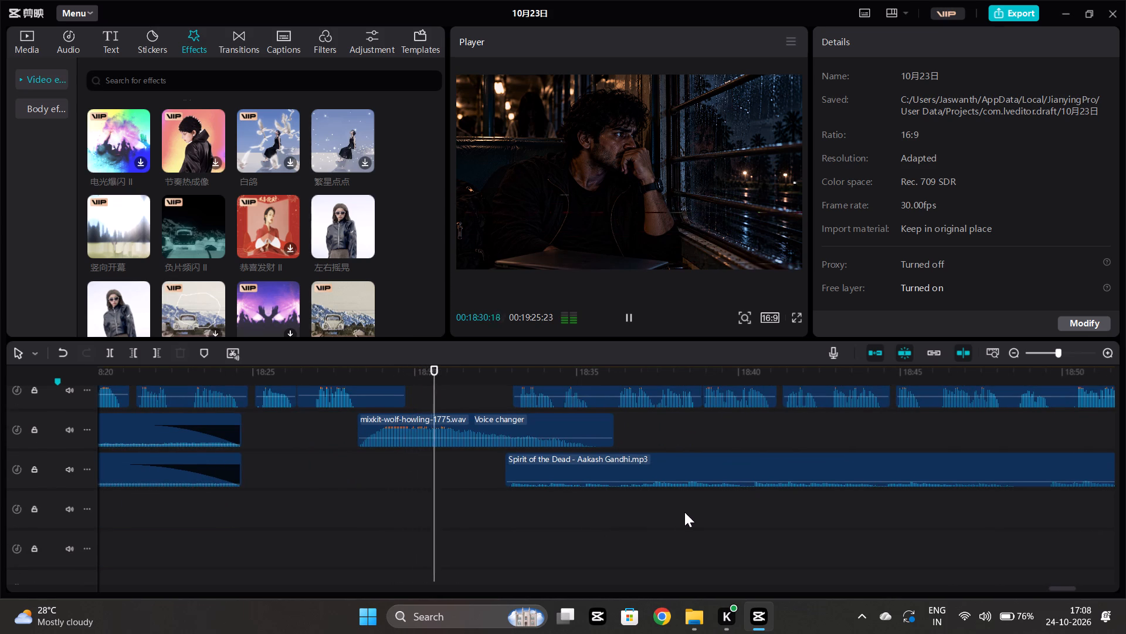
# Review the closing narration and Spirit of the Dead music from about 19:18 to the end of the narration near 19:20.
pyautogui.hscroll(-3, 686, 512)
pyautogui.scroll(-1, 686, 512)
pyautogui.hscroll(-1, 686, 512)
pyautogui.scroll(-1, 686, 512)
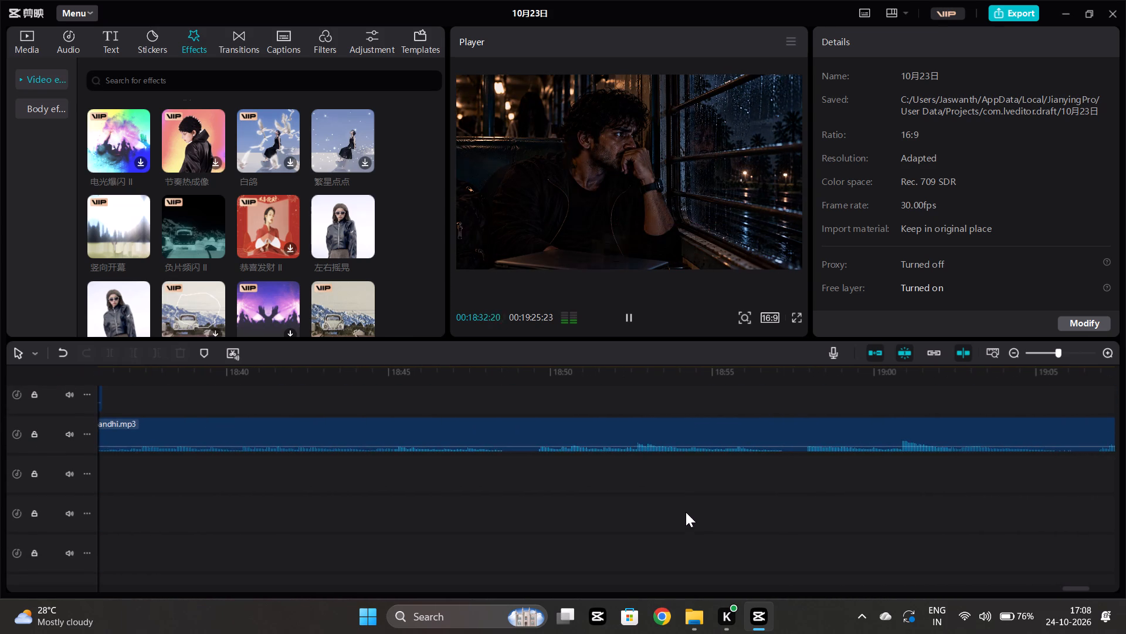
pyautogui.scroll(-1, 686, 512)
pyautogui.scroll(4, 918, 497)
pyautogui.click(985, 545)
pyautogui.press('space')
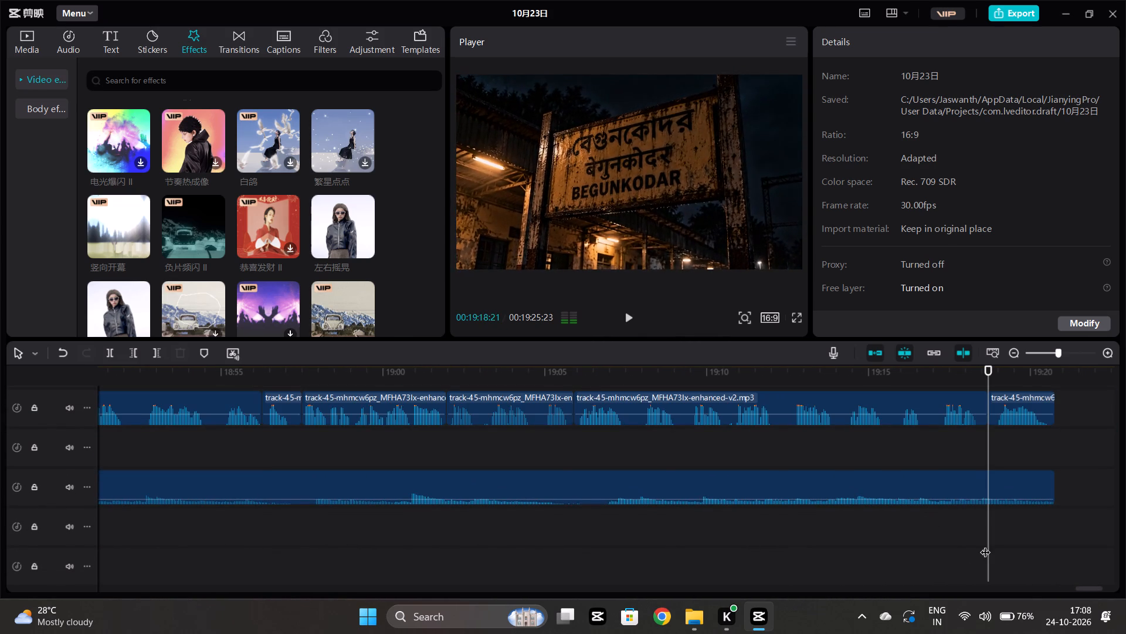
pyautogui.press('space')
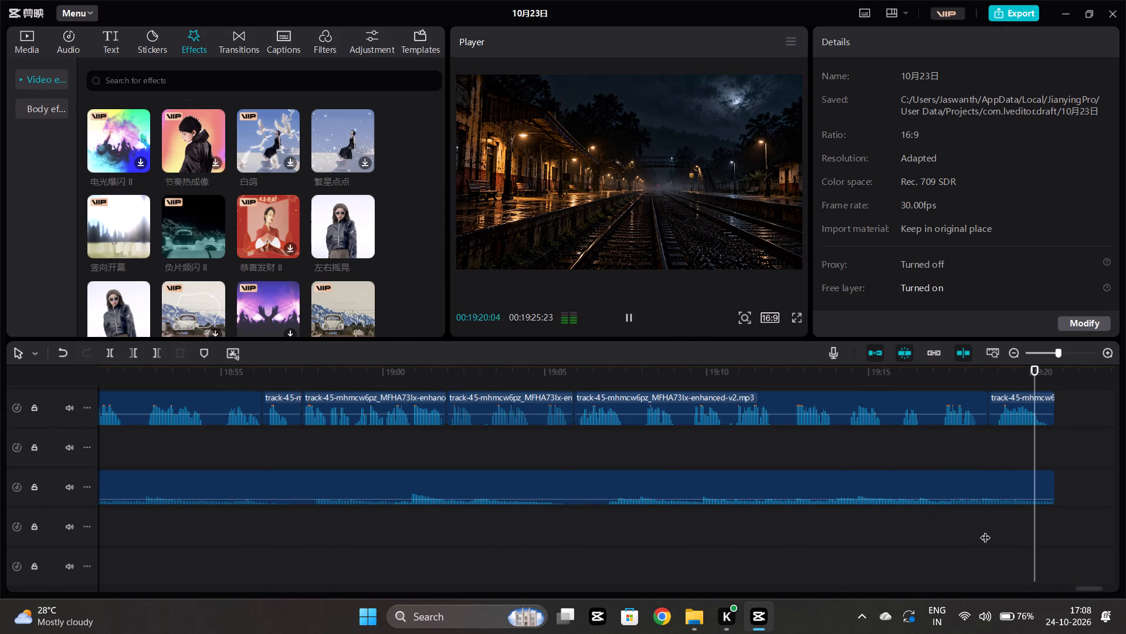
pyautogui.press('space')
# Add the 70s video effect at 19:17:20 above the Rainy Moonlit Rural Railway Station clip and preview it.
pyautogui.scroll(9, 982, 459)
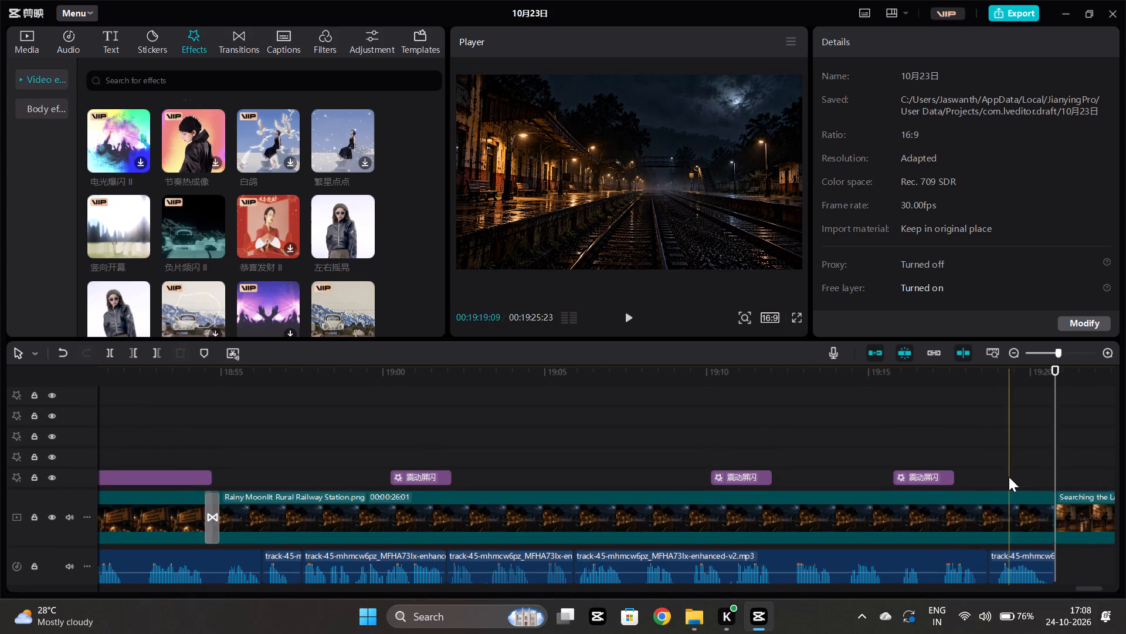
pyautogui.click(957, 436)
pyautogui.scroll(-3, 167, 171)
pyautogui.scroll(2, 167, 171)
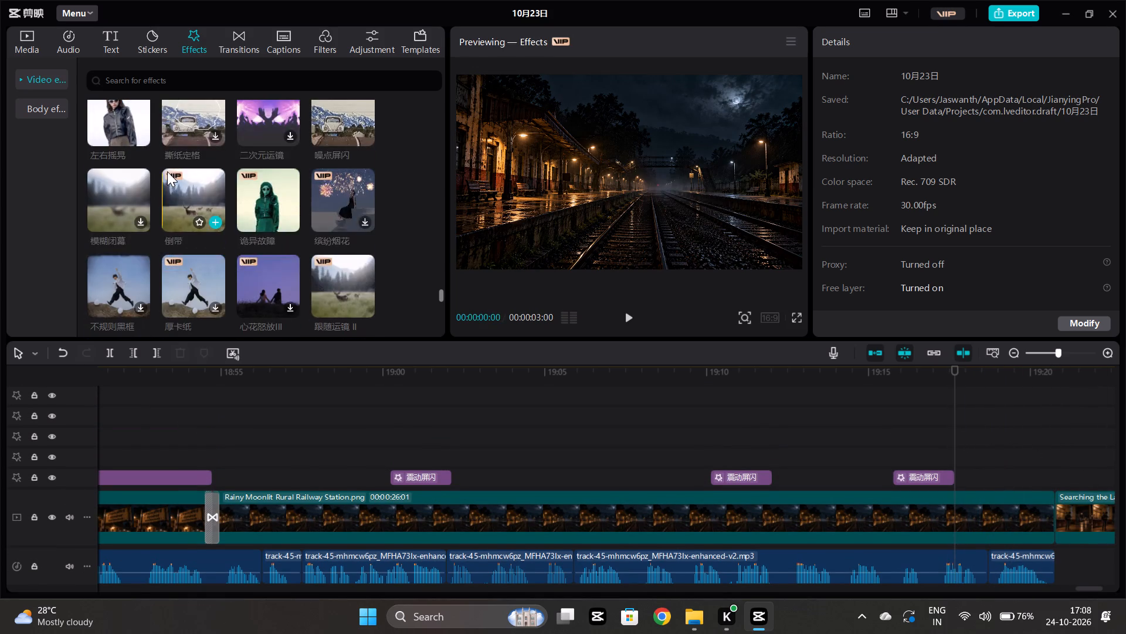
pyautogui.scroll(-4, 167, 171)
pyautogui.scroll(-2, 307, 190)
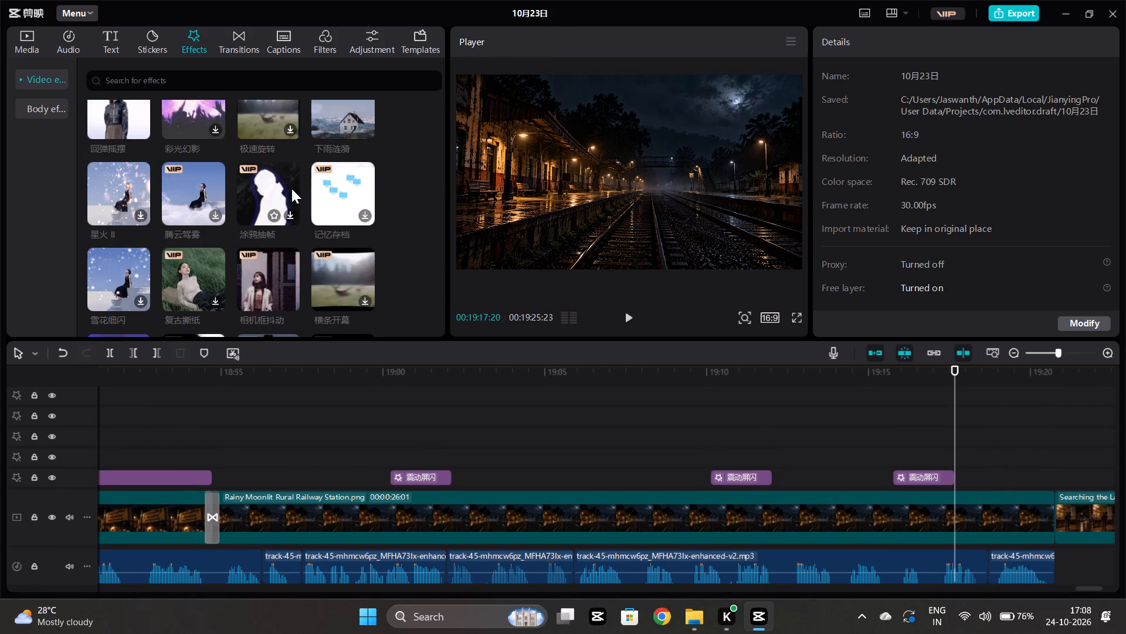
pyautogui.scroll(-2, 327, 220)
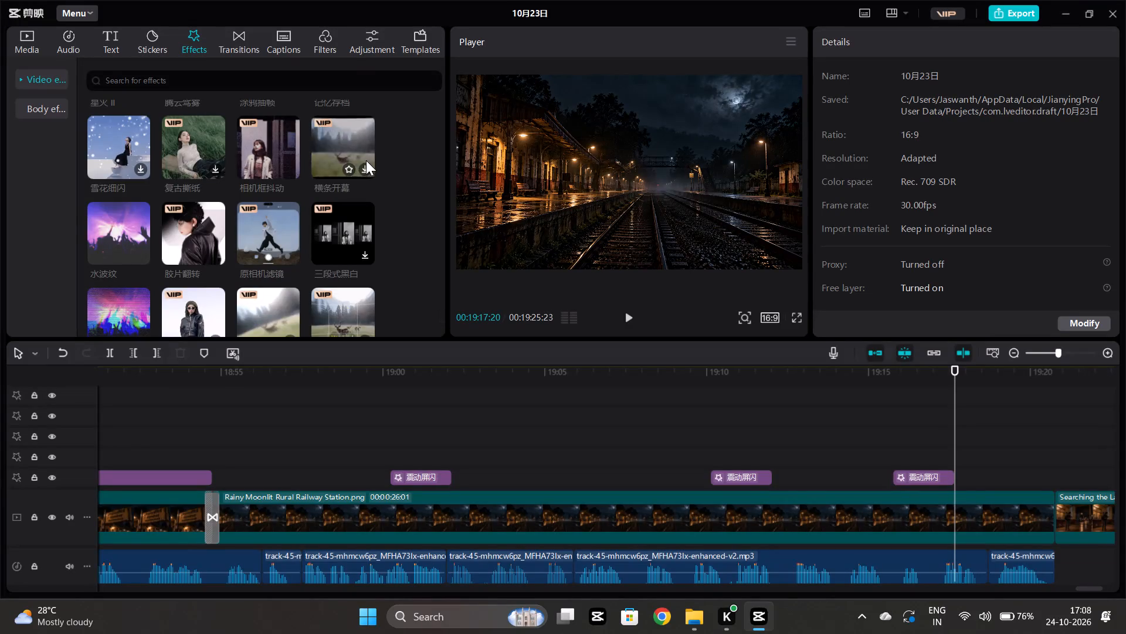
pyautogui.scroll(-2, 283, 220)
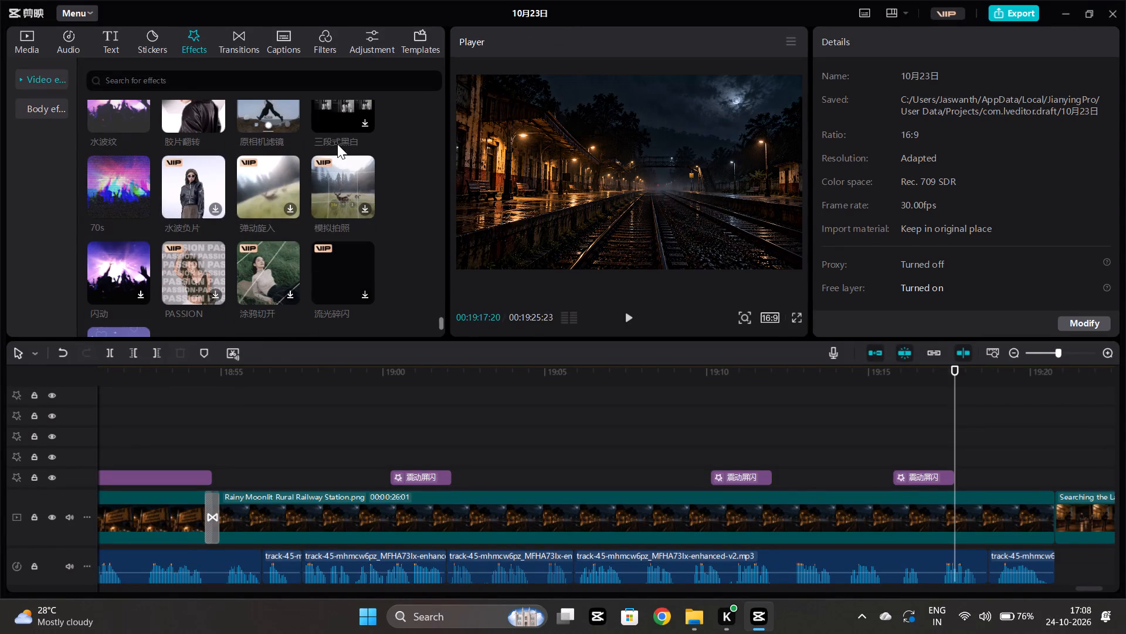
pyautogui.scroll(-2, 259, 257)
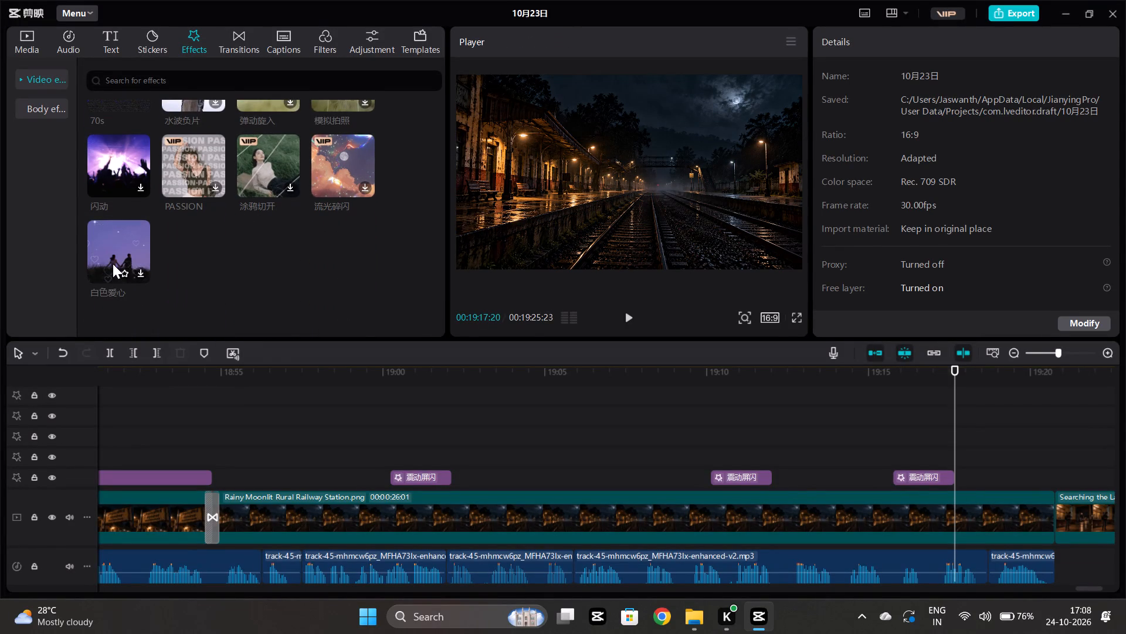
pyautogui.scroll(2, 113, 264)
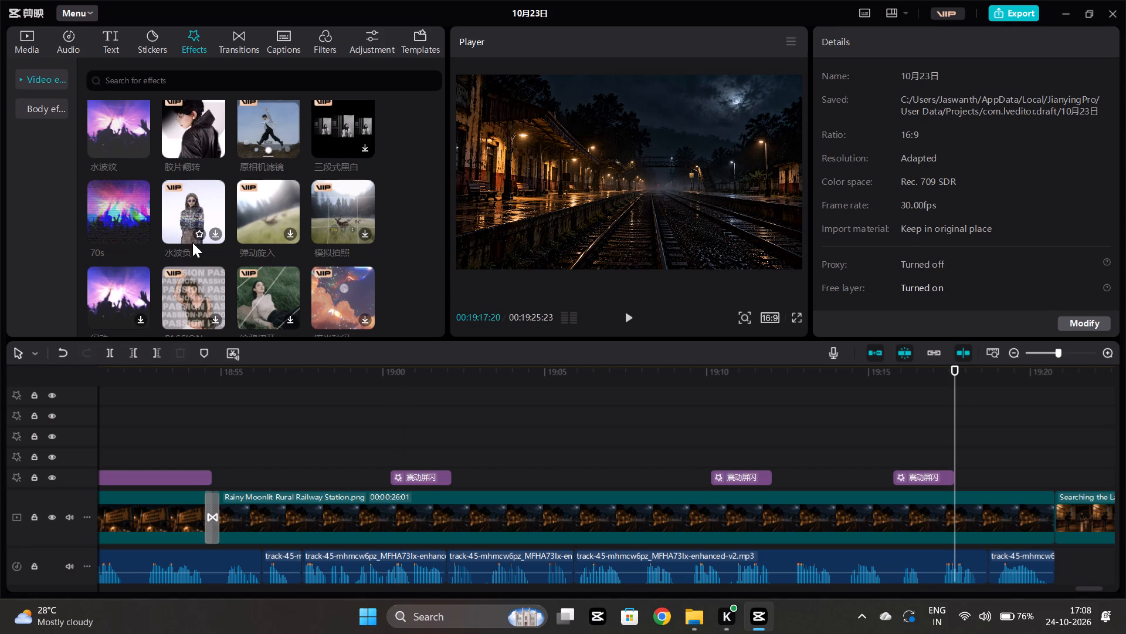
pyautogui.click(143, 235)
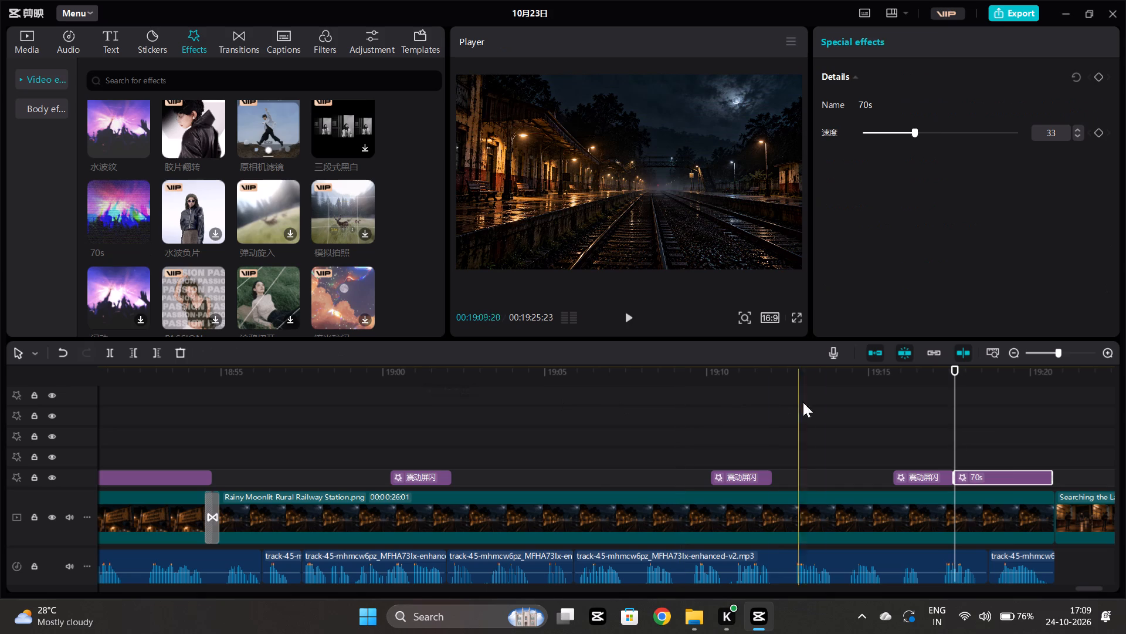
pyautogui.click(936, 431)
pyautogui.press('space')
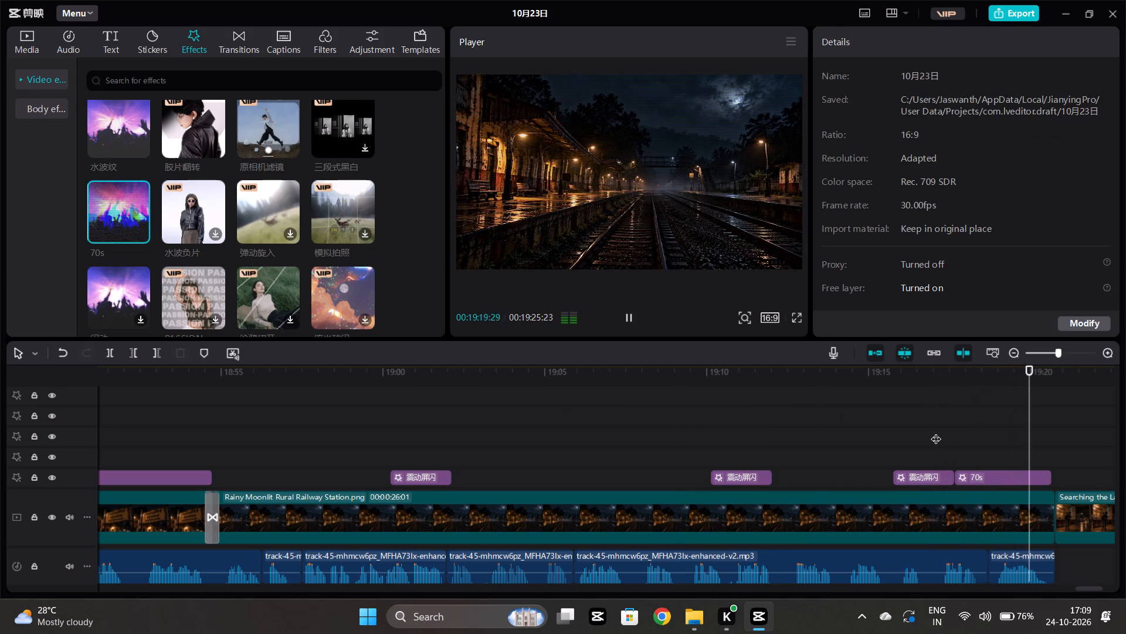
# Move the 70s effect earlier to start at about 19:13, on the effect track above the existing effects.
pyautogui.click(1004, 475)
pyautogui.click(1004, 475)
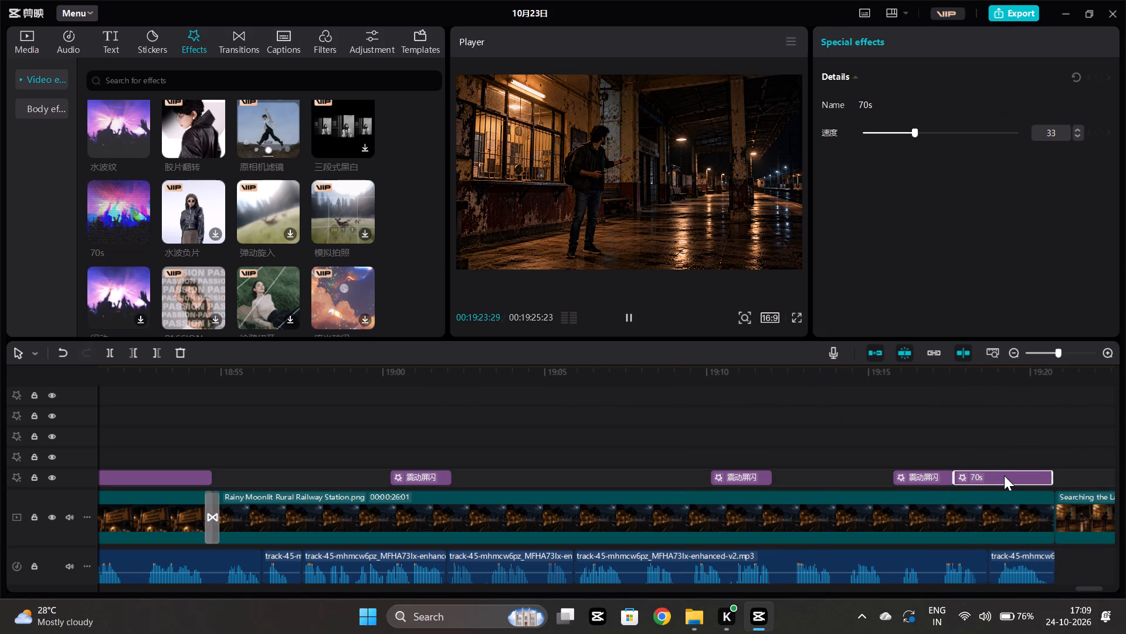
pyautogui.moveTo(1004, 475); pyautogui.dragTo(842, 453)
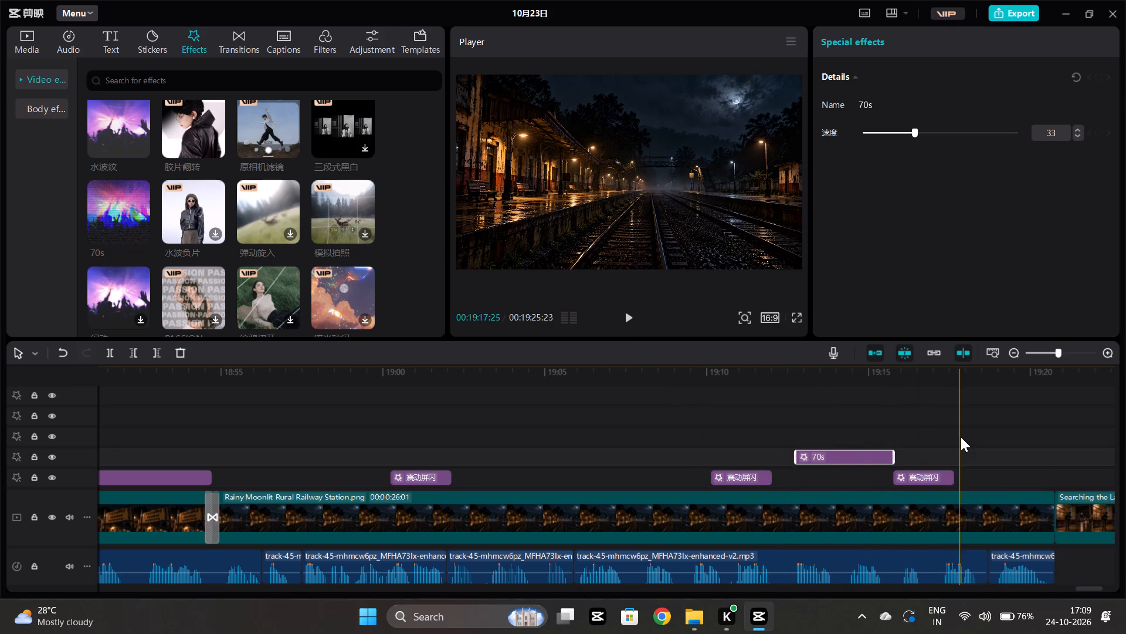
# Browse the video effects and add the 闭幕 effect at 19:17:20, directly after the last 震动屏闪 effect.
pyautogui.click(954, 433)
pyautogui.scroll(2, 206, 261)
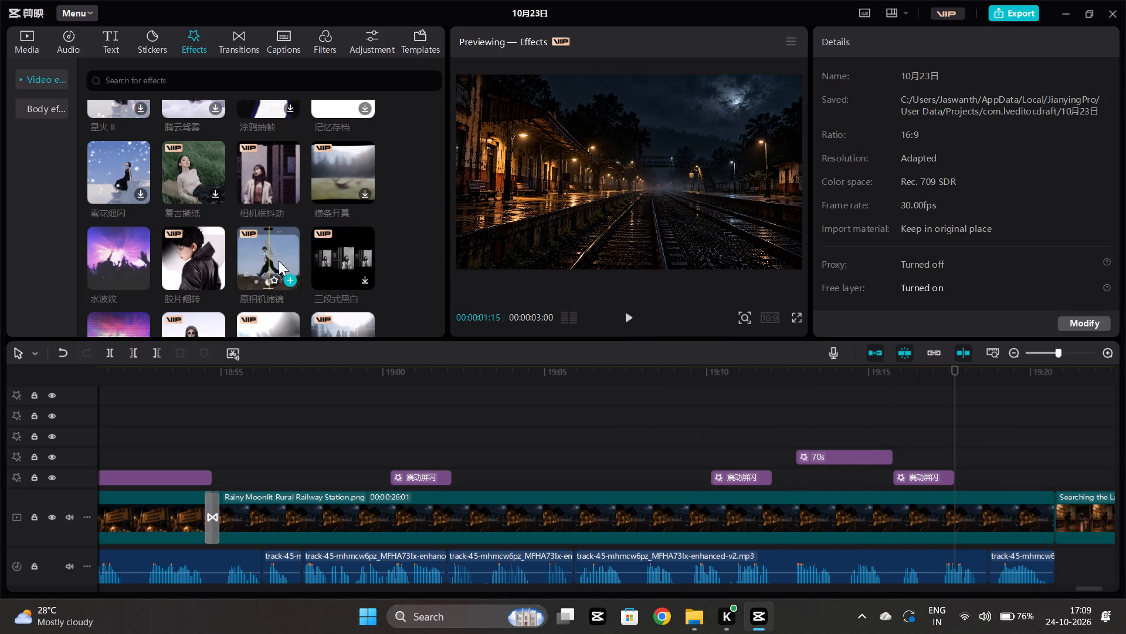
pyautogui.scroll(2, 326, 269)
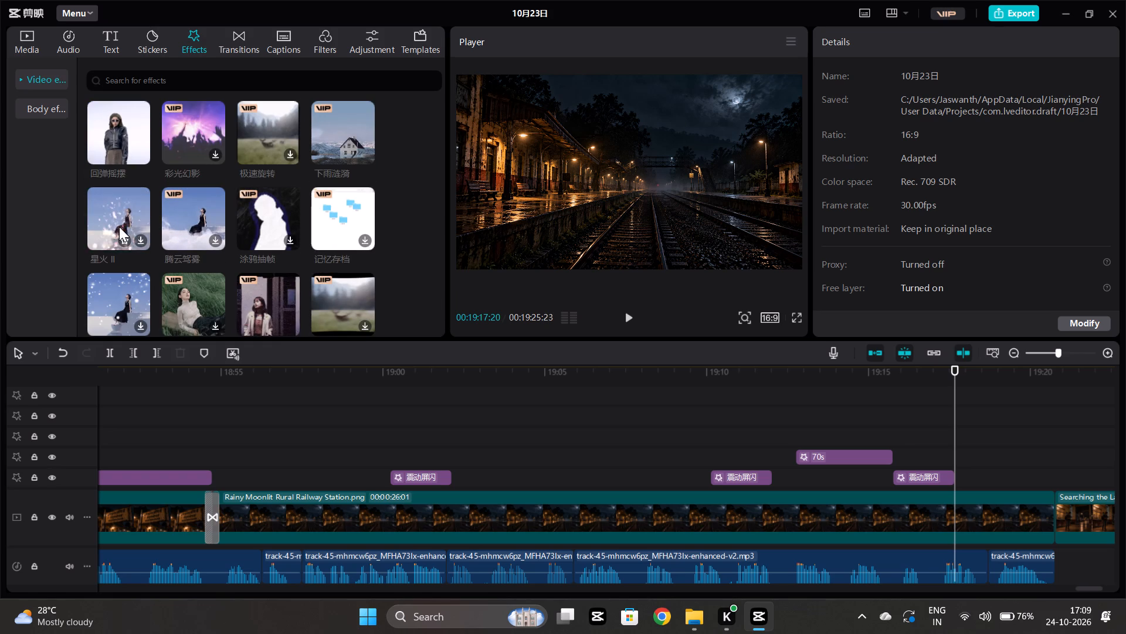
pyautogui.scroll(1, 119, 227)
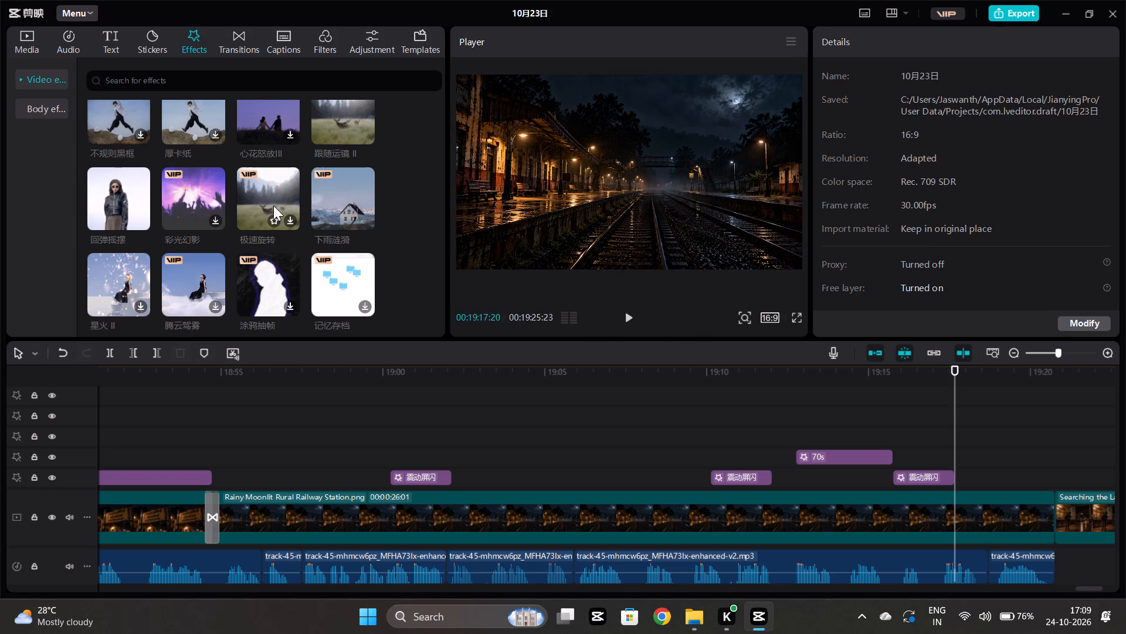
pyautogui.scroll(3, 362, 210)
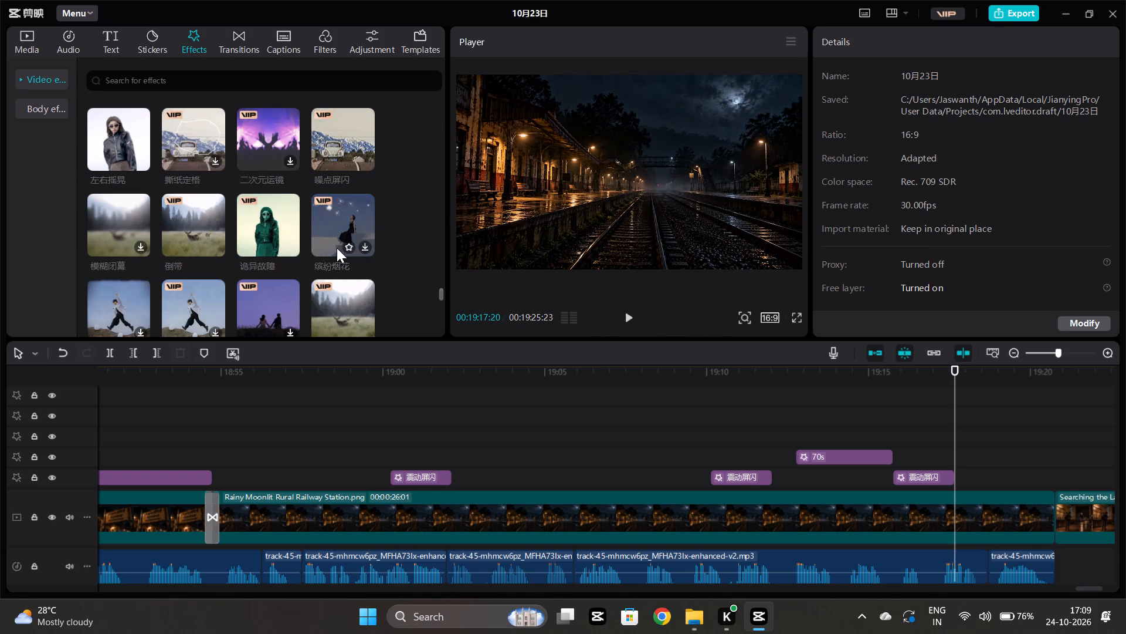
pyautogui.scroll(1, 169, 307)
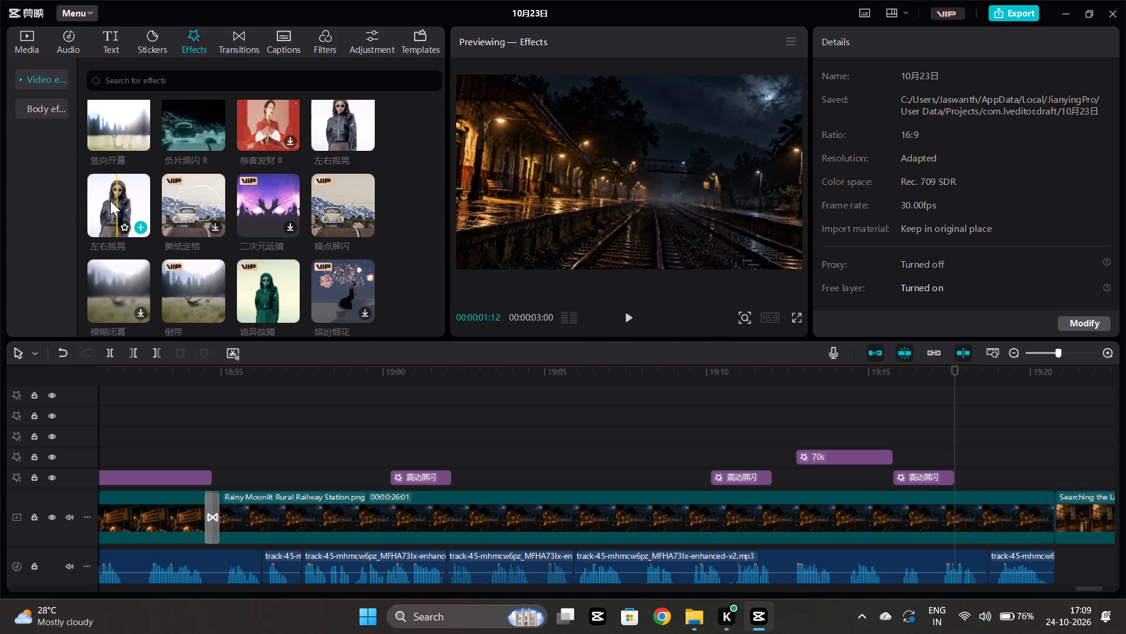
pyautogui.scroll(1, 355, 213)
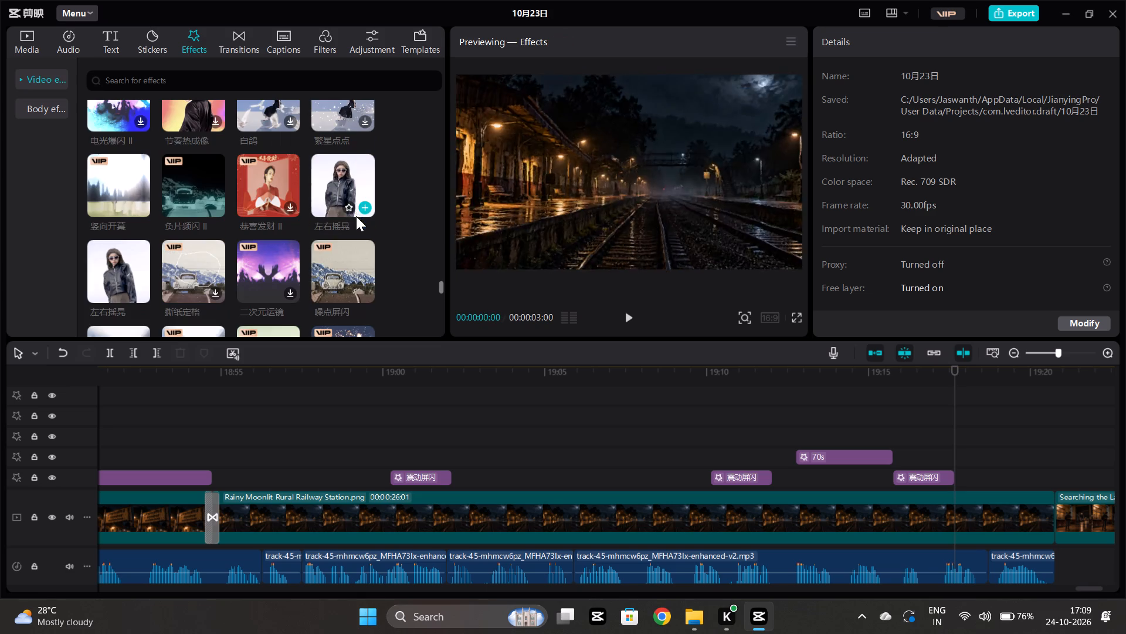
pyautogui.scroll(2, 344, 225)
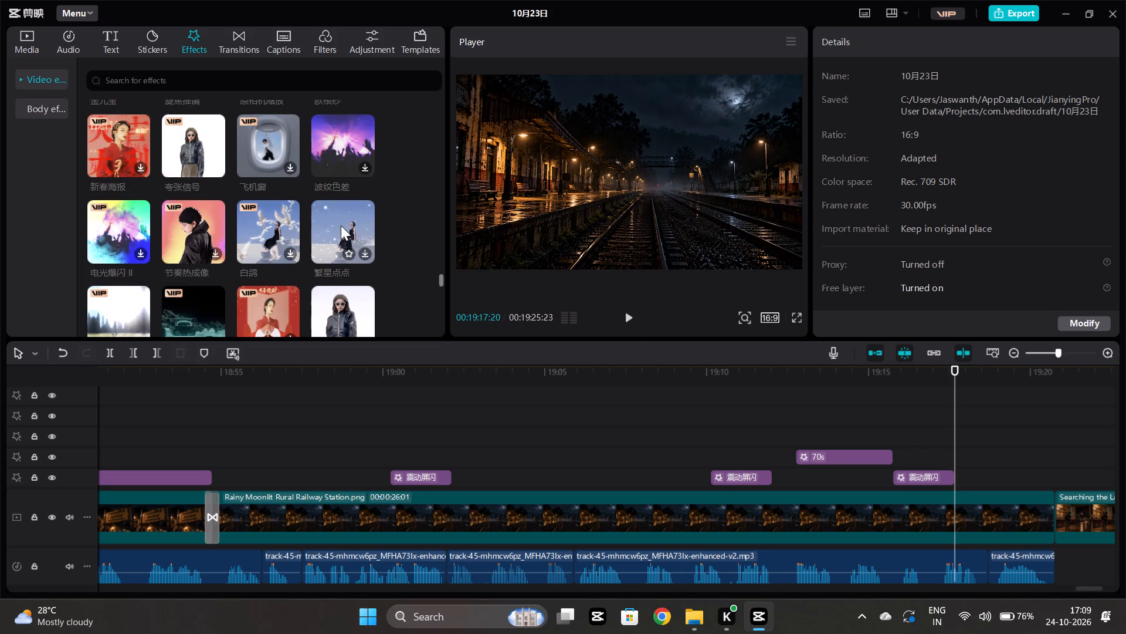
pyautogui.scroll(2, 317, 255)
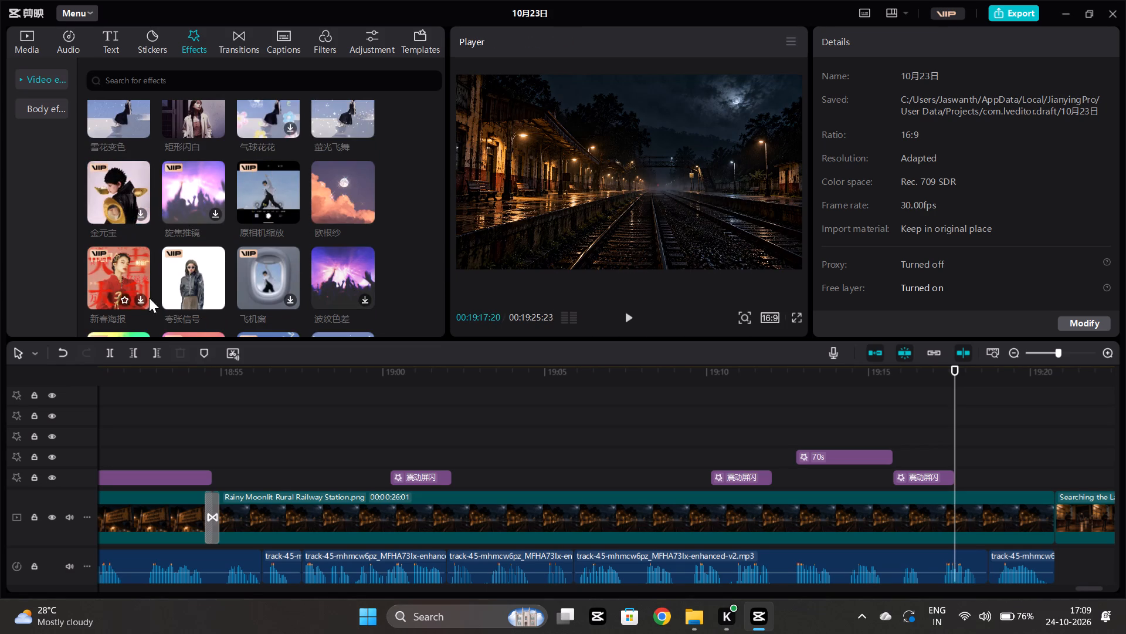
pyautogui.scroll(2, 291, 288)
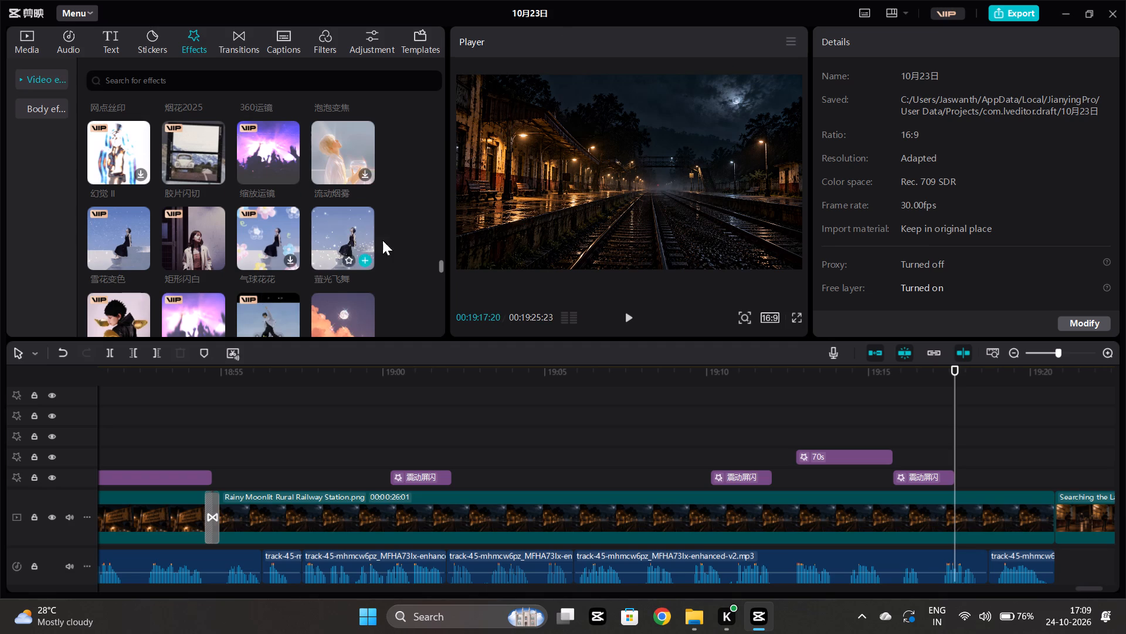
pyautogui.scroll(2, 206, 311)
pyautogui.scroll(1, 284, 245)
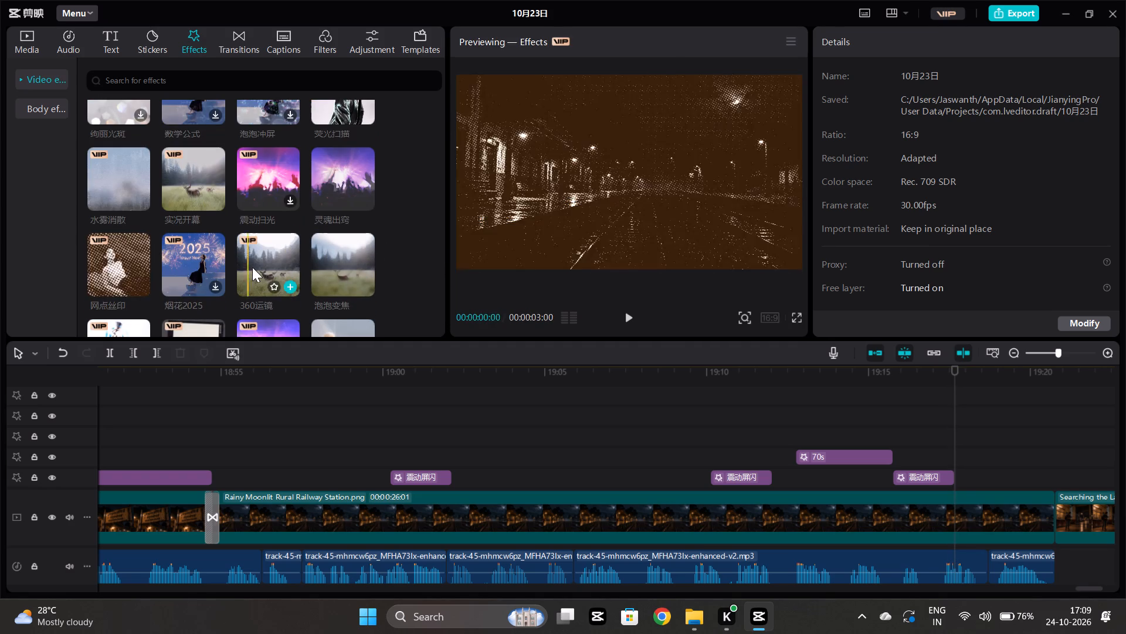
pyautogui.scroll(2, 252, 267)
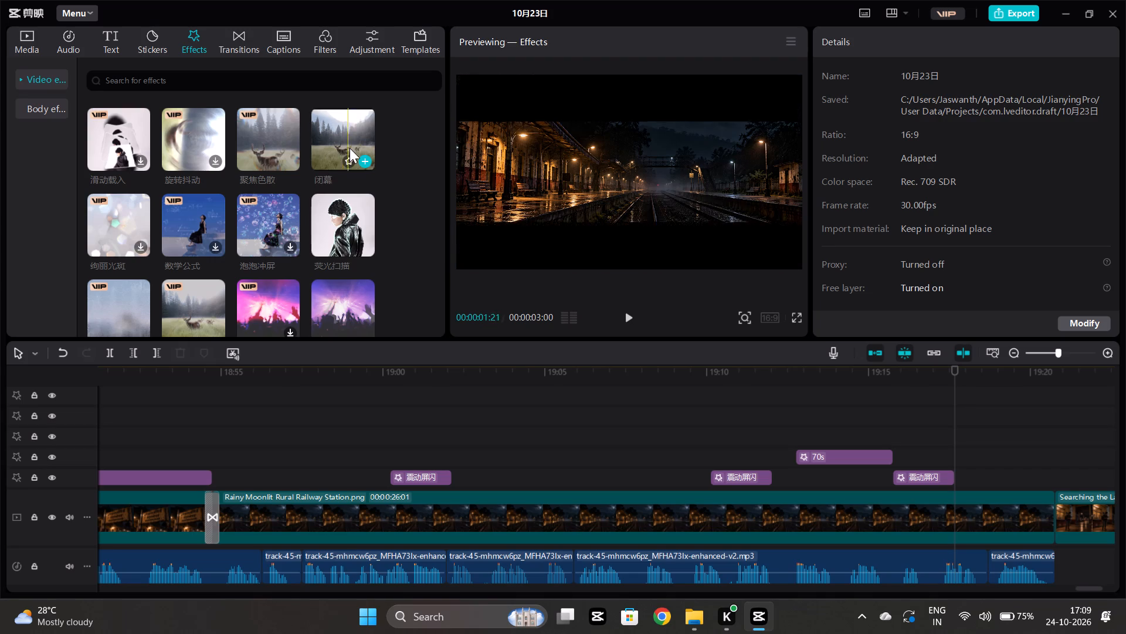
pyautogui.click(365, 161)
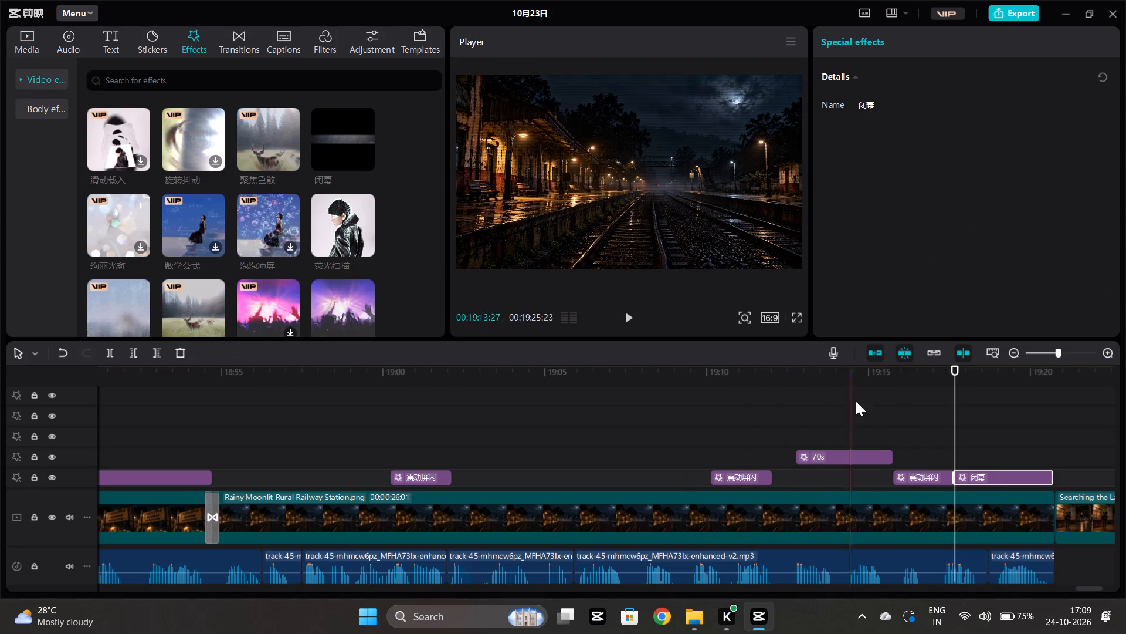
# Play back the end of the Rainy Moonlit Rural Railway Station clip from about 19:17 to check the 闭幕 effect.
pyautogui.click(932, 441)
pyautogui.press('space')
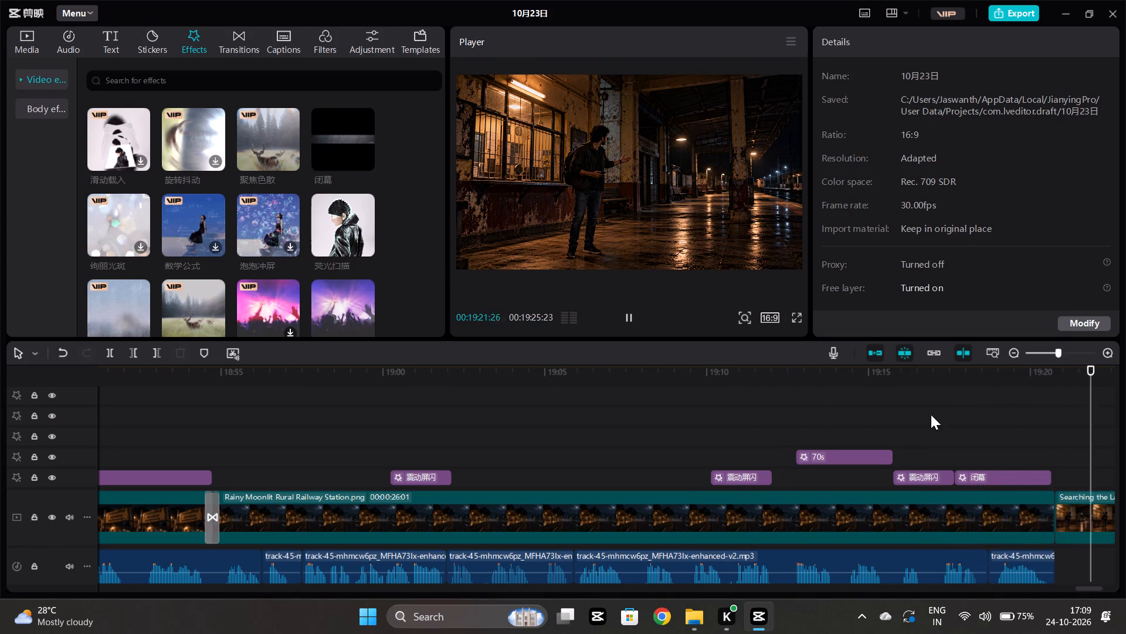
pyautogui.click(954, 453)
pyautogui.press('space')
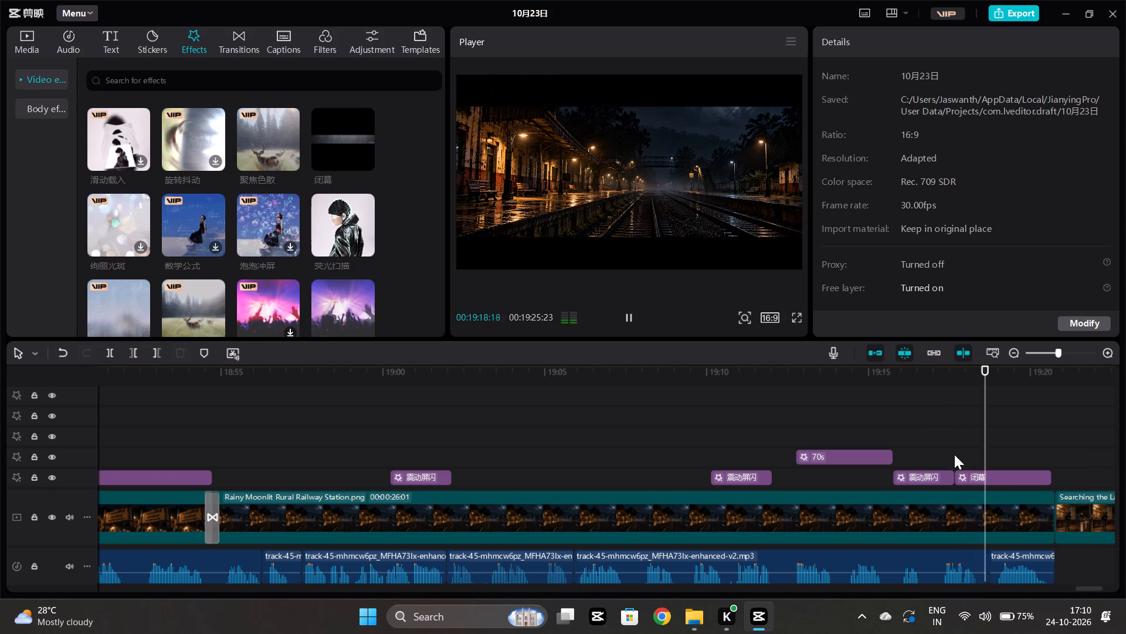
pyautogui.click(944, 442)
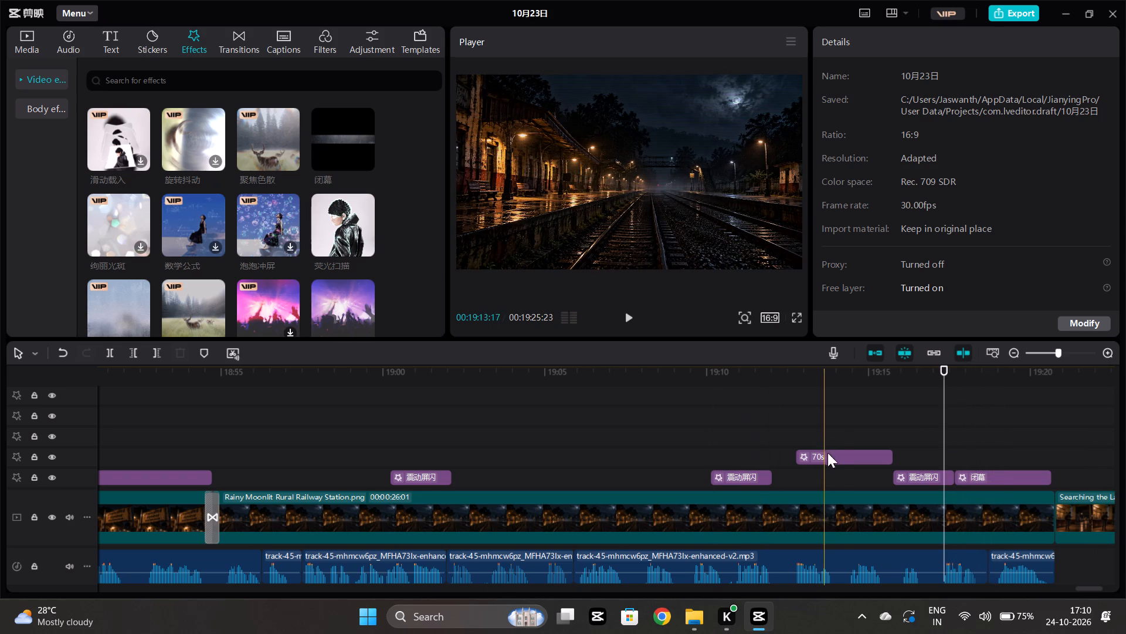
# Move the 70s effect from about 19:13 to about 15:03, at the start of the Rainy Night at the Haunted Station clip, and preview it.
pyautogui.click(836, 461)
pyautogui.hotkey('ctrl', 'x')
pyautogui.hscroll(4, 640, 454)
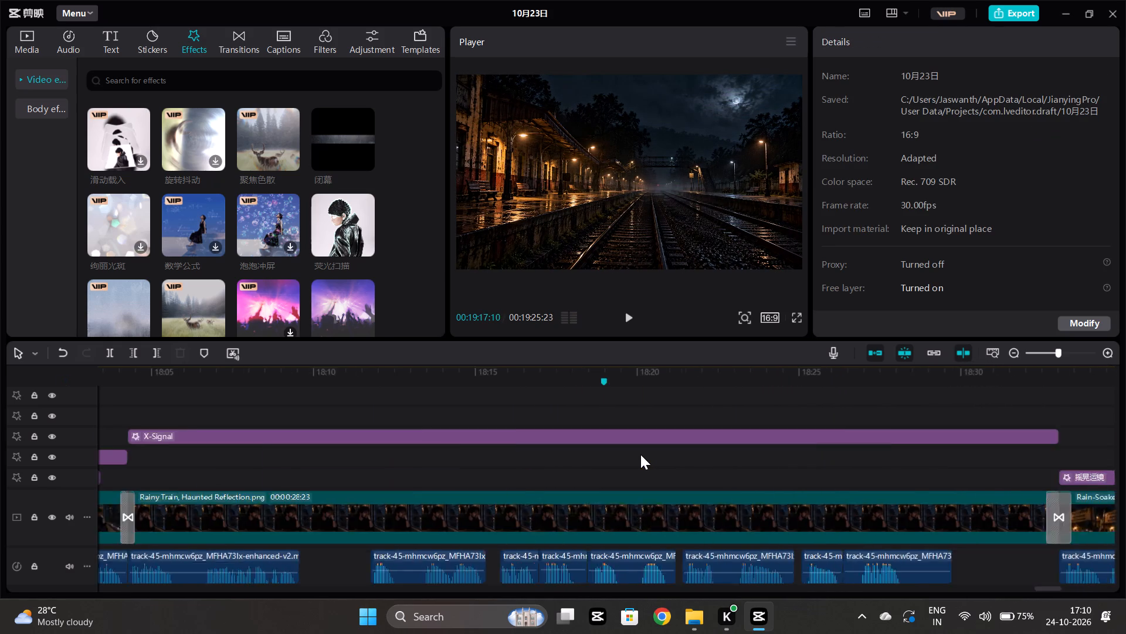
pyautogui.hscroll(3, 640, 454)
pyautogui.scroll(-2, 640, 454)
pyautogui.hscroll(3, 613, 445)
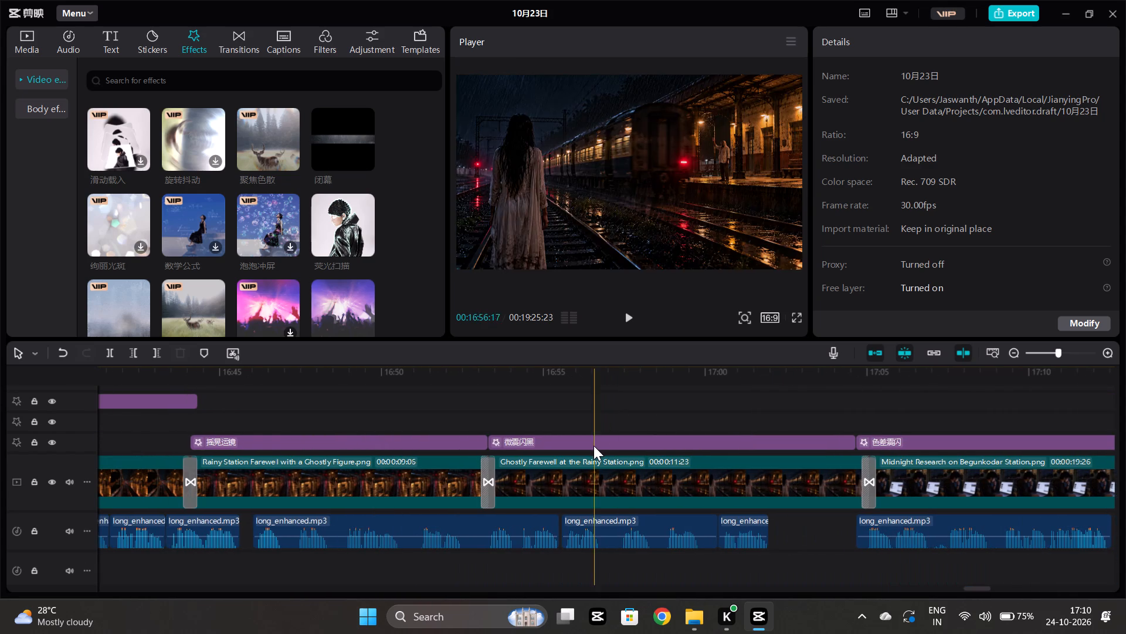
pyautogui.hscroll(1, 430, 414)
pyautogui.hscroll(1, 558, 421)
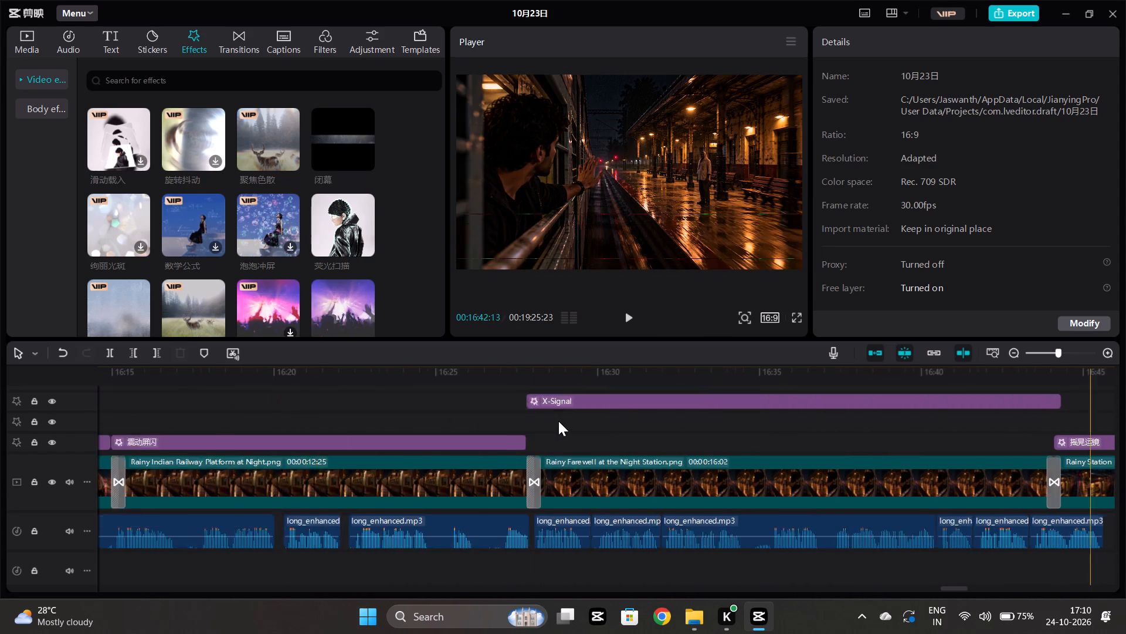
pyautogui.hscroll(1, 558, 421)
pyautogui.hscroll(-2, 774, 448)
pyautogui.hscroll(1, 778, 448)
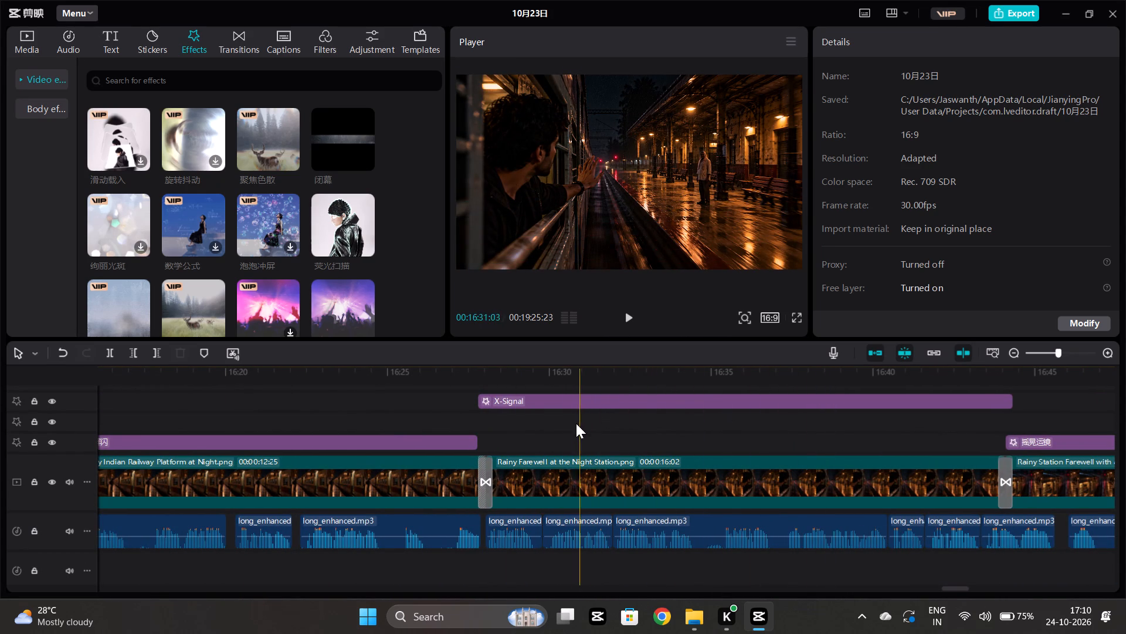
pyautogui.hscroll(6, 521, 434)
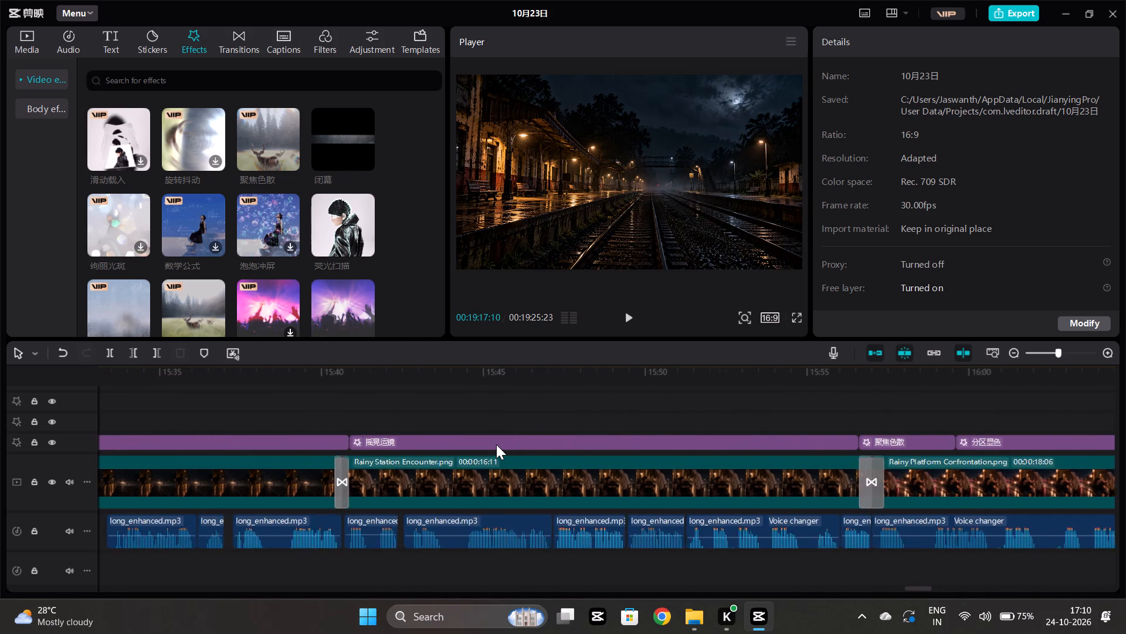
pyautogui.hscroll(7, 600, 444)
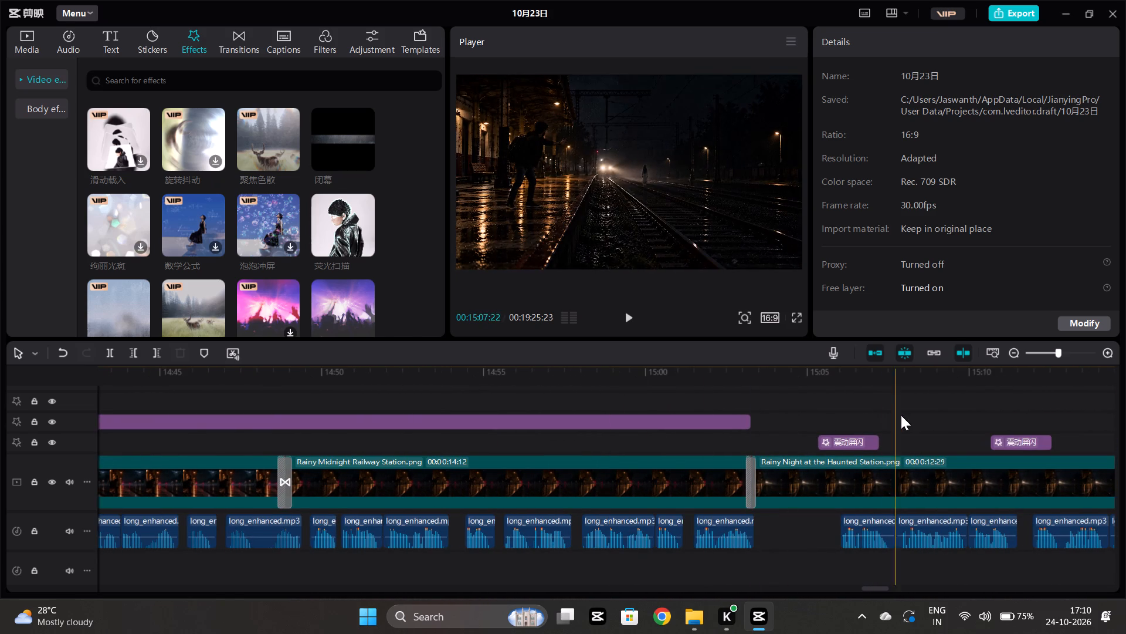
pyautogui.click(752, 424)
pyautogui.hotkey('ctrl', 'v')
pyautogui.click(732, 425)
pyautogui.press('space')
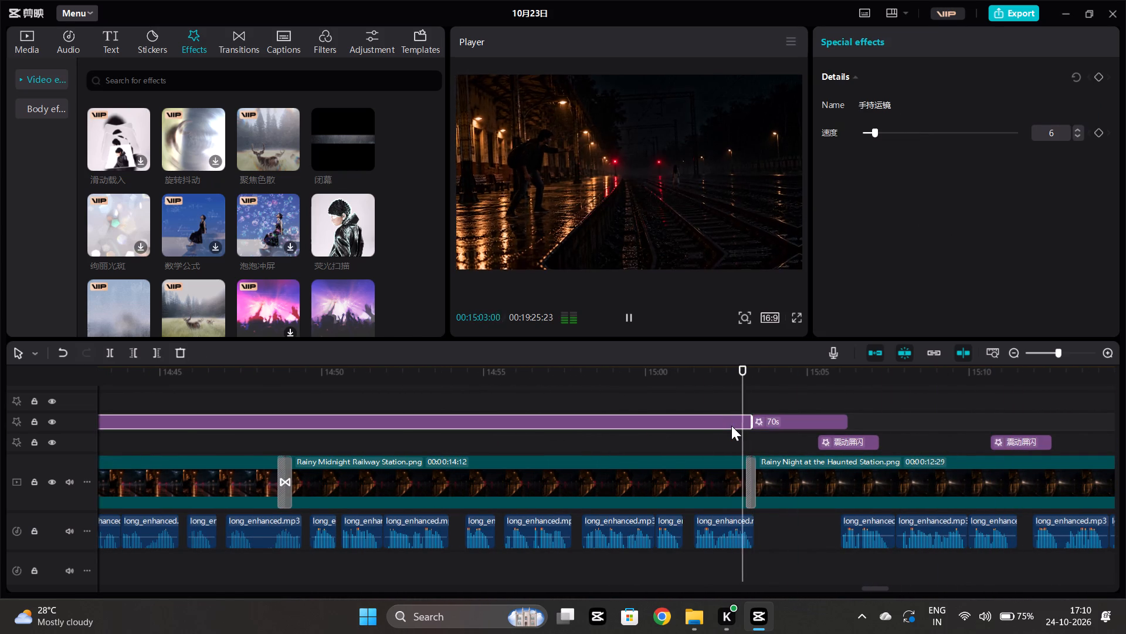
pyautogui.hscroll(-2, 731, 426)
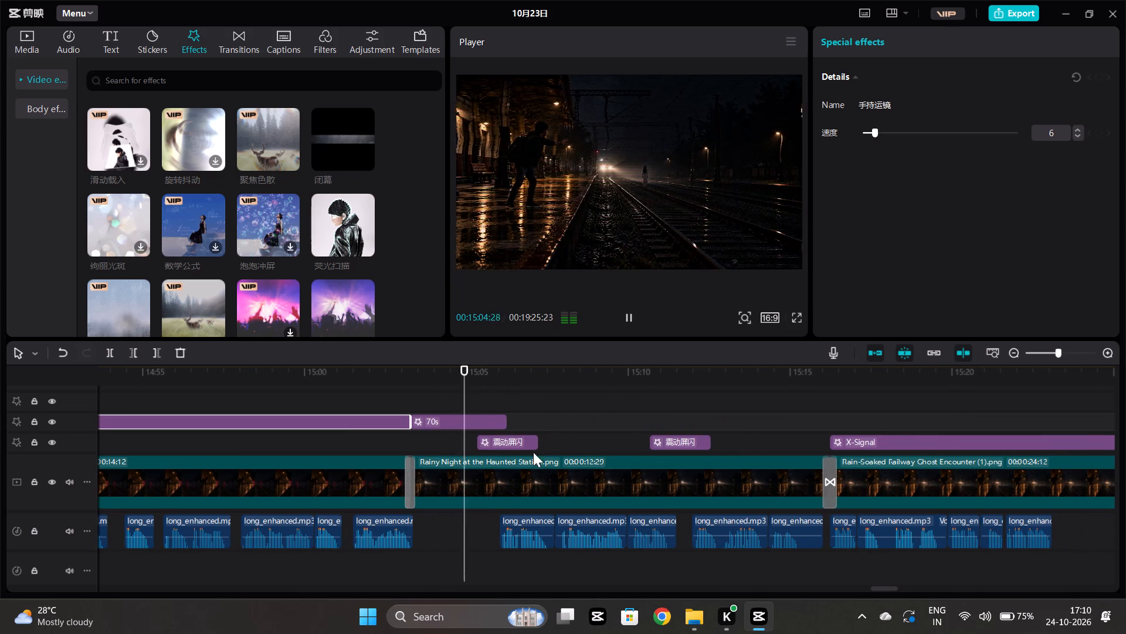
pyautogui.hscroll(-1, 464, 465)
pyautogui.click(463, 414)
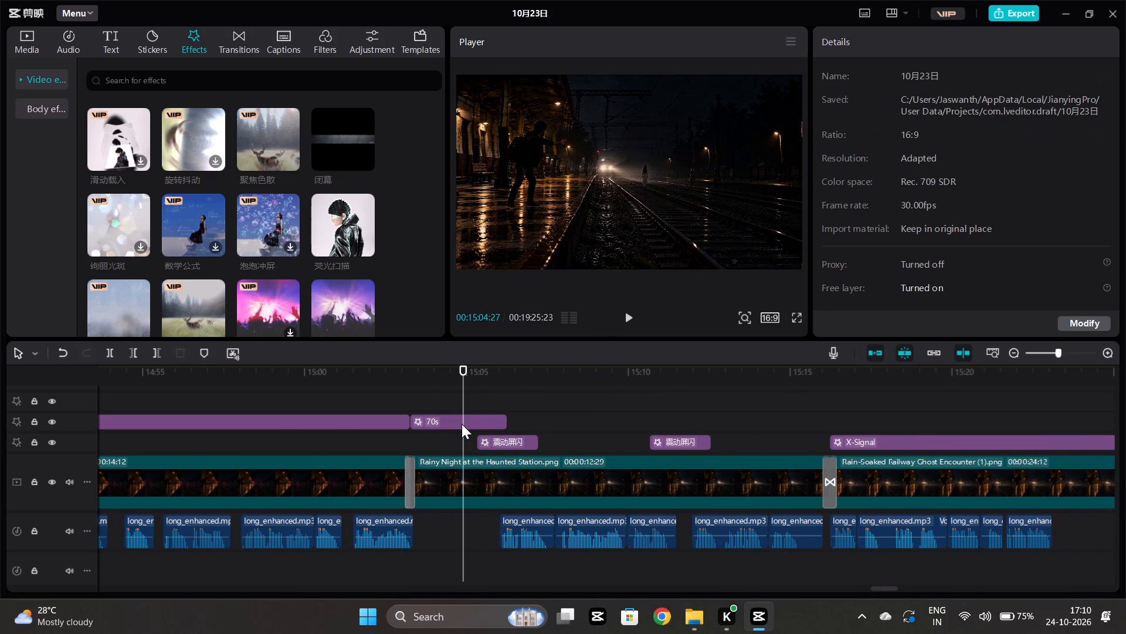
# Move the 70s effect to about 02:24, at the start of the Midnight Hitchhiker clip, above the 花屏故障 effect.
pyautogui.click(462, 424)
pyautogui.hotkey('ctrl', 'x')
pyautogui.hscroll(4, 469, 443)
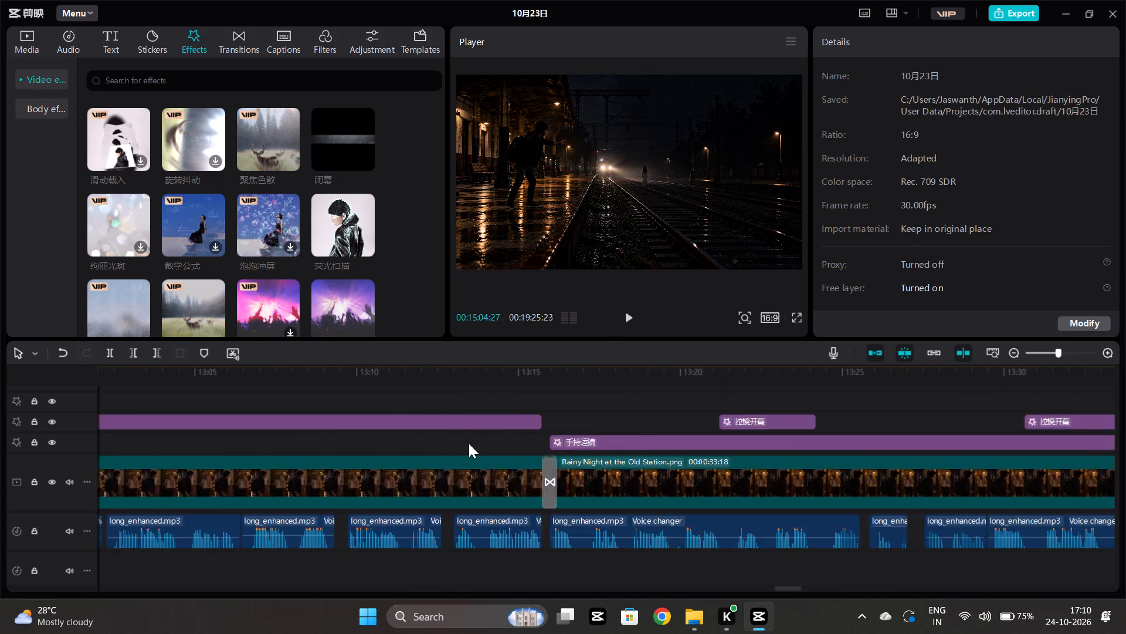
pyautogui.hscroll(3, 469, 443)
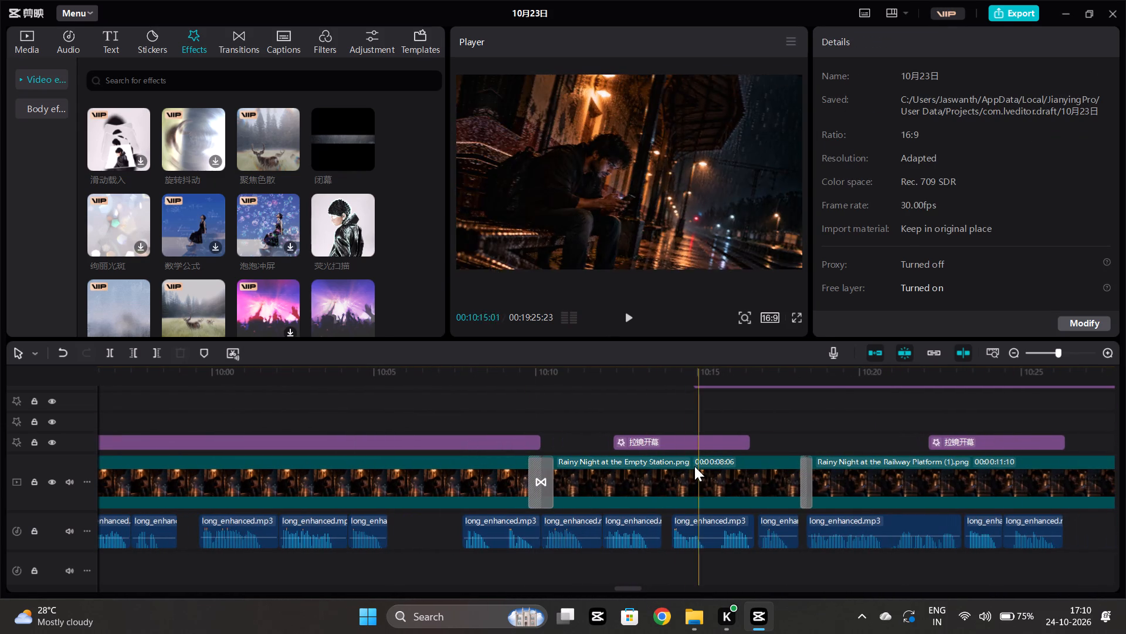
pyautogui.hscroll(9, 691, 434)
pyautogui.hscroll(20, 402, 481)
pyautogui.hscroll(9, 402, 481)
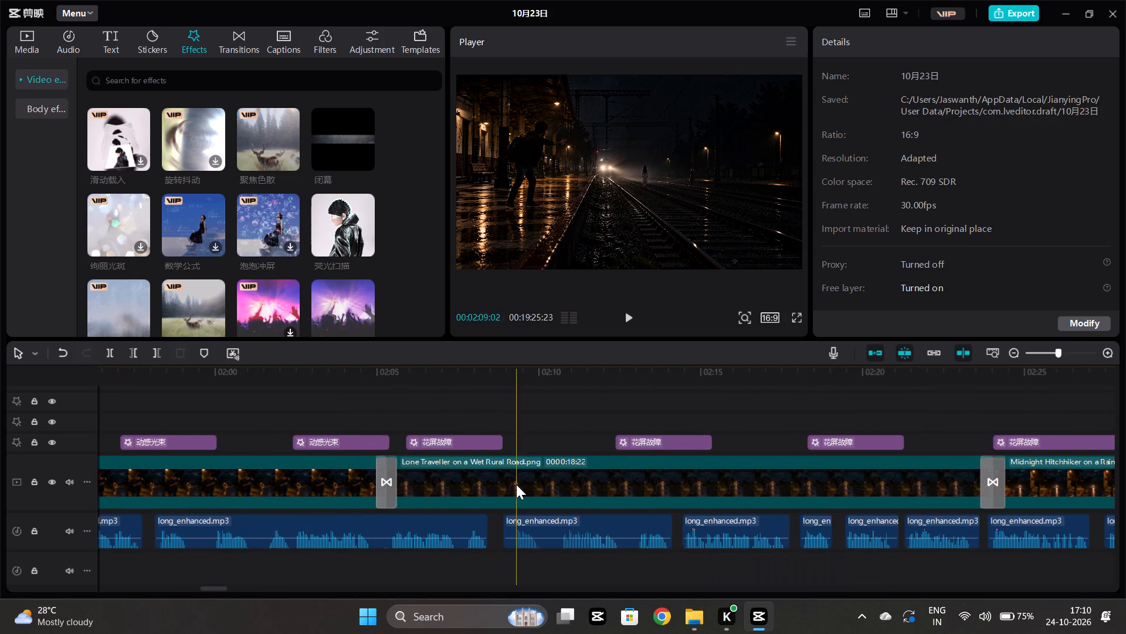
pyautogui.hscroll(-1, 783, 464)
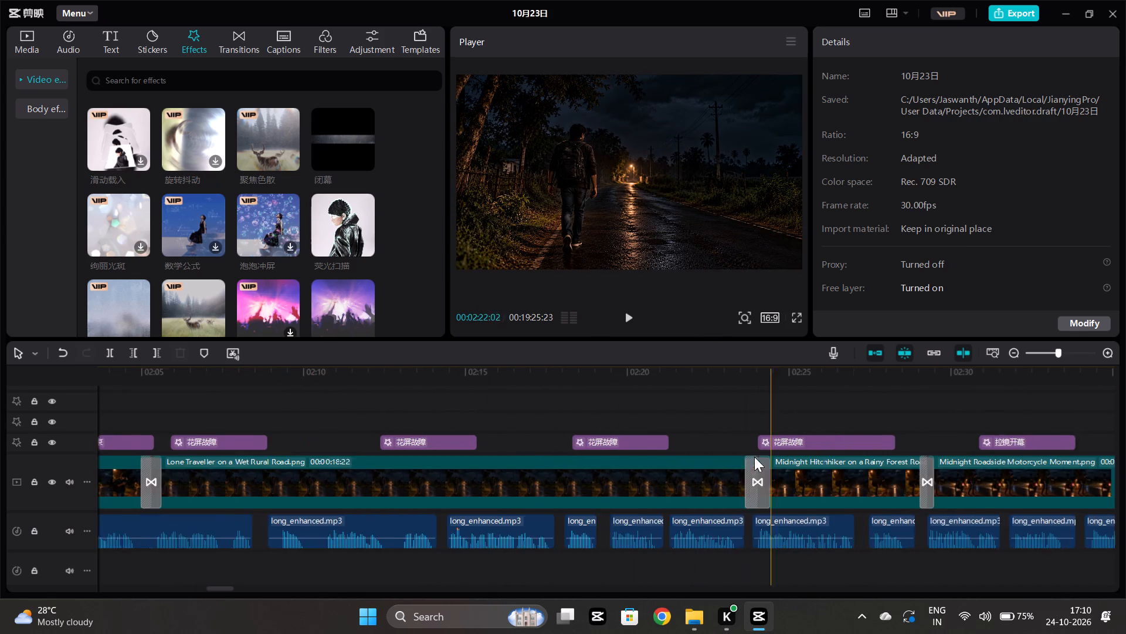
pyautogui.hscroll(-2, 754, 457)
pyautogui.hscroll(-1, 643, 457)
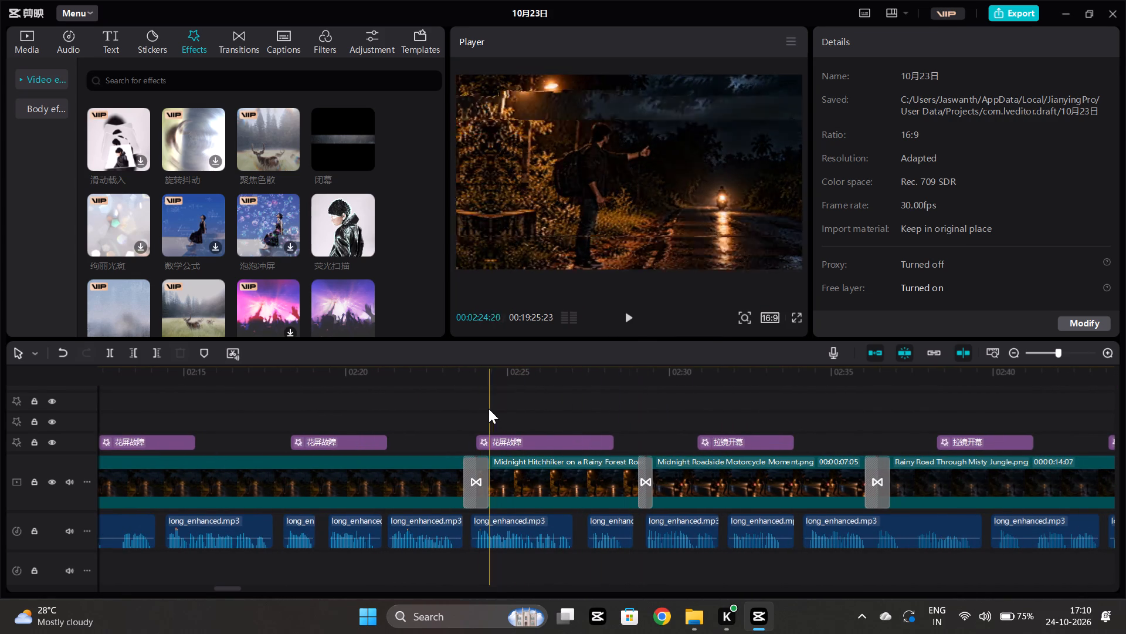
pyautogui.click(477, 407)
pyautogui.hotkey('ctrl', 'v')
# Delete the 花屏故障 effect over the Midnight Hitchhiker clip and extend the 70s effect to end at about 02:29.
pyautogui.click(597, 437)
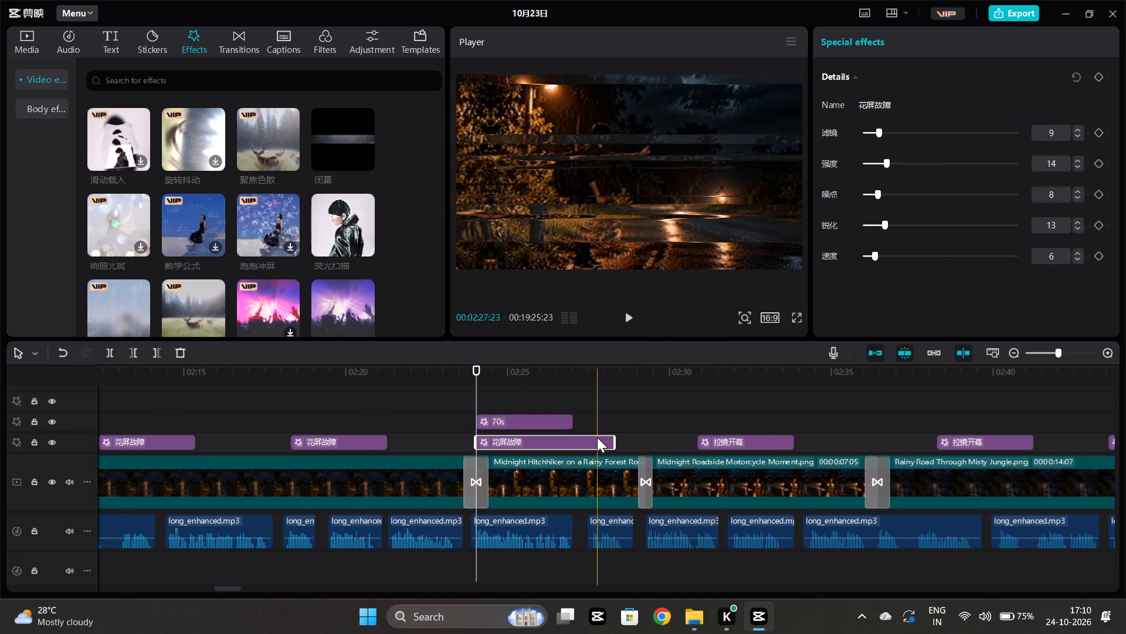
pyautogui.press('Delete')
pyautogui.click(568, 421)
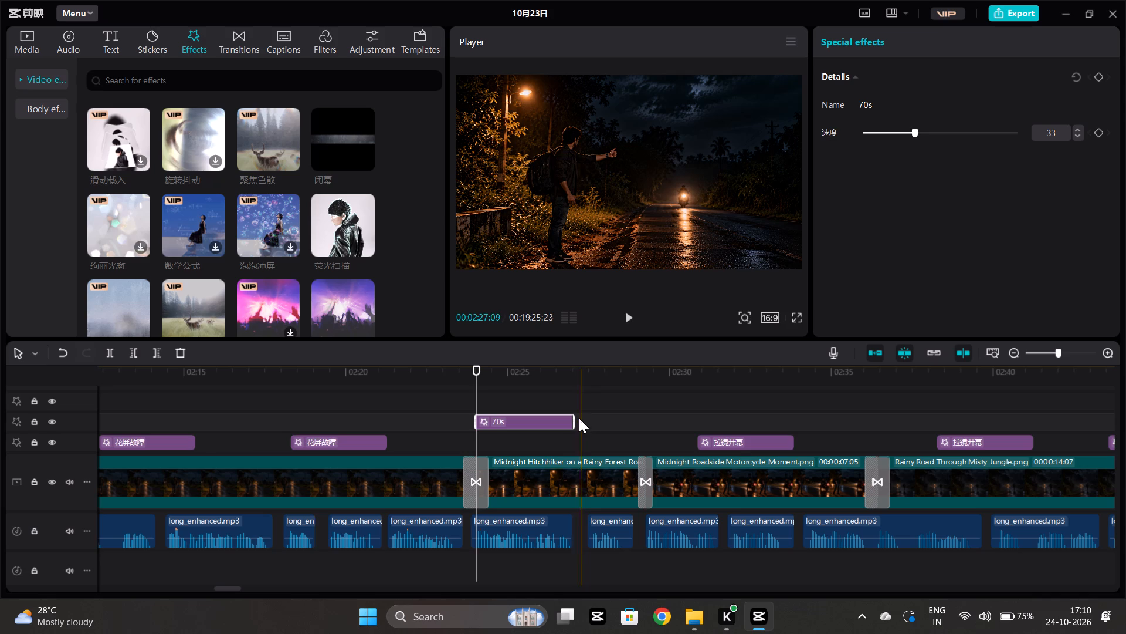
pyautogui.moveTo(575, 416); pyautogui.dragTo(650, 430)
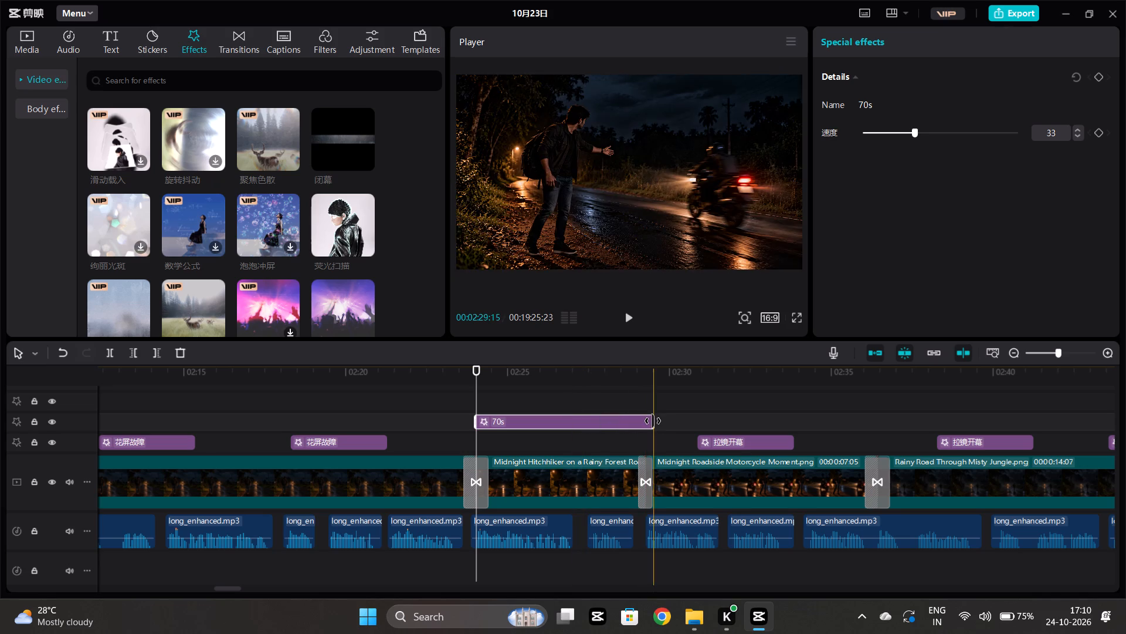
pyautogui.moveTo(653, 421); pyautogui.dragTo(640, 421)
# Play back the Midnight Hitchhiker clip from about 02:24 to check the extended 70s effect.
pyautogui.click(477, 410)
pyautogui.press('space')
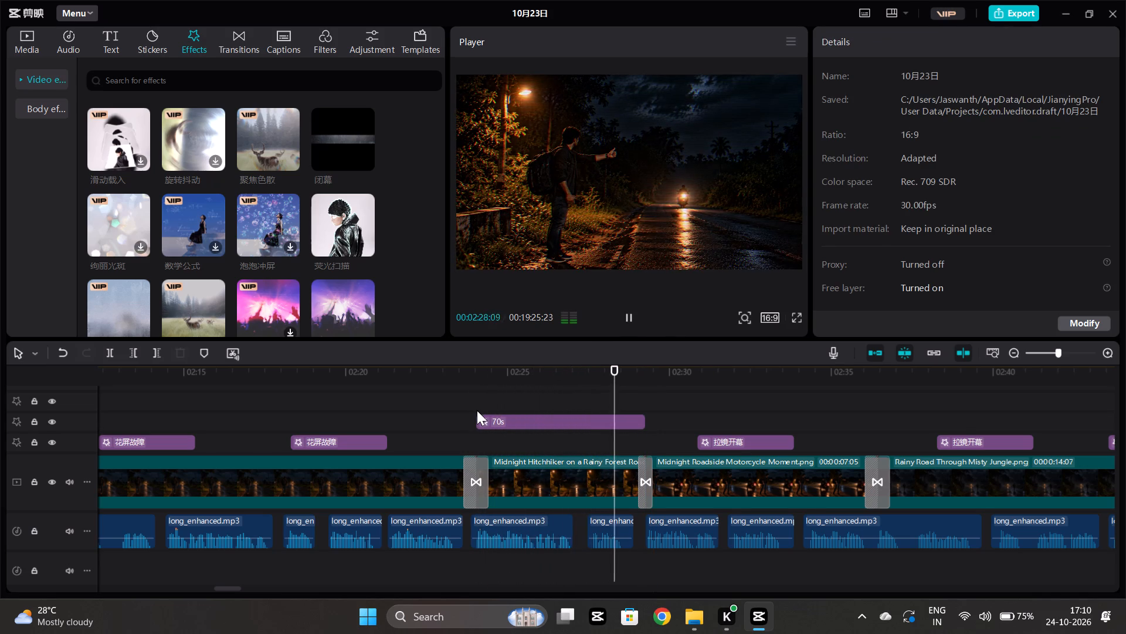
# Set the volume of the mixkit-motorcycle-hum-passing-by-2732.wav clip near 02:28 to -16.2 dB and play it back.
pyautogui.scroll(-2, 629, 501)
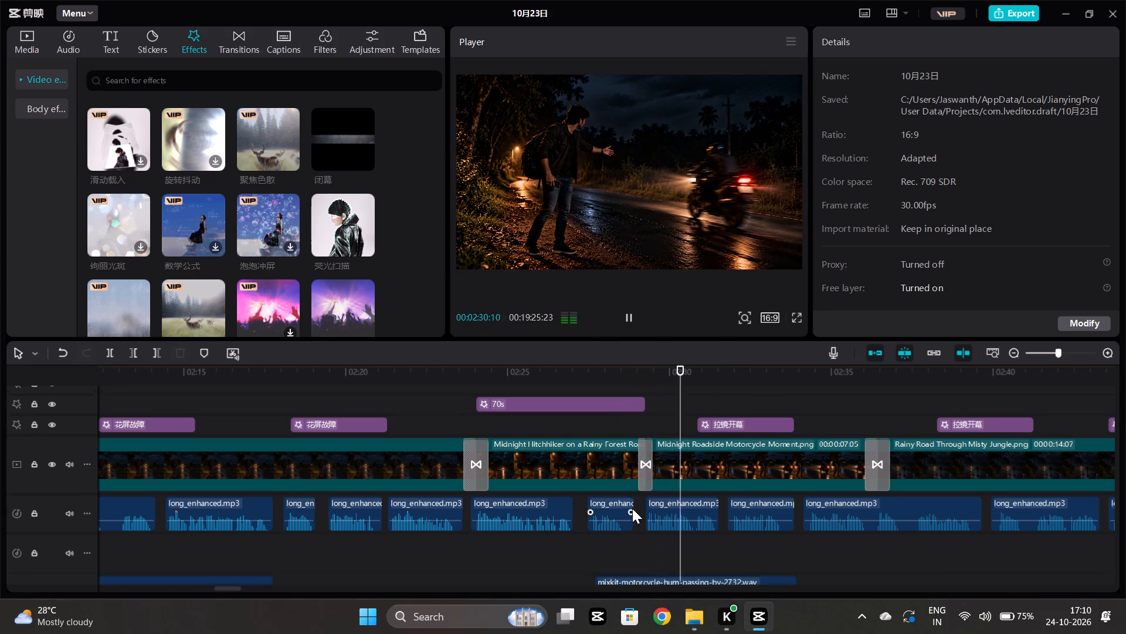
pyautogui.scroll(-2, 632, 508)
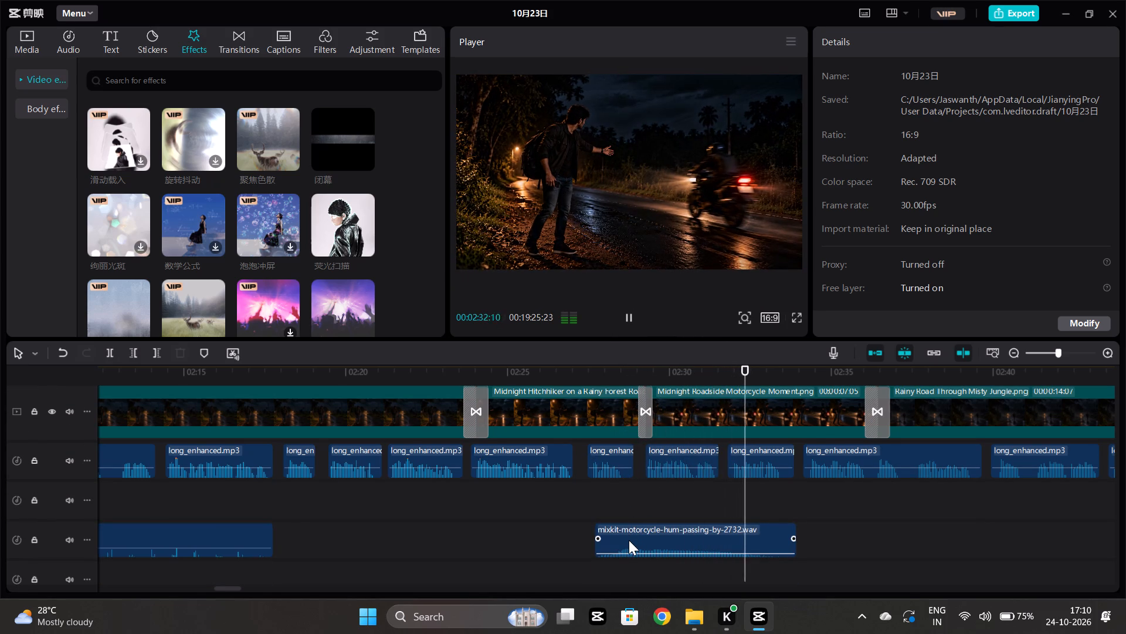
pyautogui.click(629, 540)
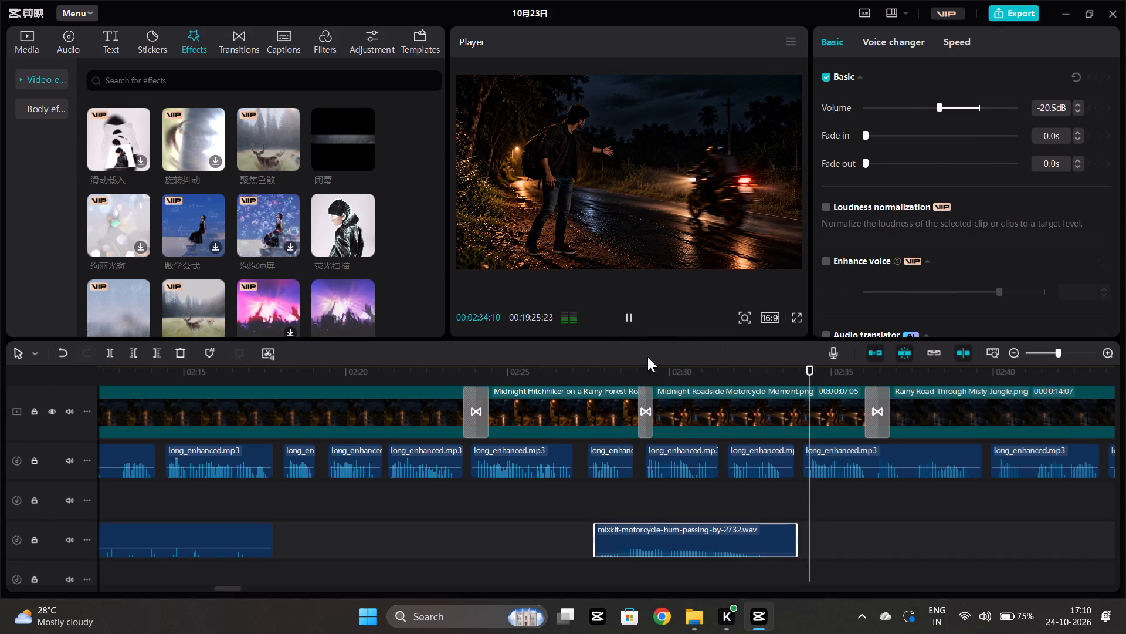
pyautogui.click(945, 107)
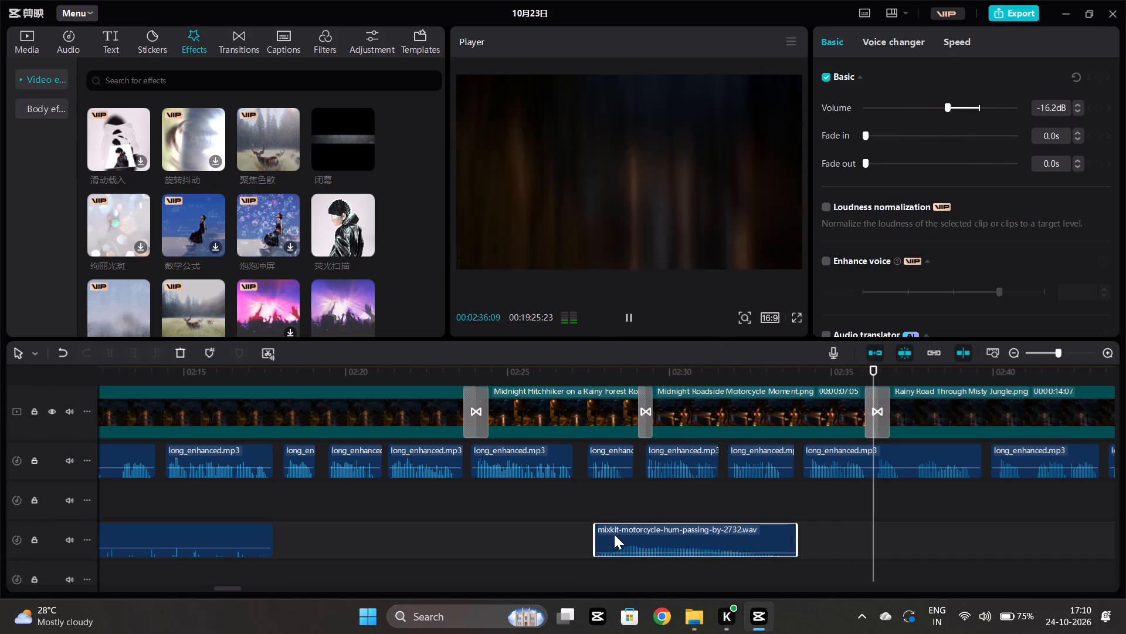
pyautogui.click(577, 497)
pyautogui.press('space')
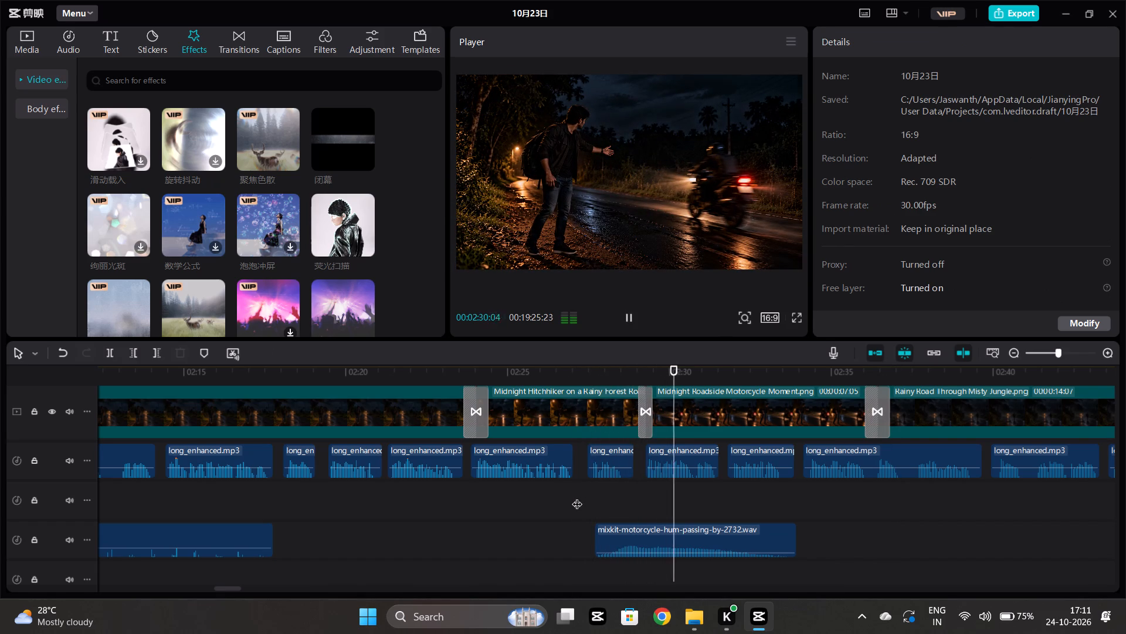
# Add the 闪光震动 effect at the start of the video and extend it to the end of the disclaimer image, at about 00:07.
pyautogui.hscroll(5, 763, 495)
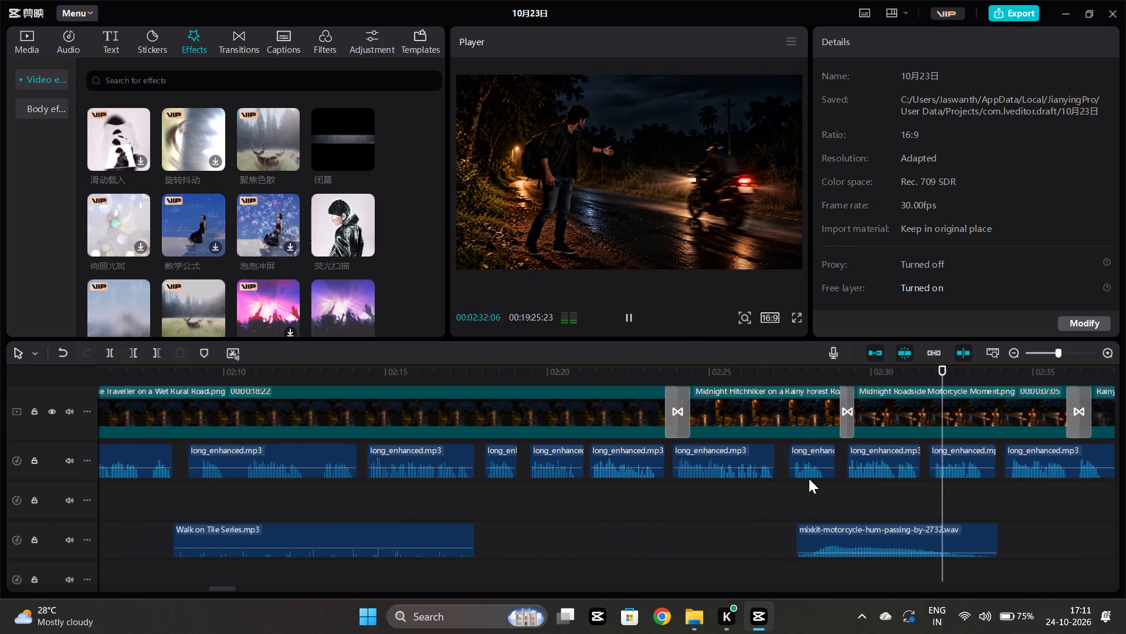
pyautogui.hscroll(2, 809, 478)
pyautogui.hscroll(3, 299, 498)
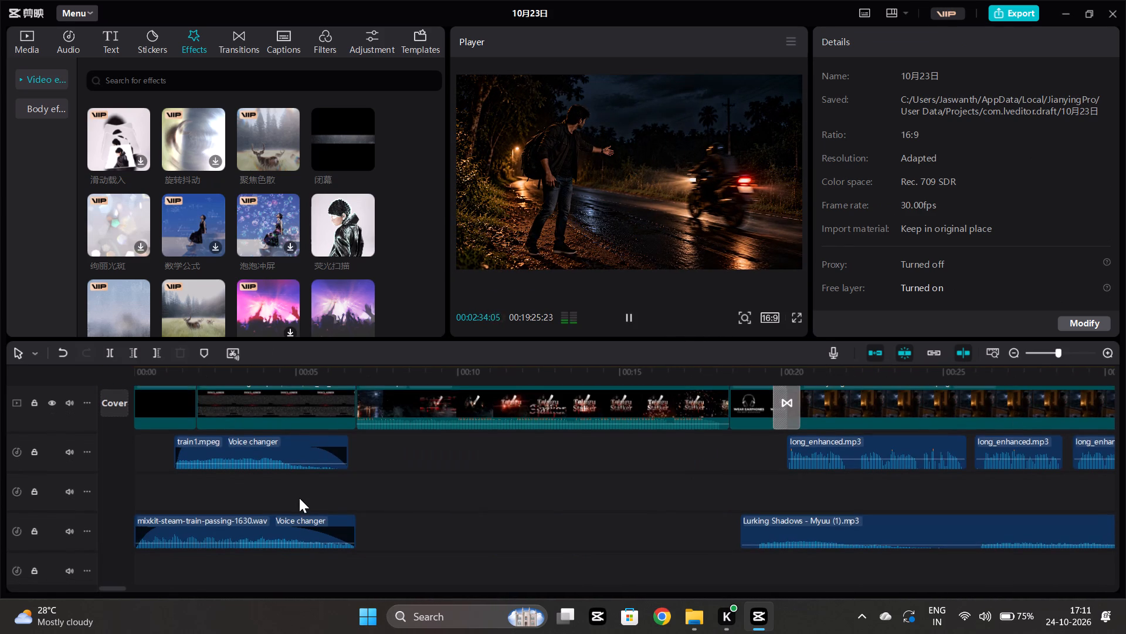
pyautogui.click(140, 462)
pyautogui.press('space')
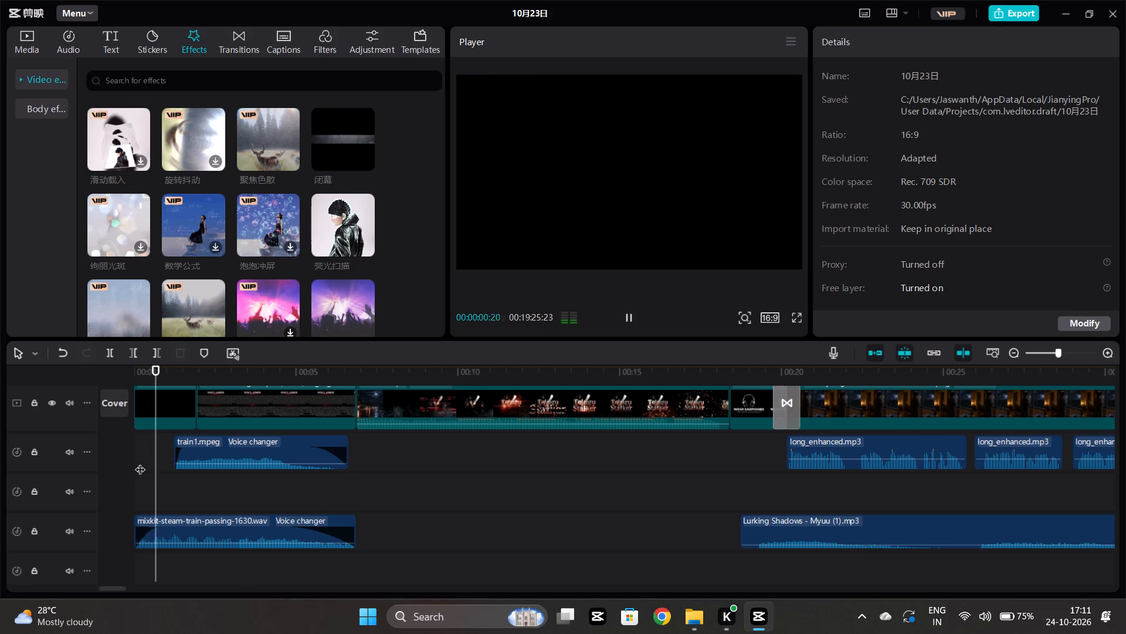
pyautogui.scroll(2, 140, 462)
pyautogui.click(133, 487)
pyautogui.click(134, 490)
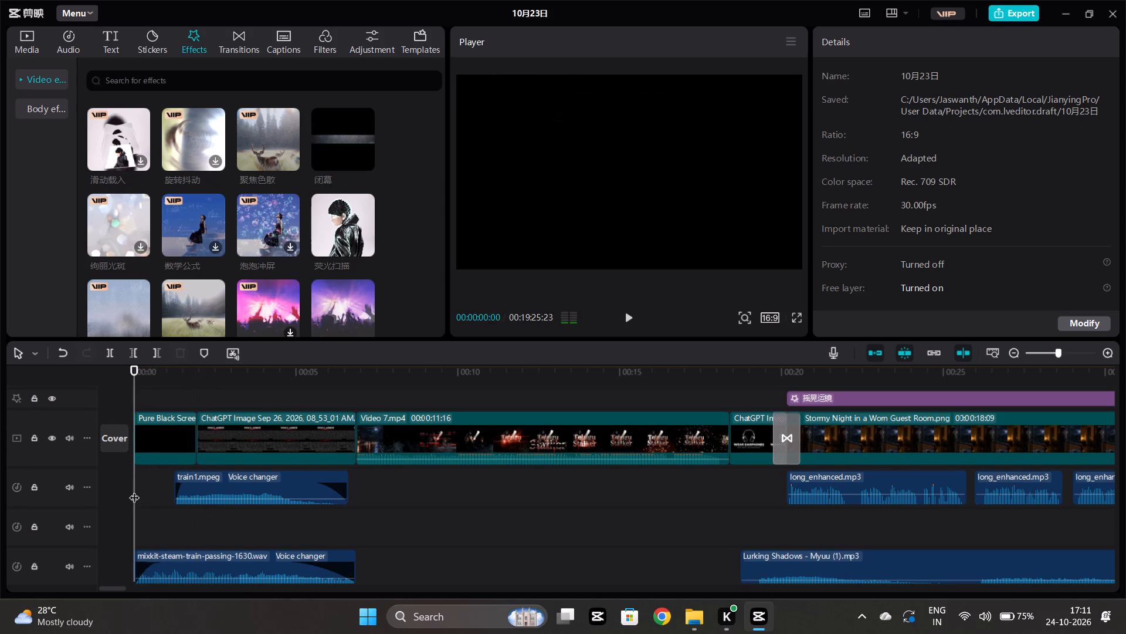
pyautogui.click(164, 424)
pyautogui.scroll(4, 276, 183)
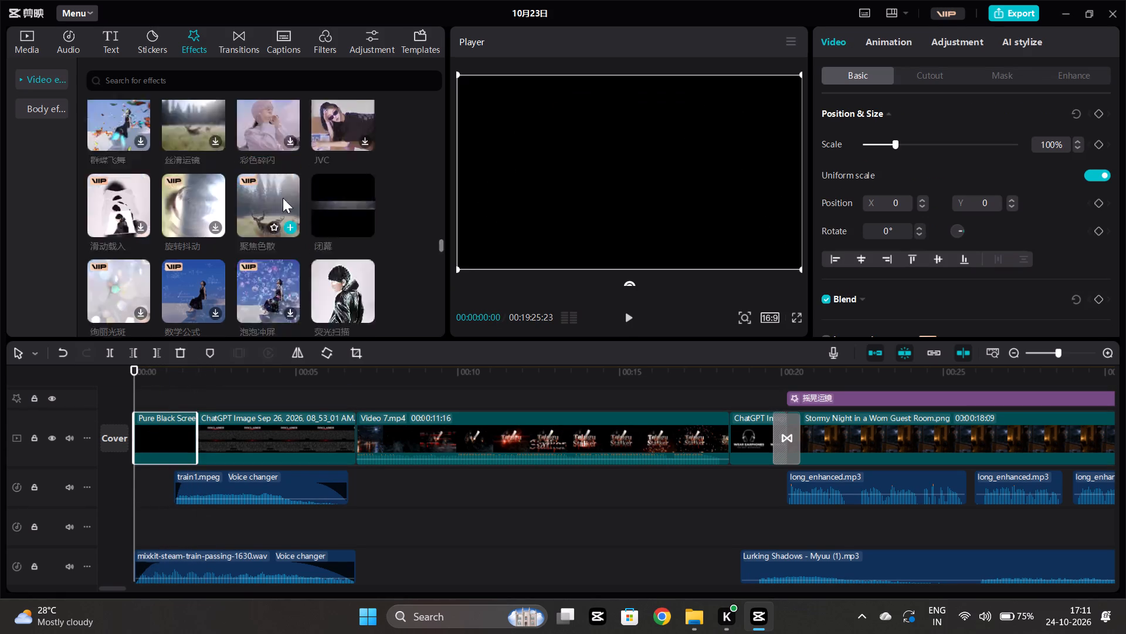
pyautogui.scroll(10, 283, 198)
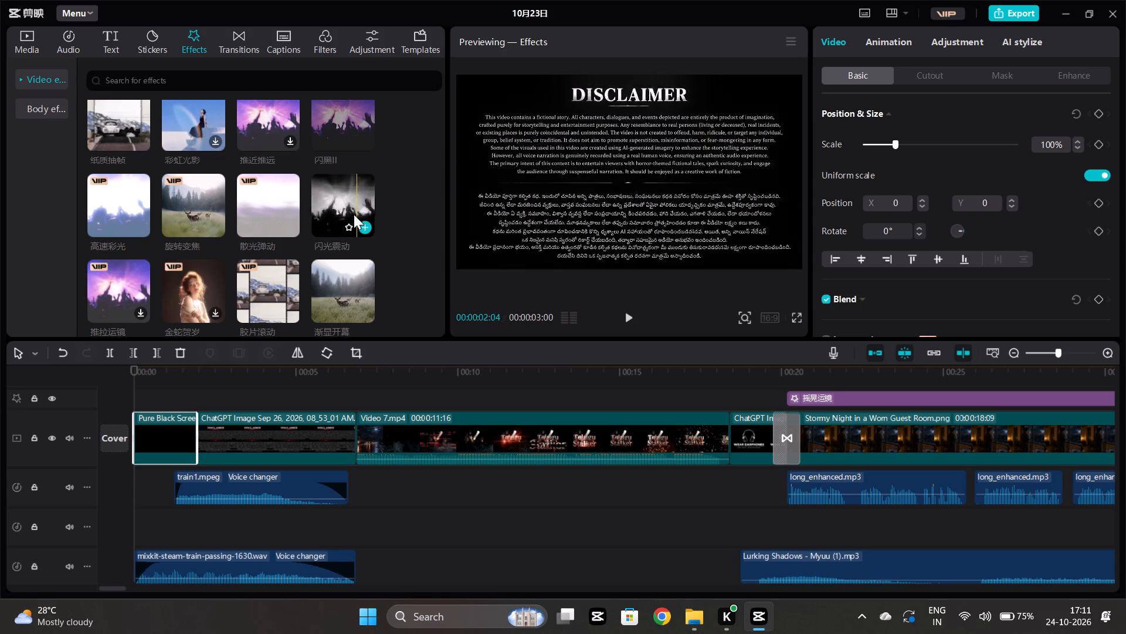
pyautogui.click(365, 224)
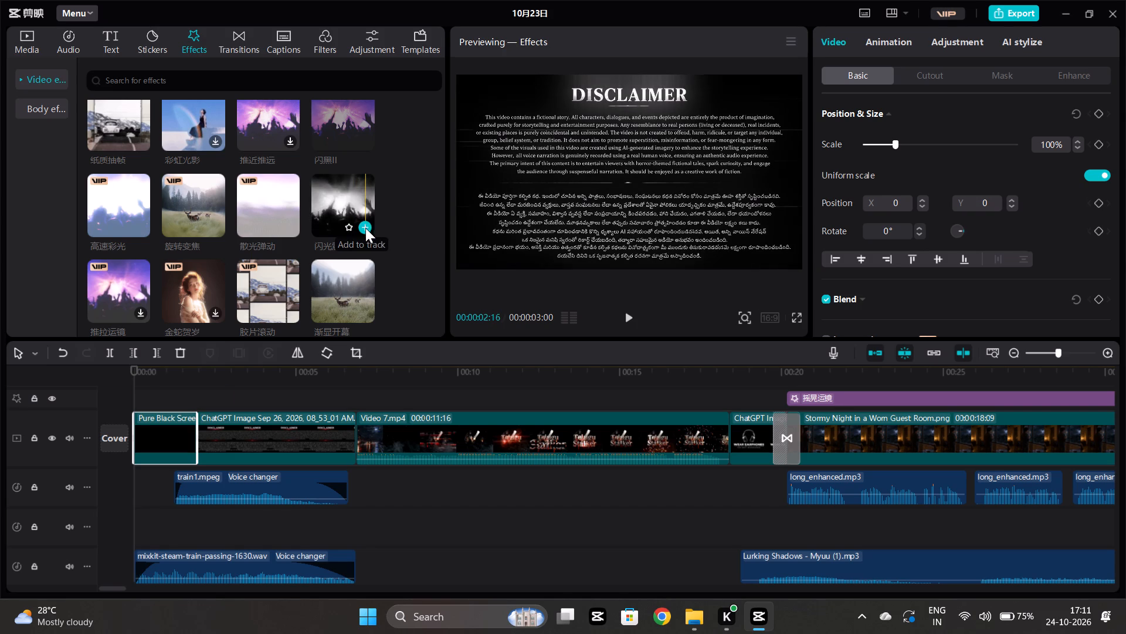
pyautogui.moveTo(231, 393); pyautogui.dragTo(357, 408)
# Add the 金粉闪闪 effect at 00:00 above 闪光震动 and shorten it to the end of the Pure Black Screen clip, about 00:02.
pyautogui.scroll(4, 269, 237)
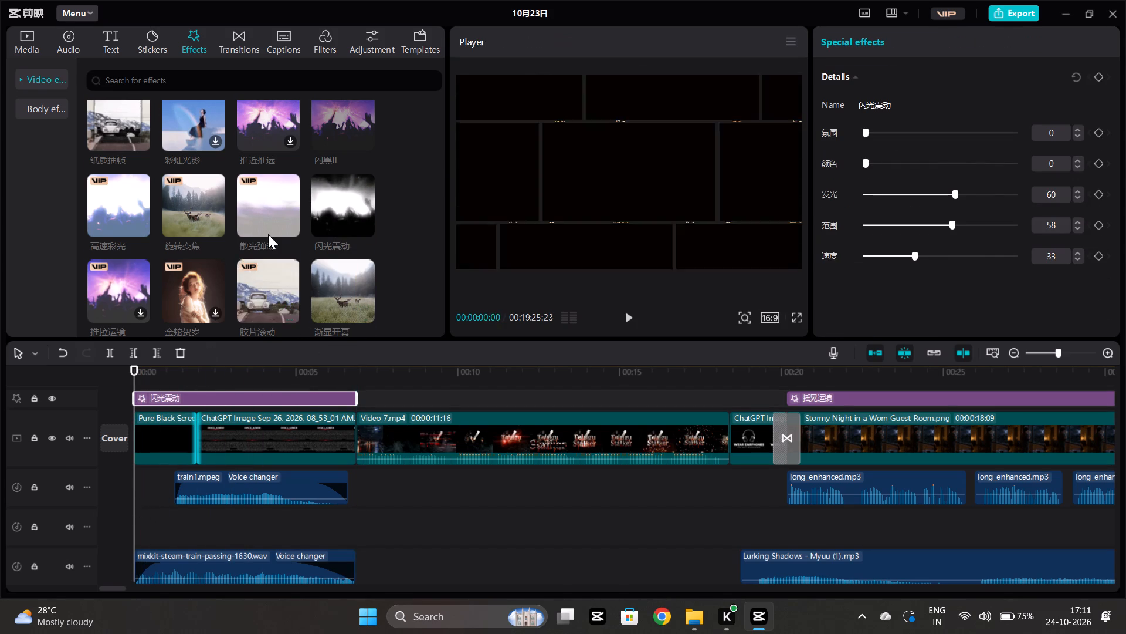
pyautogui.scroll(5, 268, 234)
pyautogui.scroll(4, 343, 195)
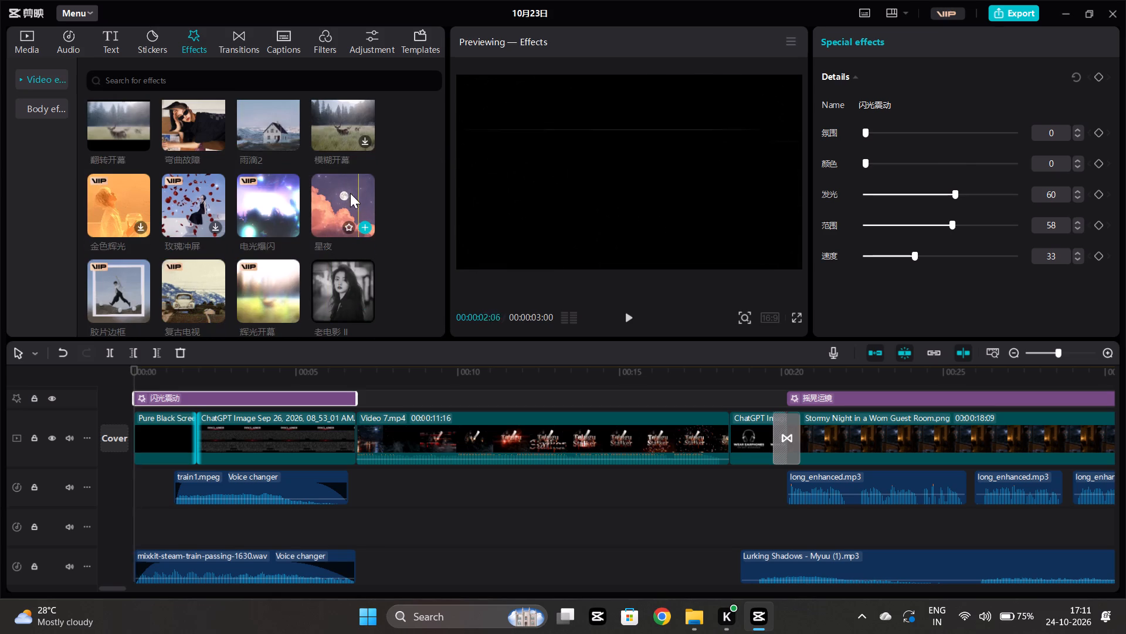
pyautogui.scroll(-1, 330, 250)
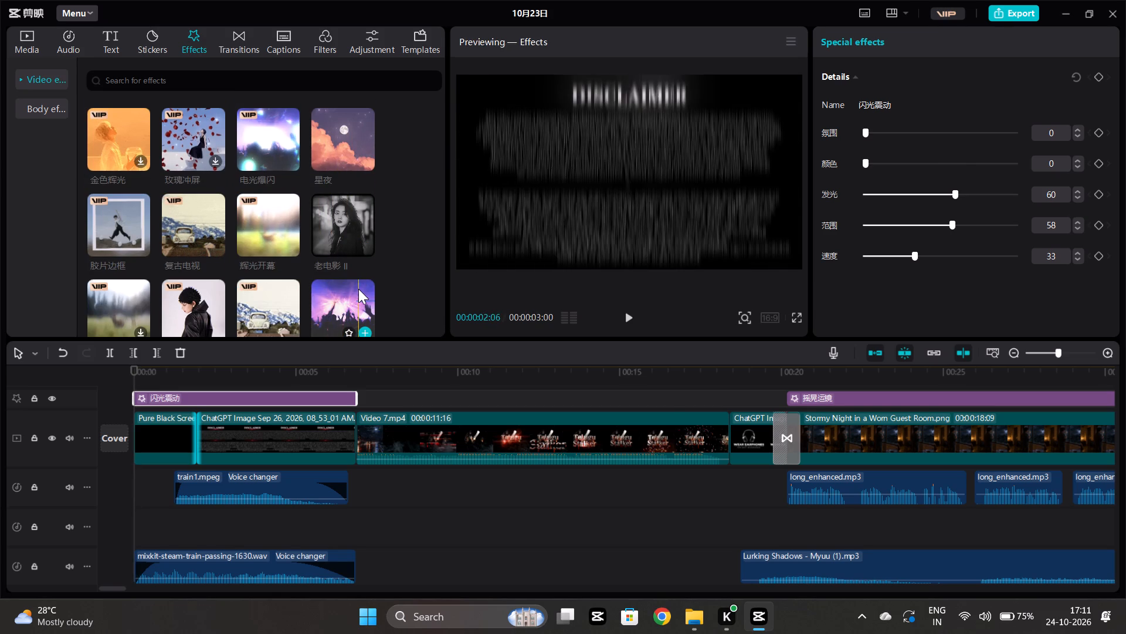
pyautogui.scroll(7, 338, 242)
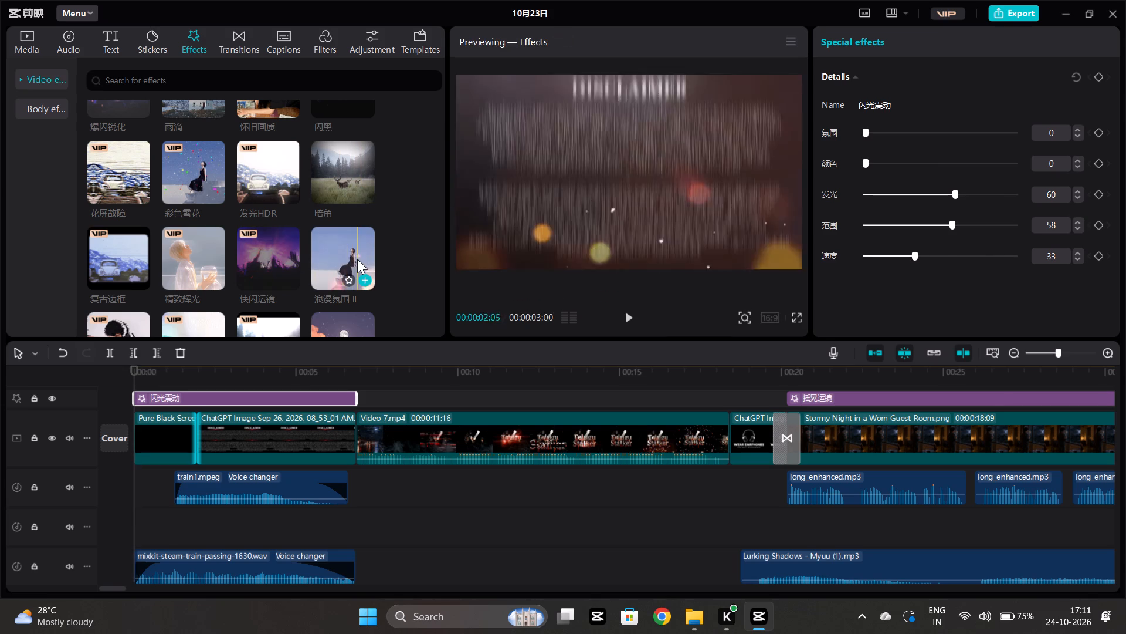
pyautogui.scroll(5, 351, 259)
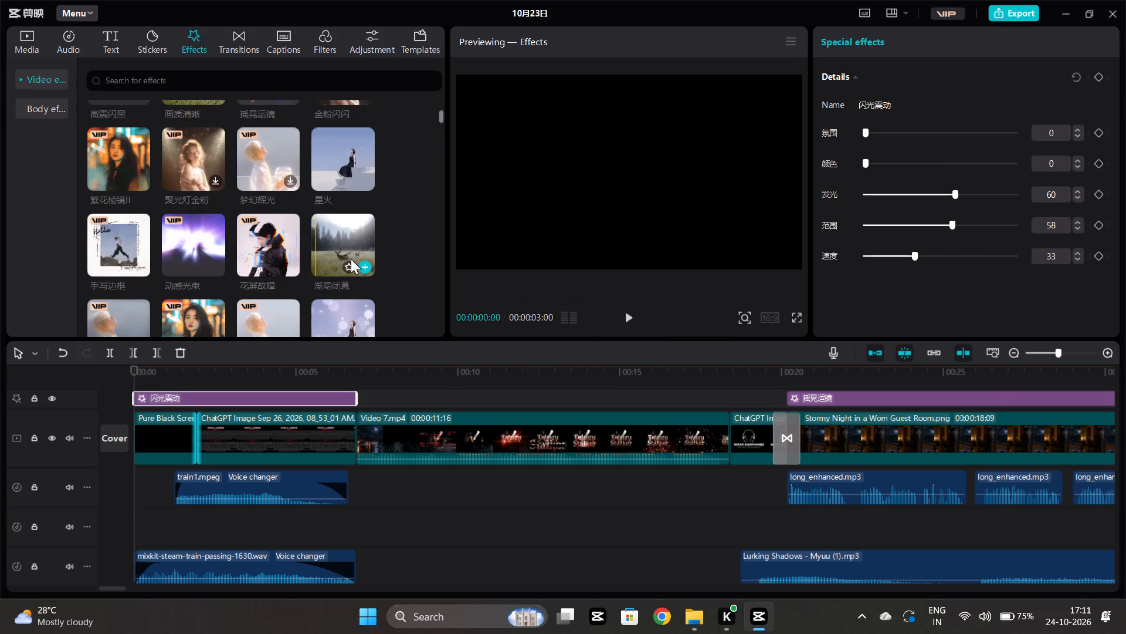
pyautogui.scroll(5, 228, 245)
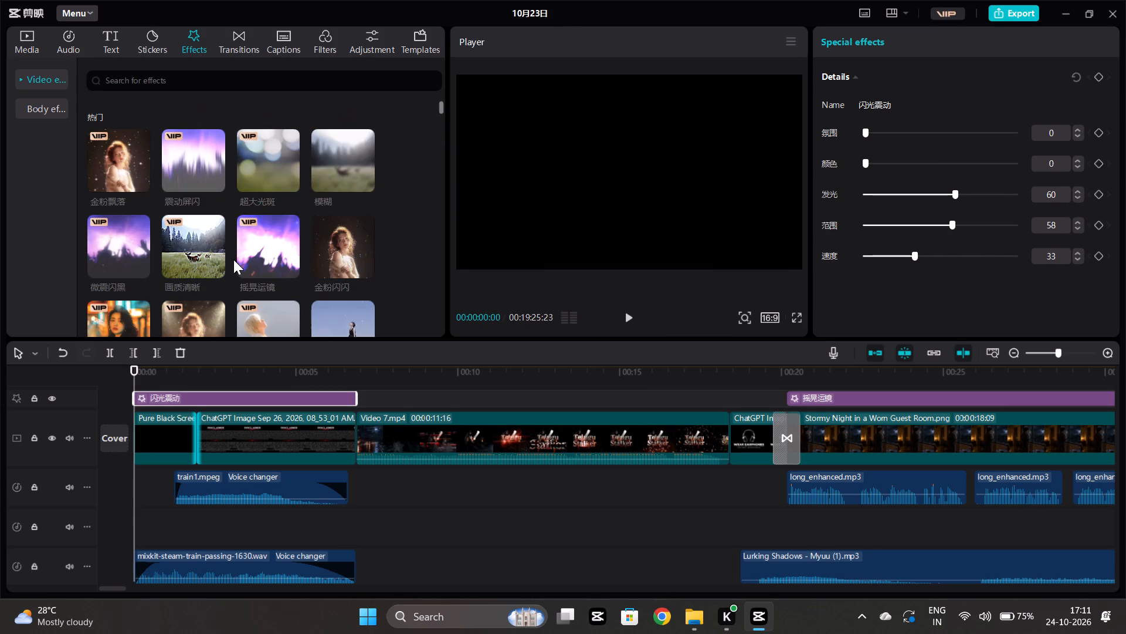
pyautogui.scroll(3, 233, 259)
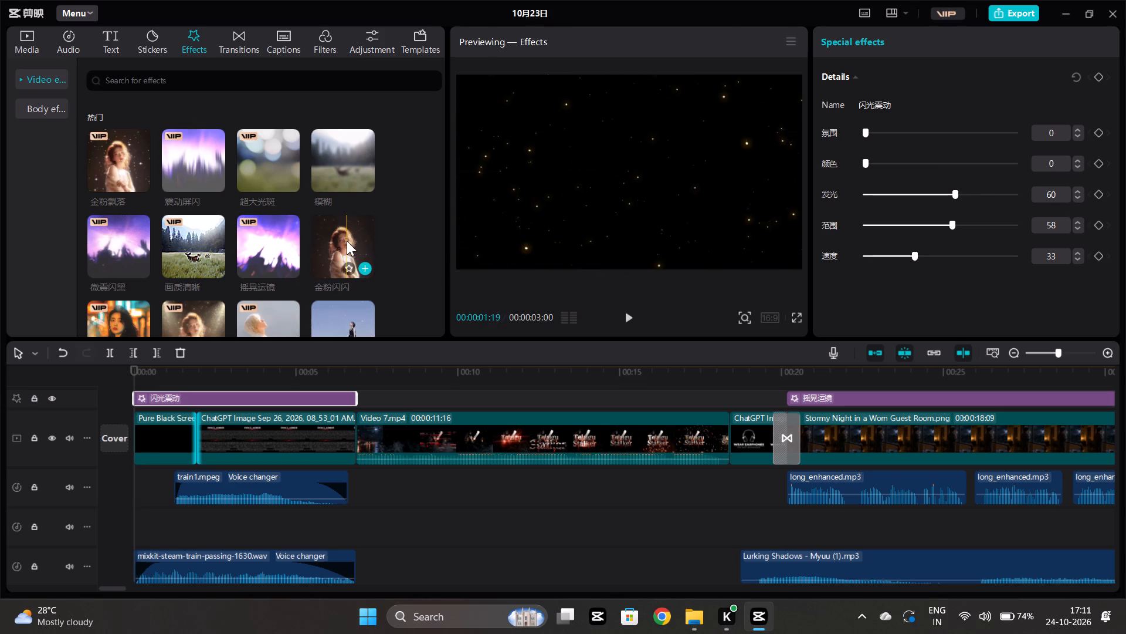
pyautogui.click(365, 265)
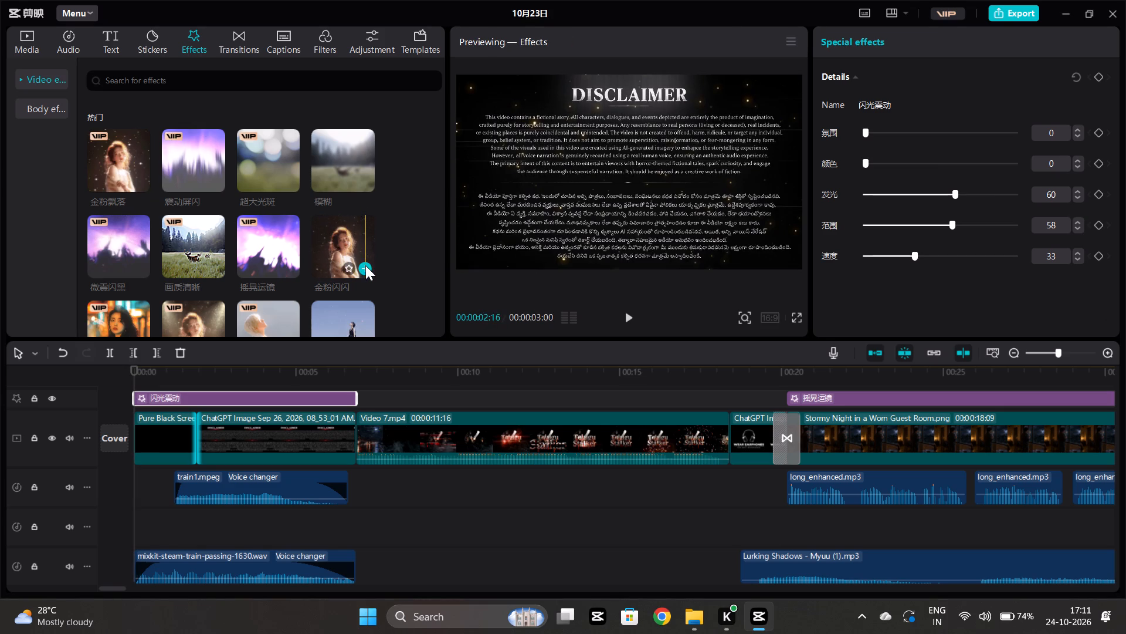
pyautogui.scroll(3, 142, 495)
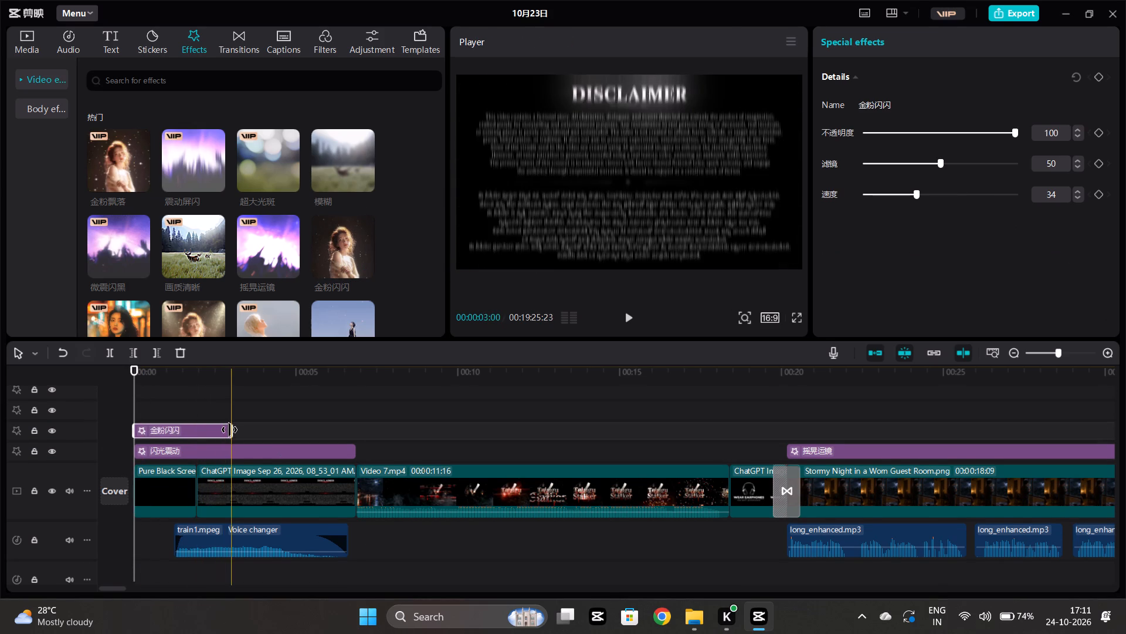
pyautogui.moveTo(229, 430); pyautogui.dragTo(195, 433)
# Add the 烟雾 effect at 00:00 above 金粉闪闪 and shorten it to the end of the Pure Black Screen clip, about 00:02.
pyautogui.scroll(-2, 224, 205)
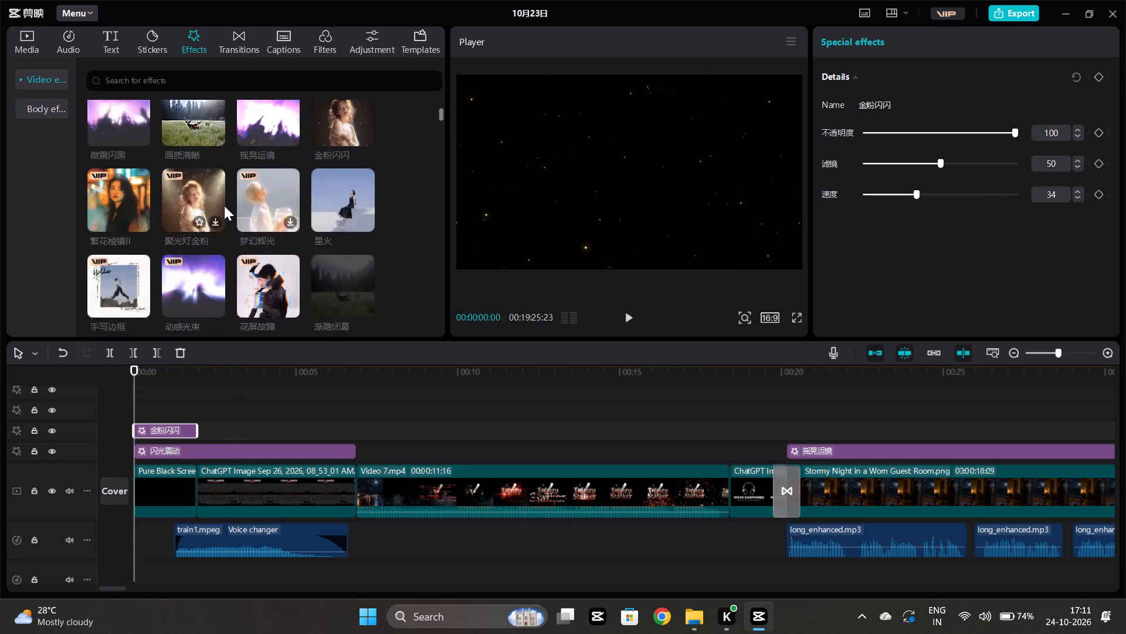
pyautogui.scroll(-2, 224, 205)
pyautogui.scroll(-1, 310, 242)
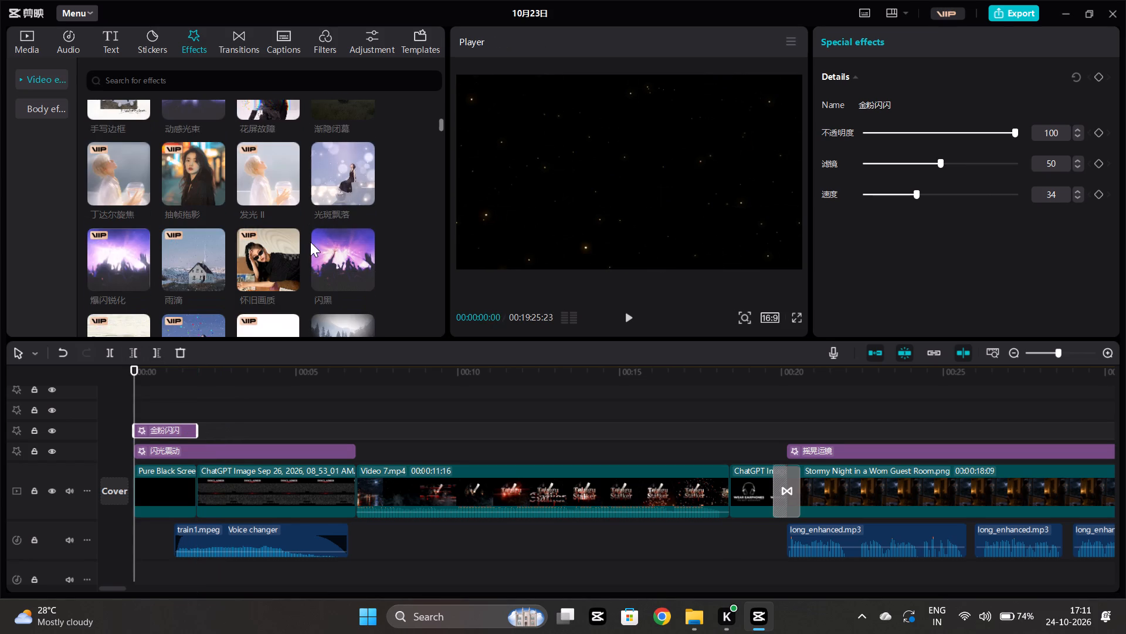
pyautogui.scroll(-1, 359, 252)
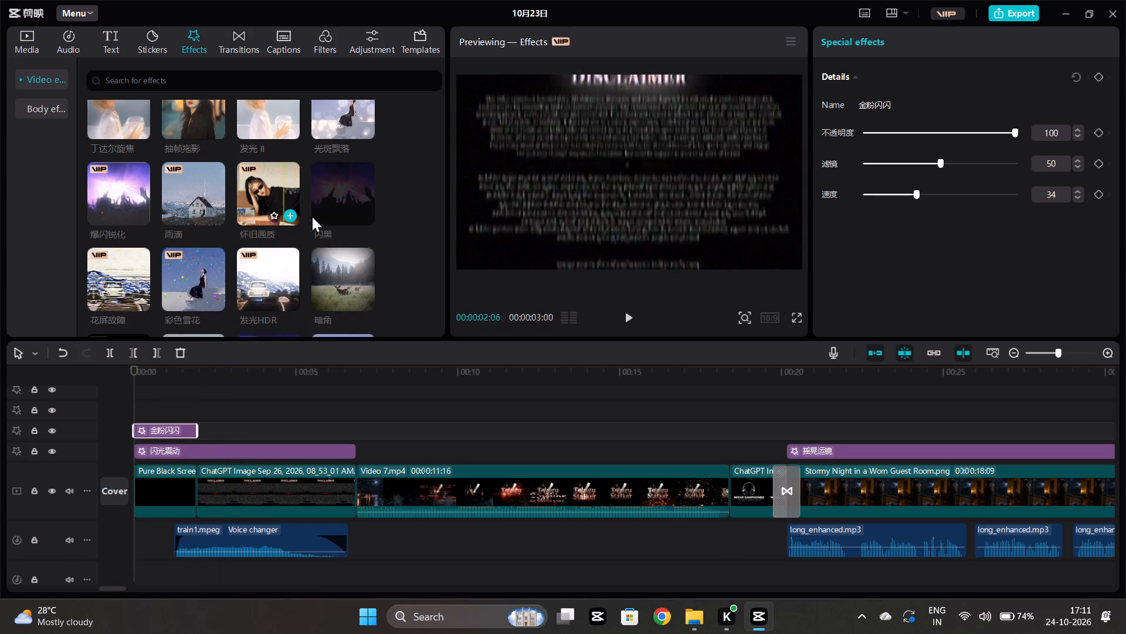
pyautogui.scroll(-2, 350, 281)
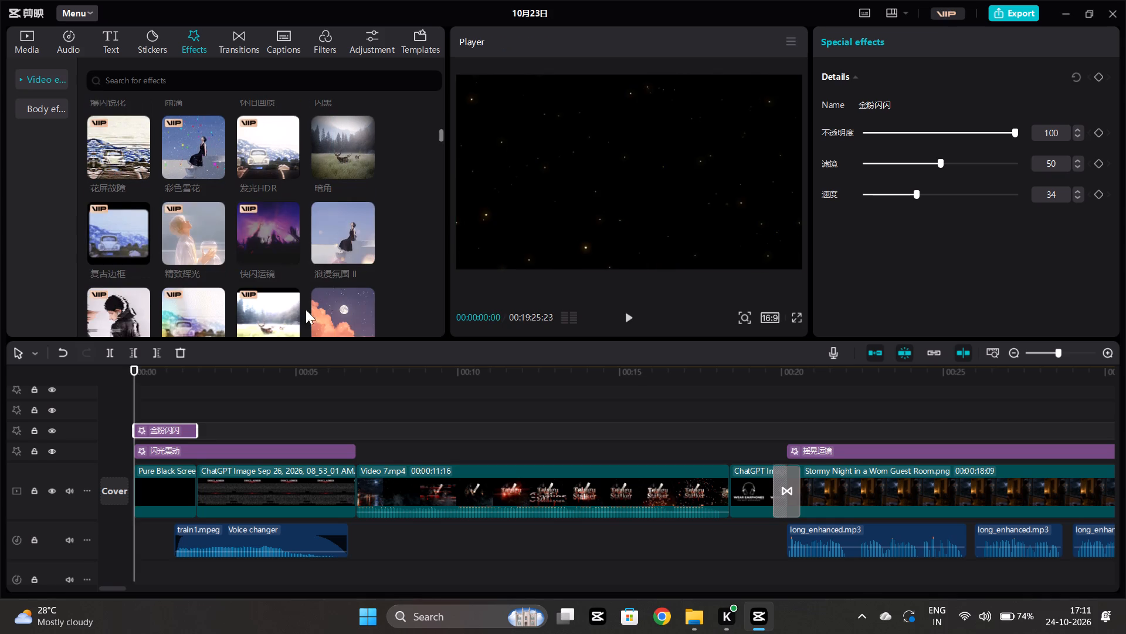
pyautogui.scroll(-1, 256, 234)
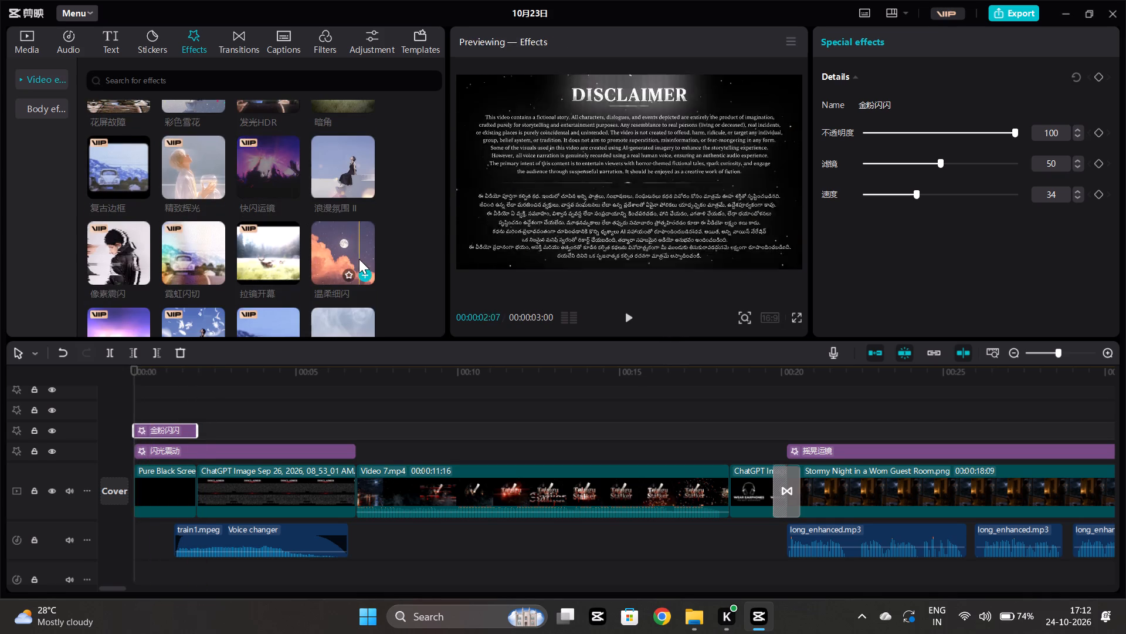
pyautogui.scroll(-2, 293, 256)
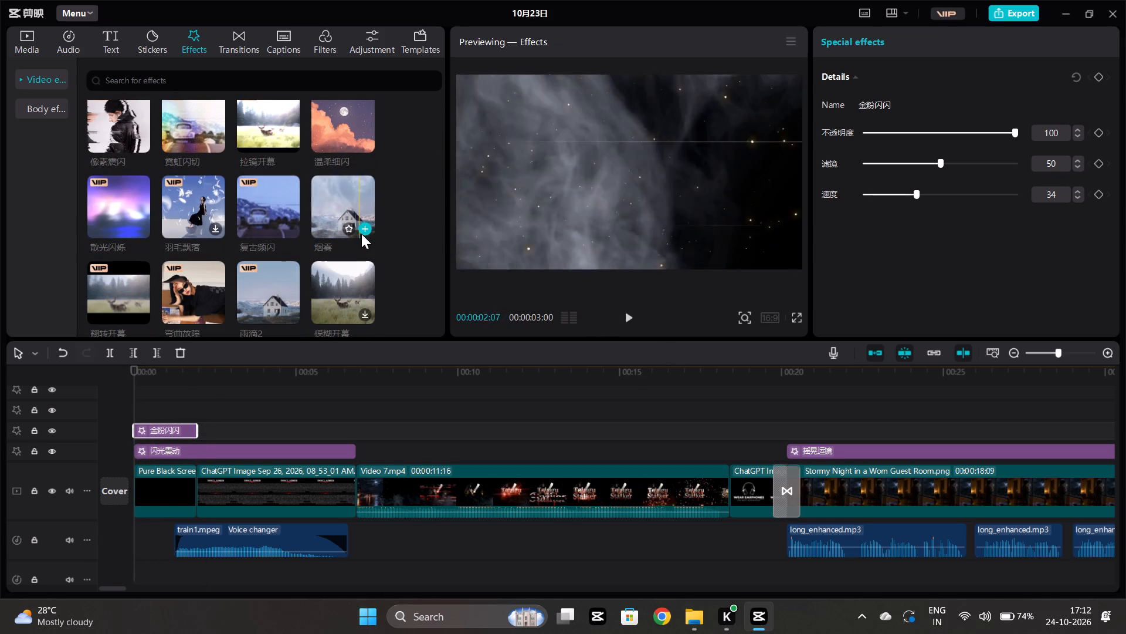
pyautogui.click(364, 230)
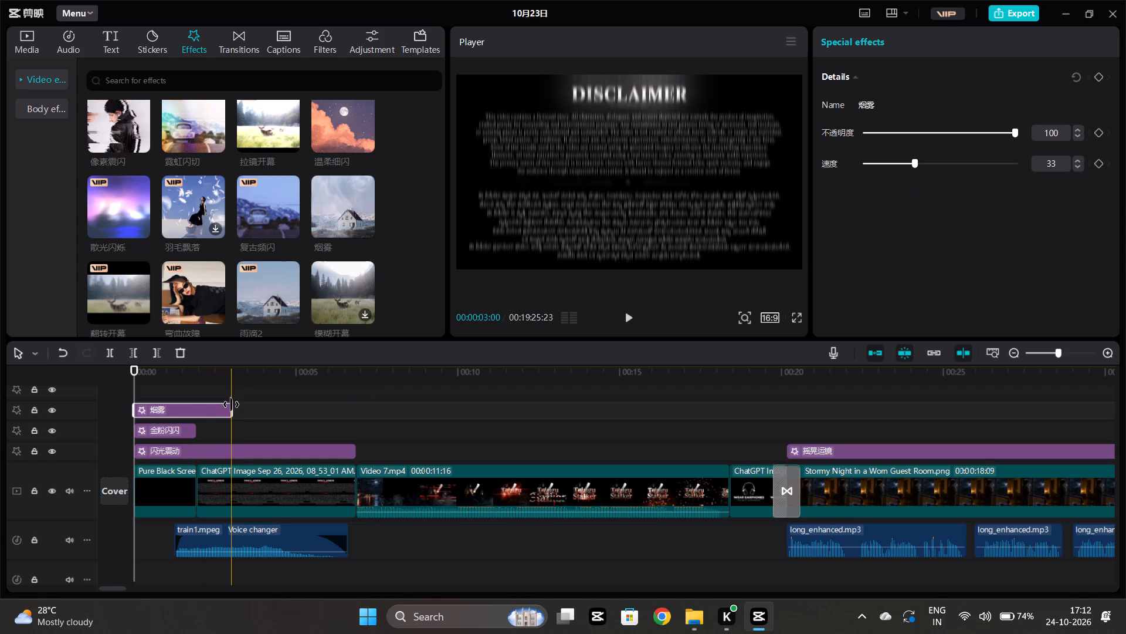
pyautogui.moveTo(230, 406); pyautogui.dragTo(196, 407)
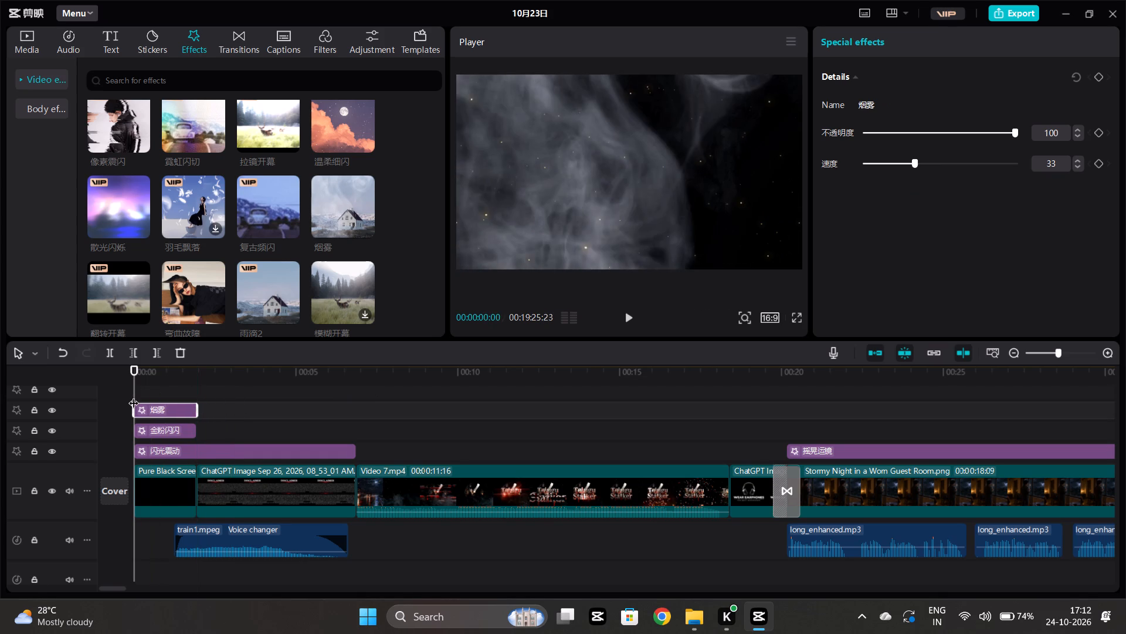
# Set the 烟雾 effect's 不透明度 to 17 and 速度 to 15, and preview the opening from 00:00.
pyautogui.click(134, 396)
pyautogui.press('space')
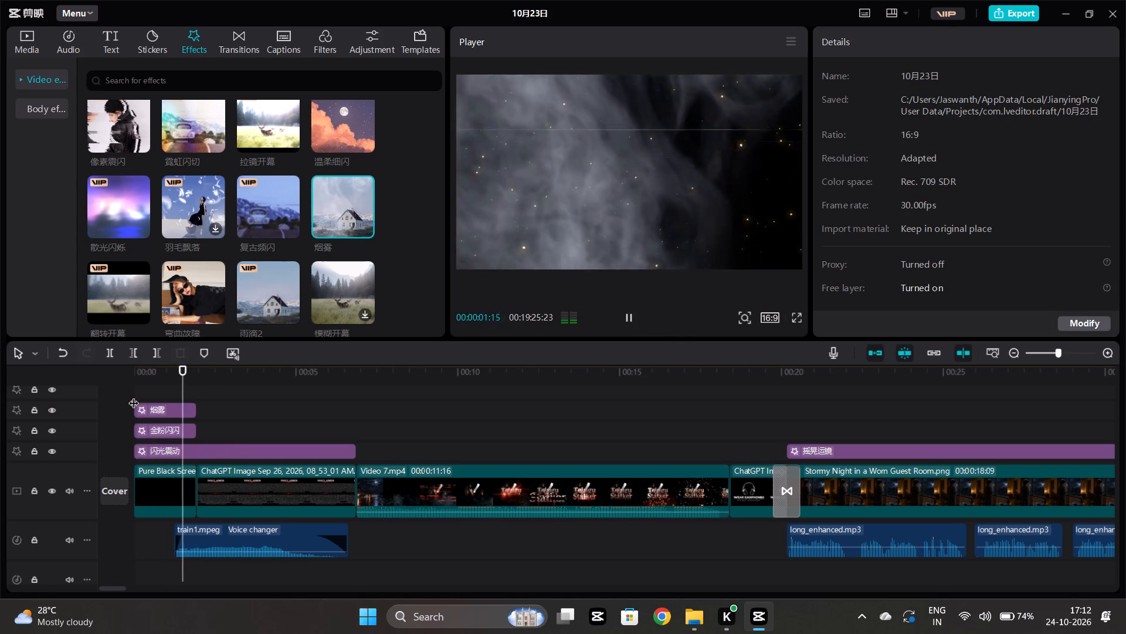
pyautogui.click(171, 409)
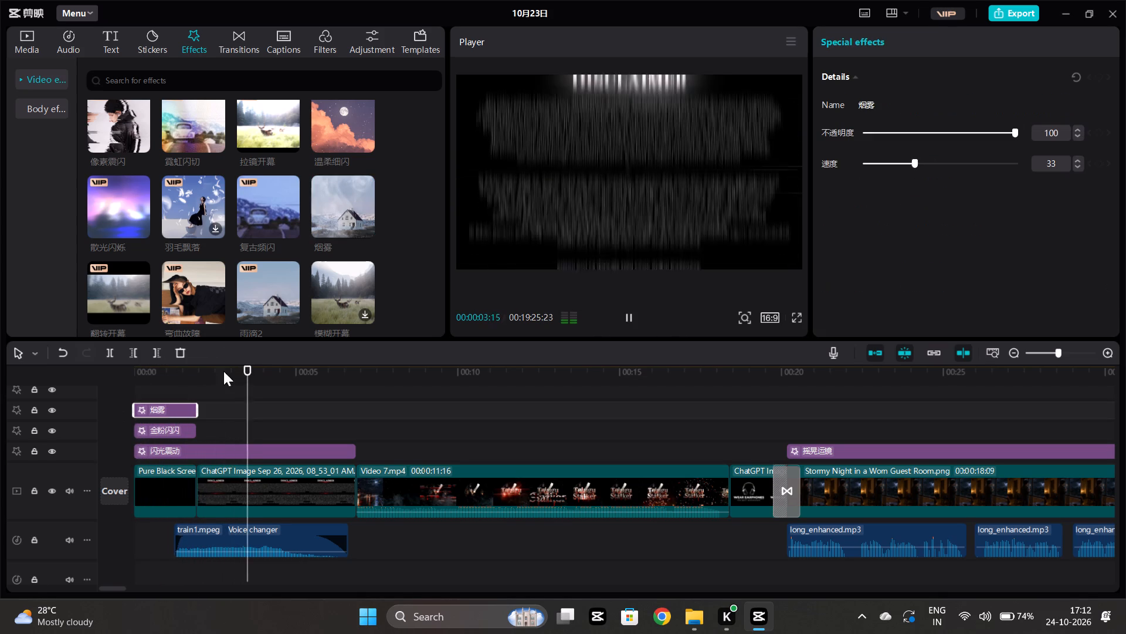
pyautogui.click(891, 137)
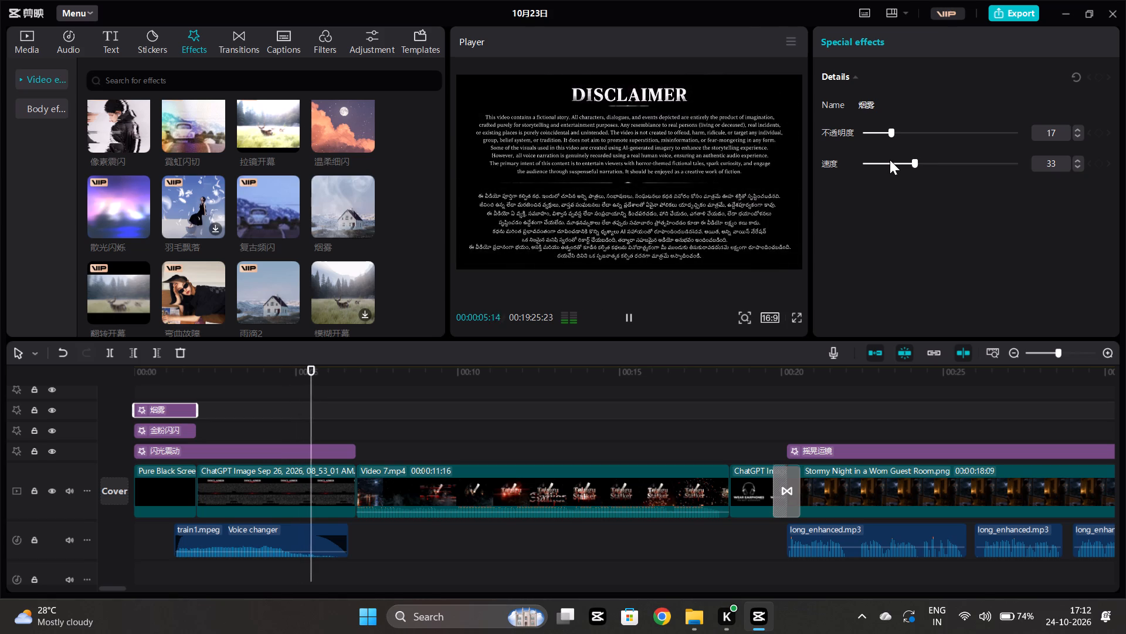
pyautogui.click(888, 160)
pyautogui.click(131, 396)
pyautogui.press('space')
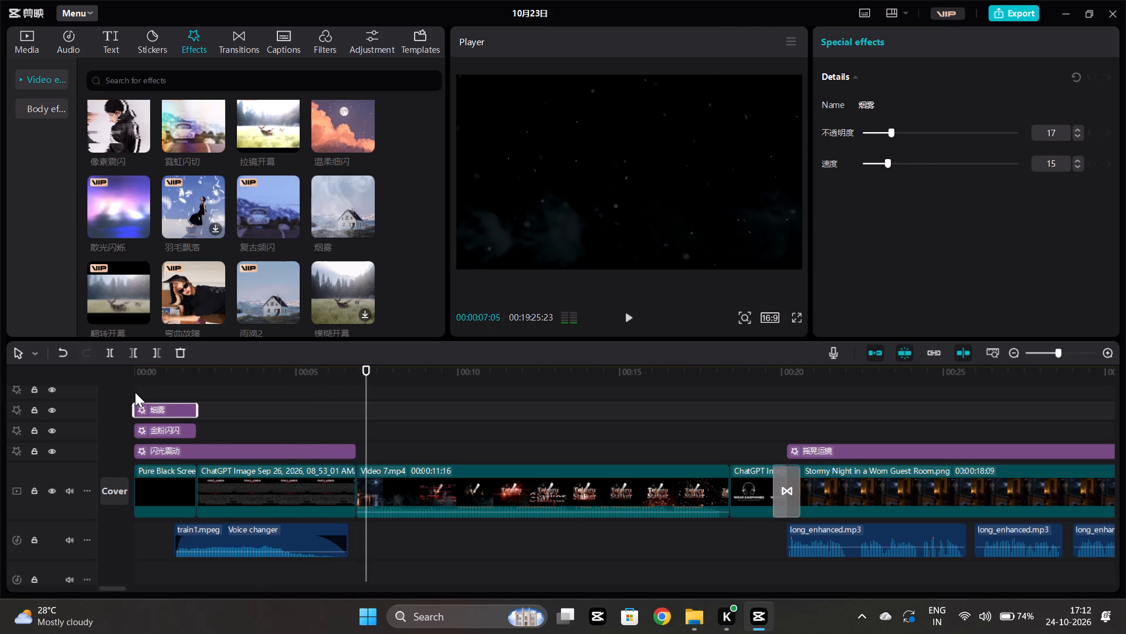
pyautogui.click(135, 392)
pyautogui.press('space')
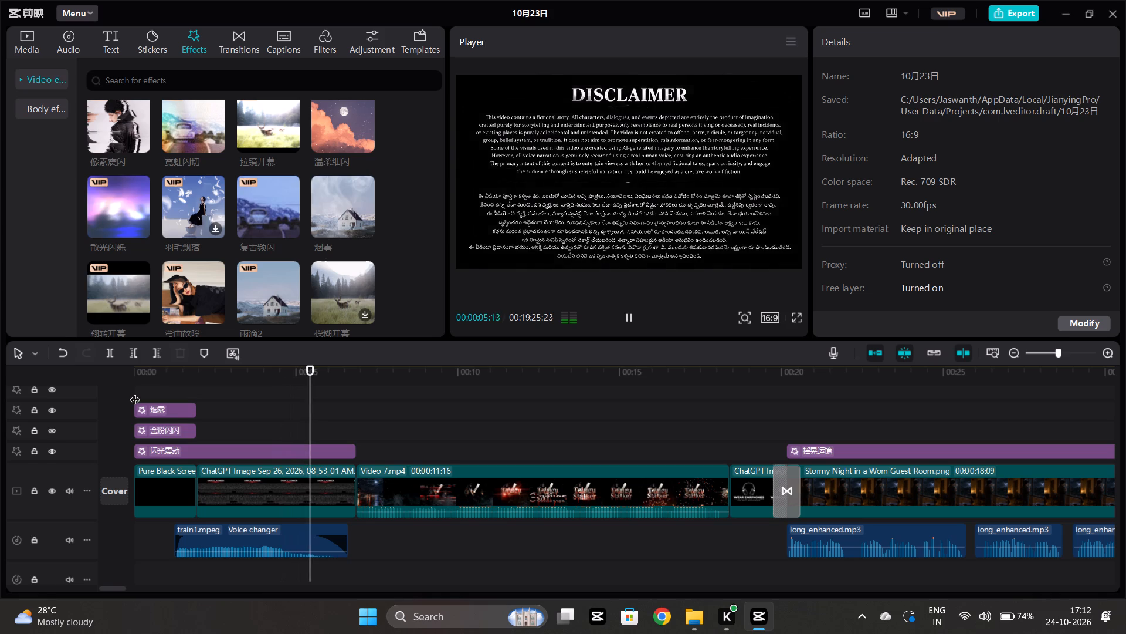
# Set the 闪光震动 effect's 发光 to 11, 范围 to 12 and 速度 to 63, and preview from 00:00.
pyautogui.click(237, 443)
pyautogui.click(258, 450)
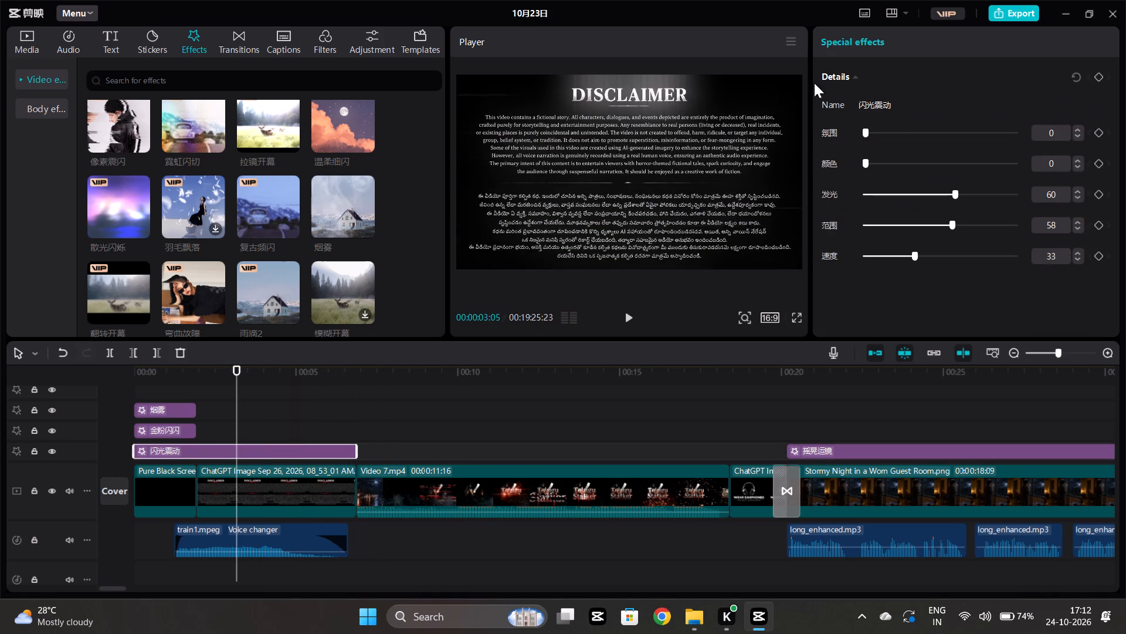
pyautogui.click(883, 193)
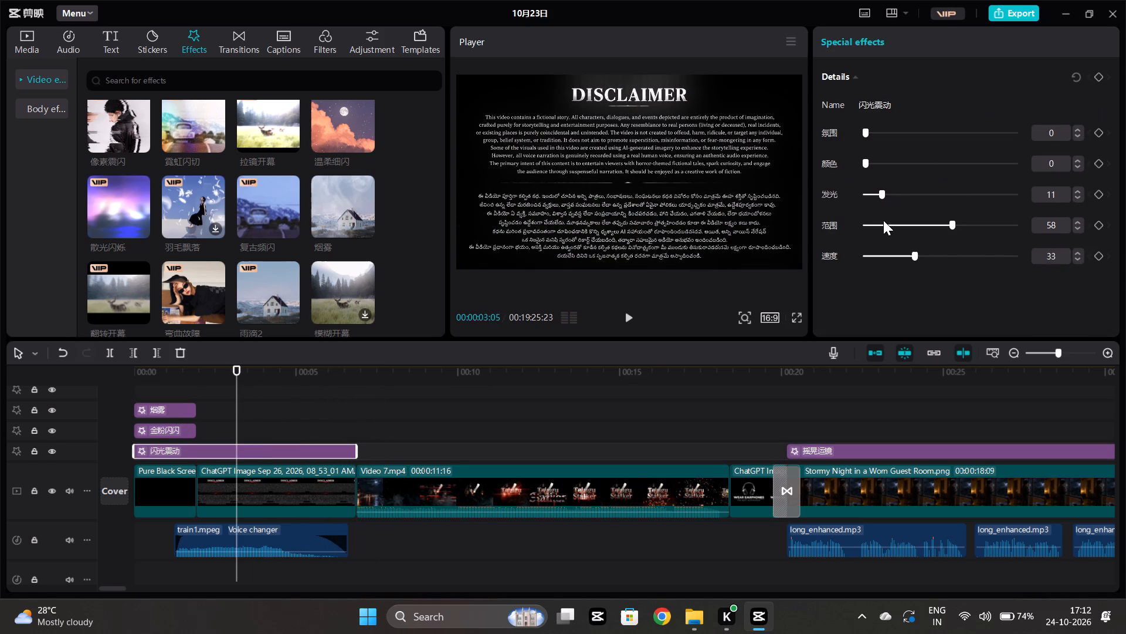
pyautogui.click(883, 220)
pyautogui.click(882, 255)
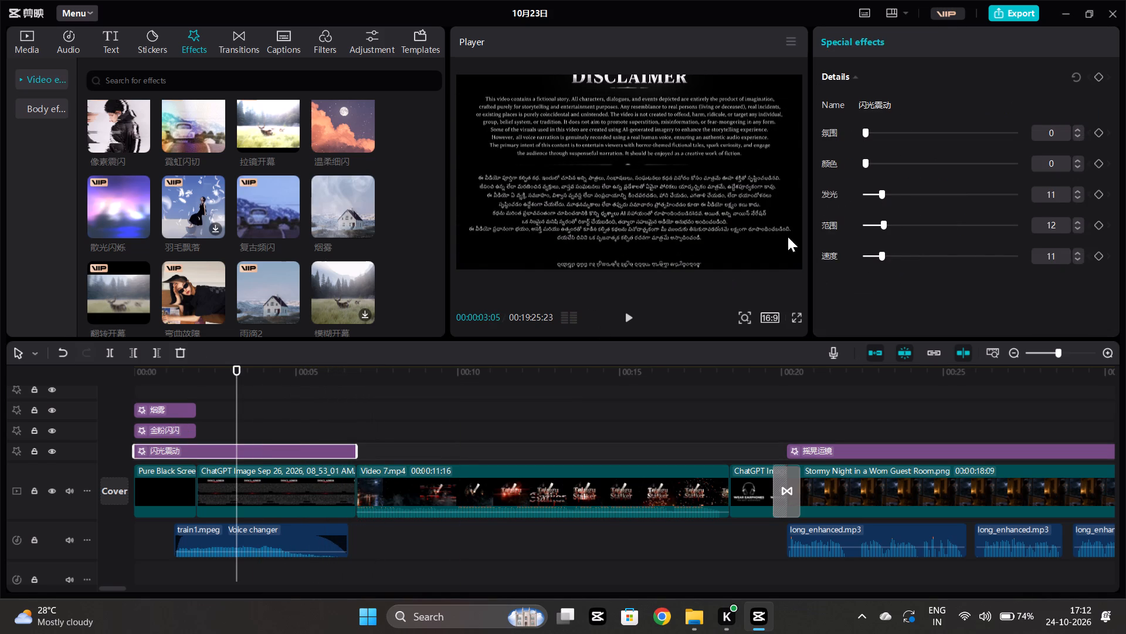
pyautogui.click(907, 262)
pyautogui.click(940, 265)
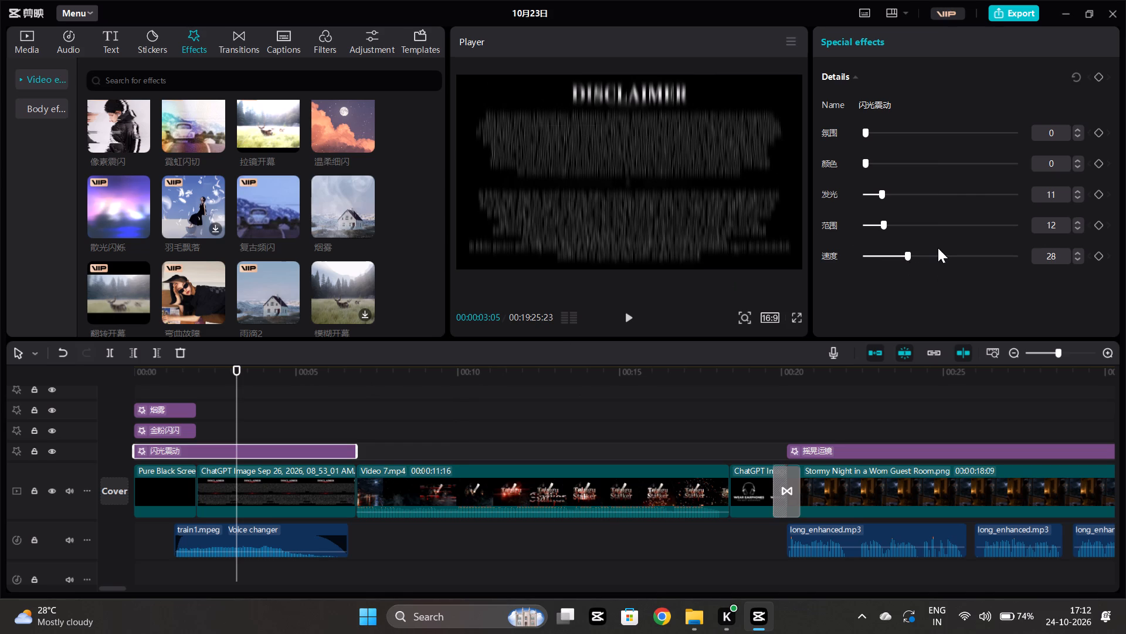
pyautogui.click(938, 248)
pyautogui.click(933, 254)
pyautogui.click(944, 258)
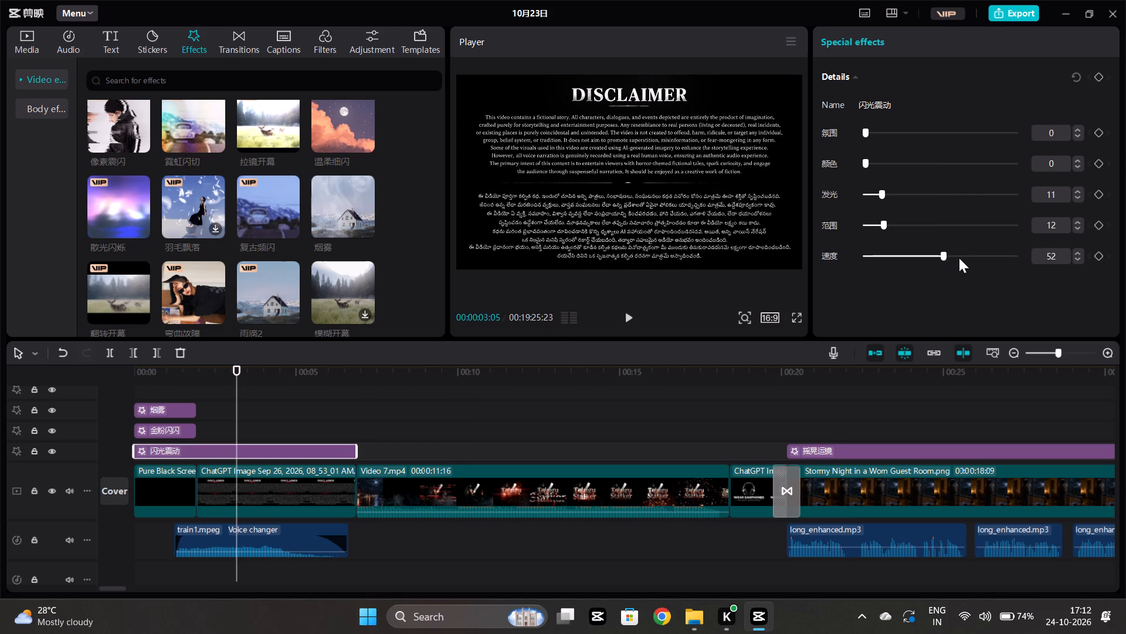
pyautogui.click(959, 258)
pyautogui.click(971, 258)
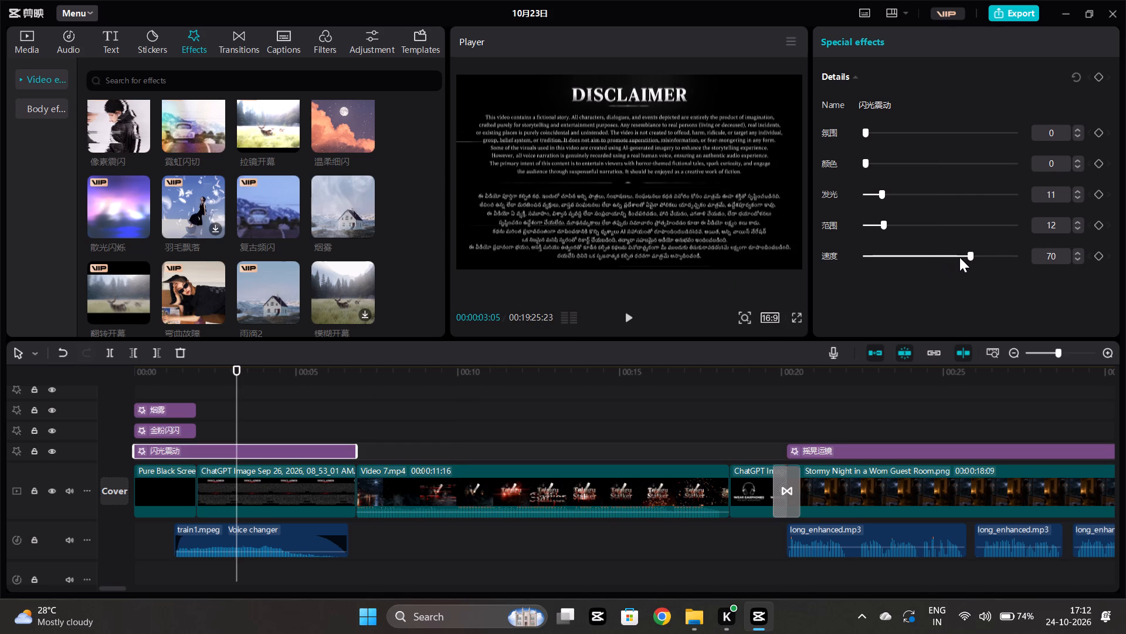
pyautogui.click(959, 257)
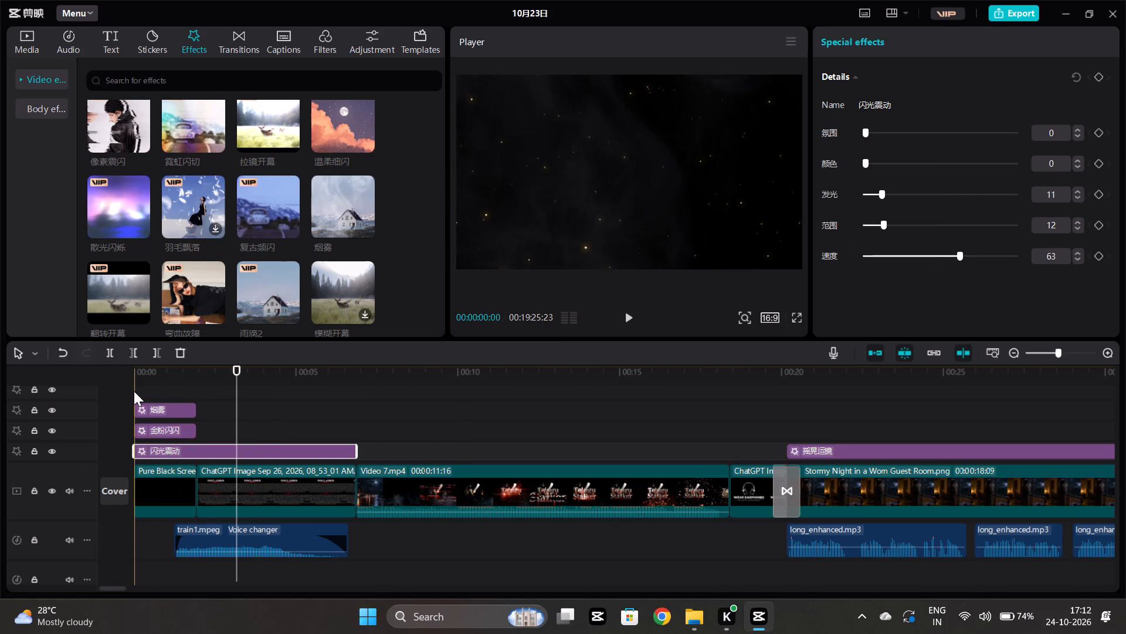
pyautogui.click(134, 391)
pyautogui.press('space')
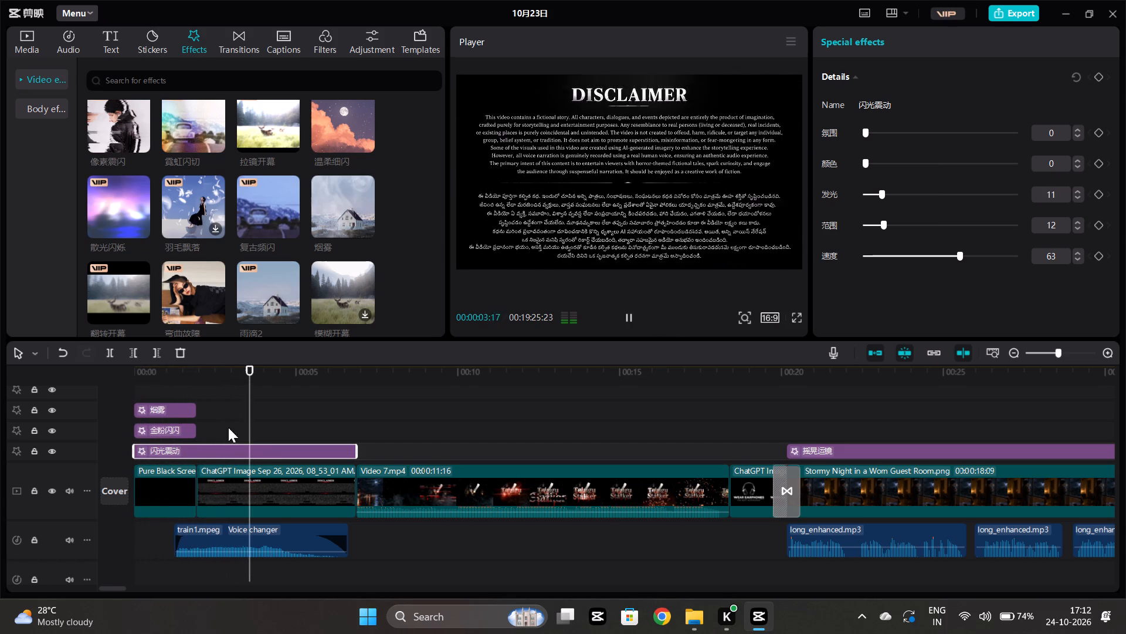
# Set the 闪光震动 effect's 发光 to 2 and 范围 to 1, and preview it over the disclaimer.
pyautogui.click(869, 197)
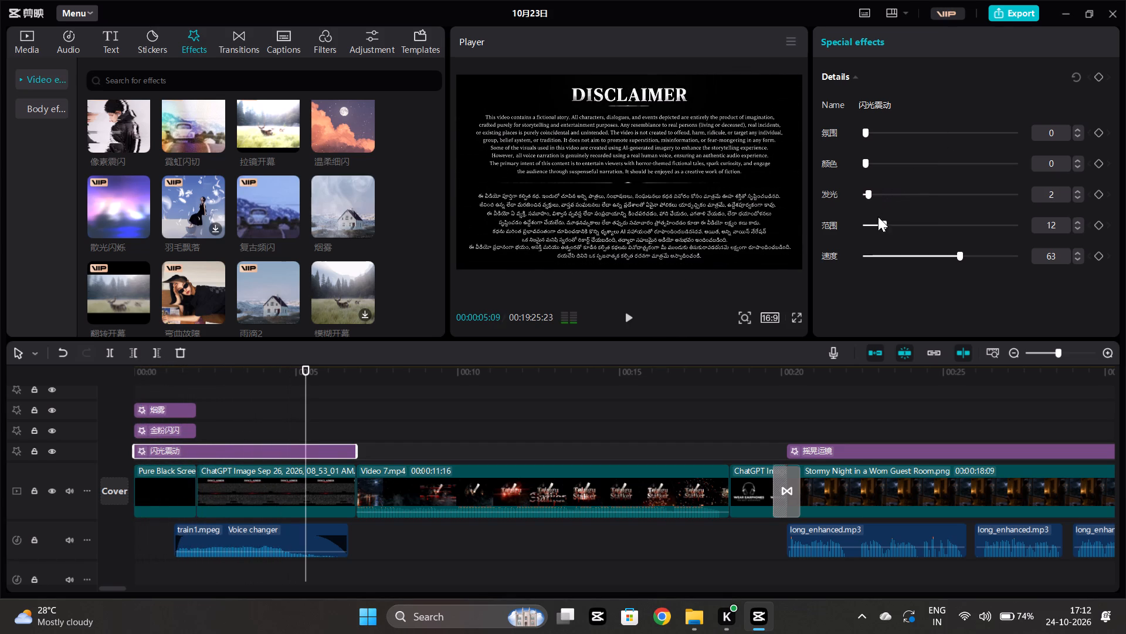
pyautogui.click(868, 222)
pyautogui.click(270, 400)
pyautogui.press('space')
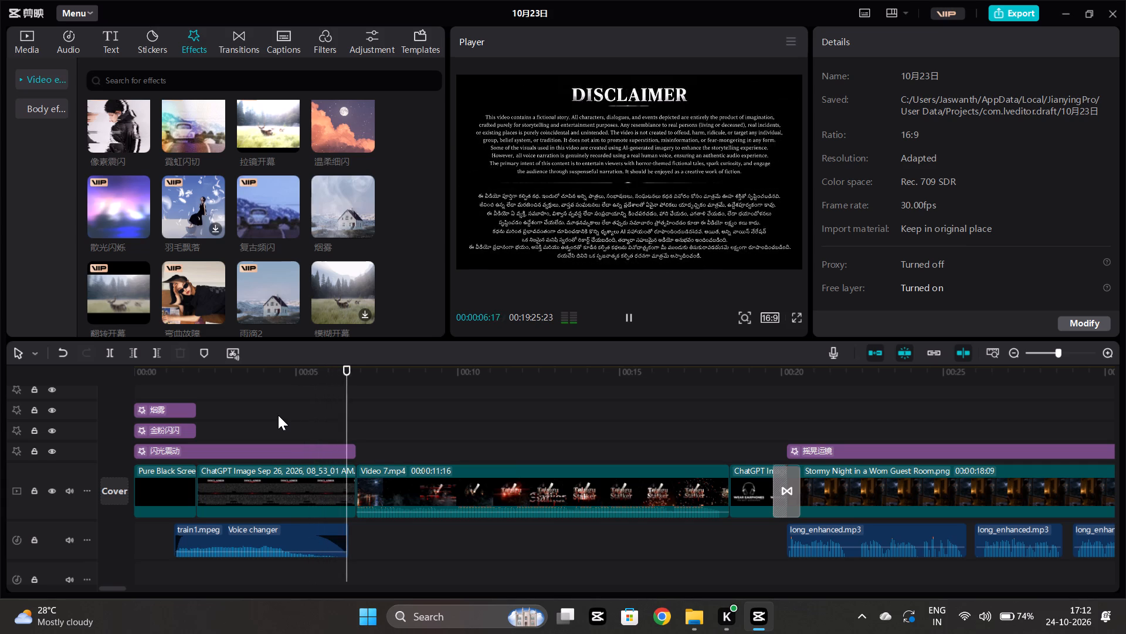
pyautogui.click(278, 415)
pyautogui.press('space')
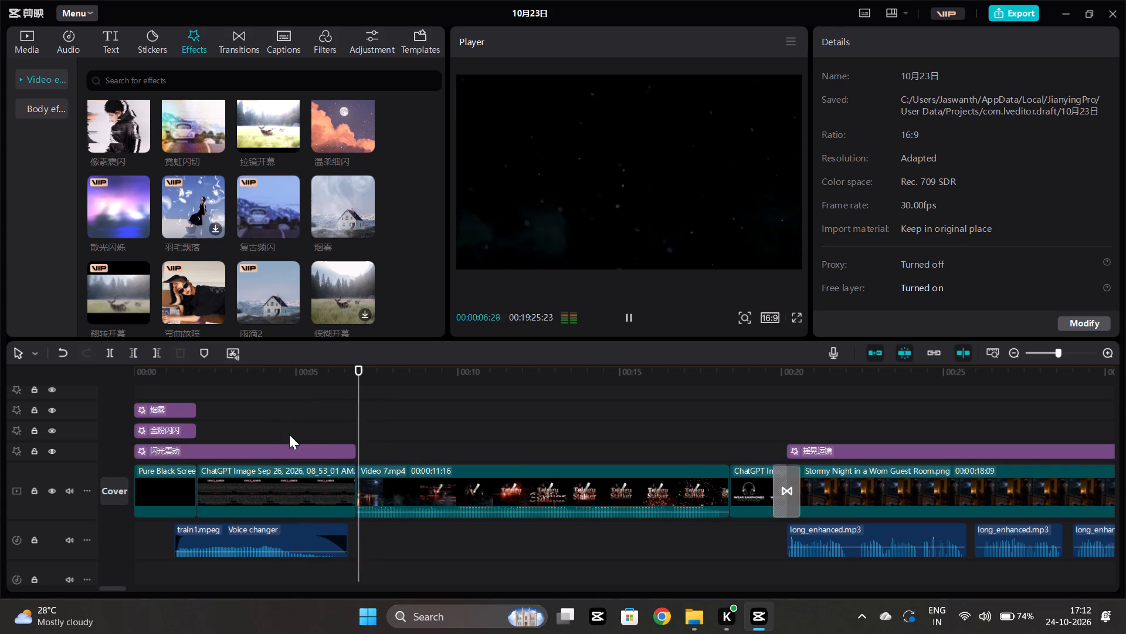
pyautogui.press('space')
# Shorten the opening 闪光震动 effect to the end of the Pure Black Screen clip, about 00:02.
pyautogui.click(319, 450)
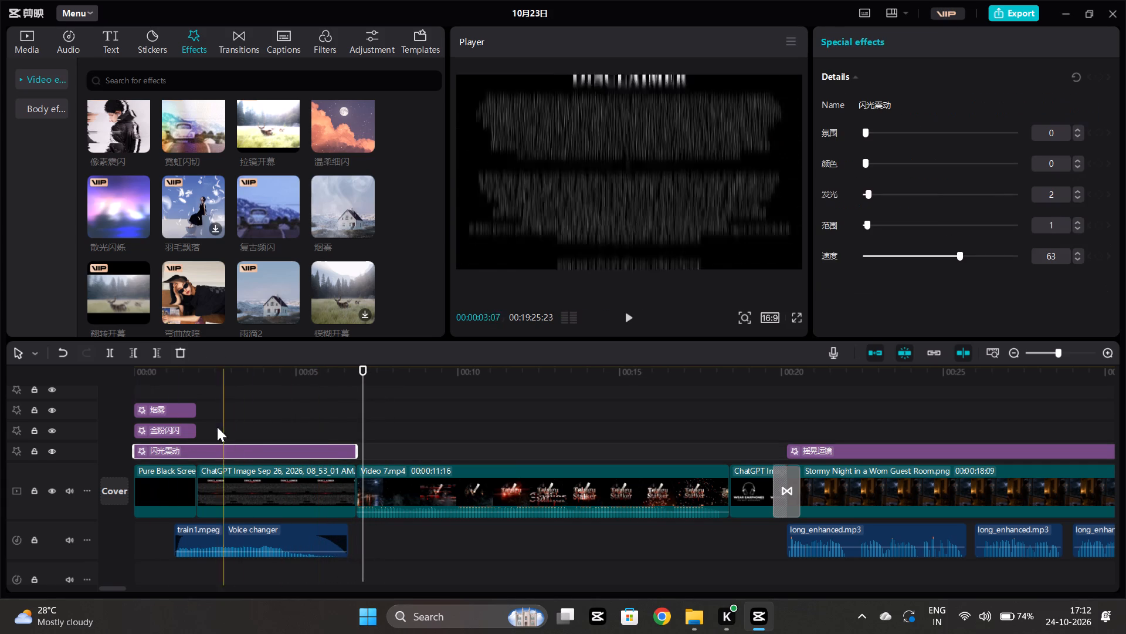
pyautogui.moveTo(356, 450); pyautogui.dragTo(198, 452)
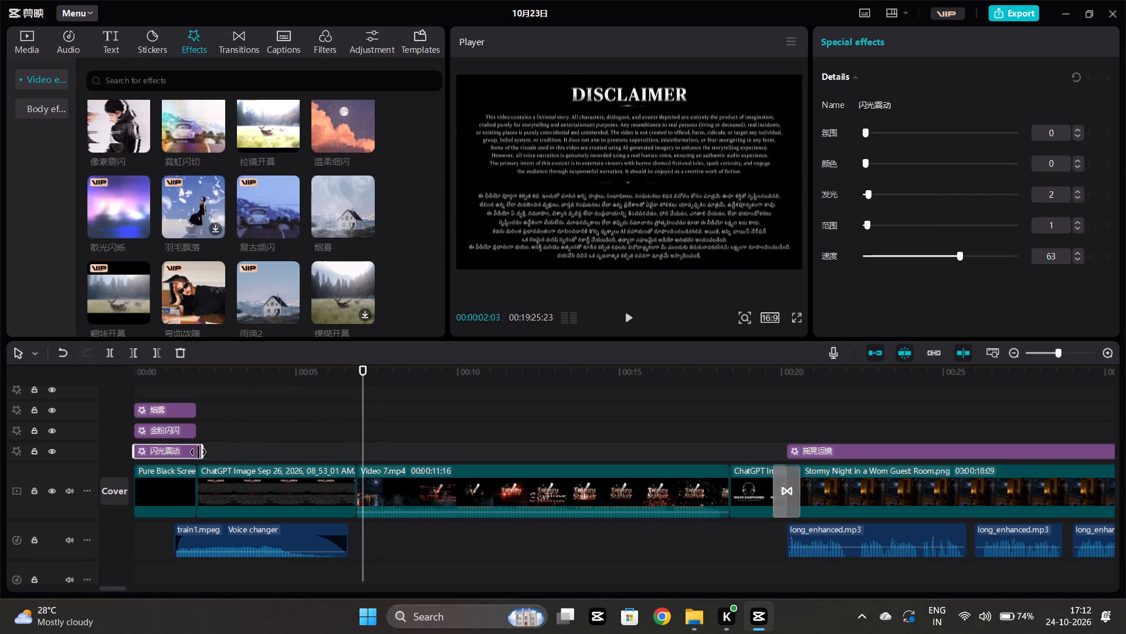
pyautogui.moveTo(198, 452); pyautogui.dragTo(195, 453)
# Copy the 闪光震动 effect to the start of the earphones image at about 00:18, shorten it to about 00:20, and preview it.
pyautogui.click(188, 454)
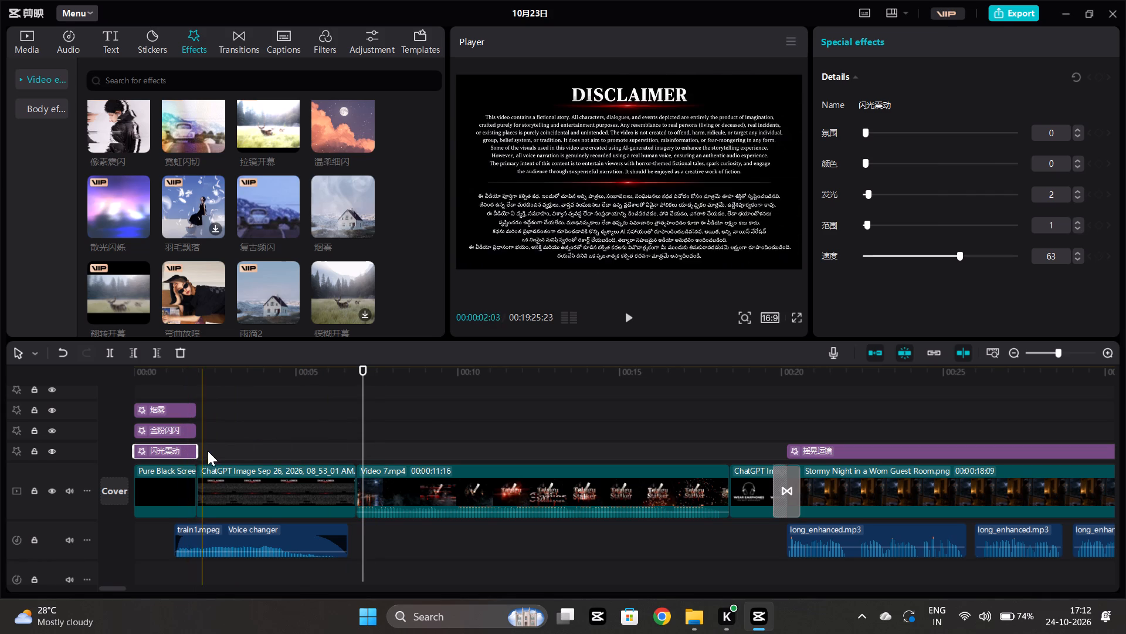
pyautogui.hotkey('ctrl', 'c')
pyautogui.click(727, 426)
pyautogui.hotkey('ctrl', 'v')
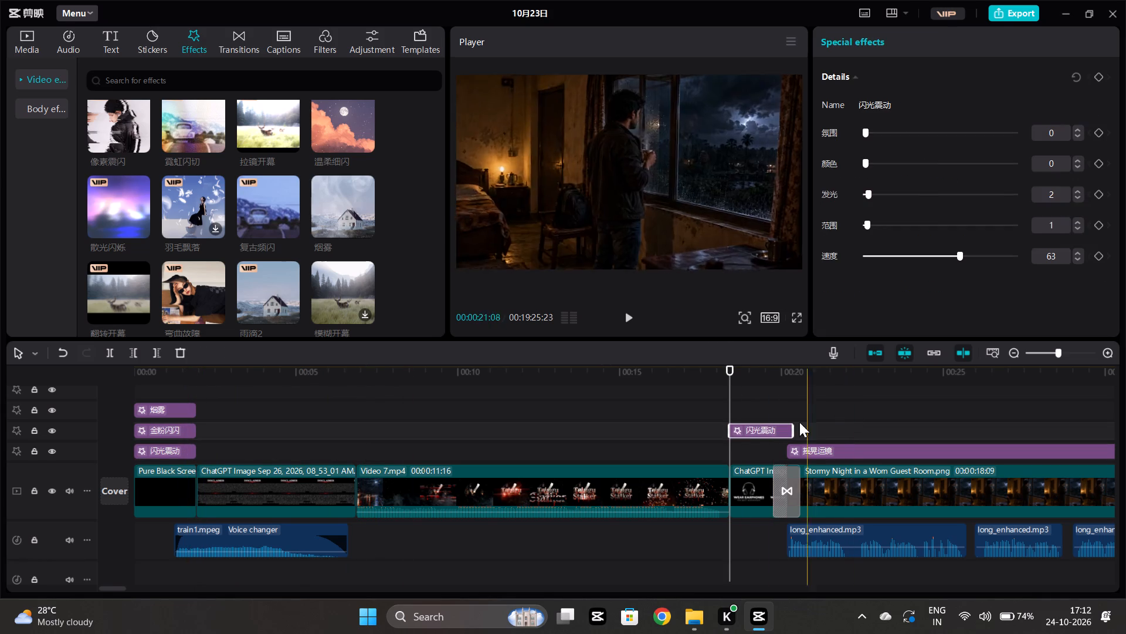
pyautogui.moveTo(789, 414); pyautogui.dragTo(779, 418)
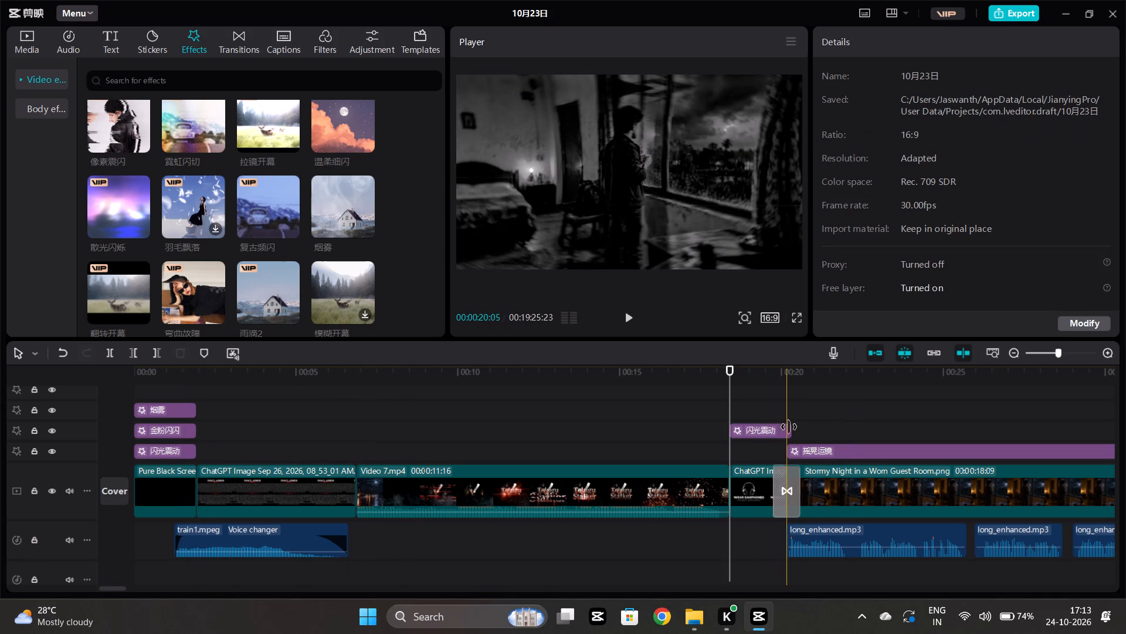
pyautogui.moveTo(789, 427); pyautogui.dragTo(776, 430)
pyautogui.click(735, 402)
pyautogui.press('space')
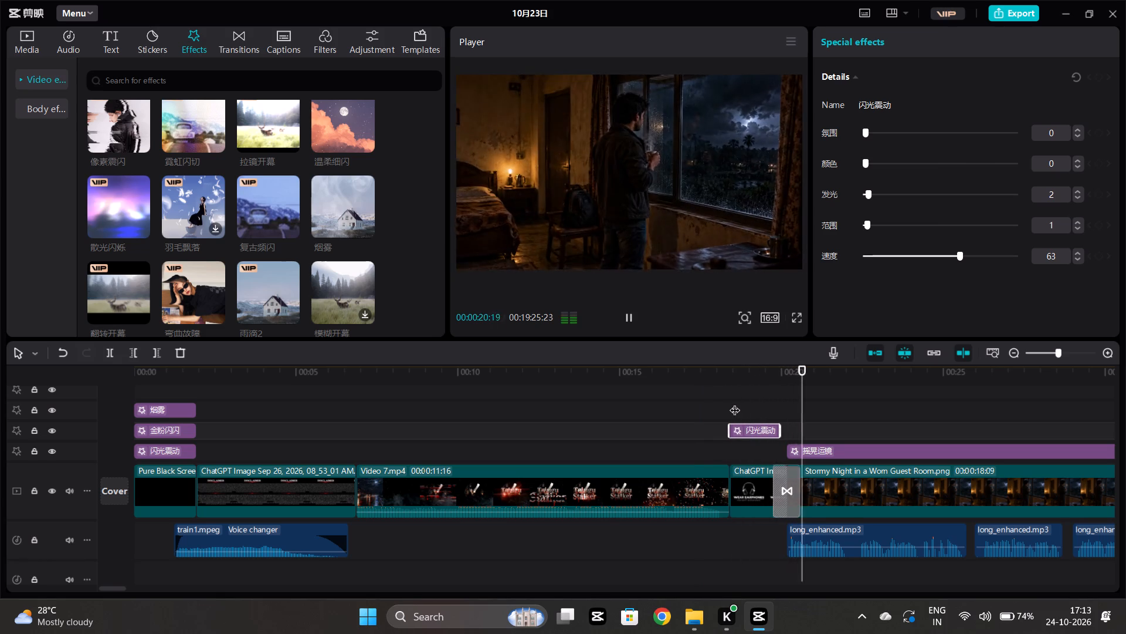
pyautogui.click(721, 397)
pyautogui.press('space')
pyautogui.press('space')
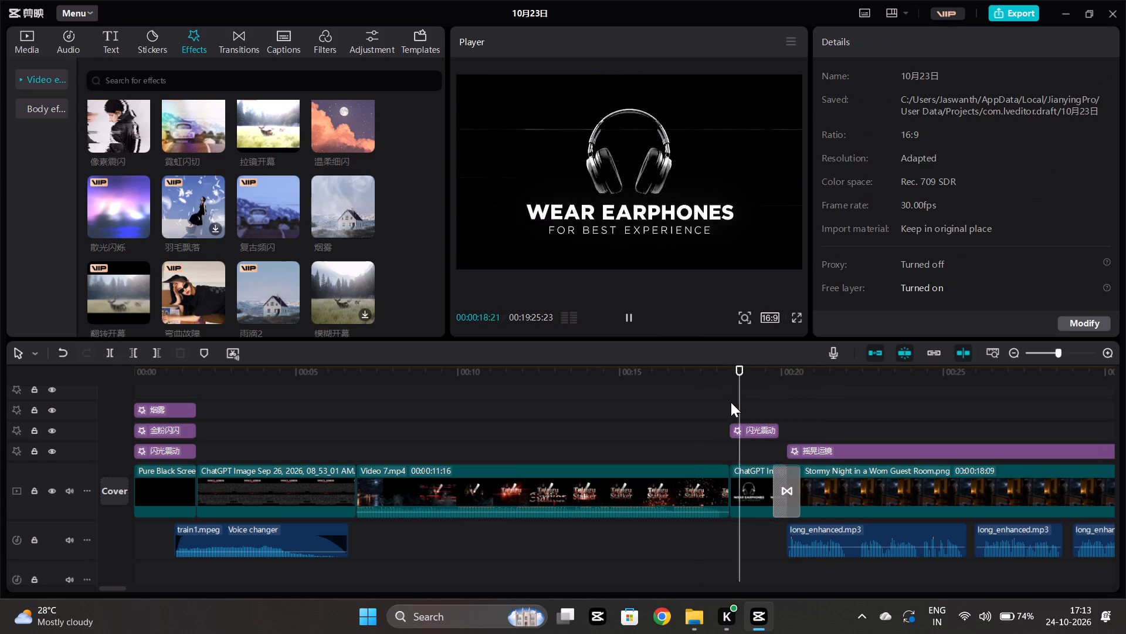
pyautogui.press('space')
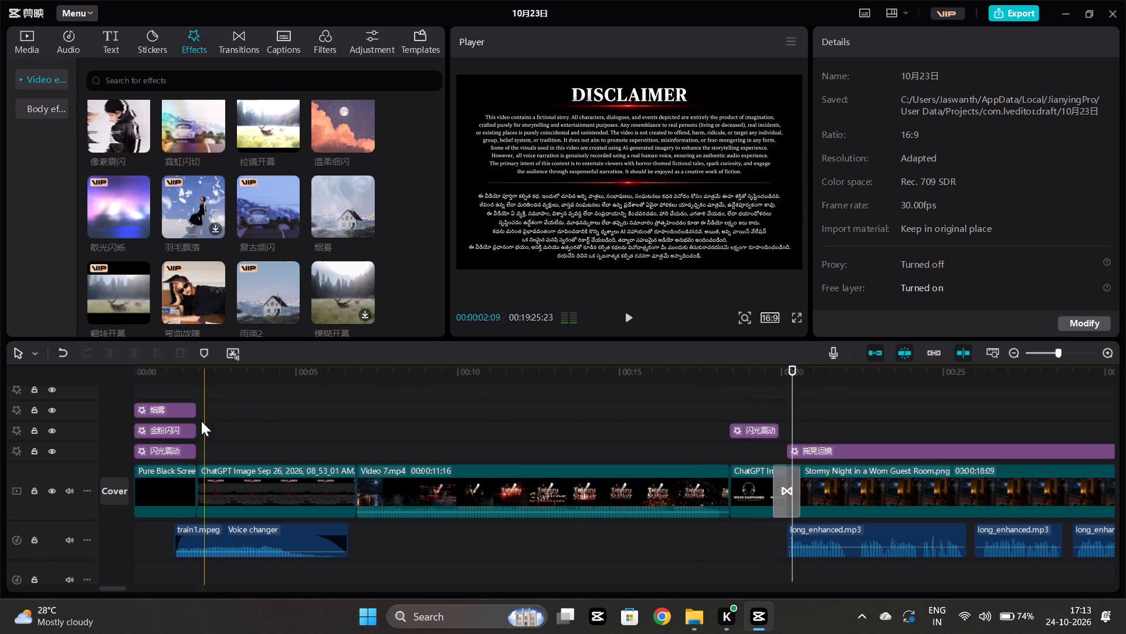
# Add the 金粉闪闪 effect at the start of the disclaimer image, extend it to the image's end at about 00:07, and preview it.
pyautogui.click(195, 420)
pyautogui.scroll(1, 240, 258)
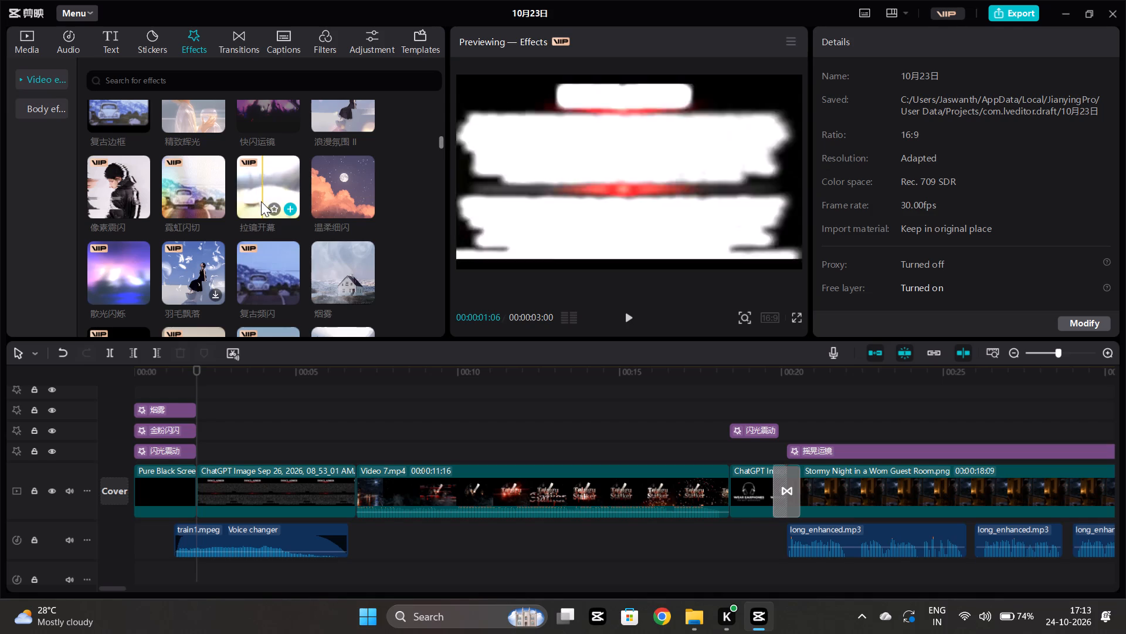
pyautogui.scroll(3, 362, 178)
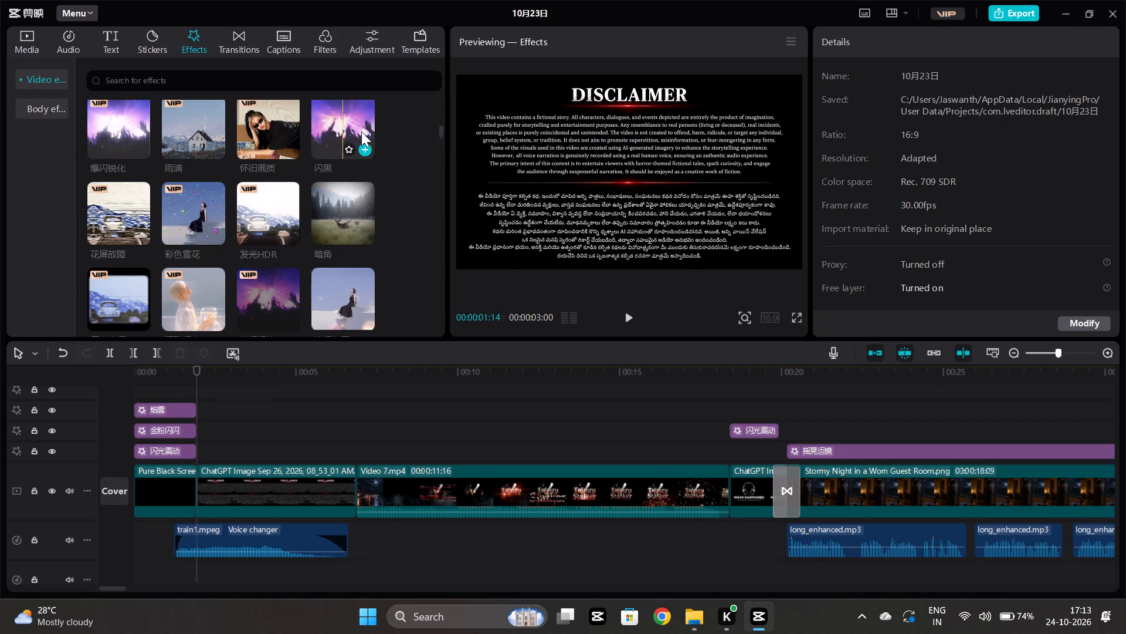
pyautogui.scroll(-1, 299, 238)
pyautogui.scroll(4, 299, 238)
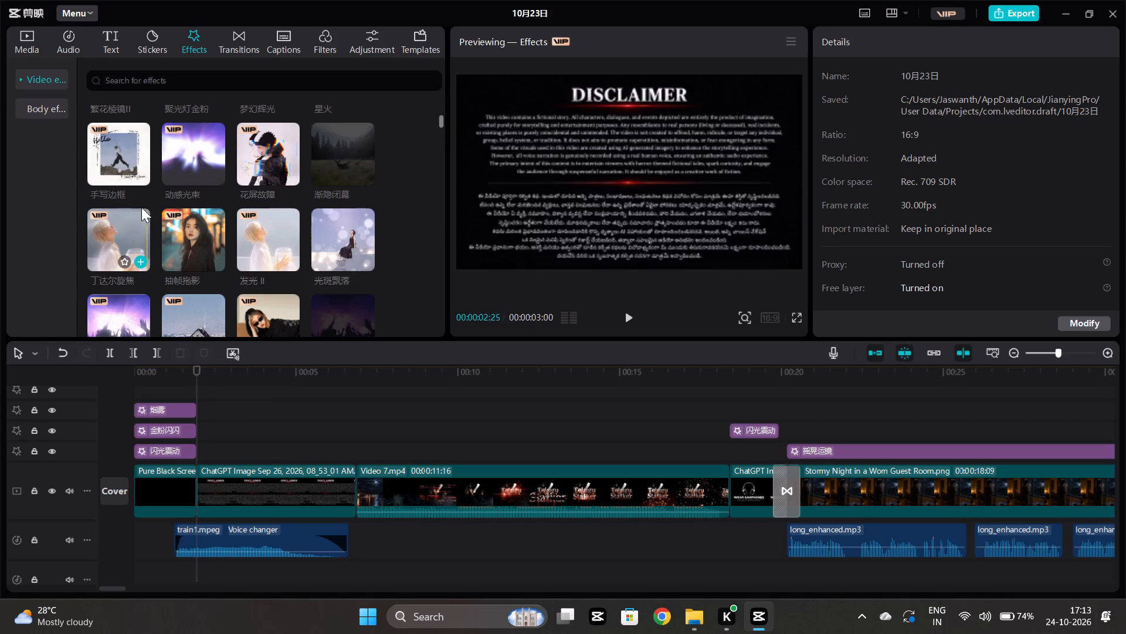
pyautogui.scroll(9, 149, 180)
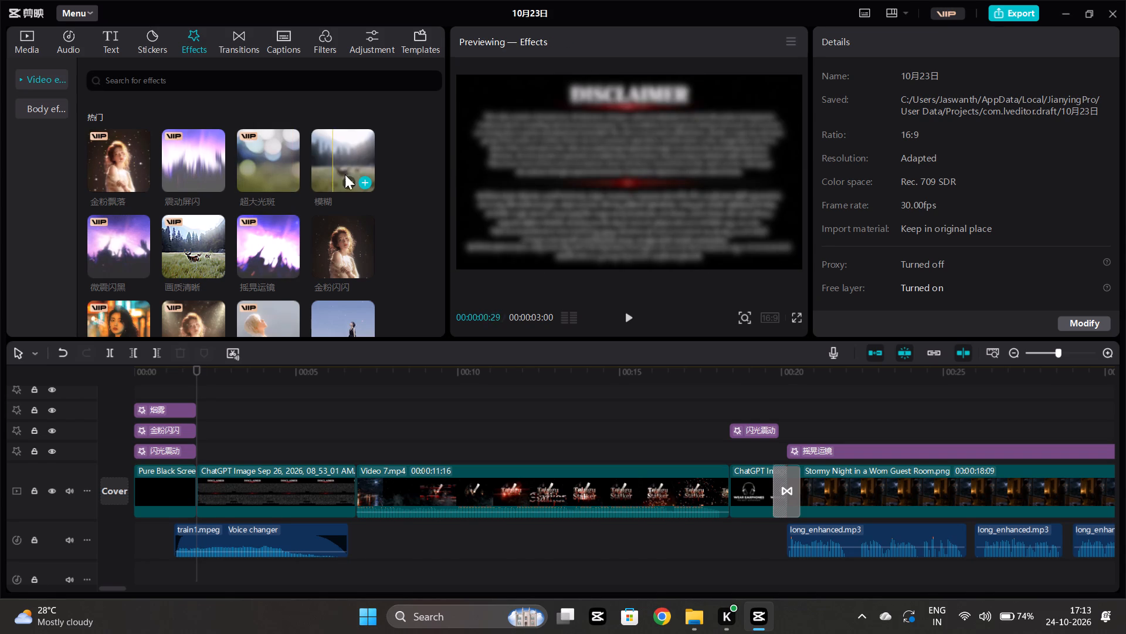
pyautogui.click(363, 265)
pyautogui.moveTo(291, 448); pyautogui.dragTo(354, 457)
pyautogui.click(289, 431)
pyautogui.press('space')
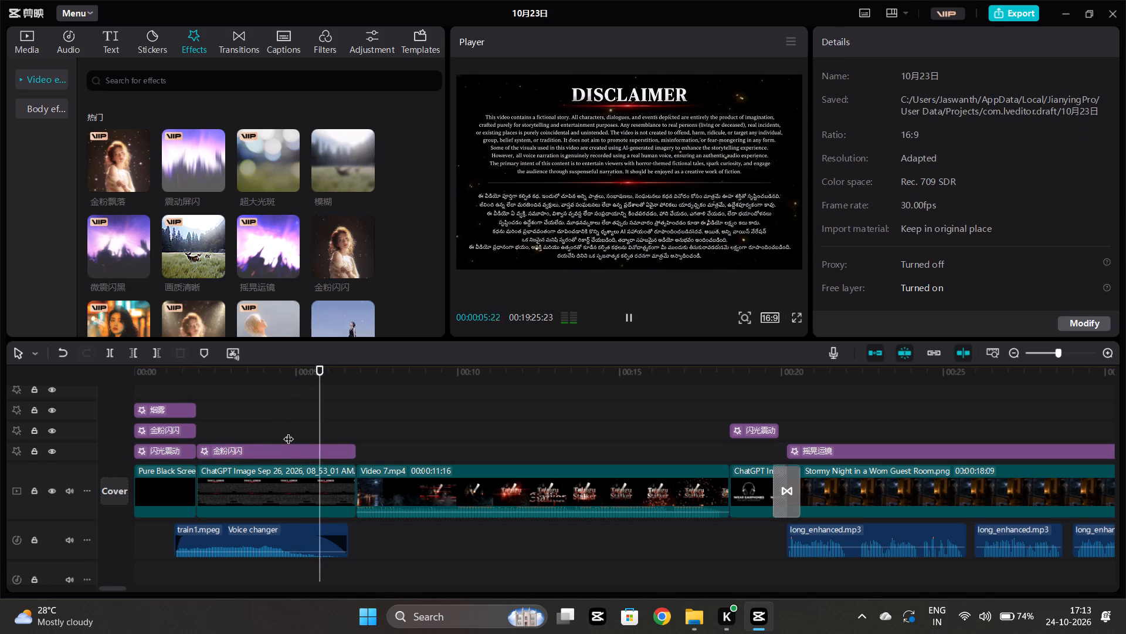
pyautogui.press('space')
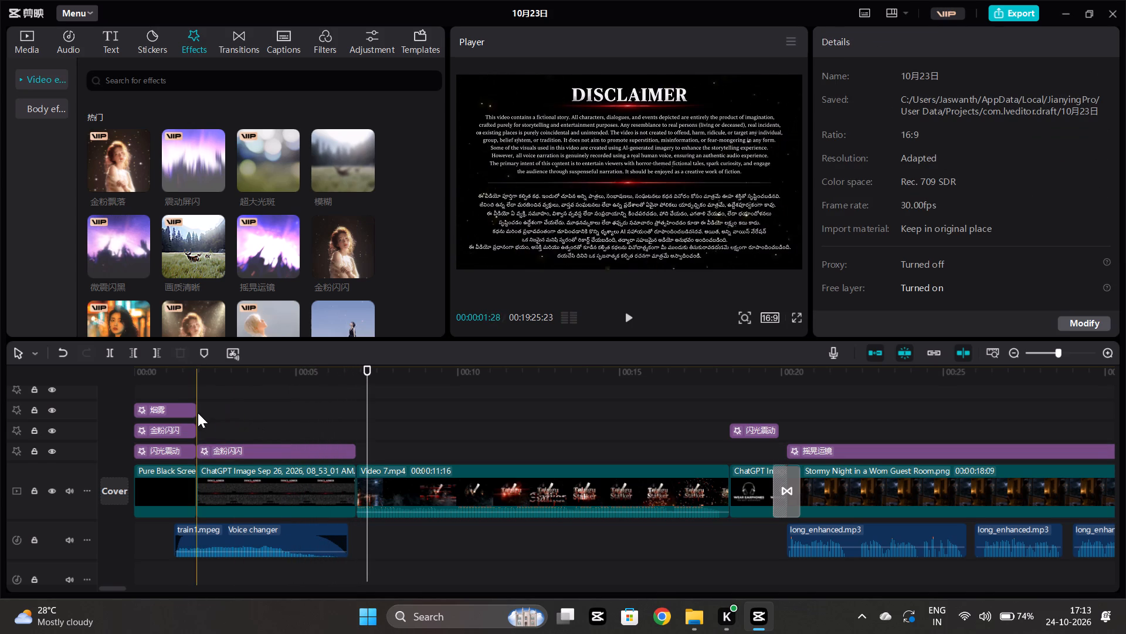
# Add the 老电影 II effect above 金粉闪闪 at the disclaimer's start, extend it to about 00:07, and preview it.
pyautogui.click(198, 413)
pyautogui.scroll(-4, 215, 175)
pyautogui.scroll(-4, 242, 235)
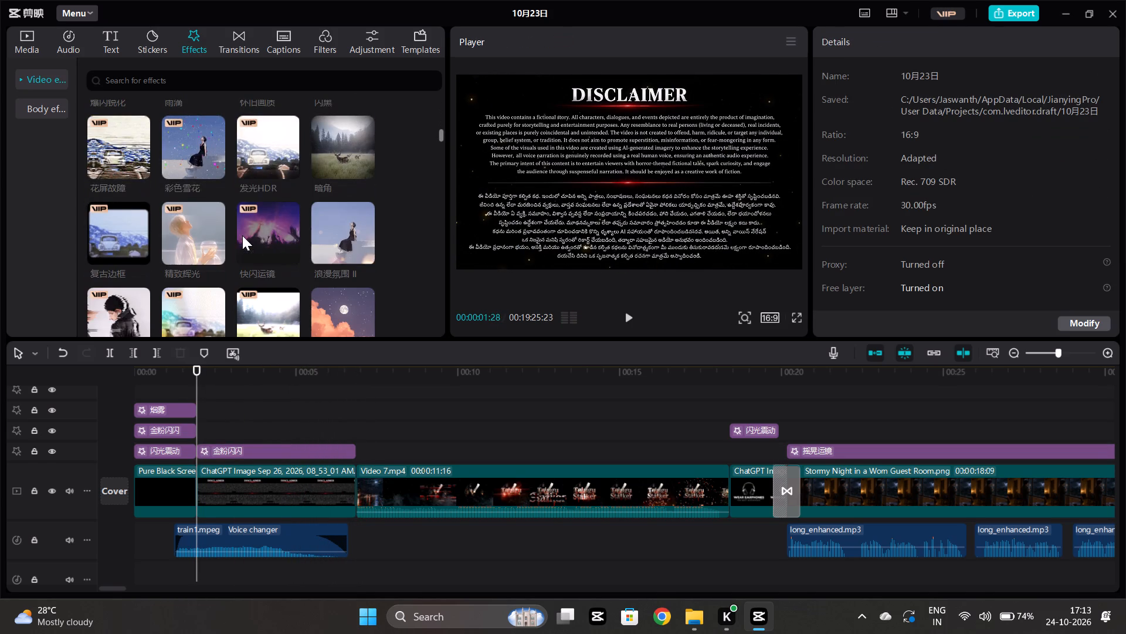
pyautogui.scroll(-5, 255, 234)
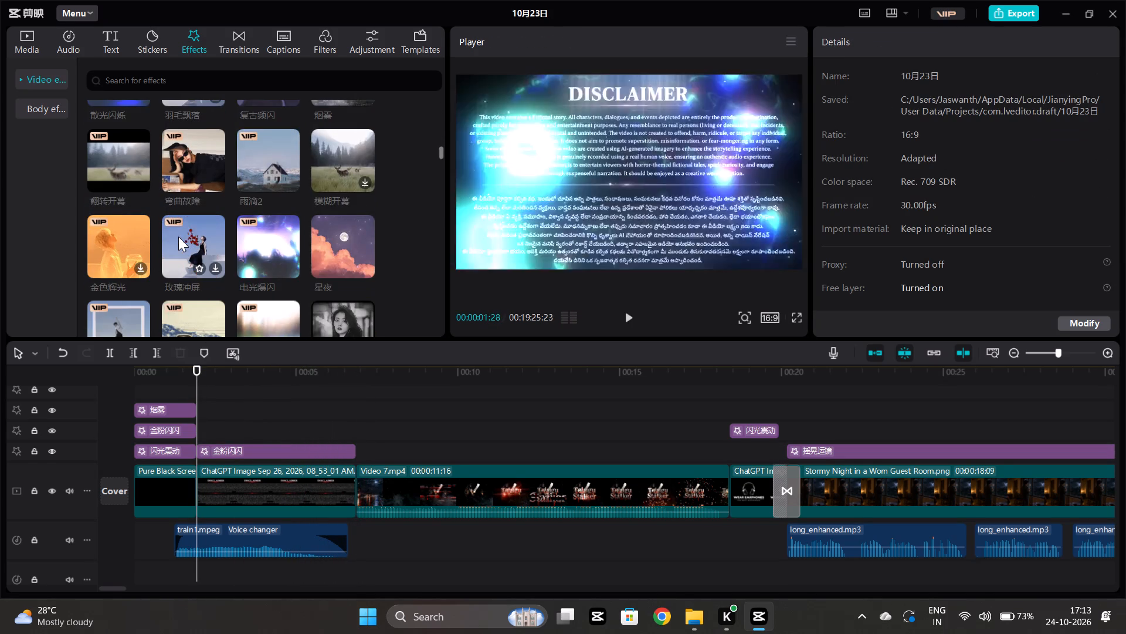
pyautogui.scroll(-2, 178, 237)
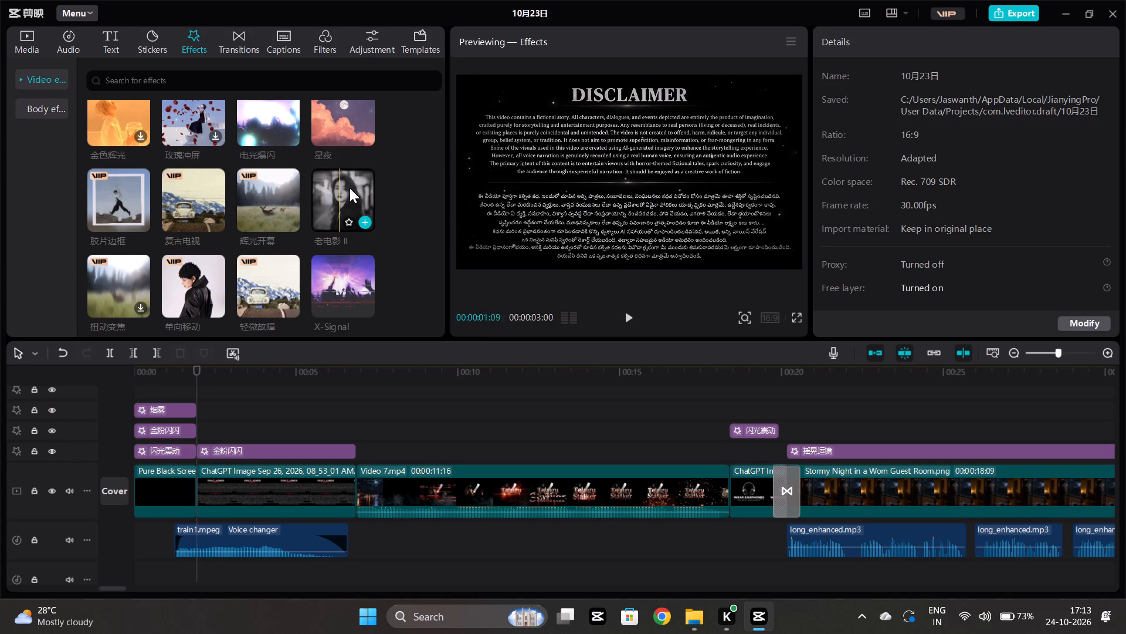
pyautogui.click(367, 218)
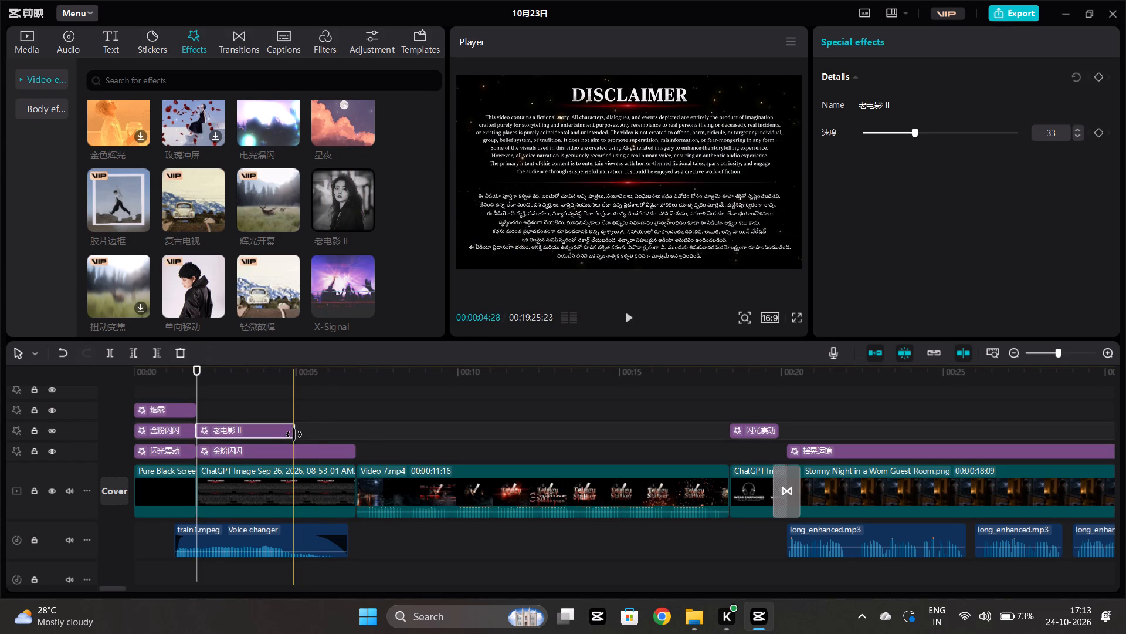
pyautogui.moveTo(294, 434); pyautogui.dragTo(352, 440)
pyautogui.click(282, 382)
pyautogui.press('space')
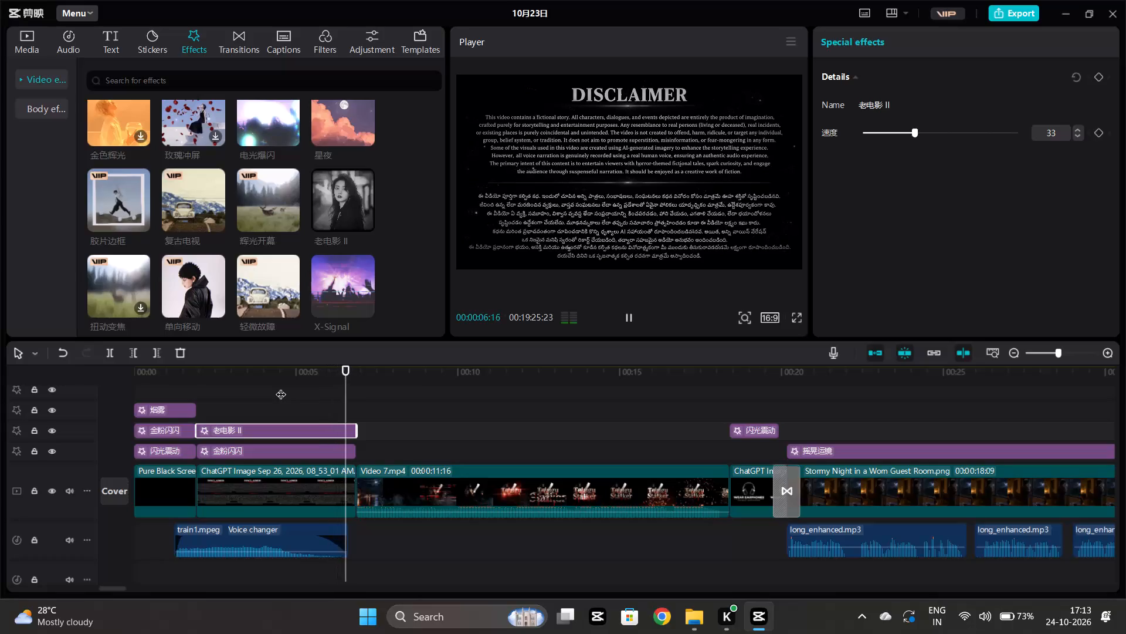
# View the video in full screen and return the paused playback to 00:00.
pyautogui.click(794, 310)
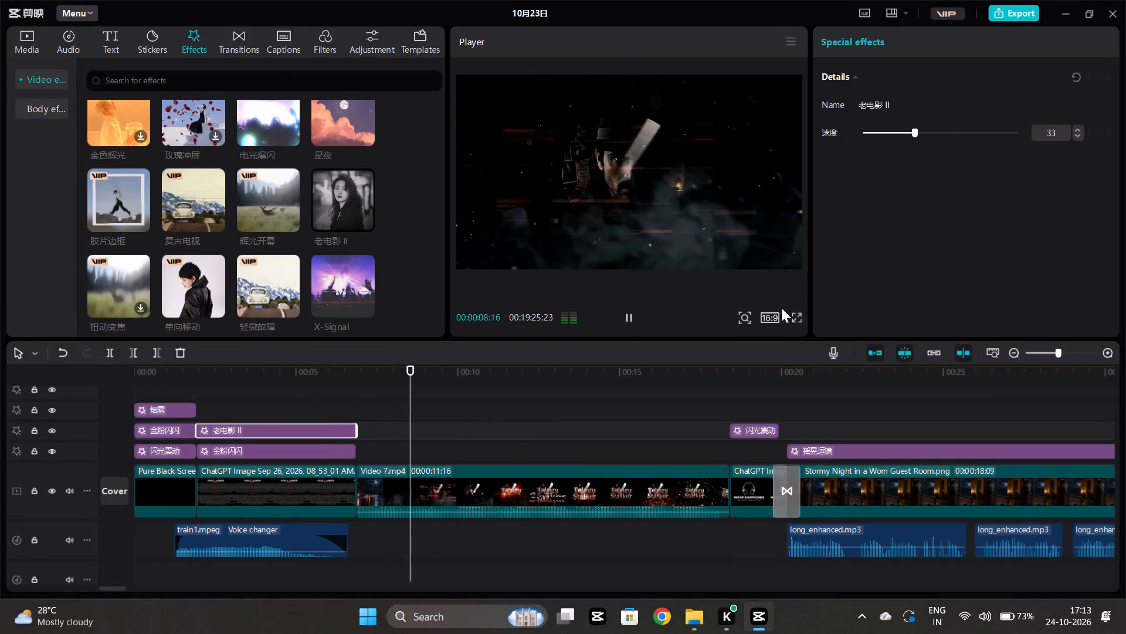
pyautogui.click(798, 318)
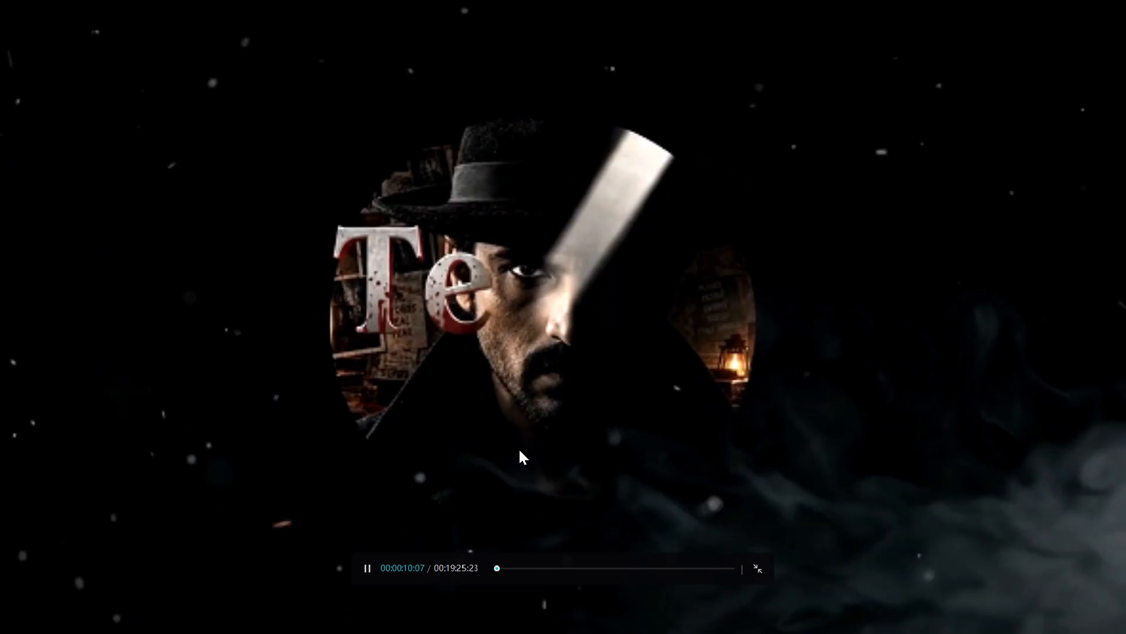
pyautogui.moveTo(497, 568); pyautogui.dragTo(486, 571)
pyautogui.click(371, 568)
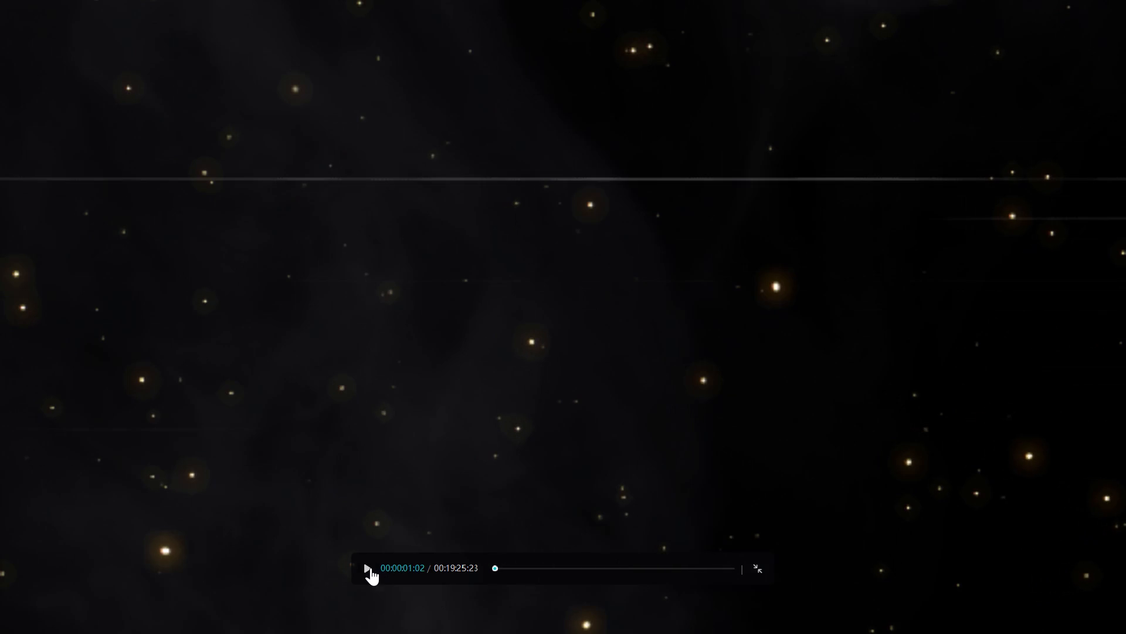
pyautogui.moveTo(494, 566); pyautogui.dragTo(489, 565)
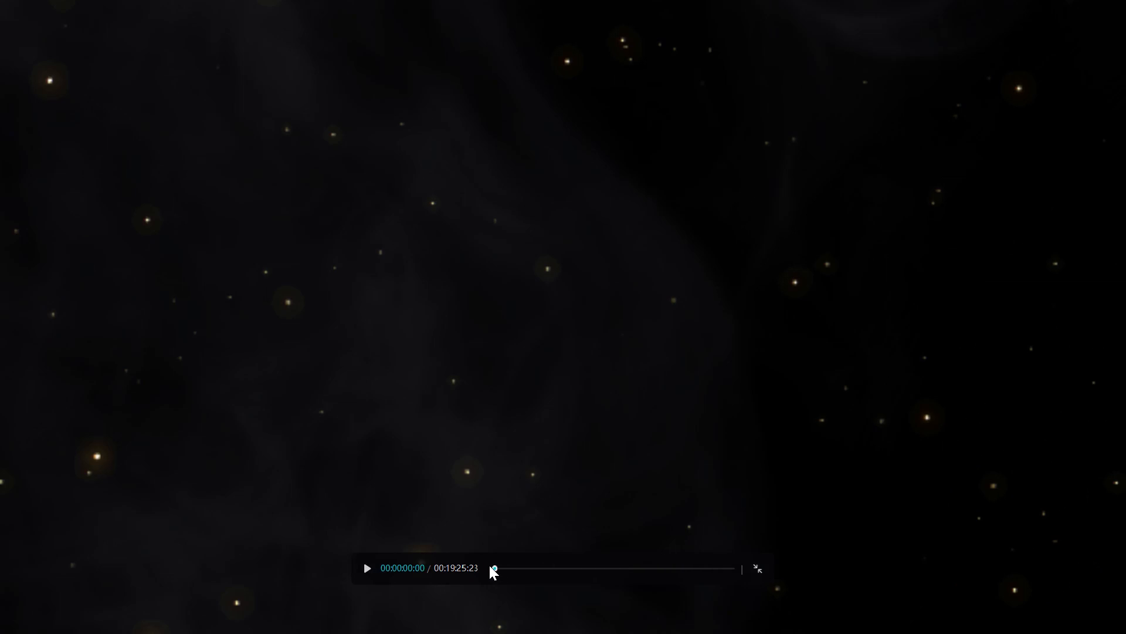